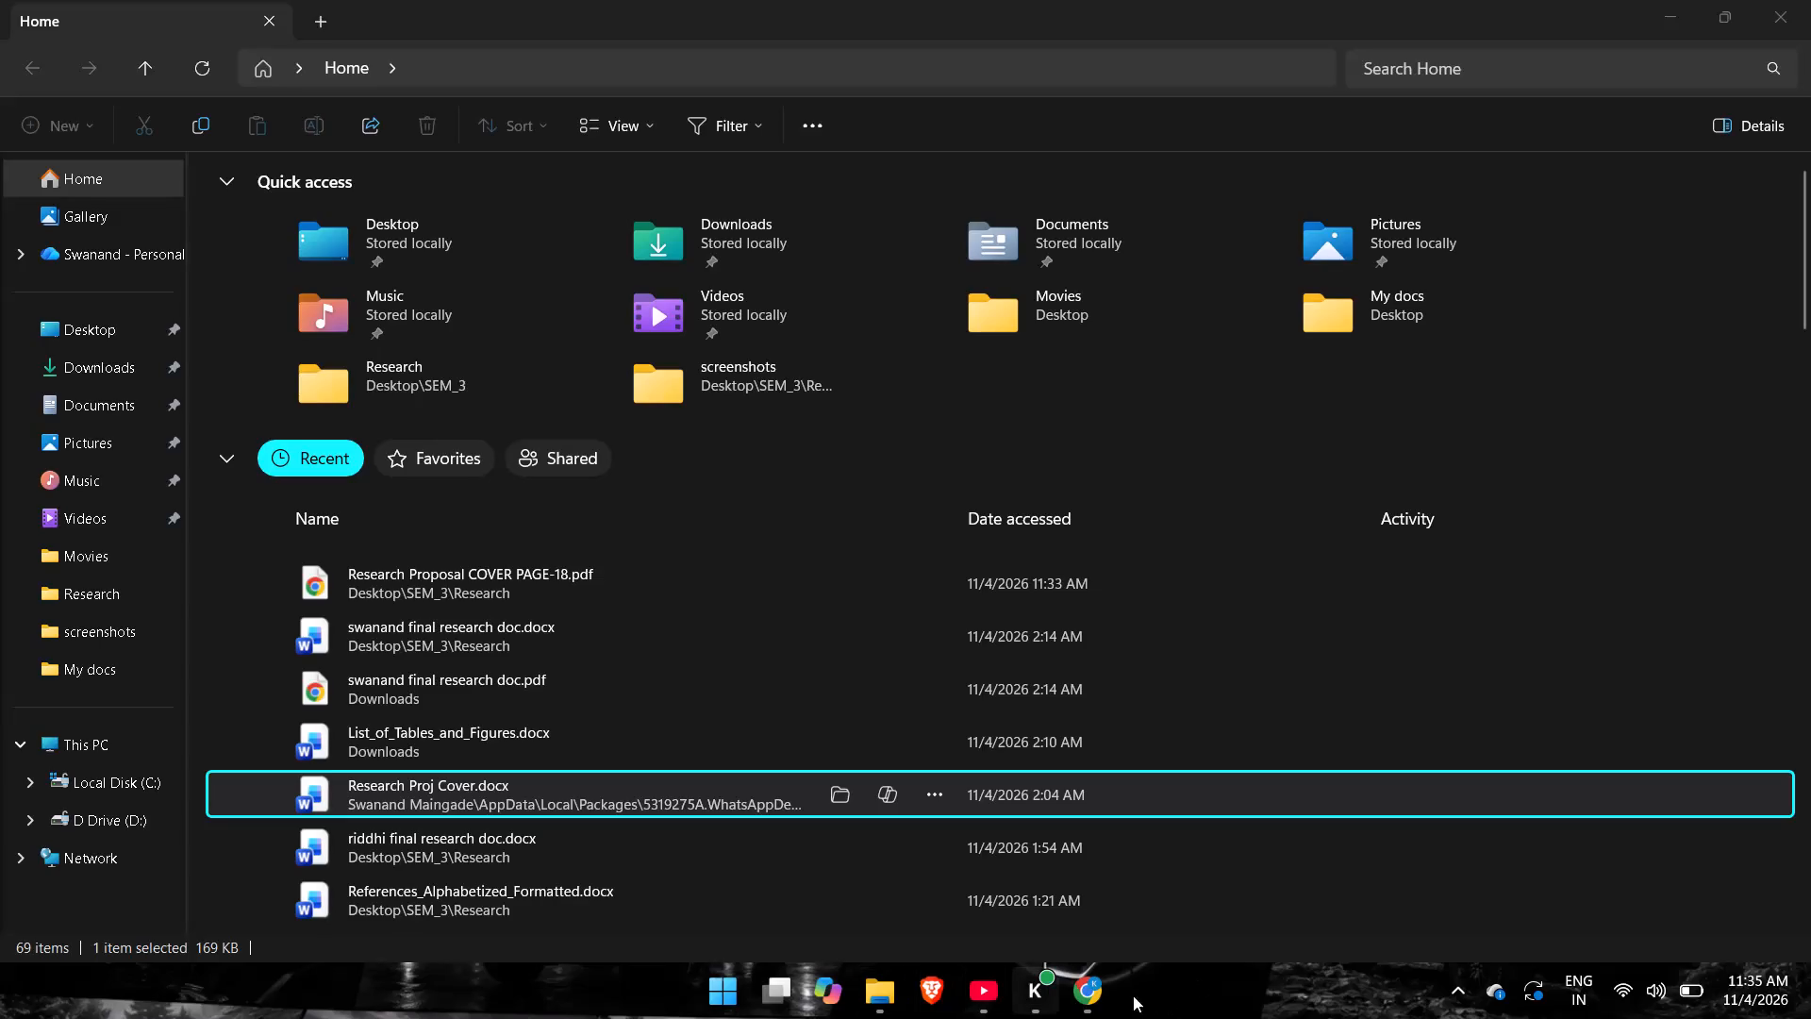
Switch to Chrome and search Google for "pairdrop" in a new browser tab.
{"action": "left_click", "coordinate": [1090, 1003]}
{"action": "left_click", "coordinate": [348, 8]}
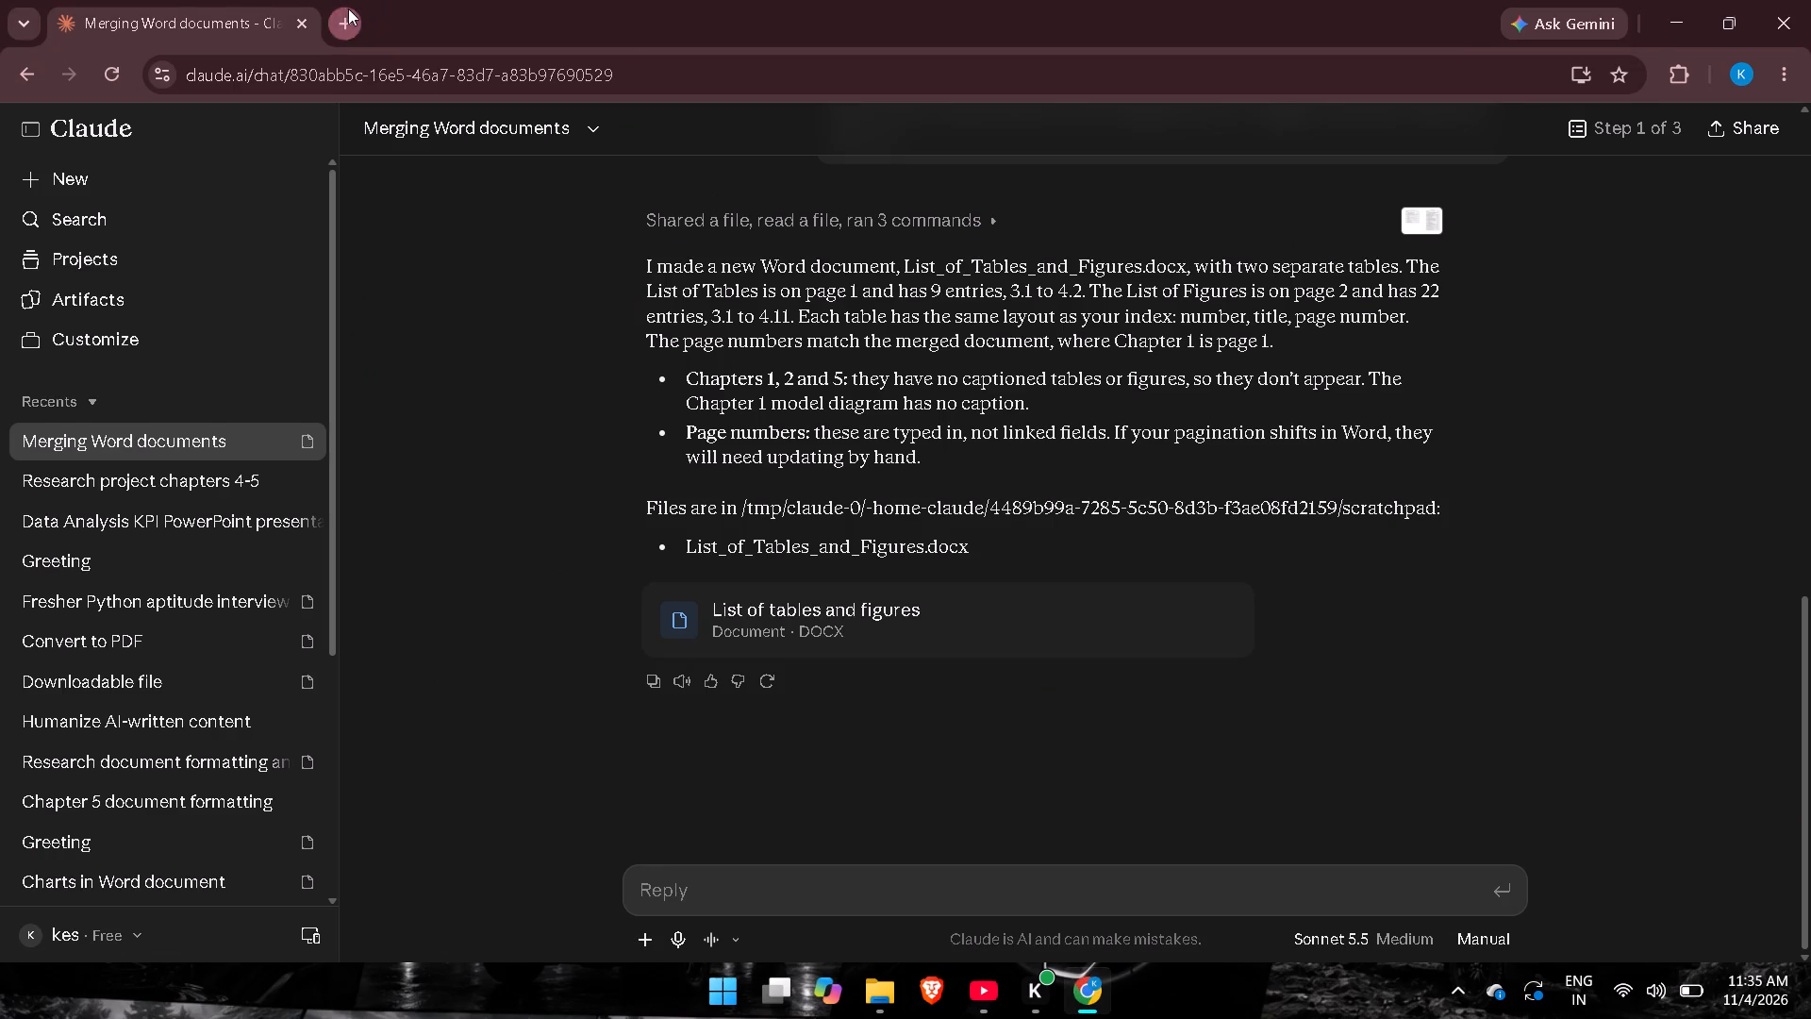
{"action": "type", "text": "pairdrop"}
{"action": "key", "text": "Return"}
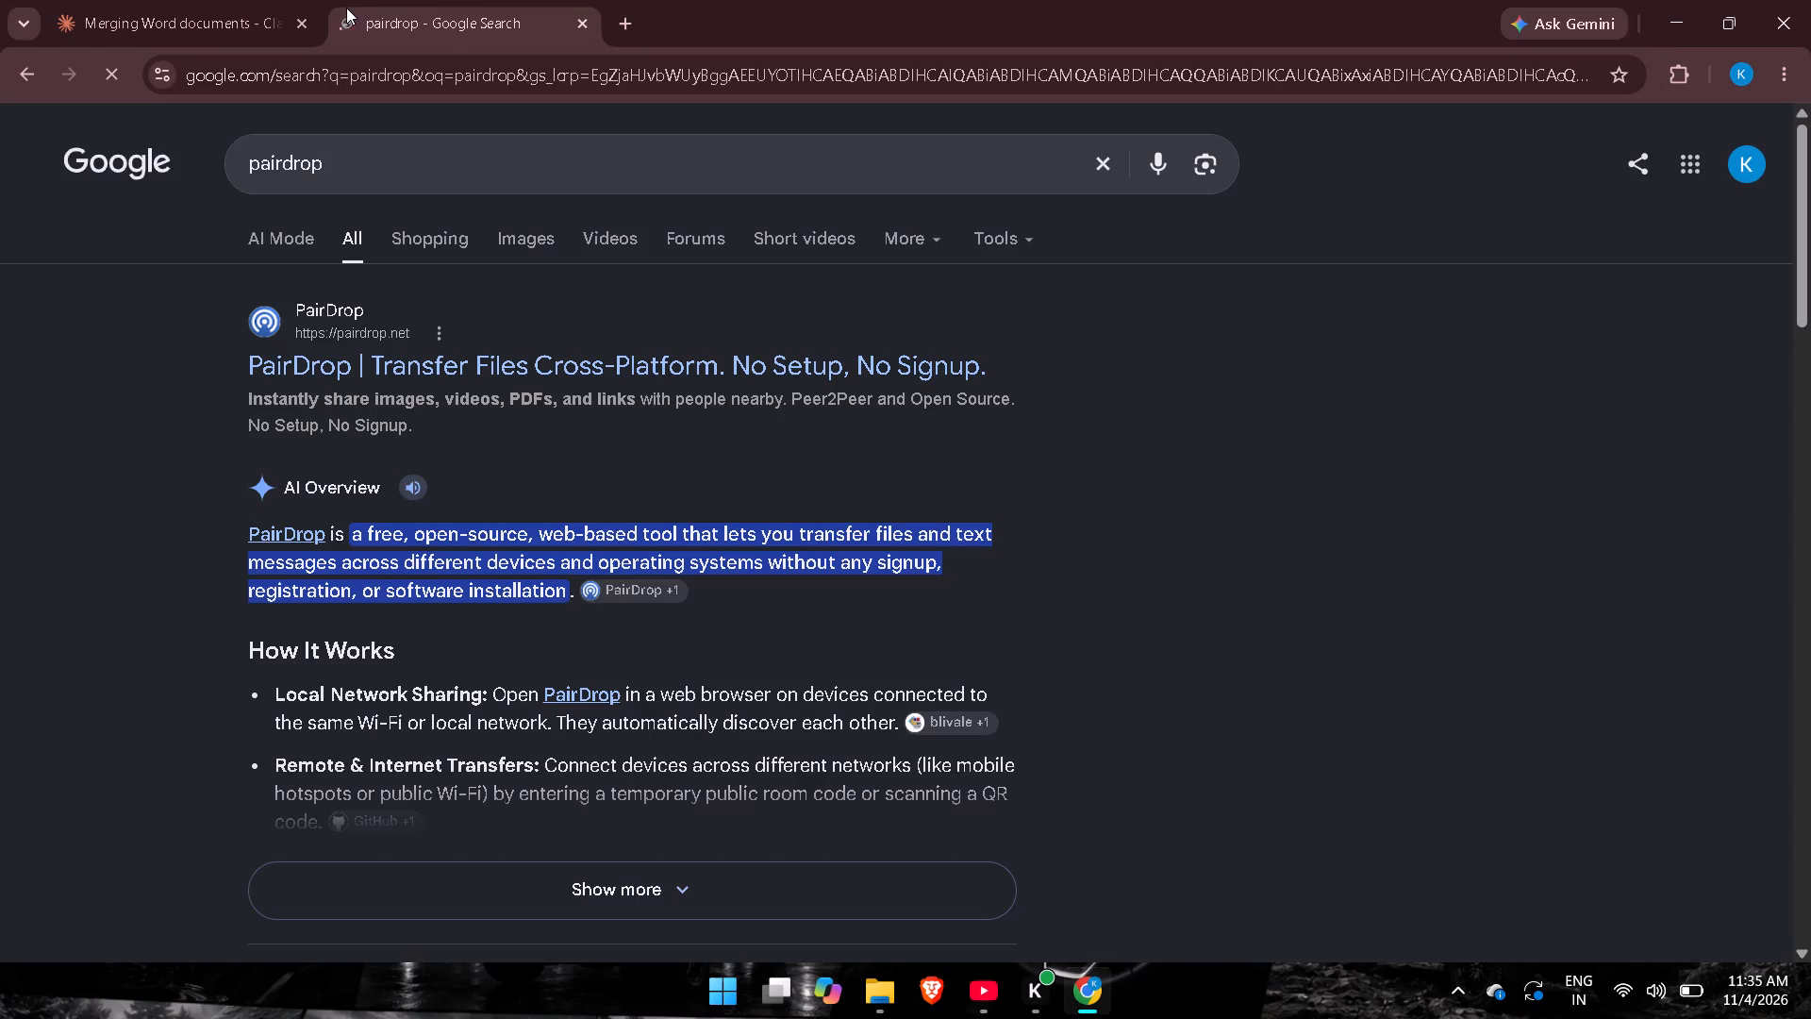
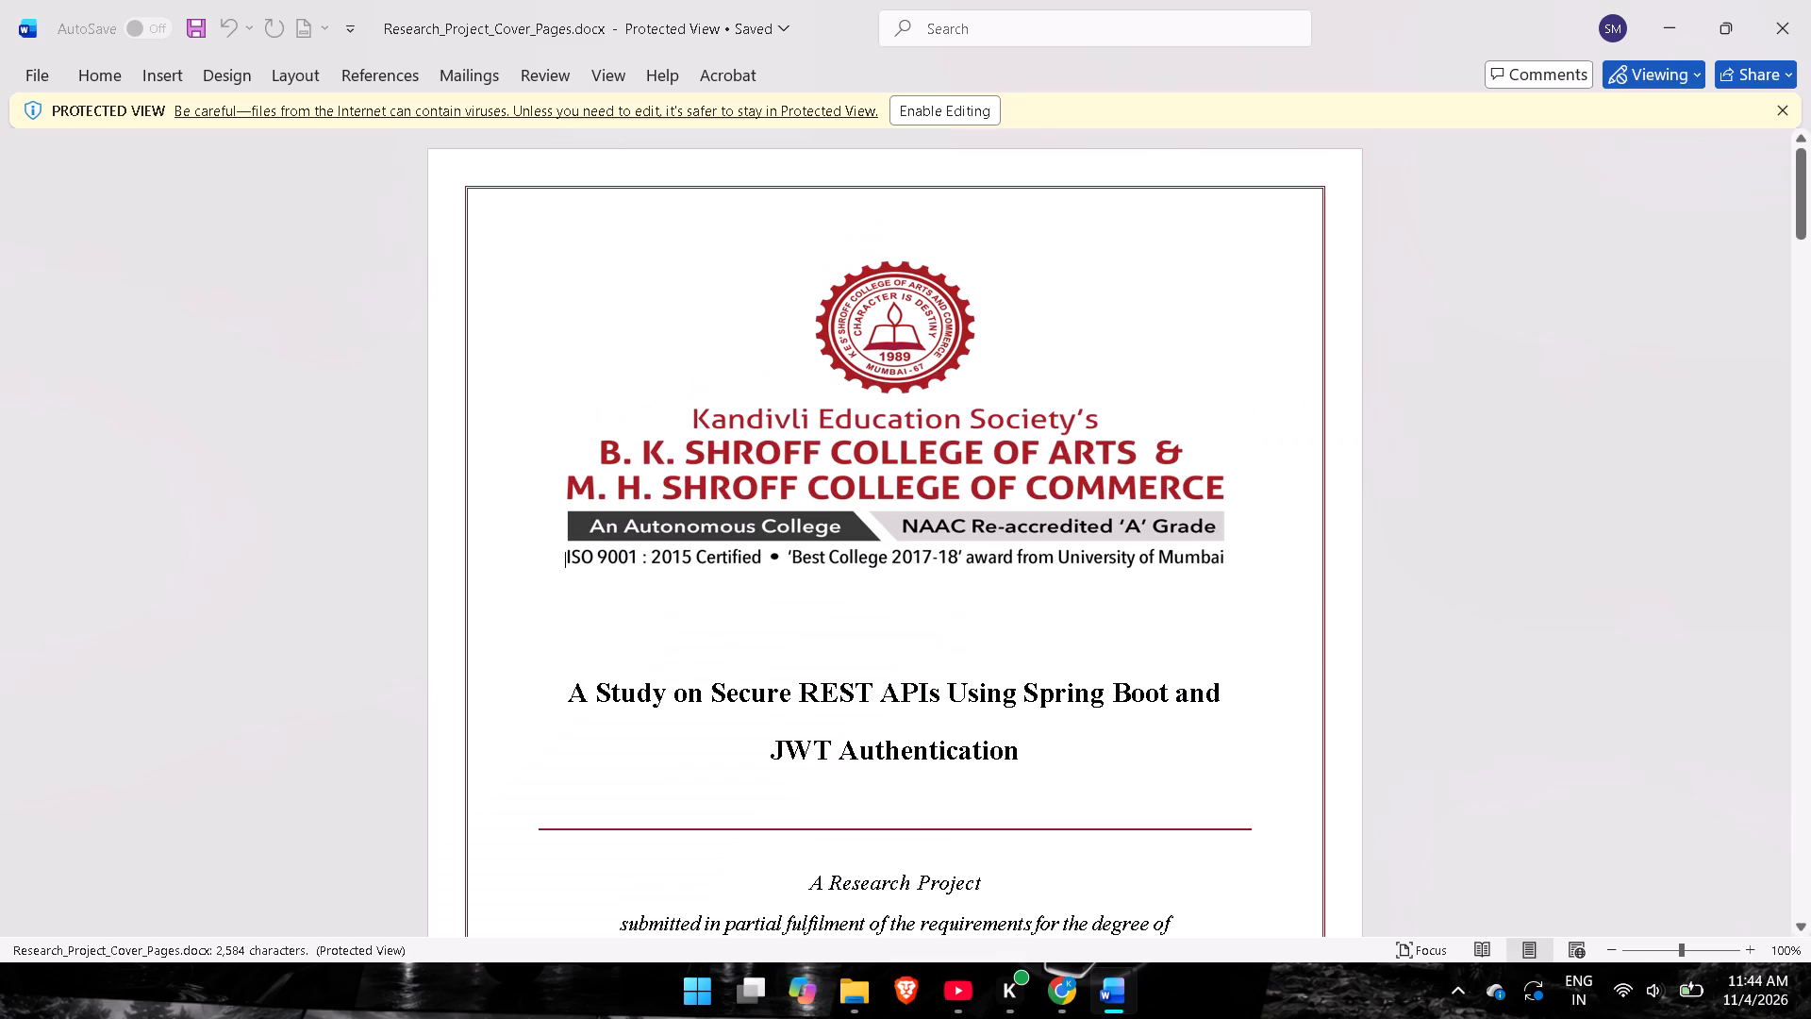
Enable editing for Research_Project_Cover_Pages.docx.
{"action": "scroll", "coordinate": [848, 568], "scroll_direction": "down", "scroll_amount": 4}
{"action": "left_click", "coordinate": [851, 600]}
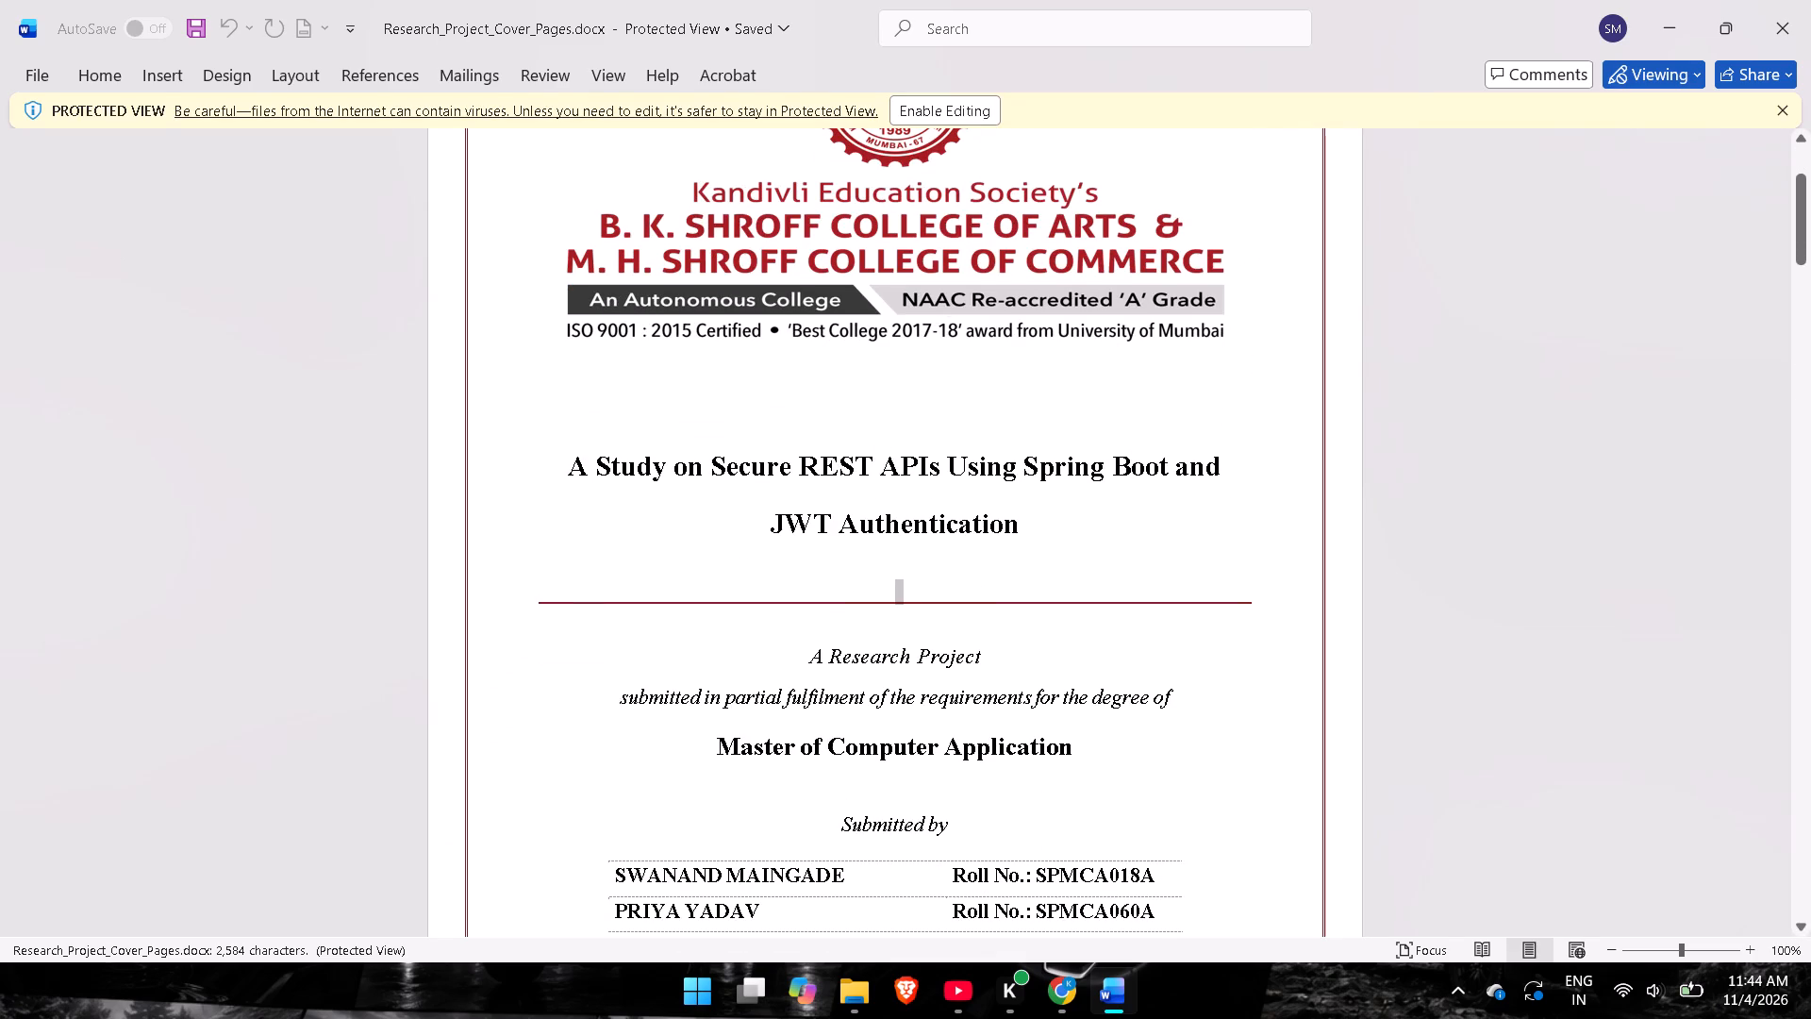
{"action": "left_click", "coordinate": [845, 600]}
{"action": "left_click", "coordinate": [844, 607]}
{"action": "left_click", "coordinate": [977, 110]}
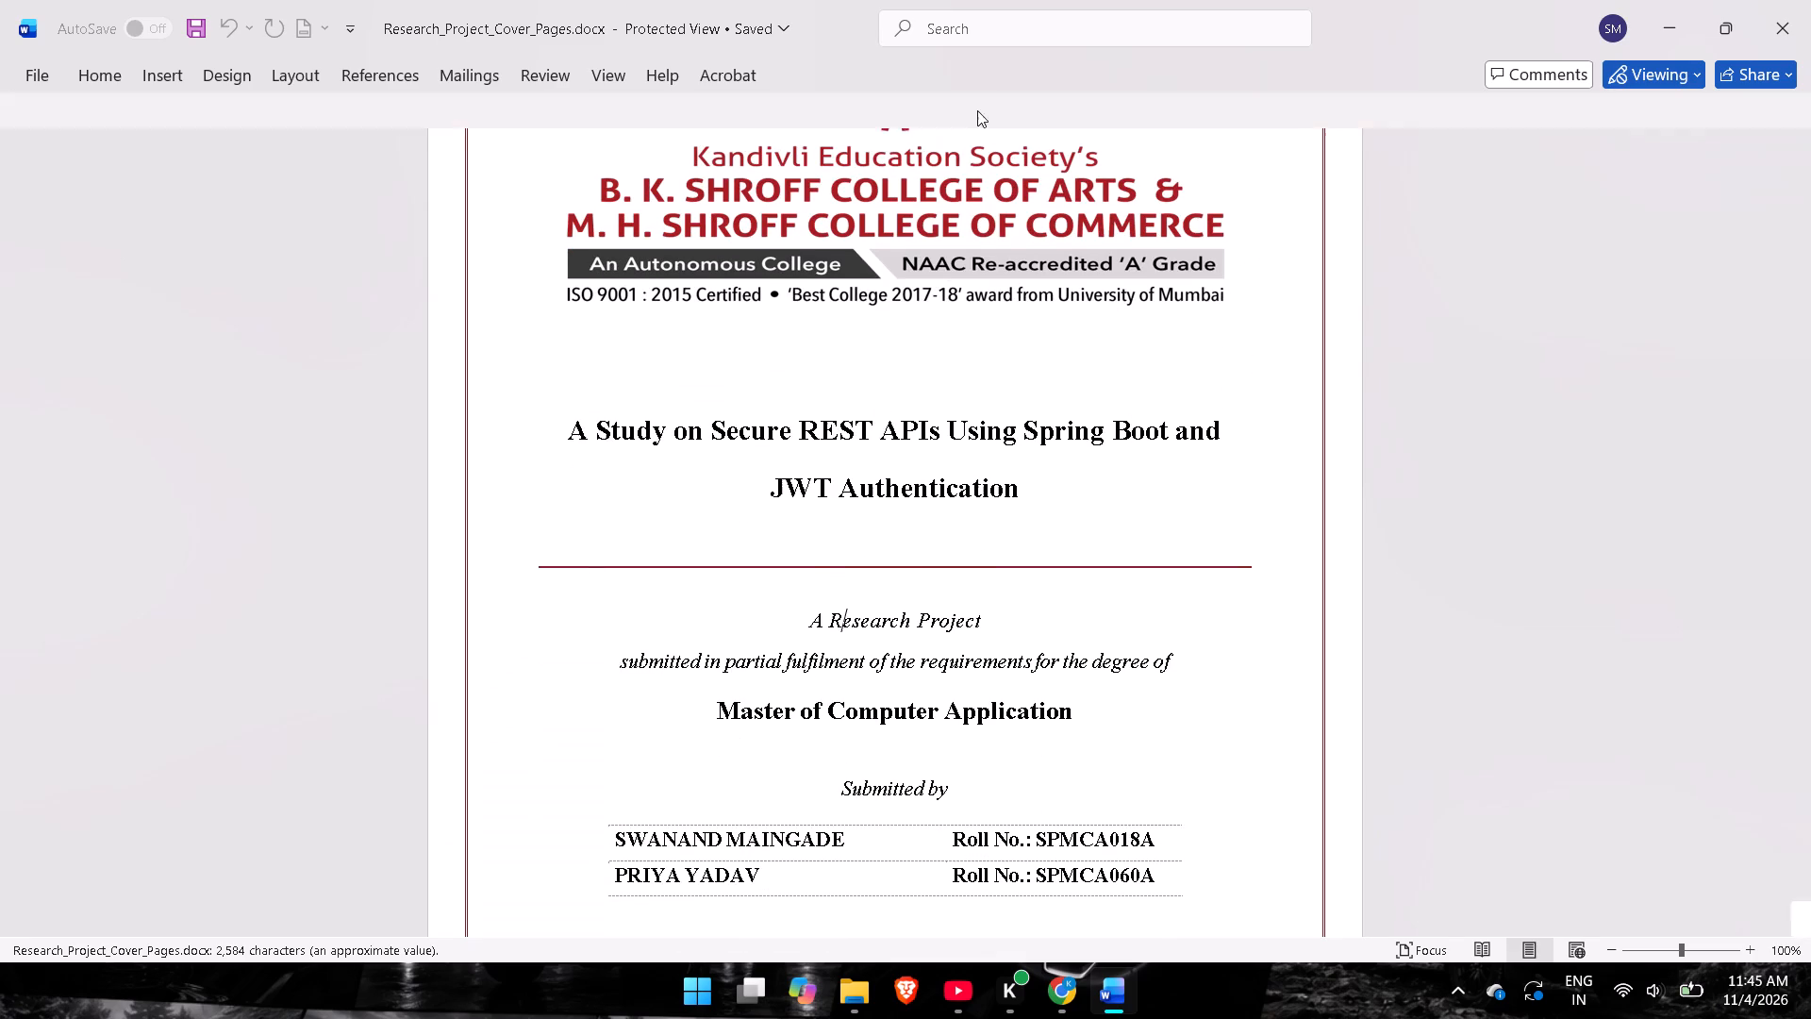
Delete the horizontal line between the project title and "A Research Project" on the cover page.
{"action": "scroll", "coordinate": [842, 698], "scroll_direction": "down", "scroll_amount": 3}
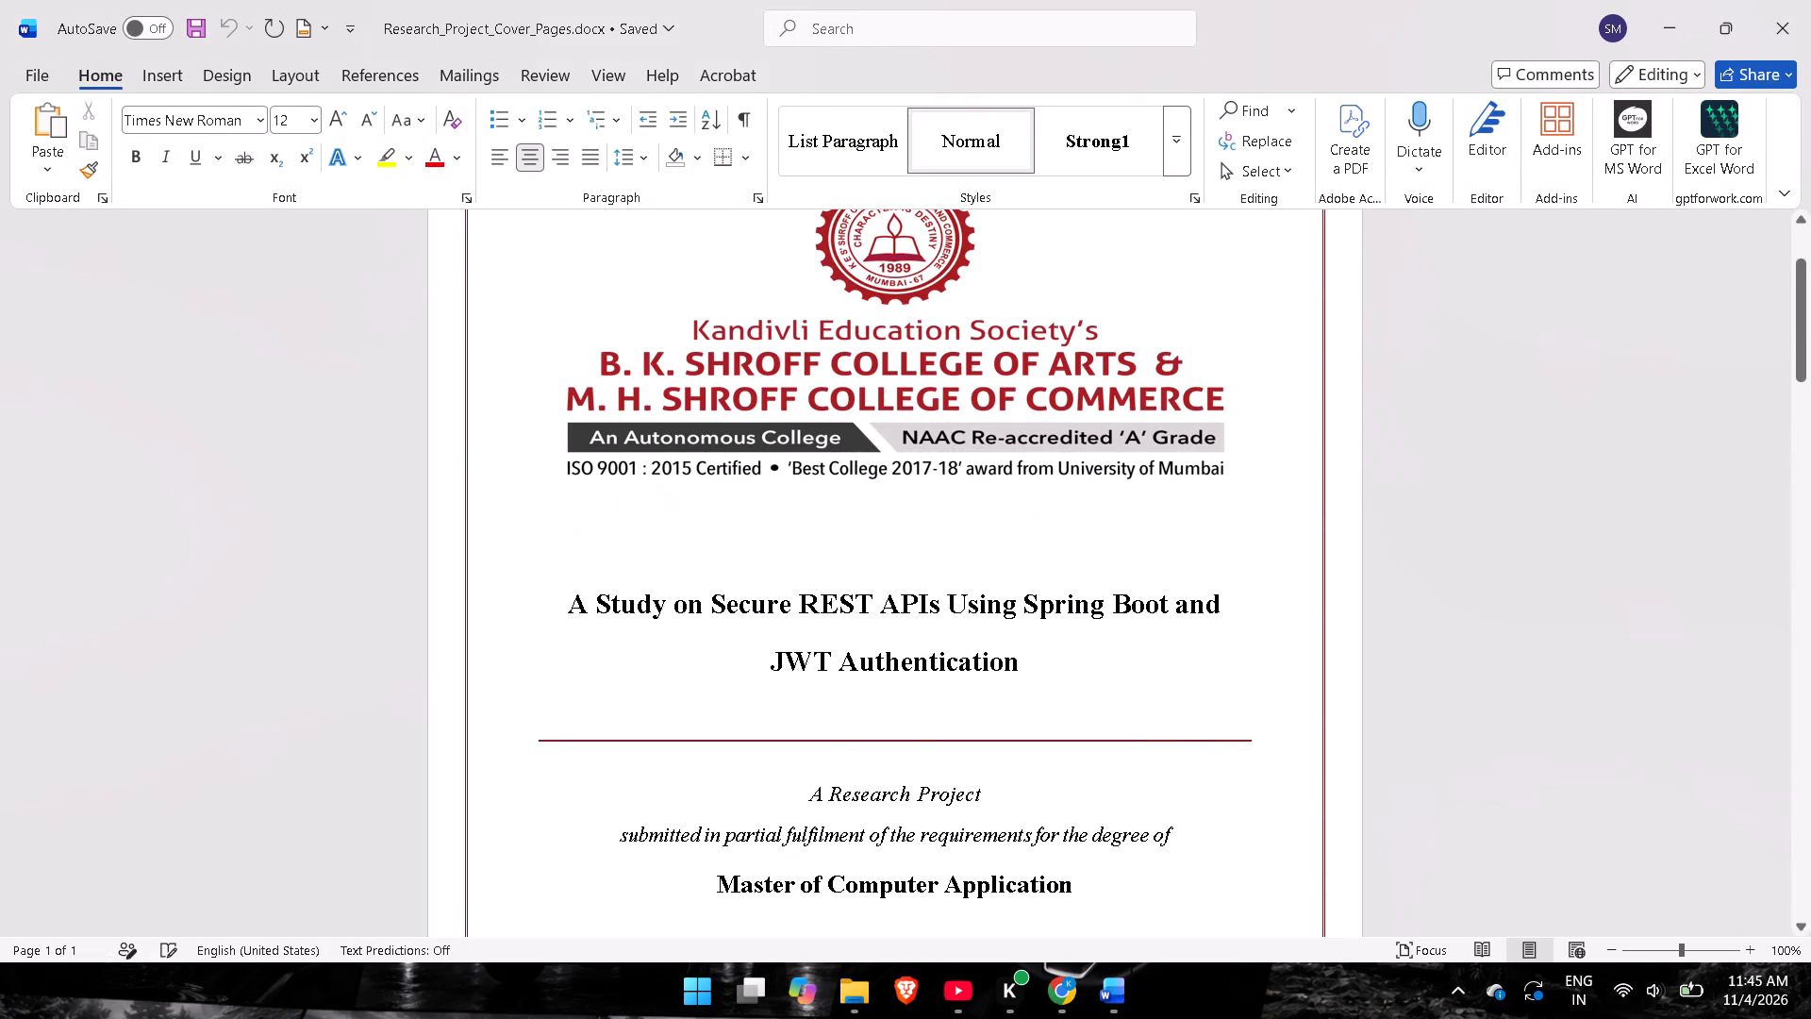
{"action": "left_click", "coordinate": [838, 738]}
{"action": "left_click", "coordinate": [838, 742]}
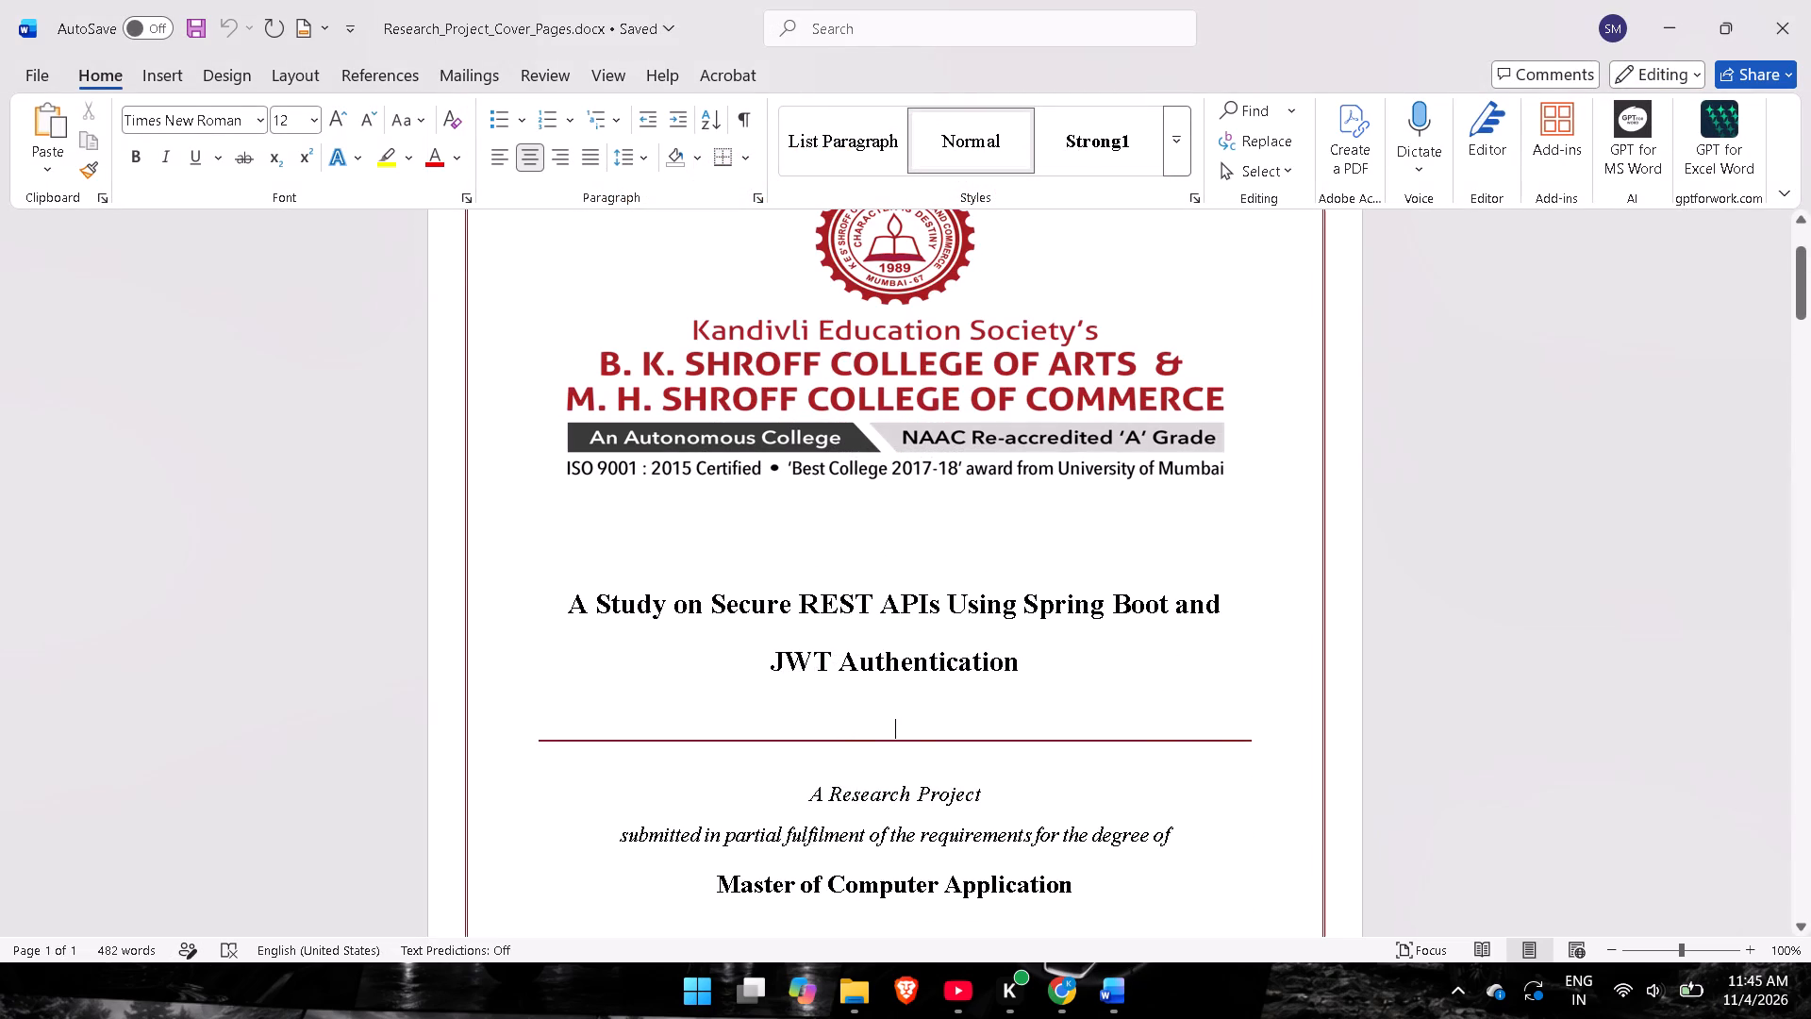
{"action": "key", "text": "Delete"}
Widen the name column slightly in the "Submitted by" table, shifting the roll numbers away from the names.
{"action": "scroll", "coordinate": [922, 660], "scroll_direction": "down", "scroll_amount": 3}
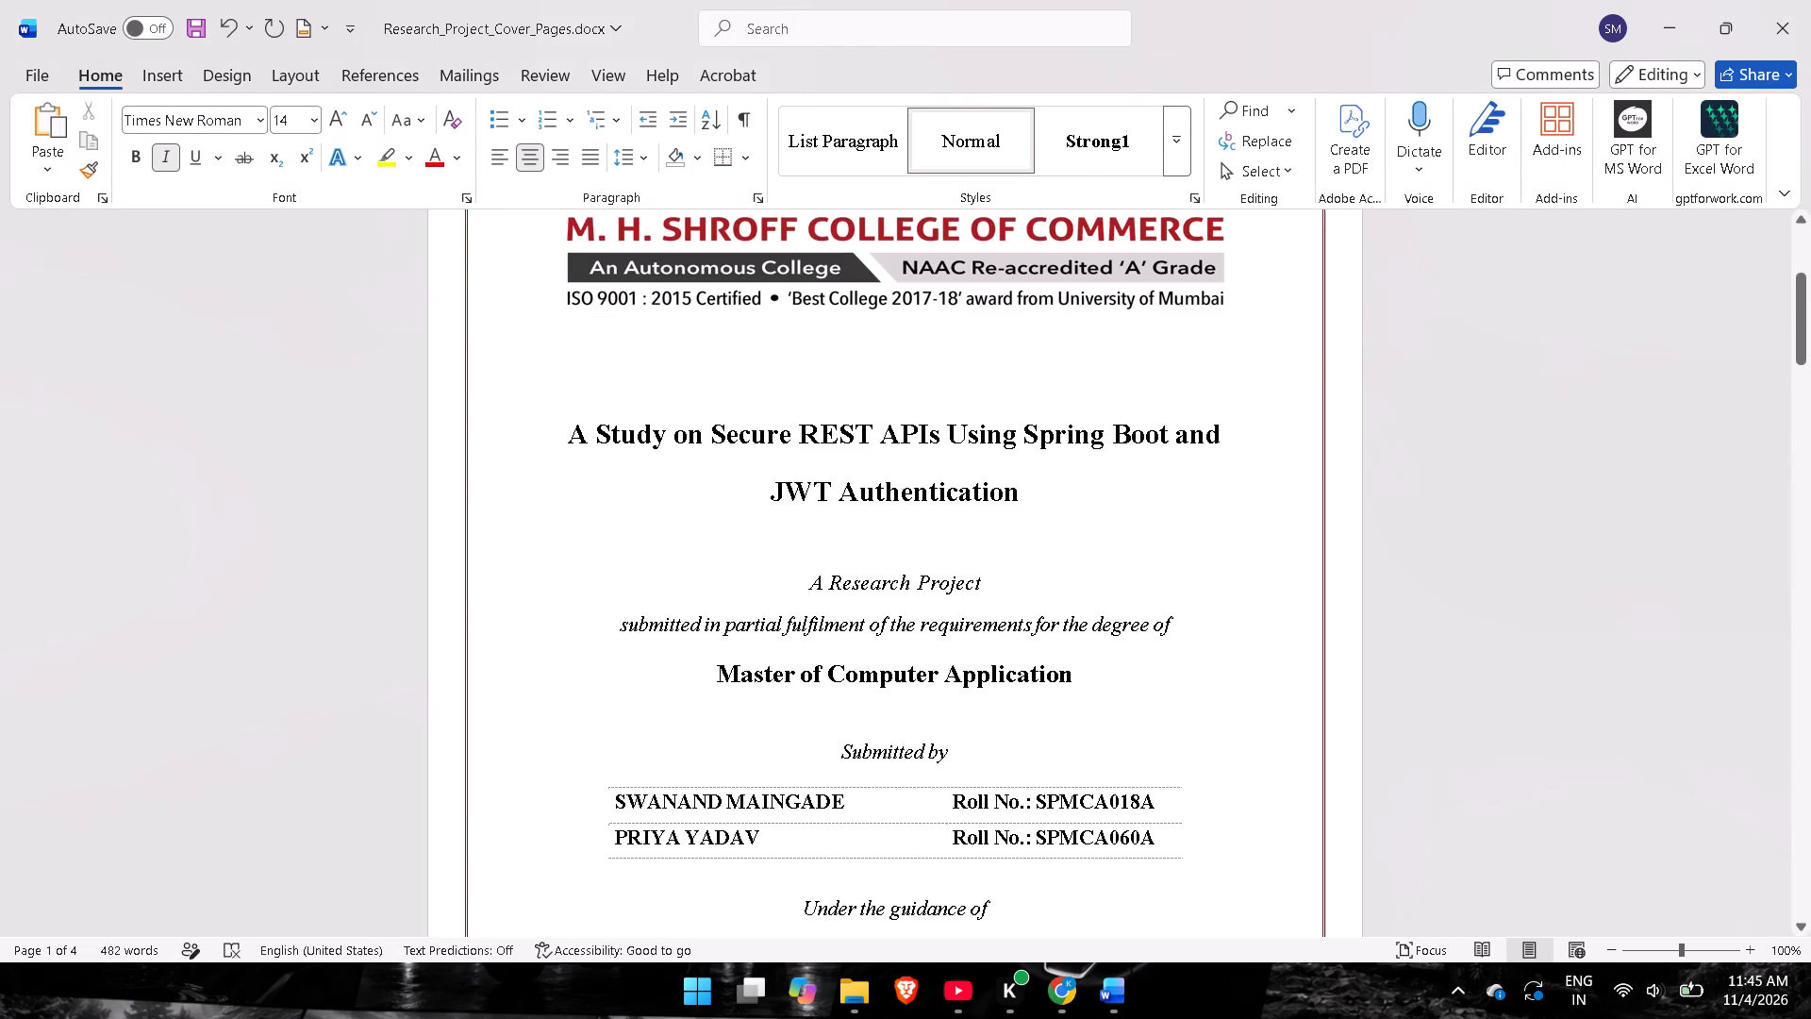
{"action": "scroll", "coordinate": [910, 651], "scroll_direction": "down", "scroll_amount": 2}
{"action": "left_click", "coordinate": [914, 676]}
{"action": "left_click", "coordinate": [899, 690]}
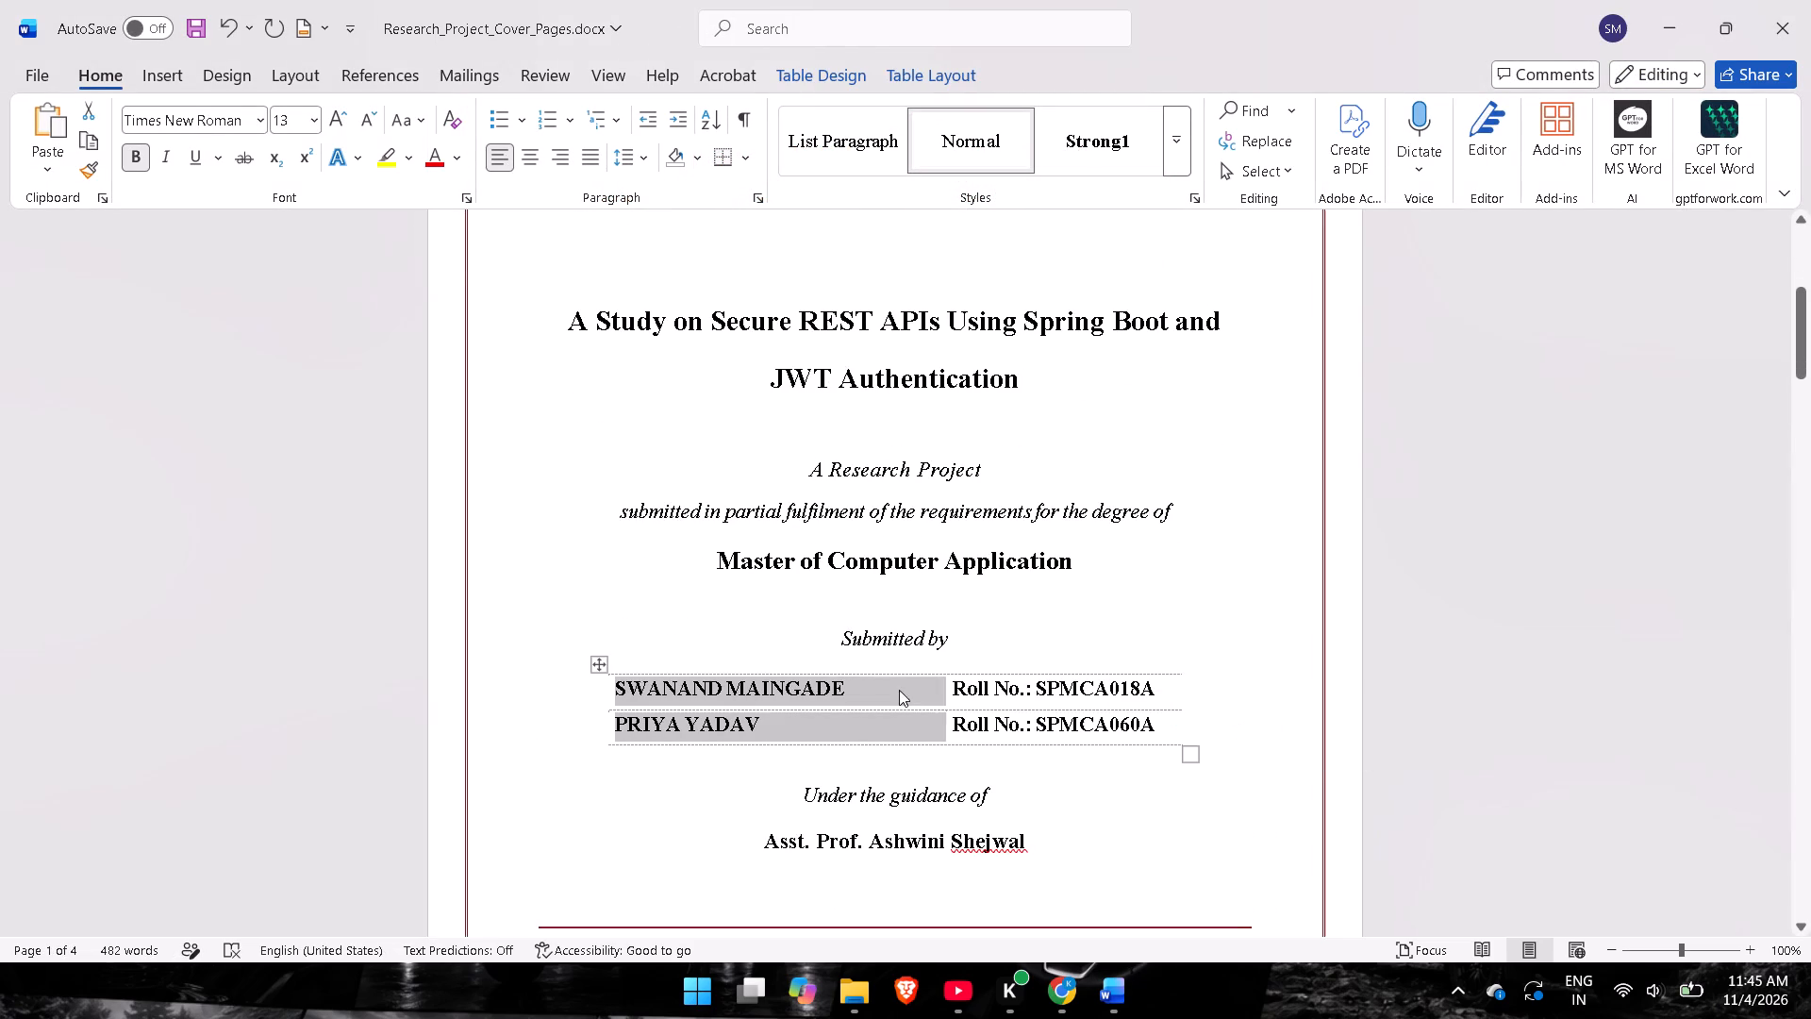
{"action": "left_click_drag", "start_coordinate": [945, 682], "coordinate": [958, 686]}
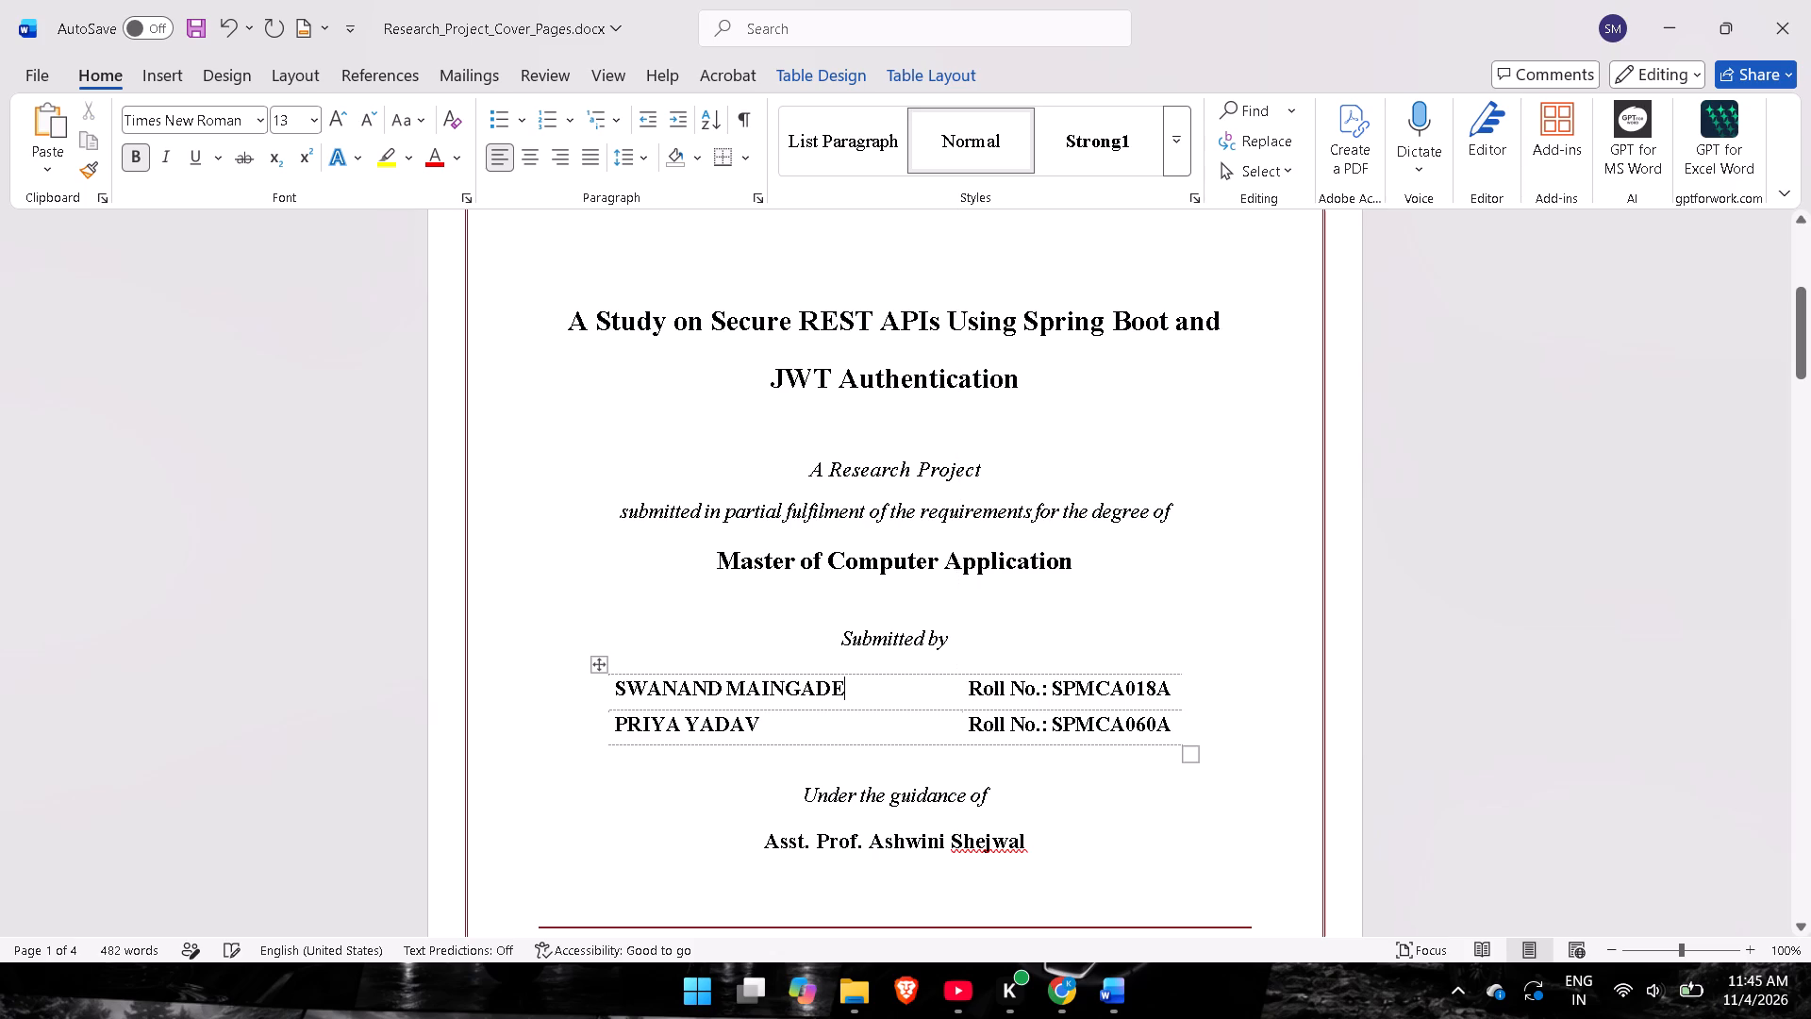
{"action": "left_click", "coordinate": [599, 669]}
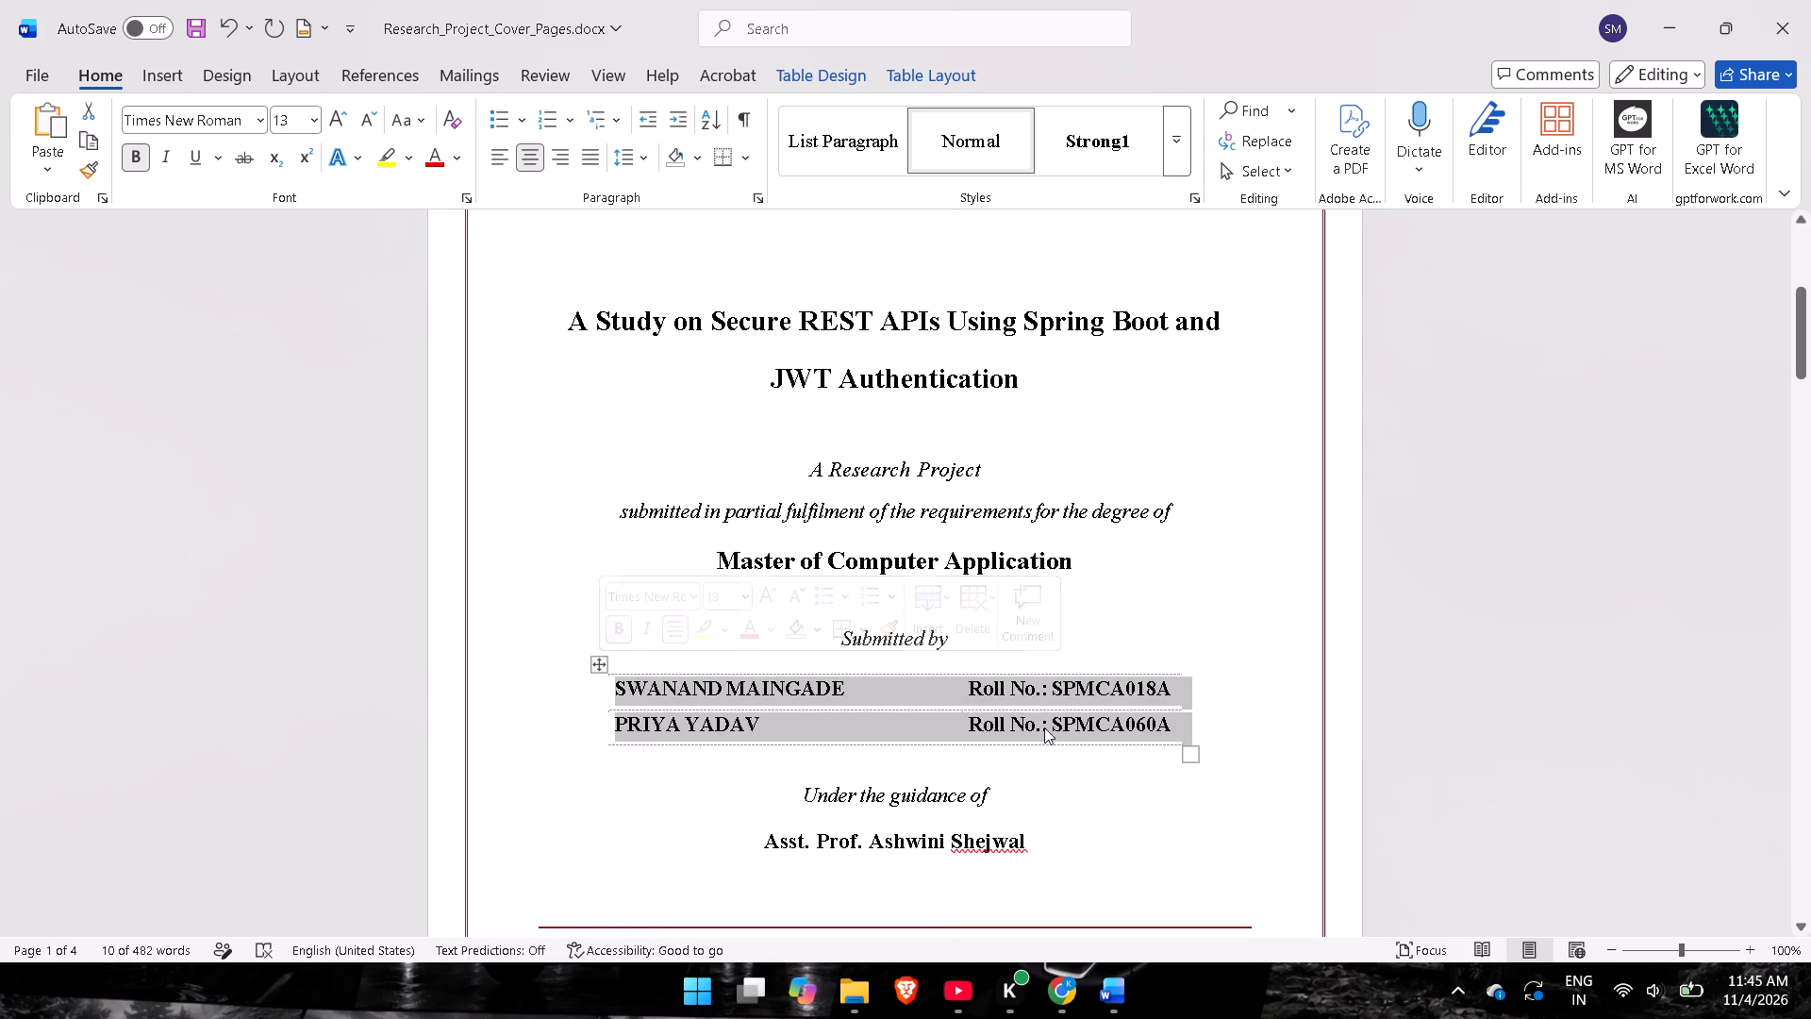
{"action": "left_click", "coordinate": [974, 698]}
Delete the horizontal line above "November 2026" at the bottom of the cover page.
{"action": "scroll", "coordinate": [952, 698], "scroll_direction": "down", "scroll_amount": 4}
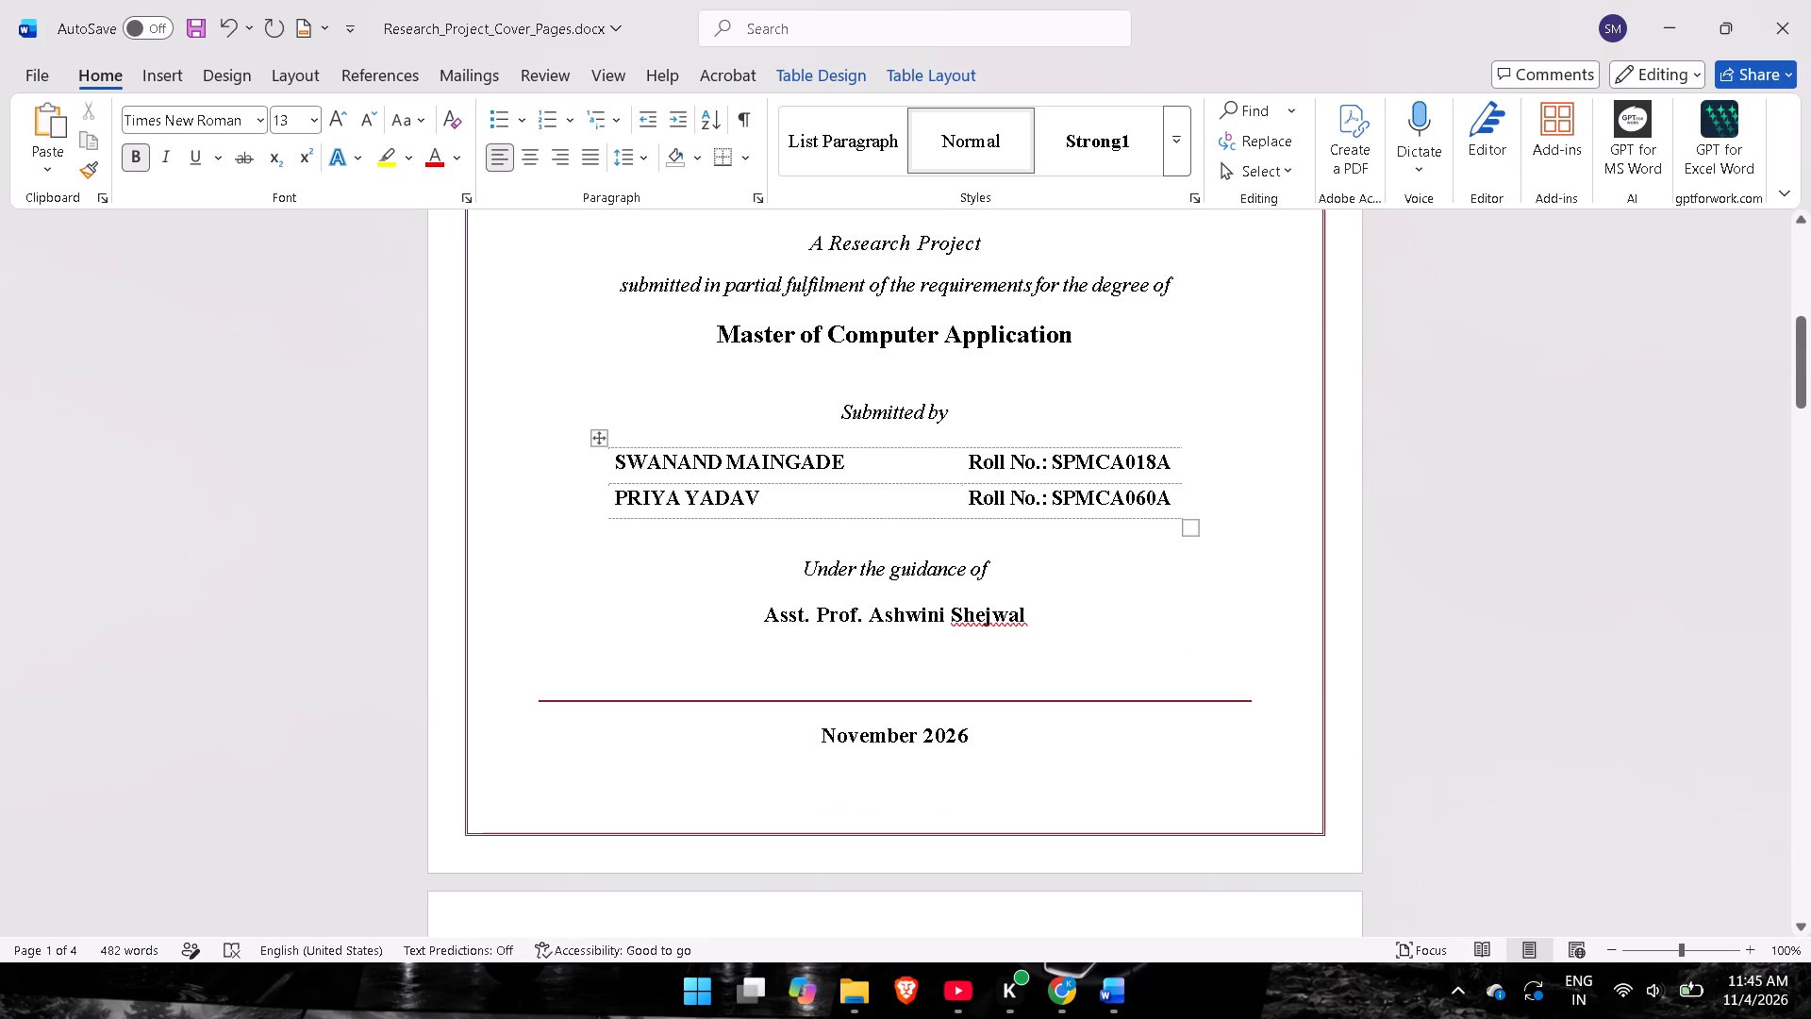
{"action": "left_click", "coordinate": [939, 698]}
{"action": "key", "text": "Delete"}
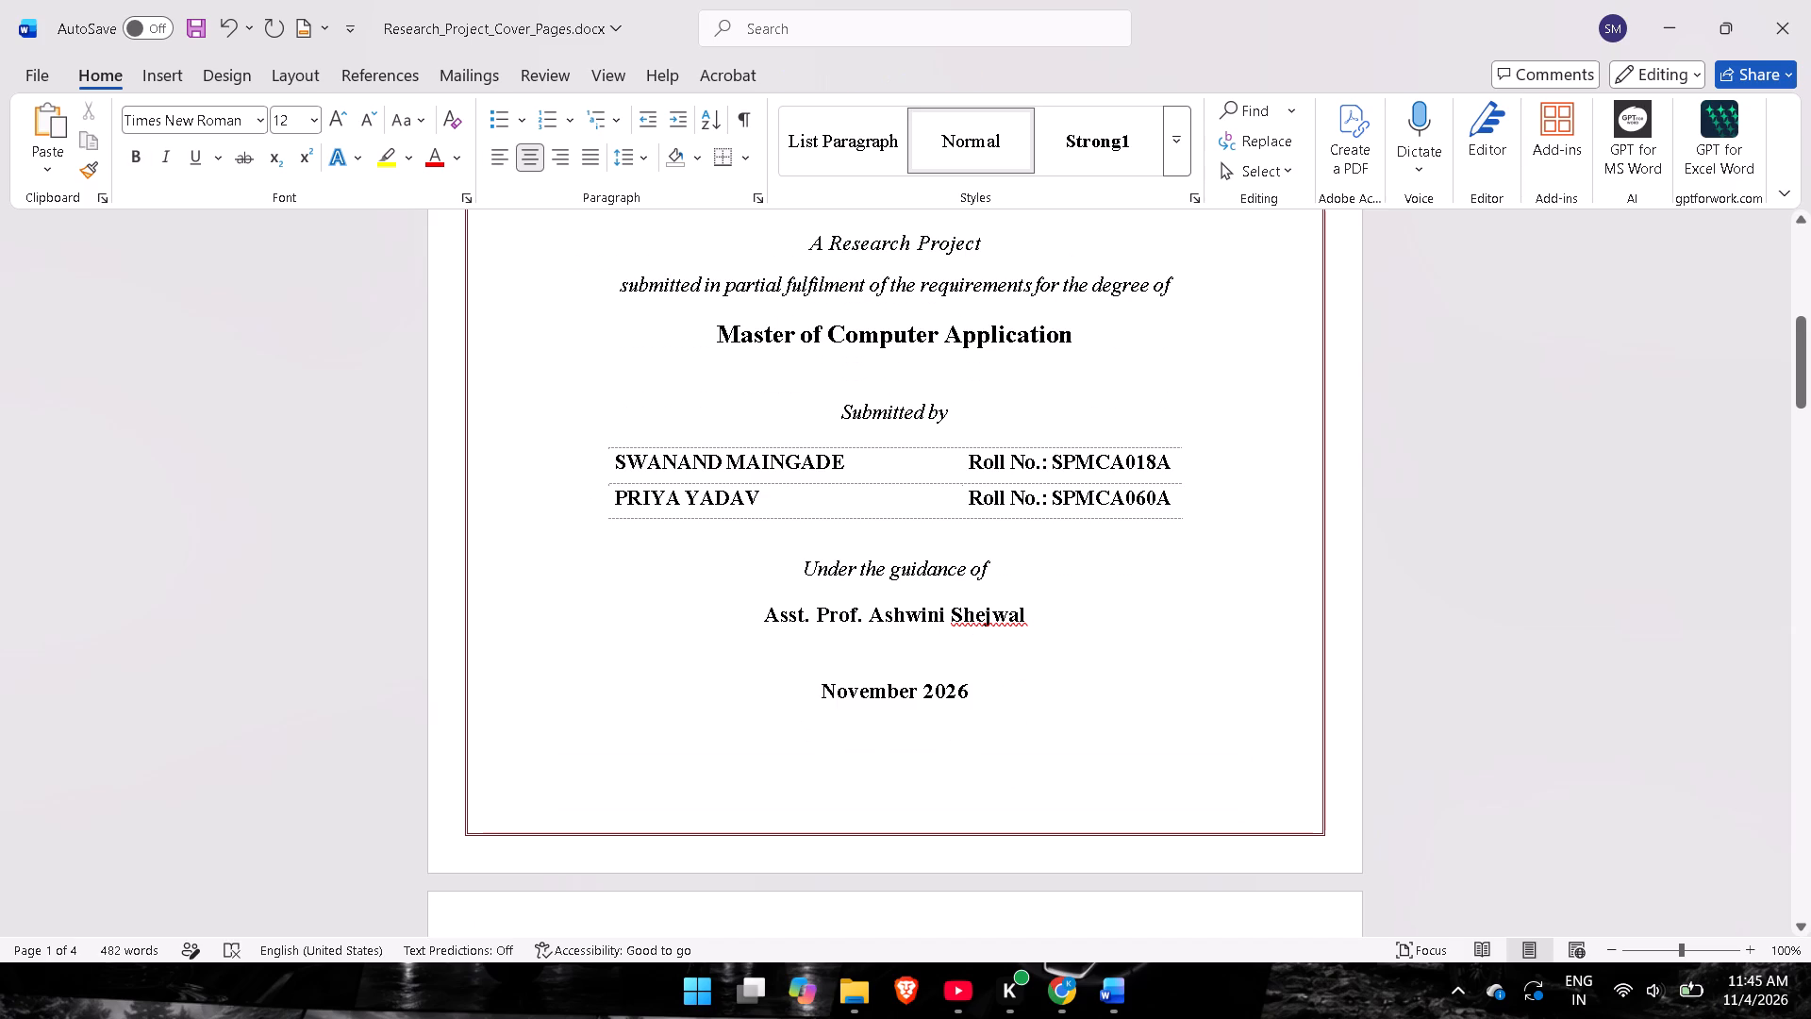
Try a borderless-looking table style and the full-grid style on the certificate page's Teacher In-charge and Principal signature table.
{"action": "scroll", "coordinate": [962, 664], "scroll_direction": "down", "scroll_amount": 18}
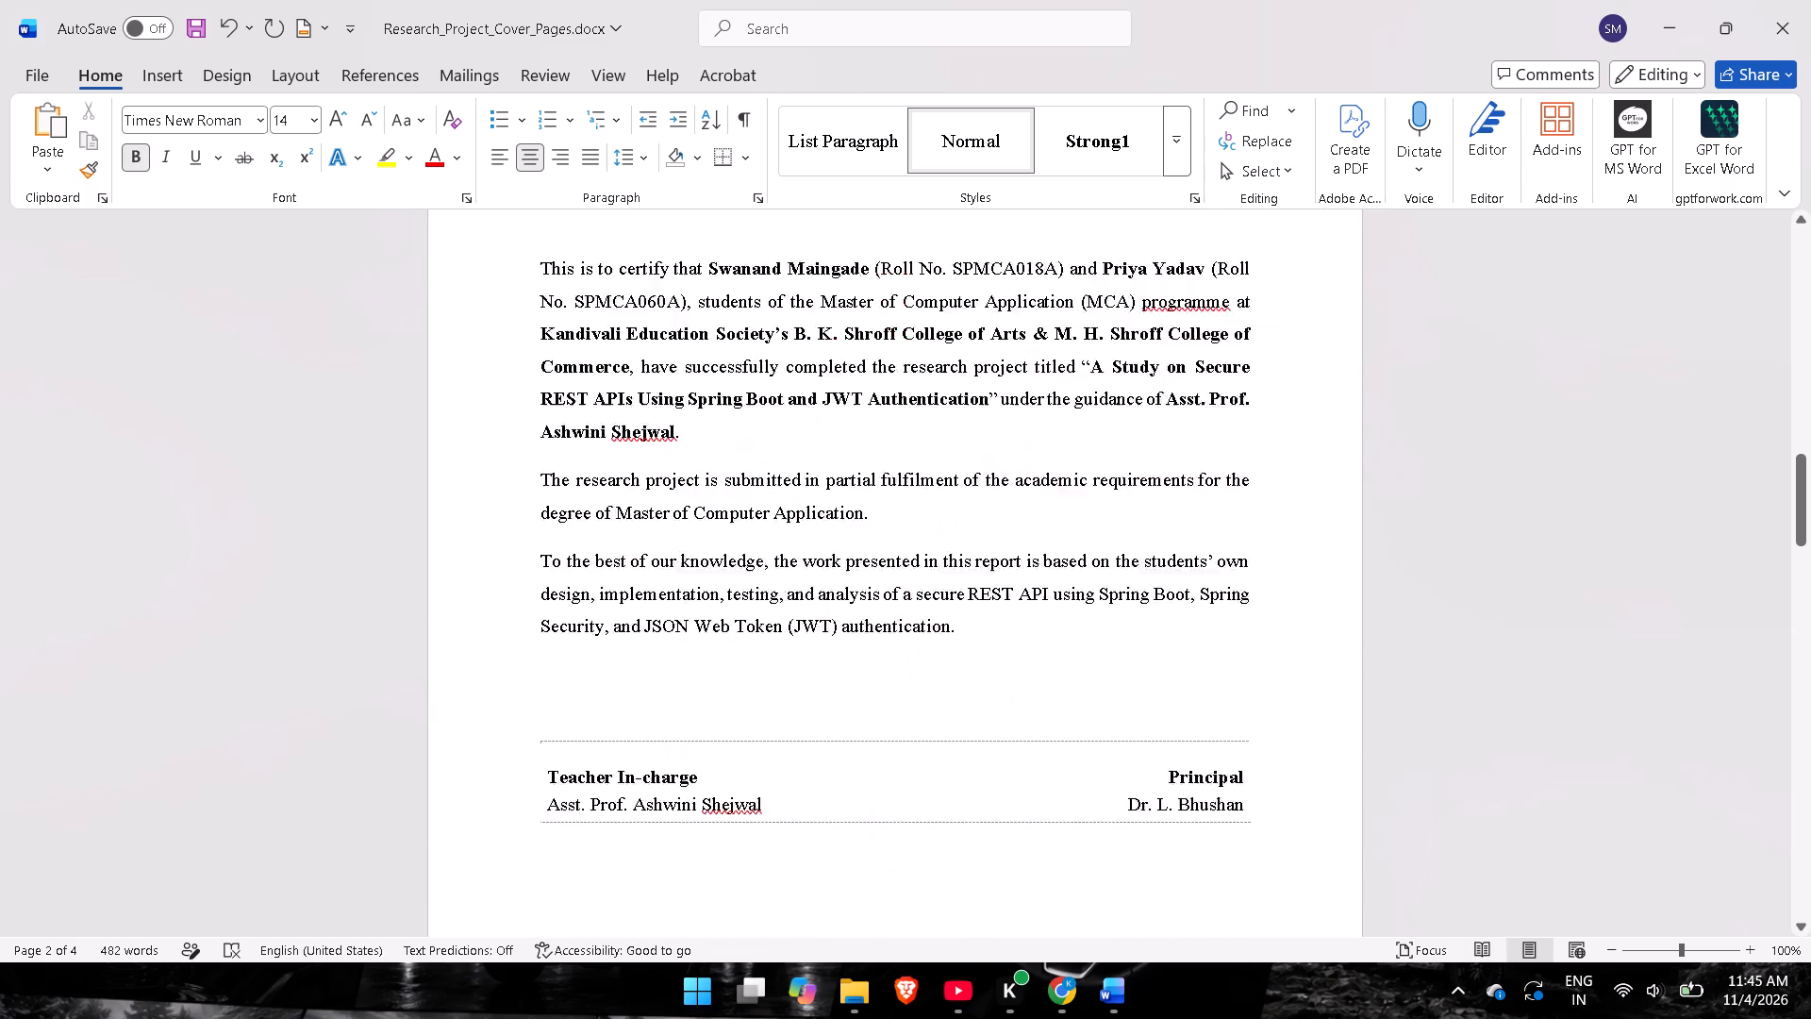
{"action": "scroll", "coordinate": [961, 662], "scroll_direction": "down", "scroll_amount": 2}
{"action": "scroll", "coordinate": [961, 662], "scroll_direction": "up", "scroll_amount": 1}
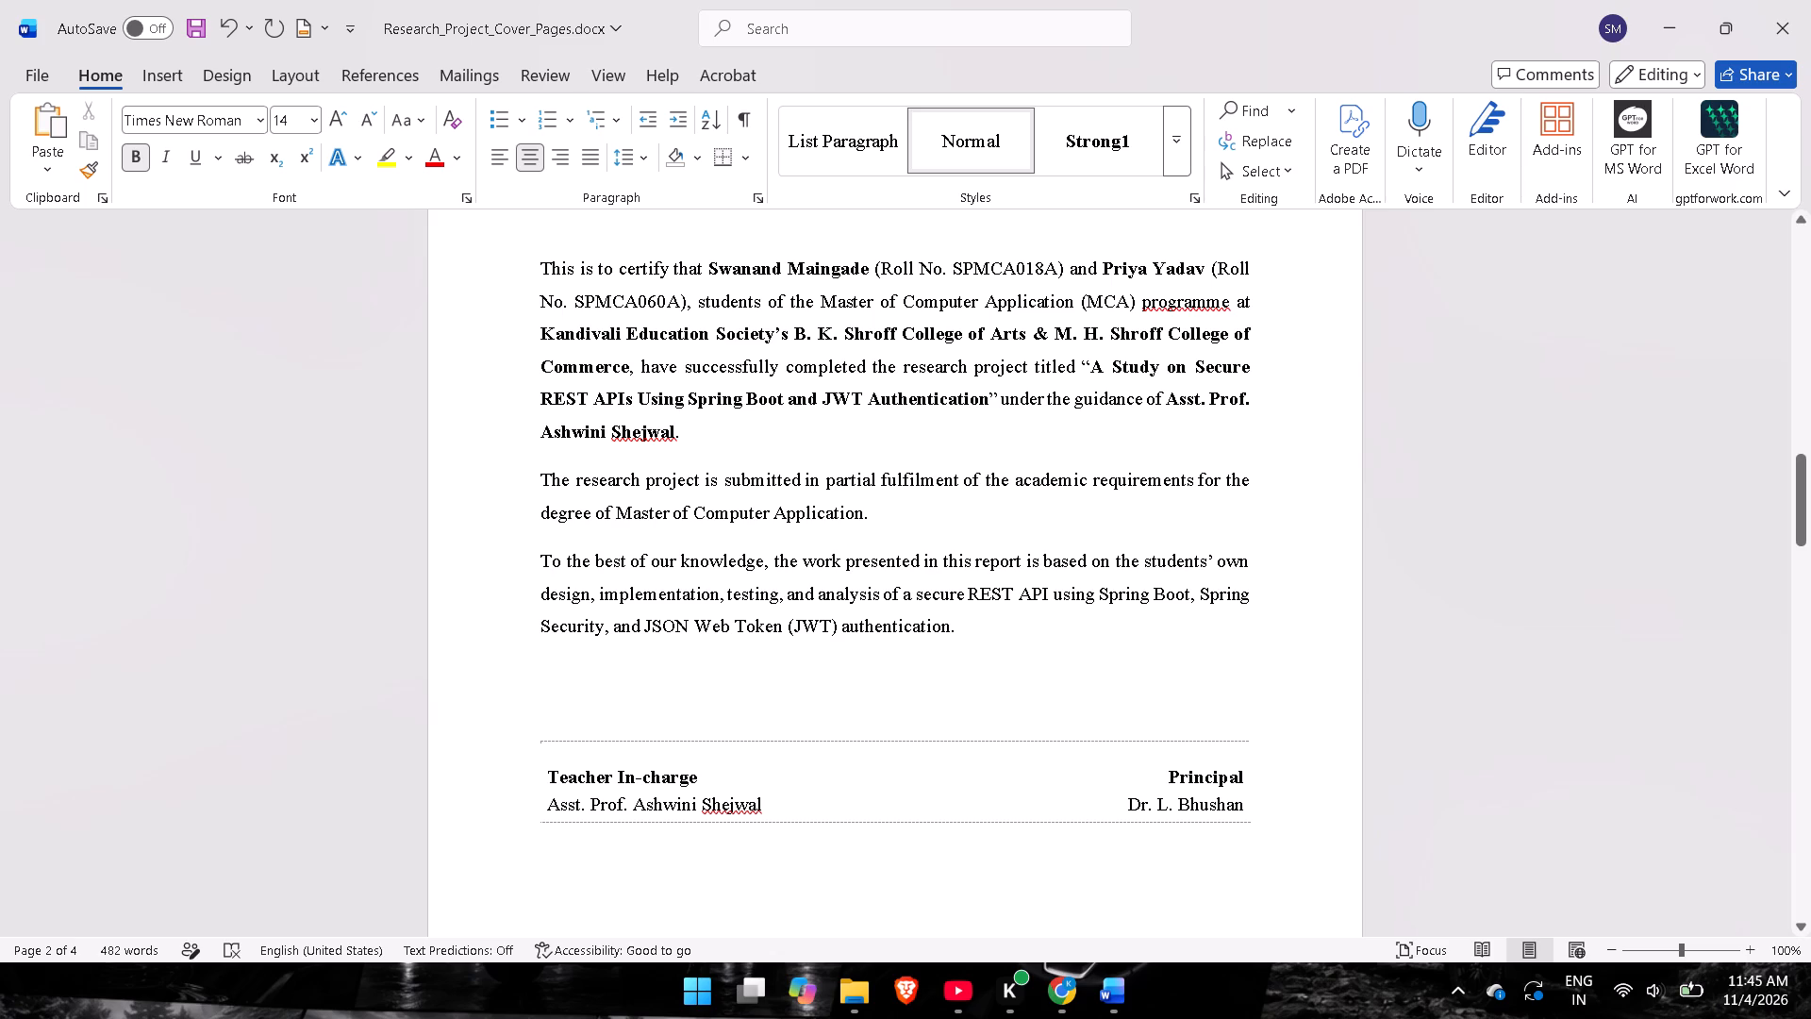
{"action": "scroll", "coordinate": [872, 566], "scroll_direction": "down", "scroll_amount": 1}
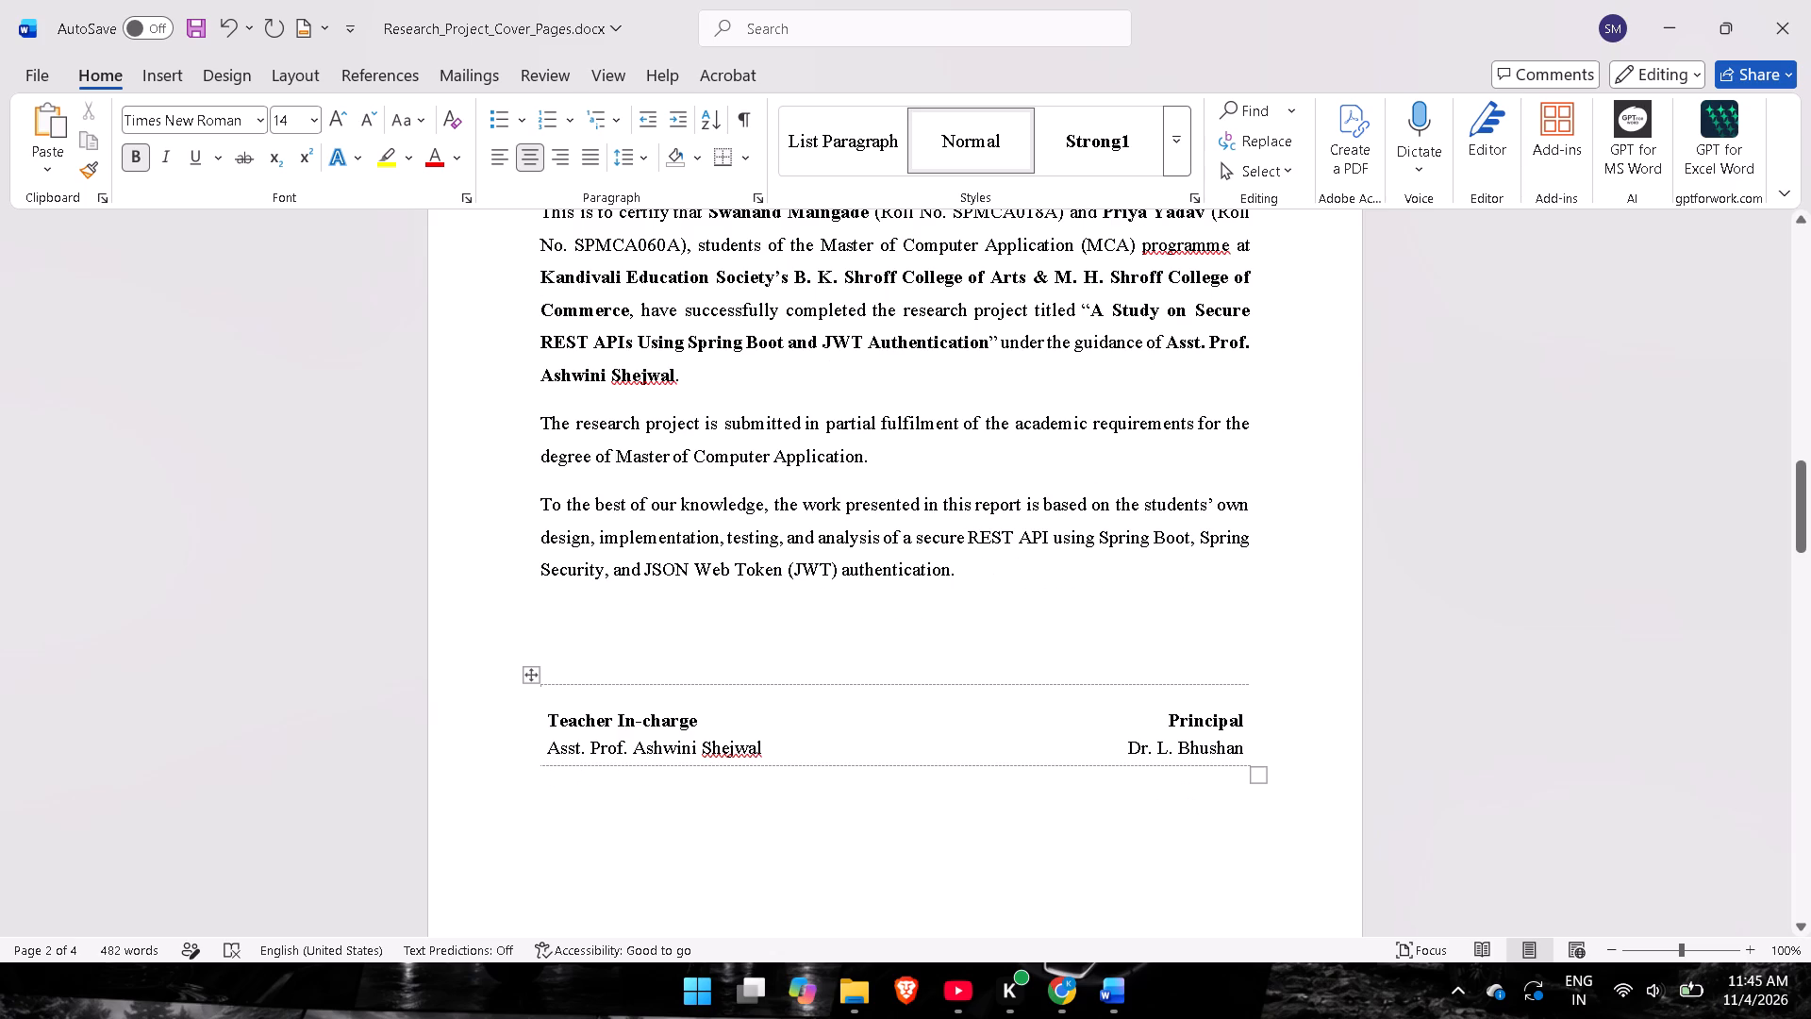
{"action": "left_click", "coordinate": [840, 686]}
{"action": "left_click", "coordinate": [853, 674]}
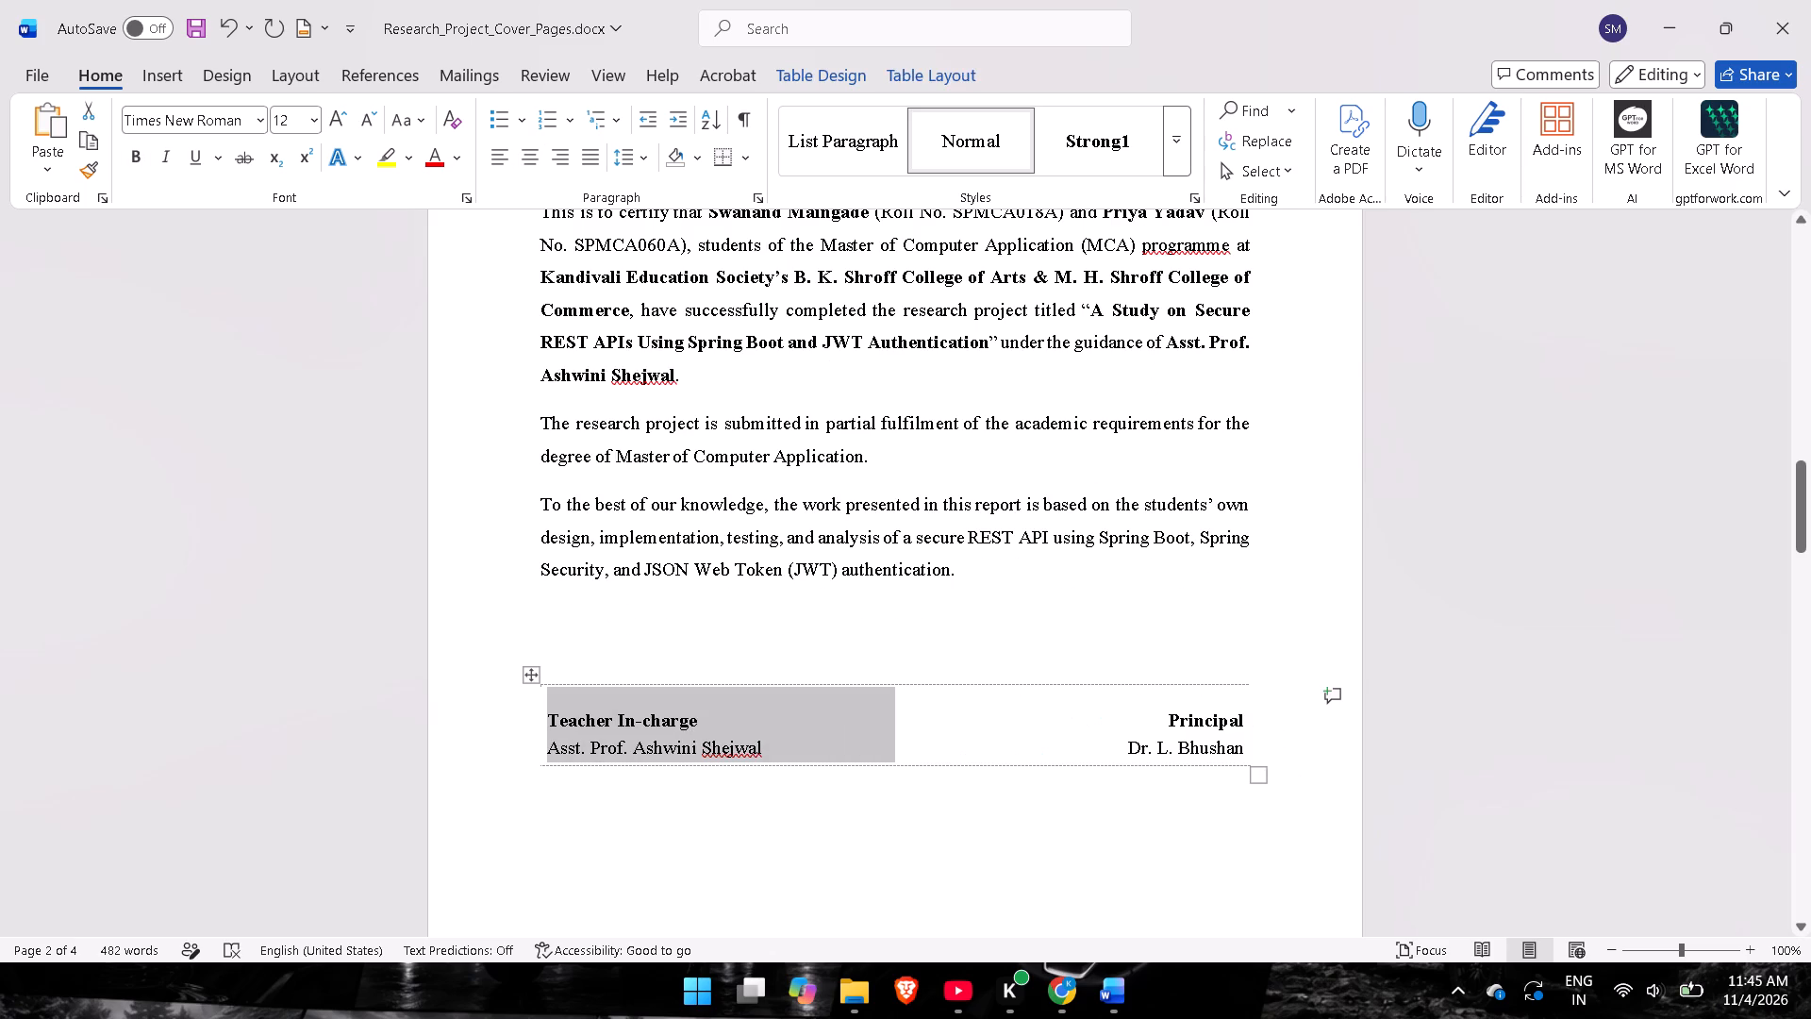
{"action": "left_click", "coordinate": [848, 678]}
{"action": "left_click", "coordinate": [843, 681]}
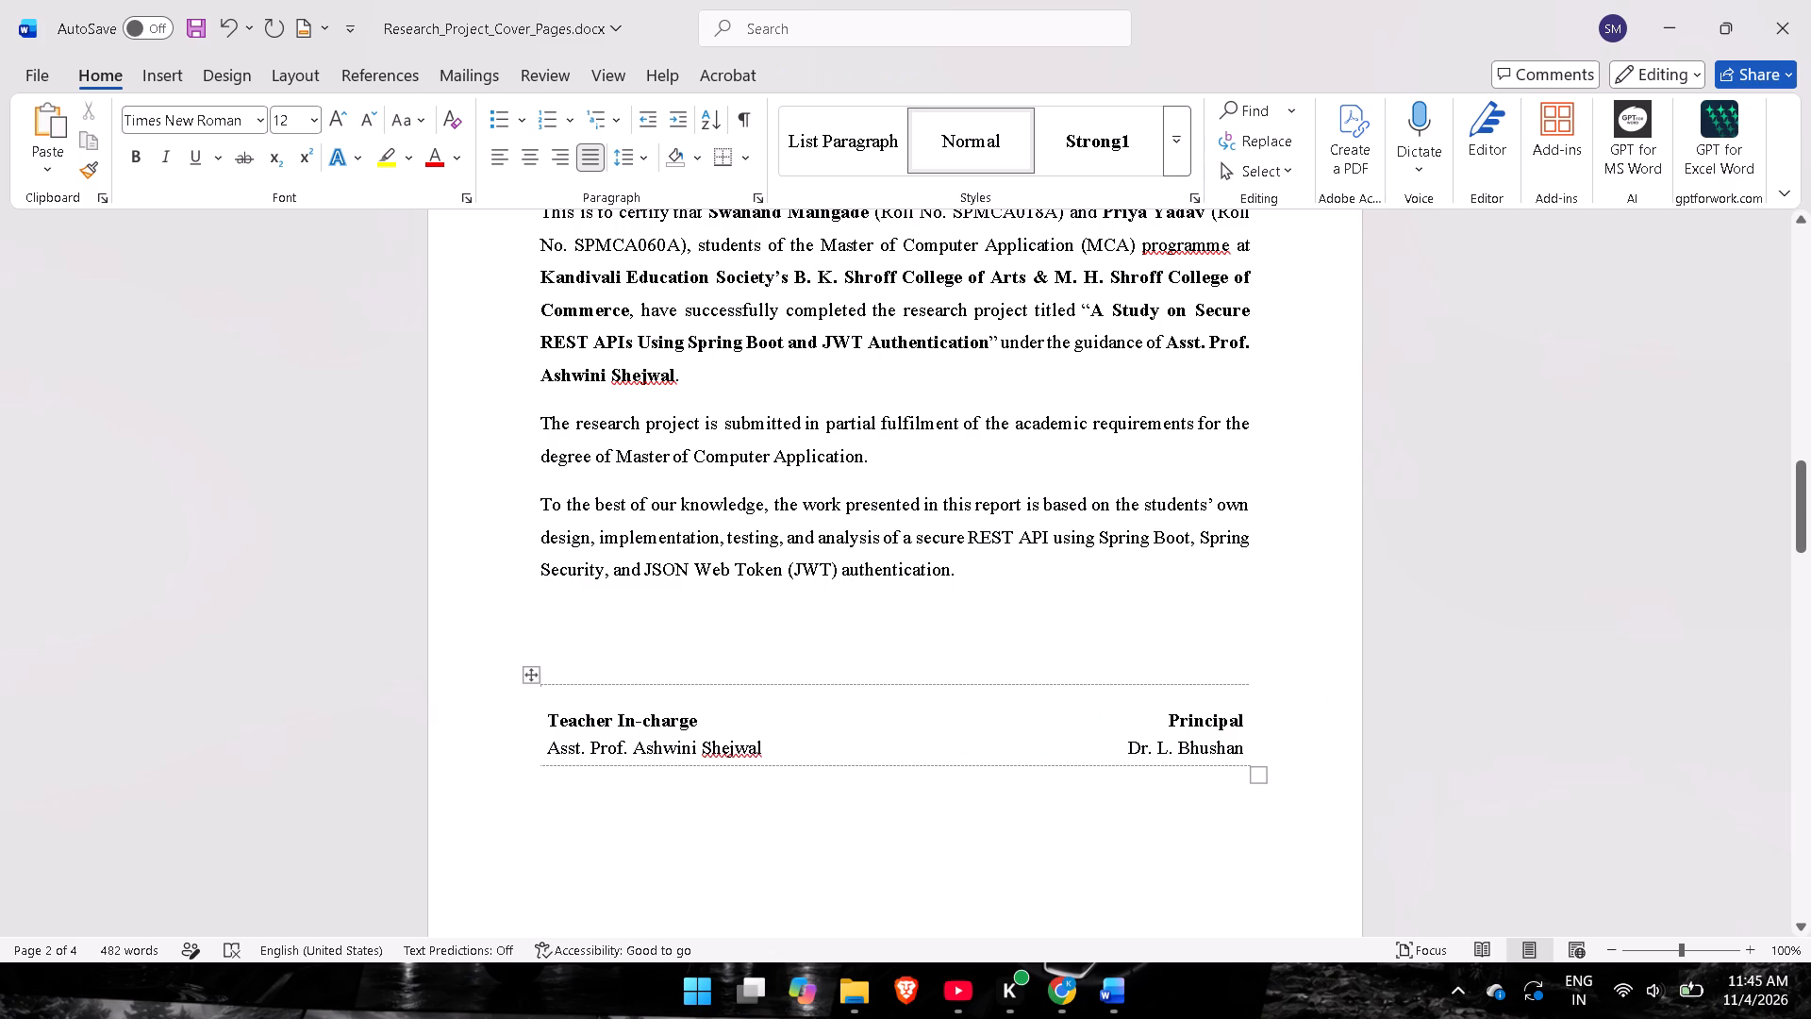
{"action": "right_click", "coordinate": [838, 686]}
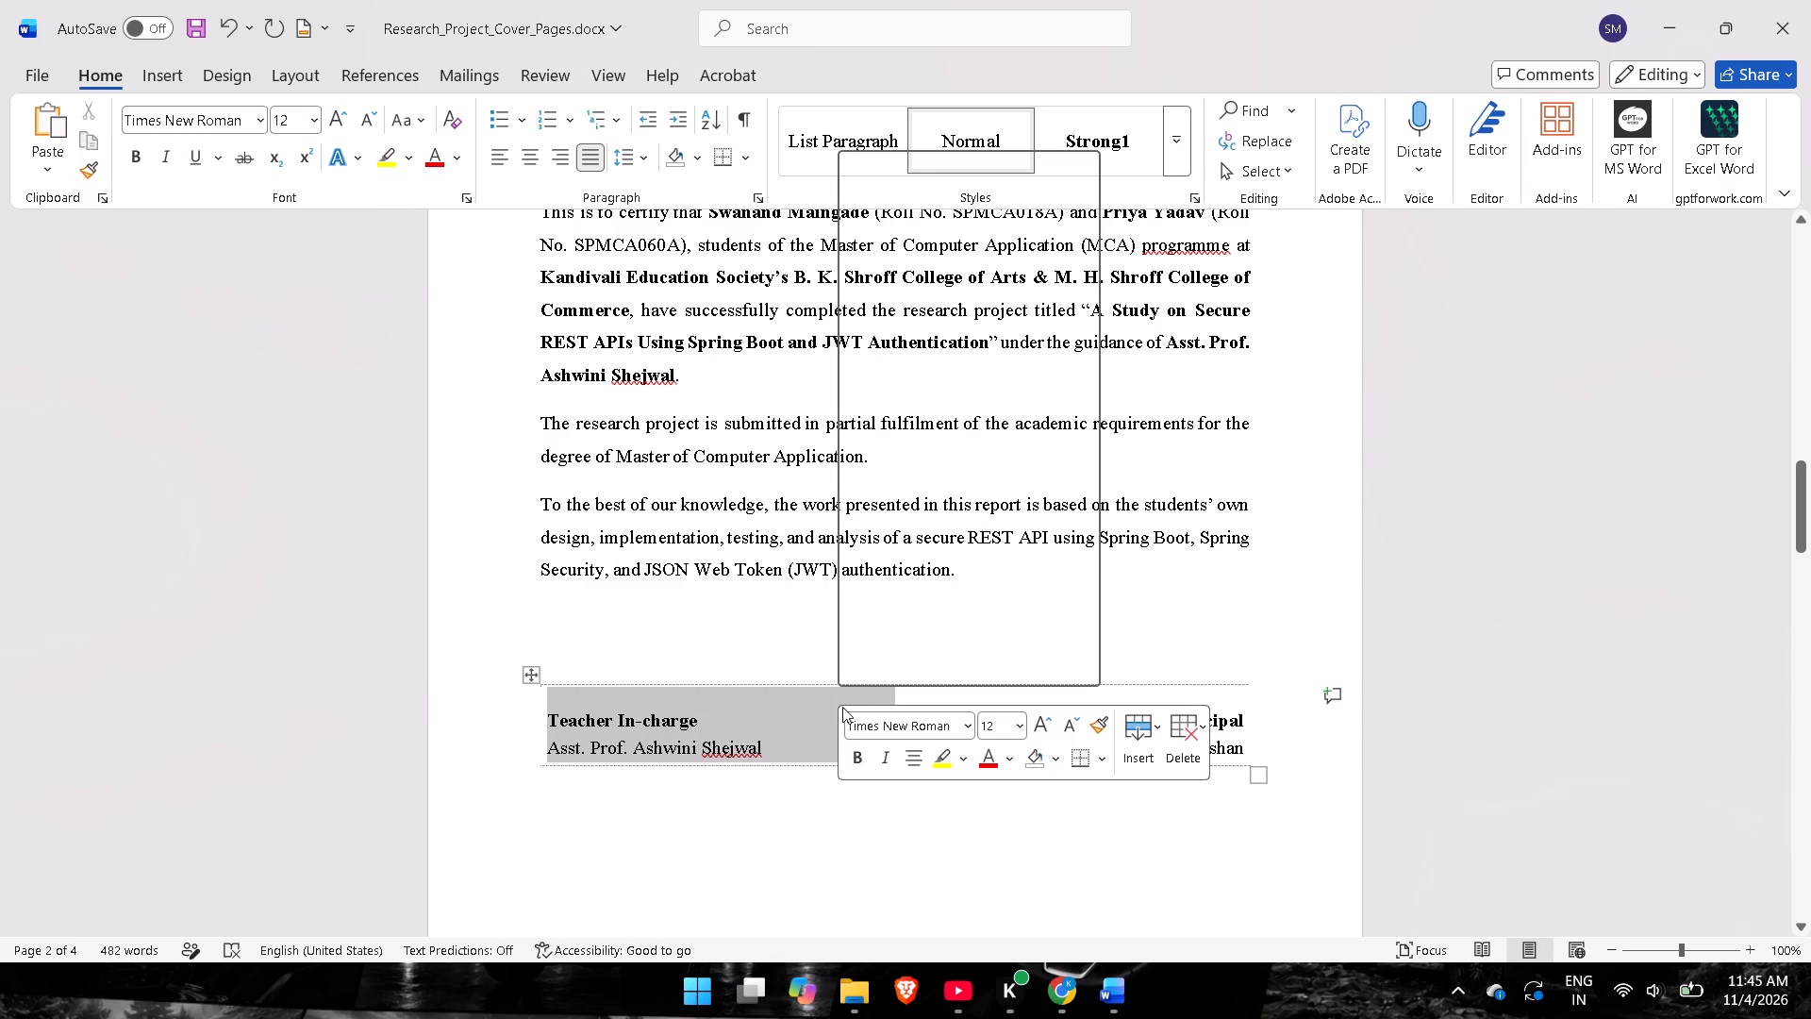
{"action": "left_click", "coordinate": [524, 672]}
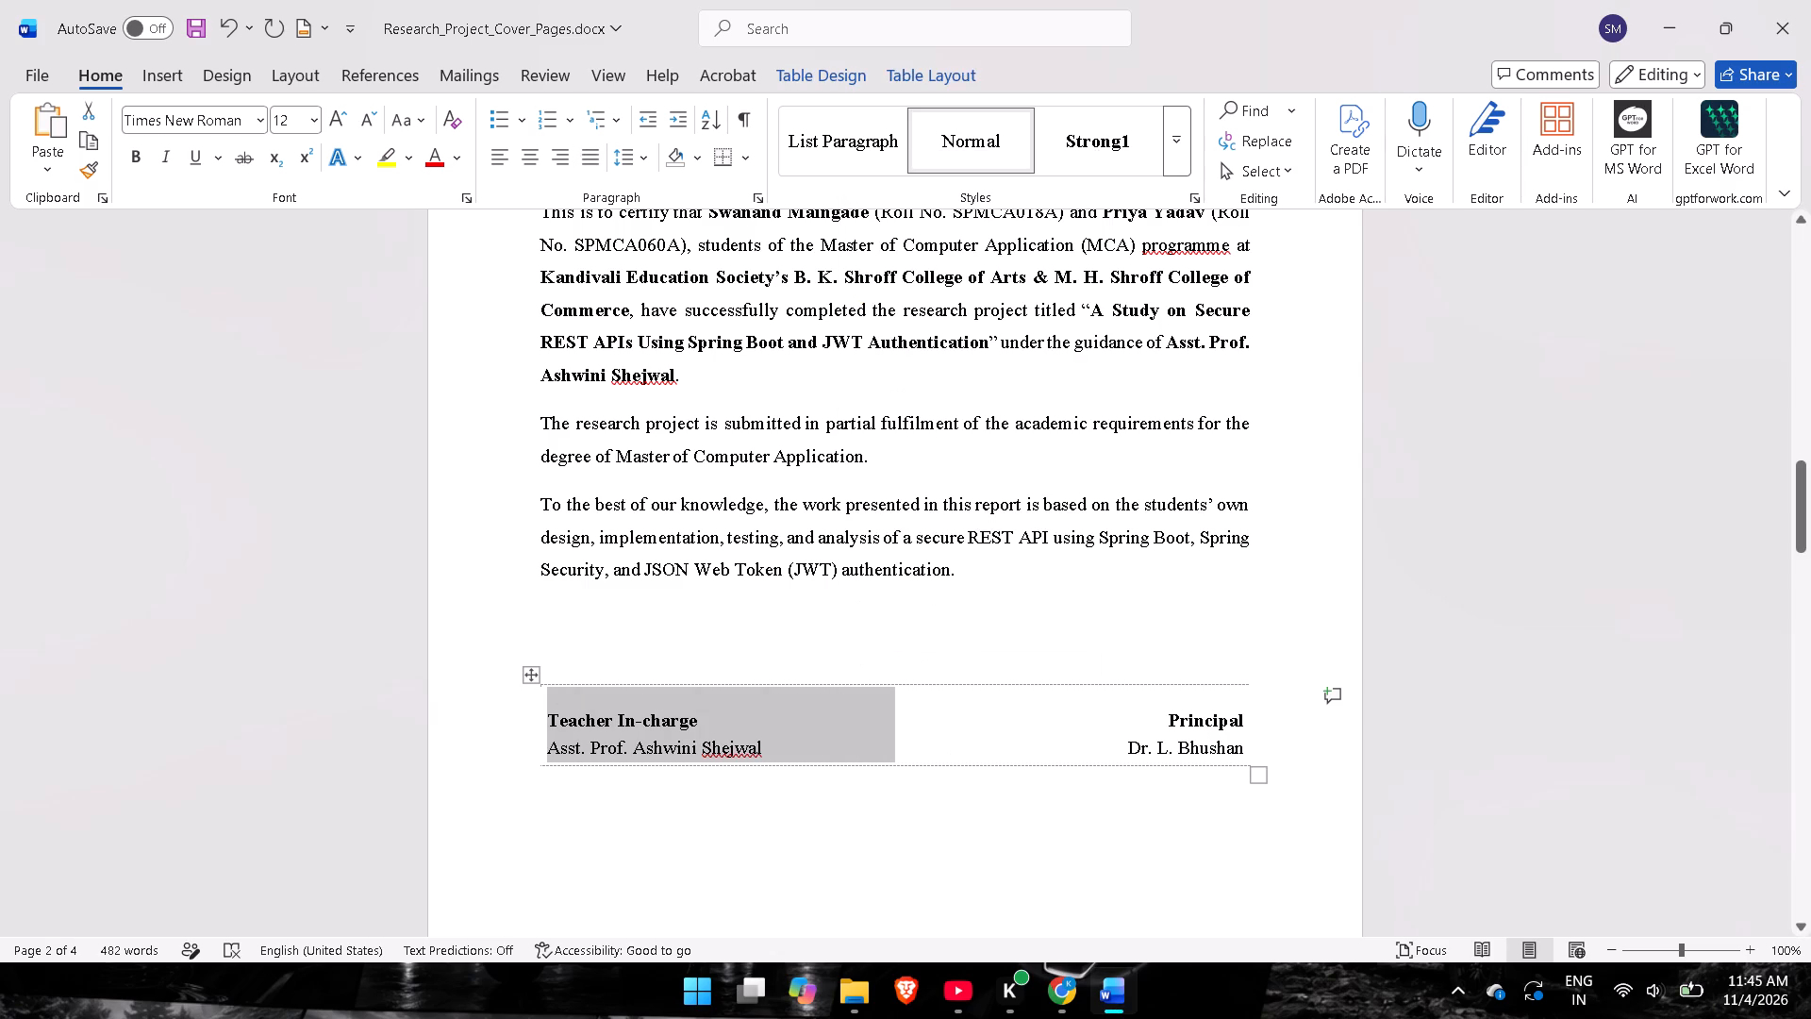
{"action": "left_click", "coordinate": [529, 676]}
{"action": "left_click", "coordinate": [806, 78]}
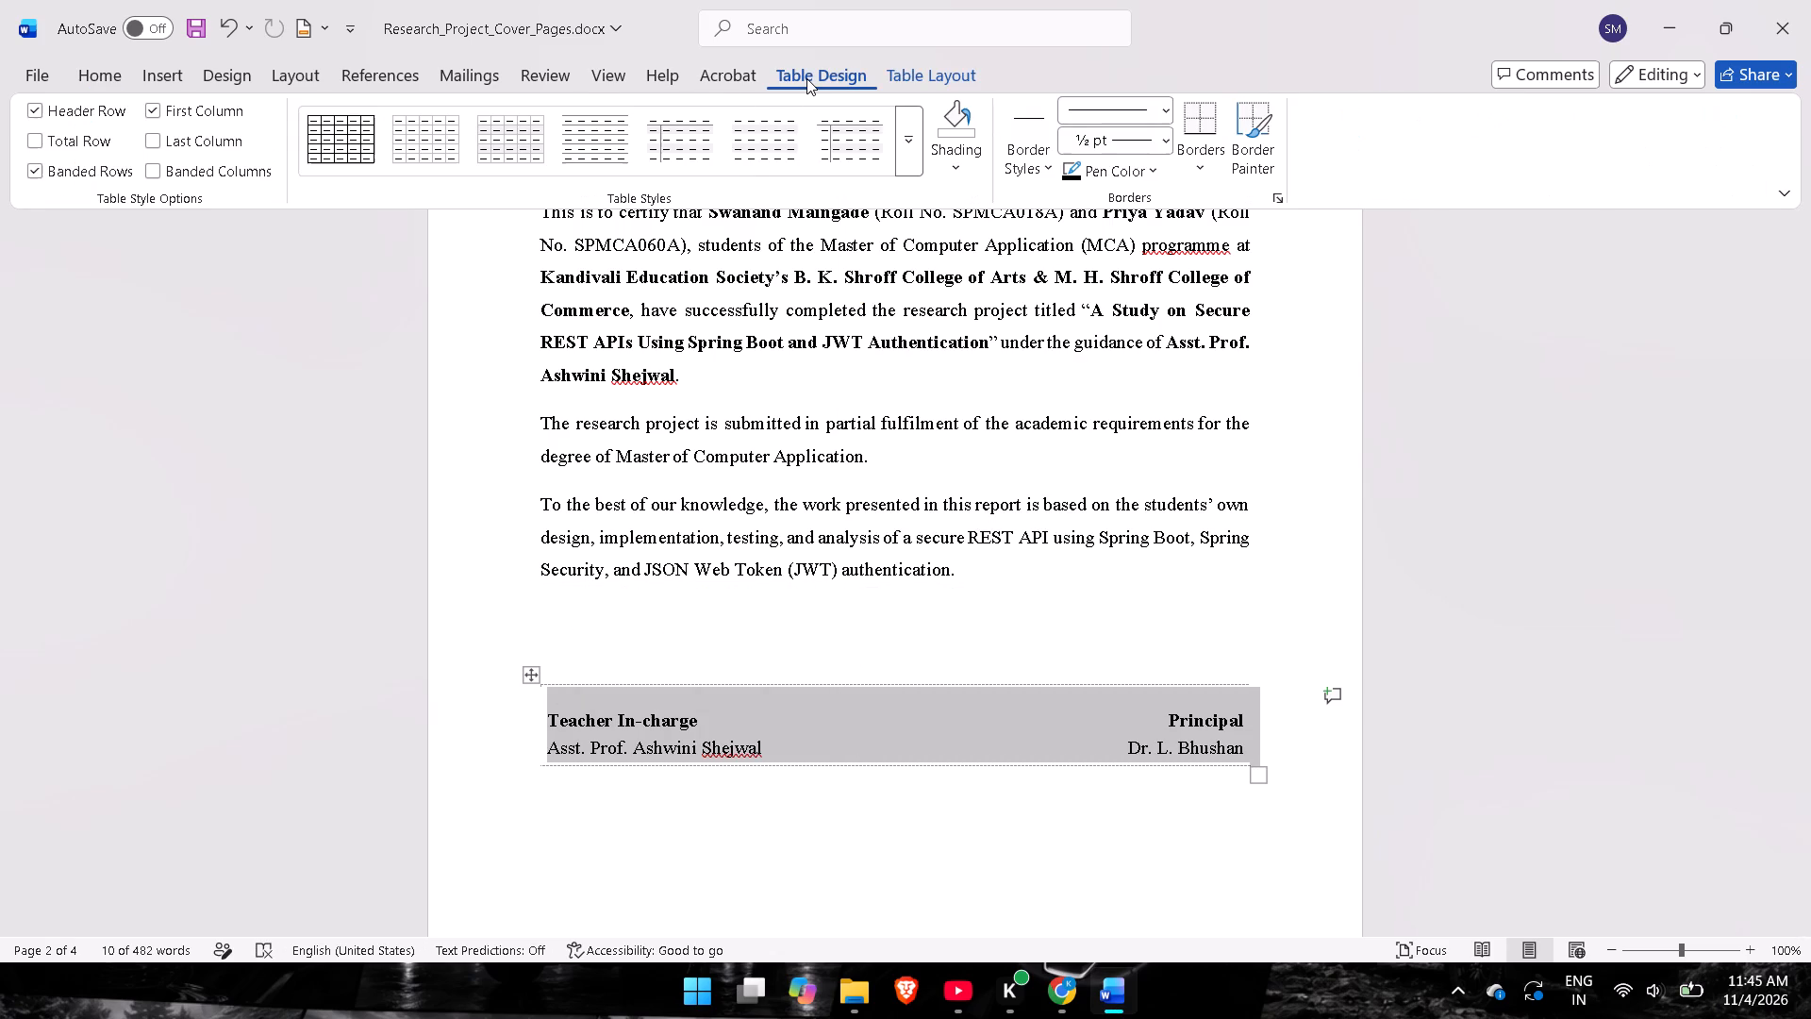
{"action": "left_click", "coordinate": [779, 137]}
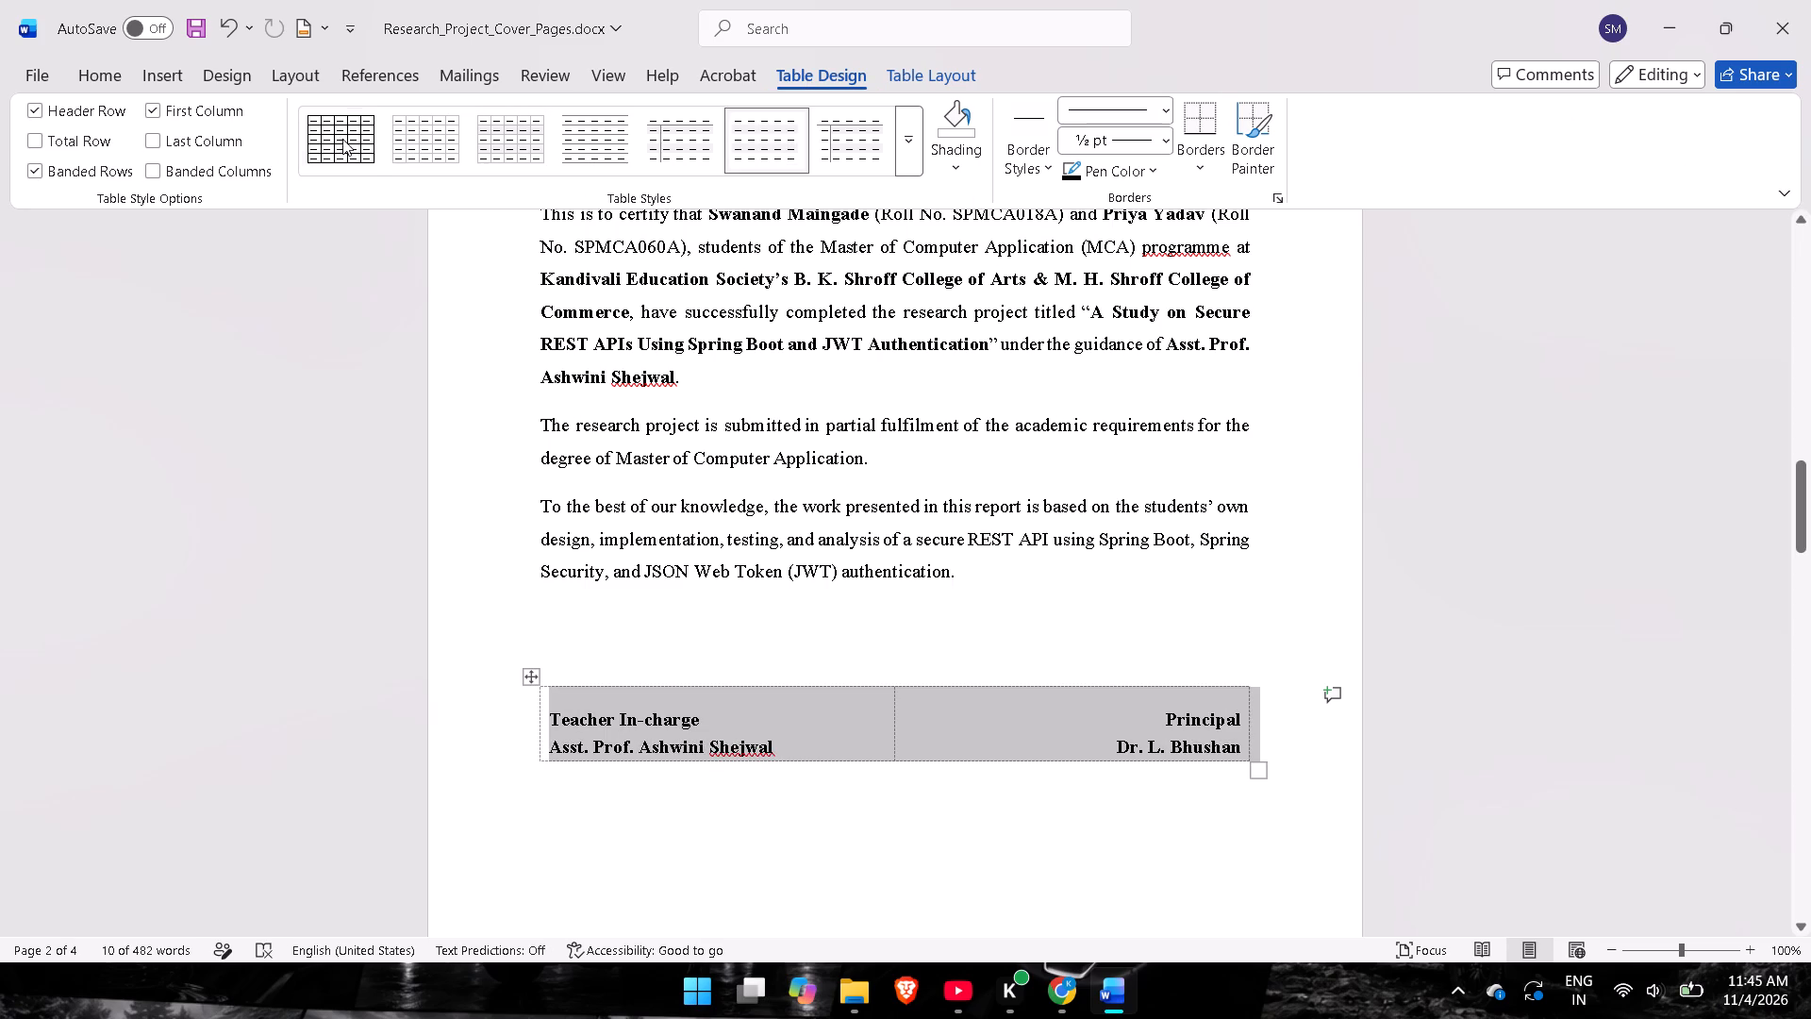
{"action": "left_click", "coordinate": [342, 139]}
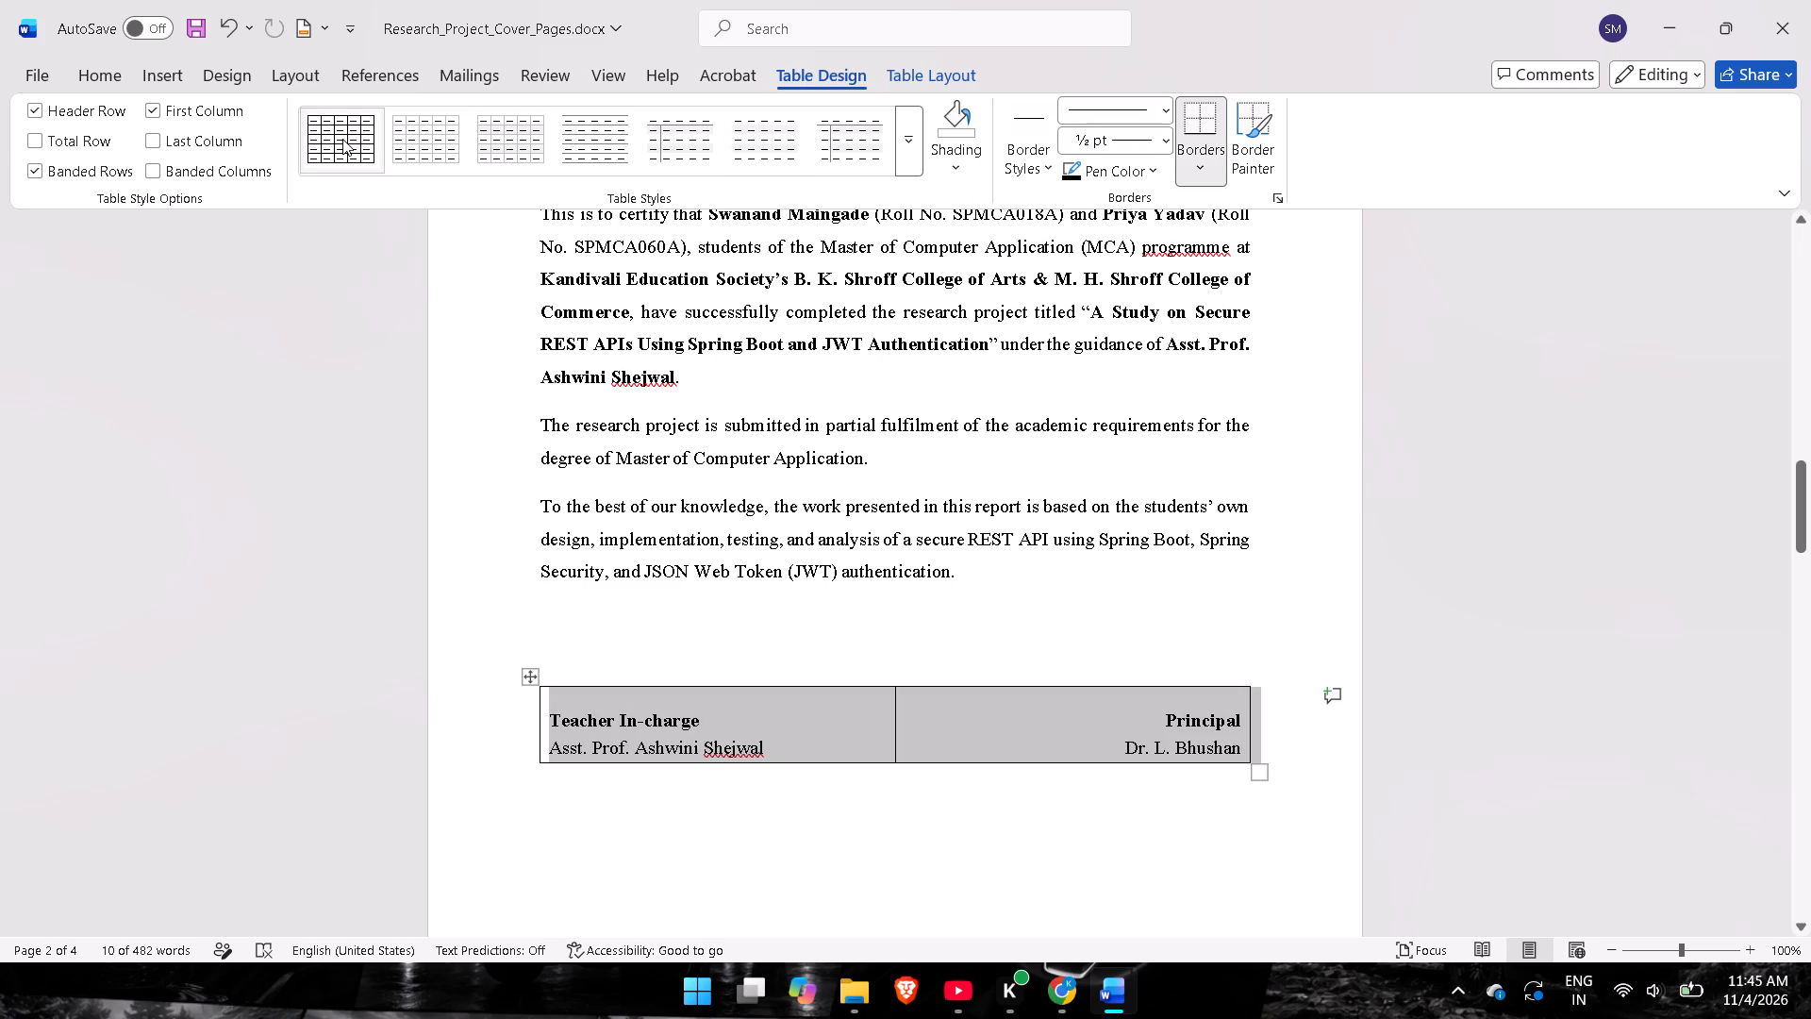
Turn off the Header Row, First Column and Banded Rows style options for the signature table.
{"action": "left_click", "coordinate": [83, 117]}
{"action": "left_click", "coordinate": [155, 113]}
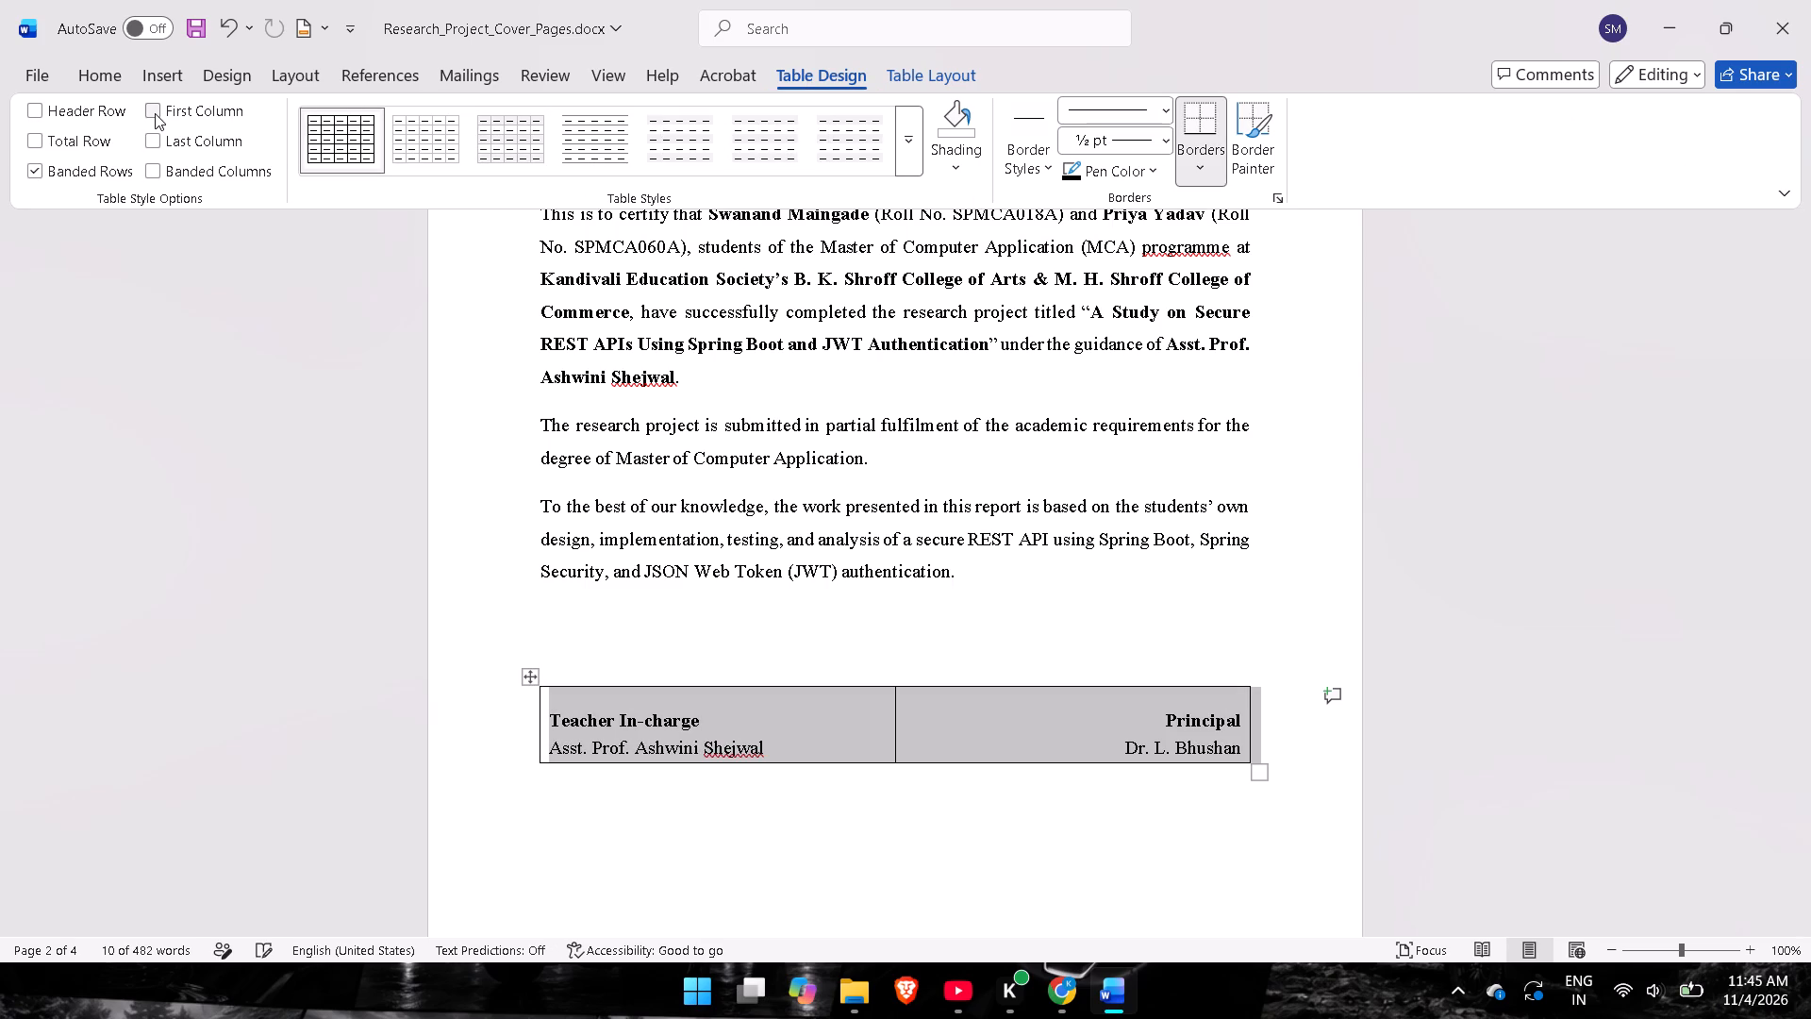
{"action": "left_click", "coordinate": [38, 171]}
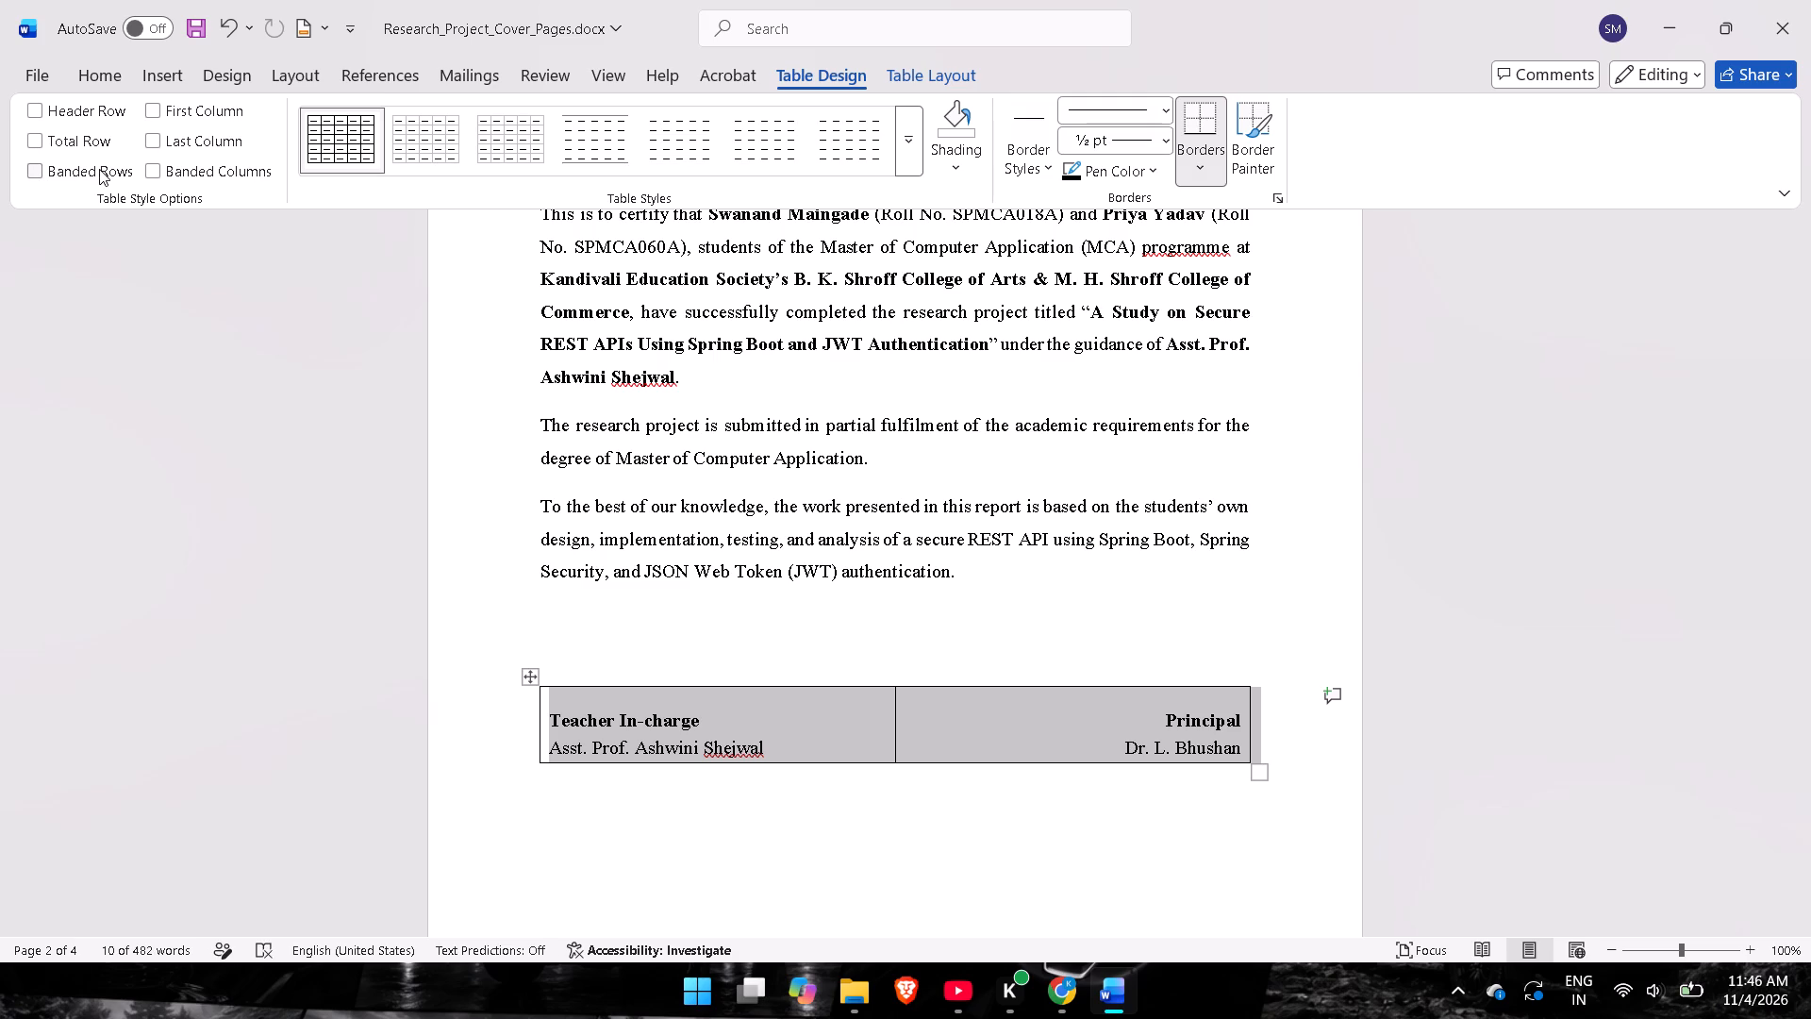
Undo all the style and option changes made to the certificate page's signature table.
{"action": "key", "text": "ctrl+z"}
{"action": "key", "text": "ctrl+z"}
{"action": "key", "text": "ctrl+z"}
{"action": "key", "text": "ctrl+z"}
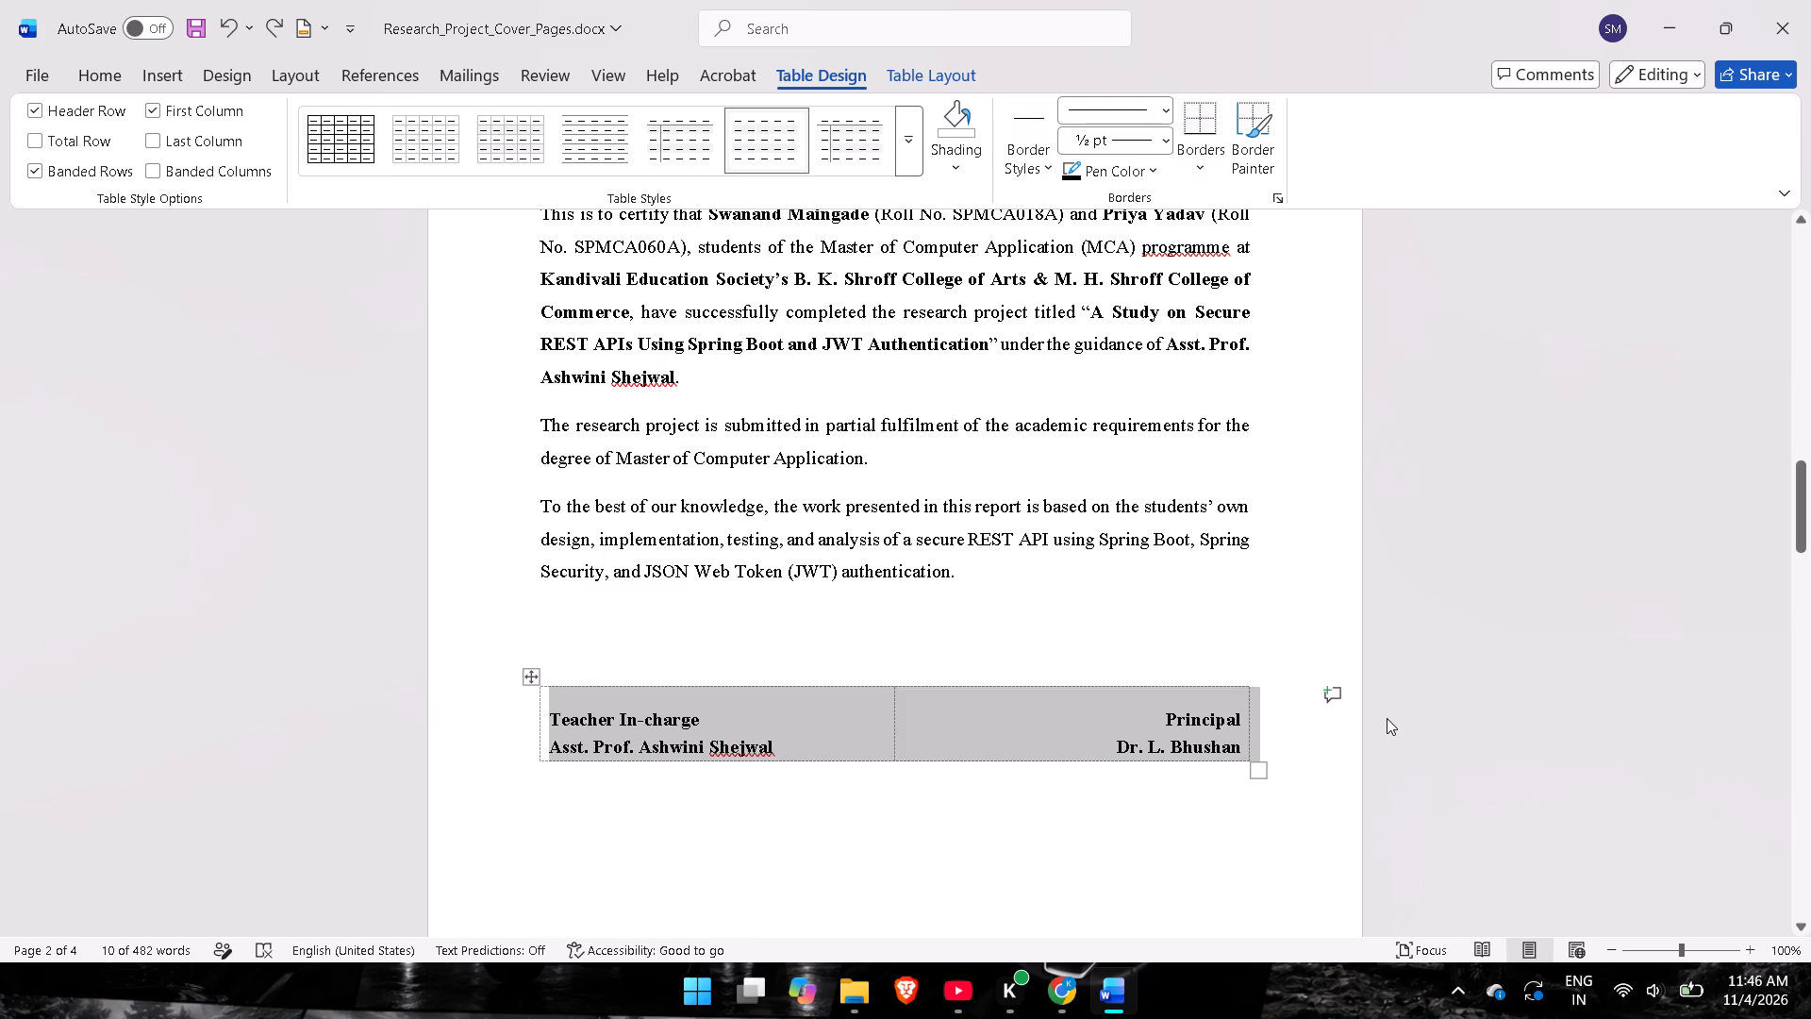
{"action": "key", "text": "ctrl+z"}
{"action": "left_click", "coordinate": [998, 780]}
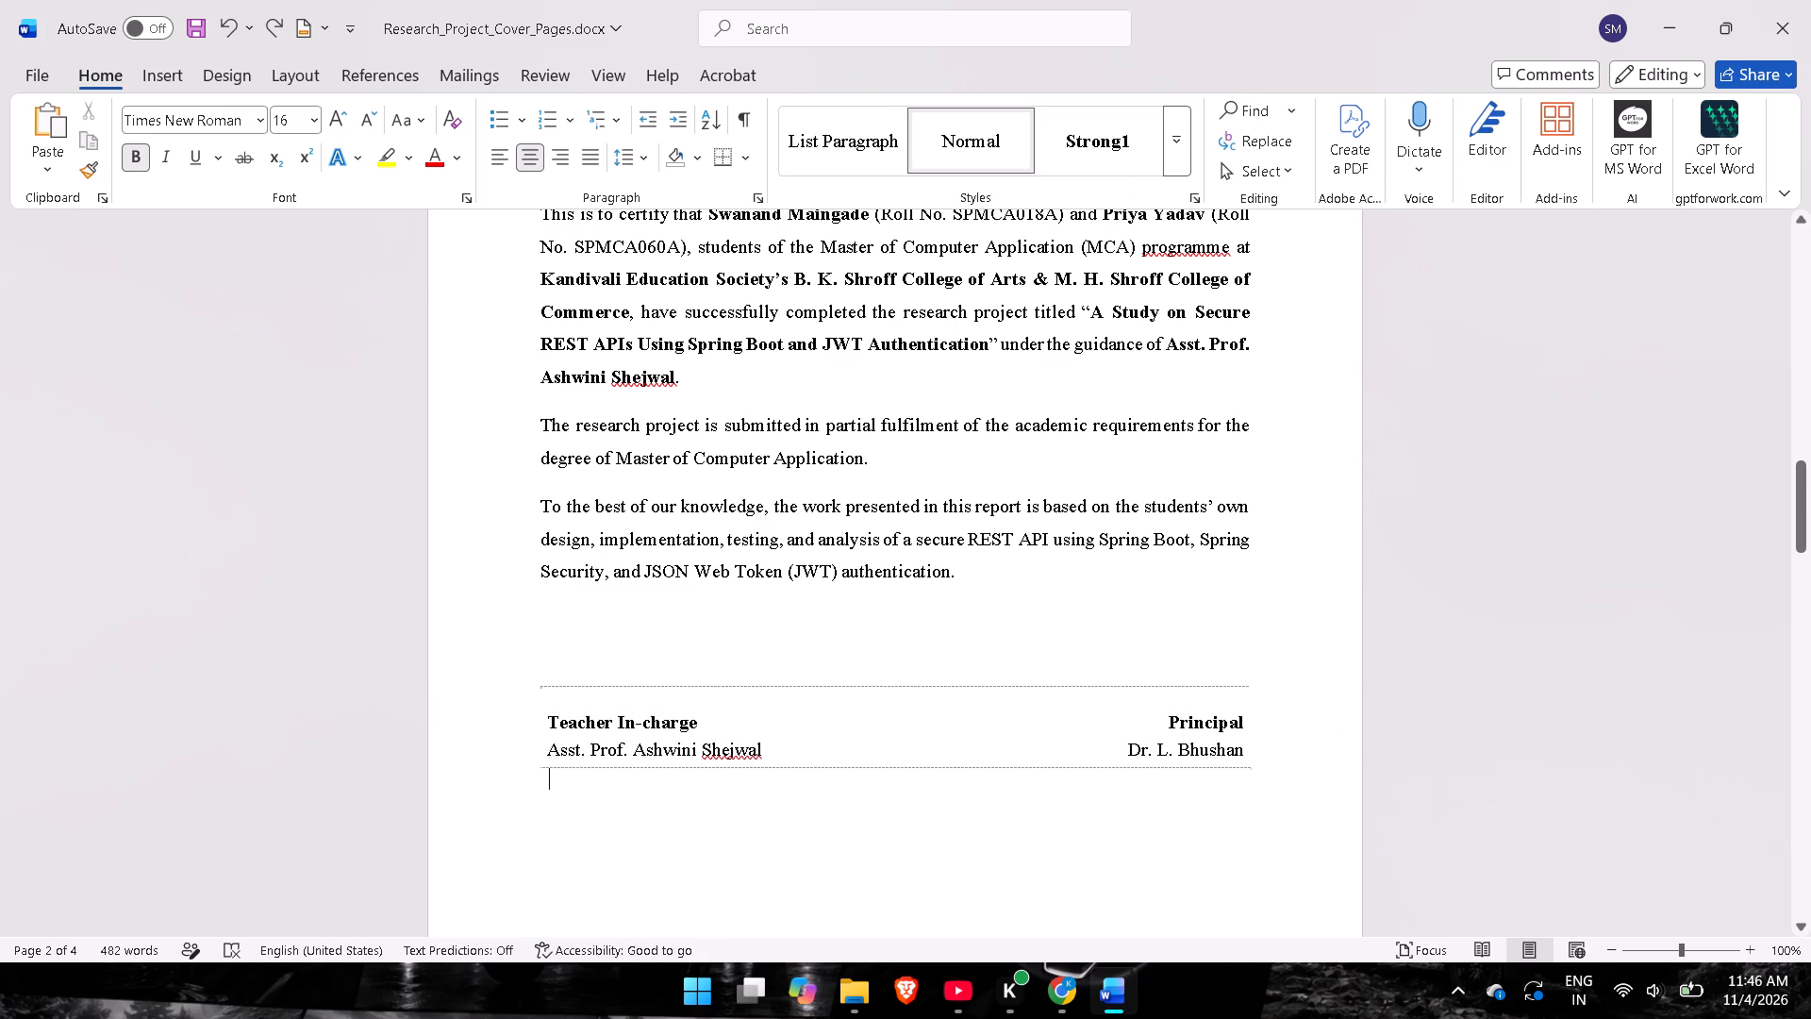
Shift the bottom border of the certificate page's signature table slightly lower to make its row a little taller.
{"action": "left_click", "coordinate": [914, 764]}
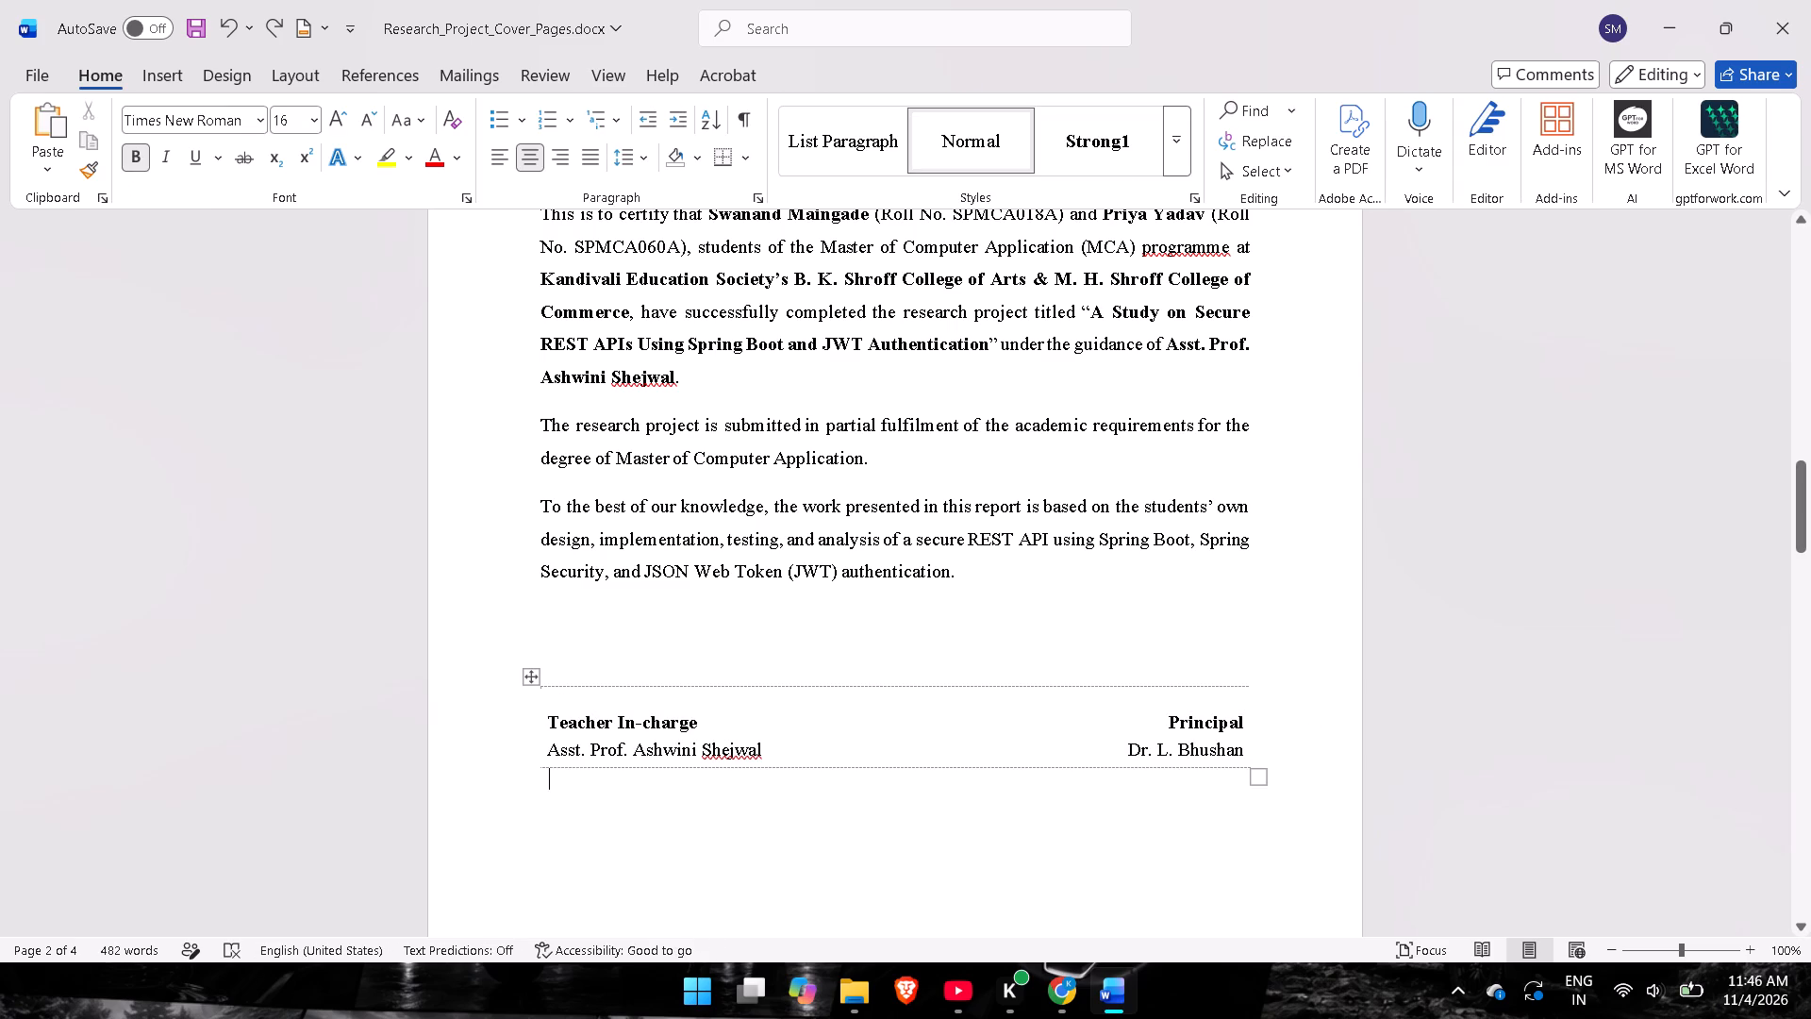
{"action": "left_click", "coordinate": [911, 767]}
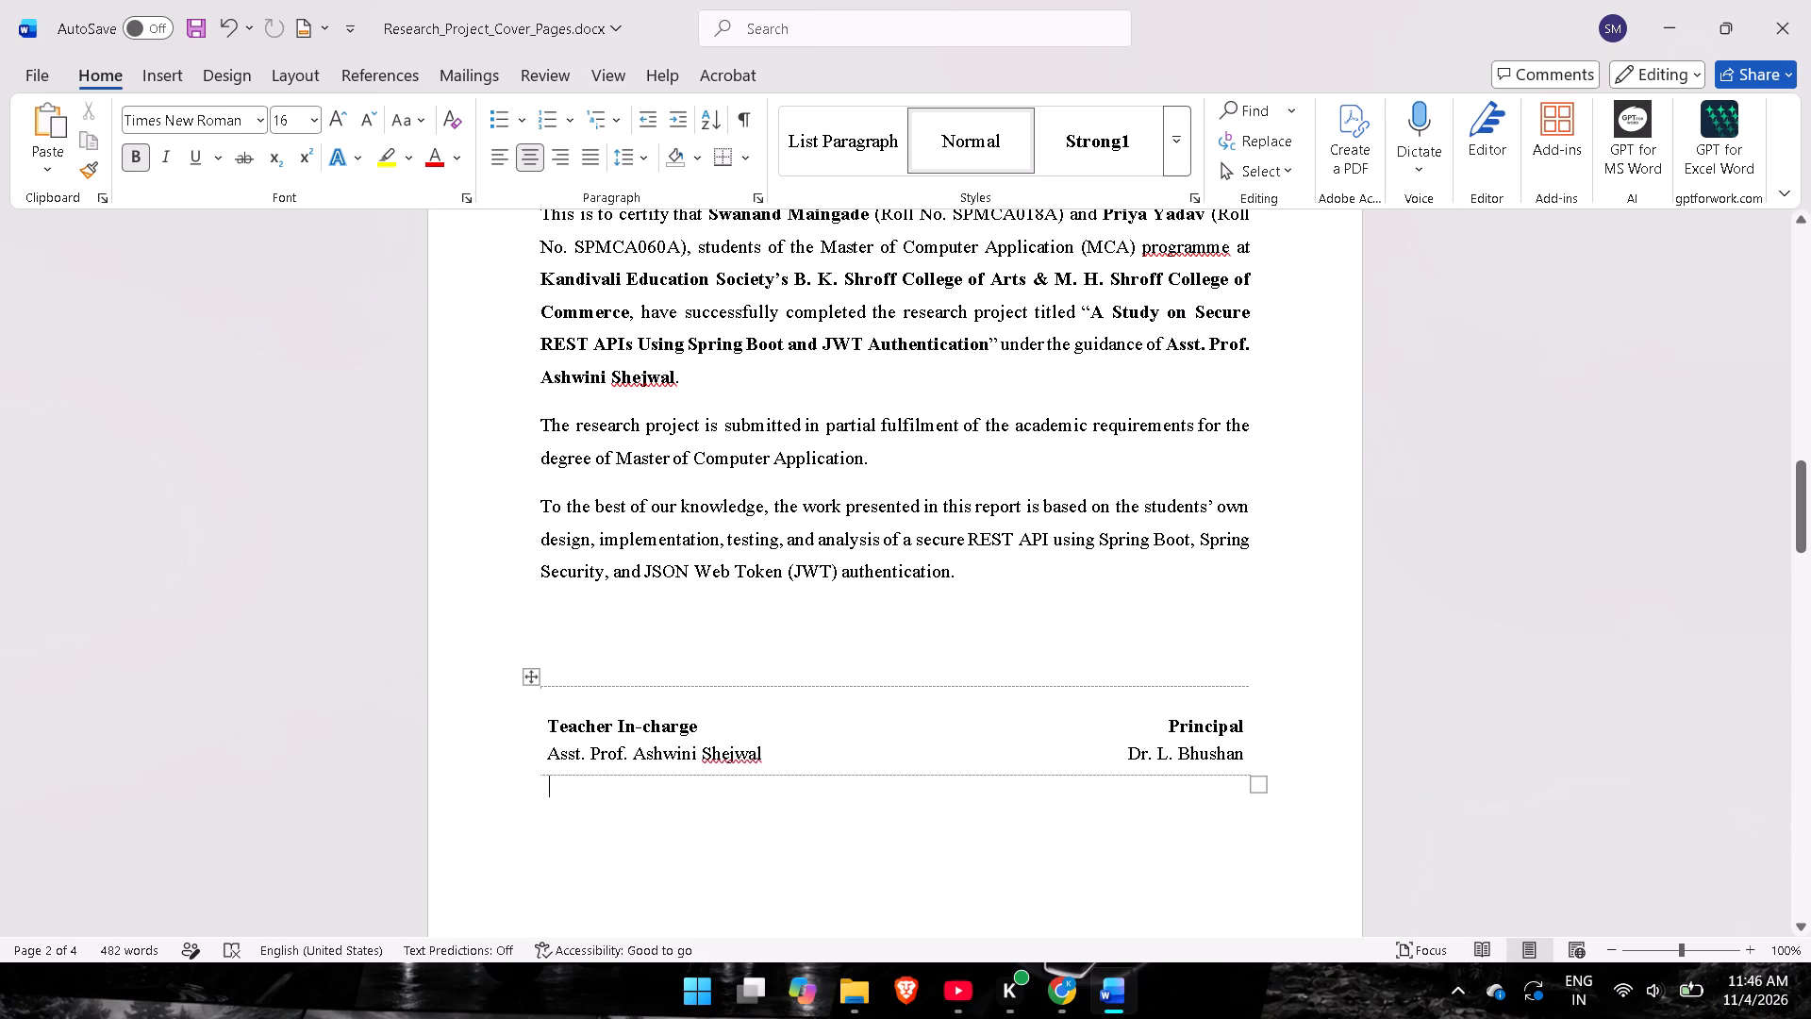
Review the layout of the certificate and cover pages, and try to select the cover page's coloured border.
{"action": "scroll", "coordinate": [970, 543], "scroll_direction": "up", "scroll_amount": 9}
{"action": "scroll", "coordinate": [972, 540], "scroll_direction": "down", "scroll_amount": 12}
{"action": "scroll", "coordinate": [972, 540], "scroll_direction": "up", "scroll_amount": 5}
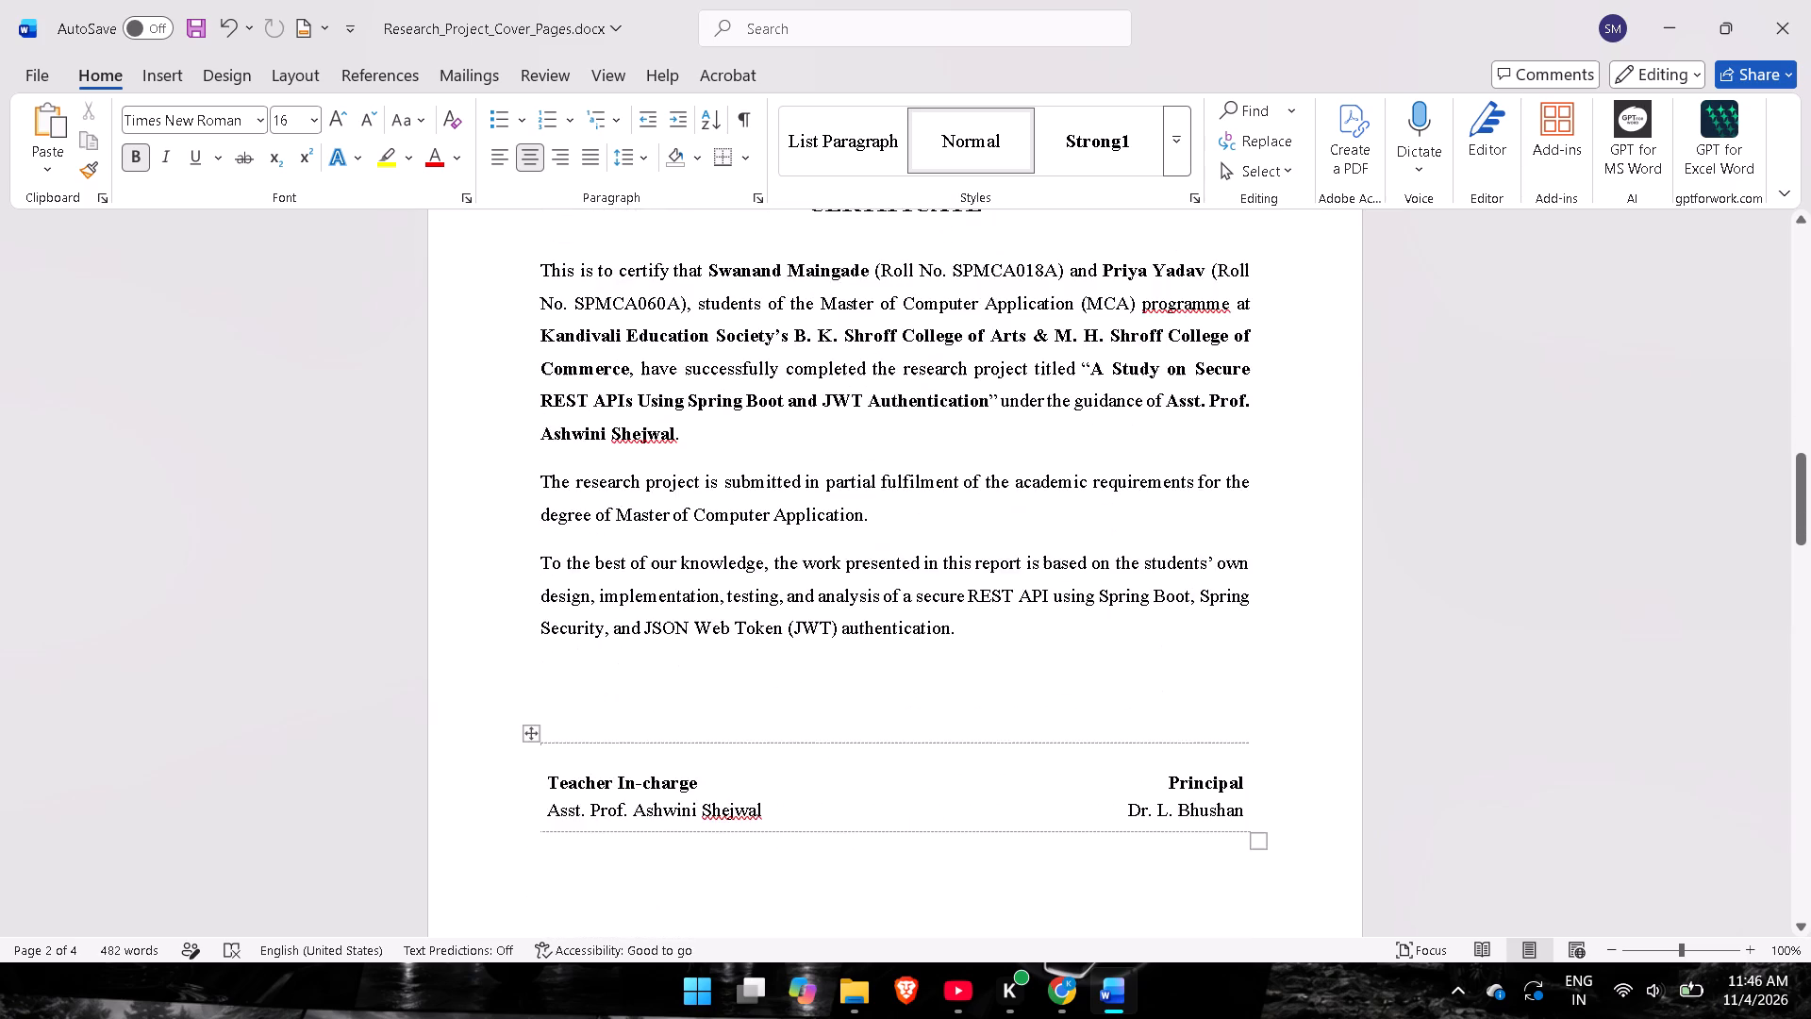
{"action": "scroll", "coordinate": [972, 540], "scroll_direction": "up", "scroll_amount": 19}
{"action": "scroll", "coordinate": [972, 540], "scroll_direction": "up", "scroll_amount": 5}
{"action": "scroll", "coordinate": [972, 540], "scroll_direction": "down", "scroll_amount": 5}
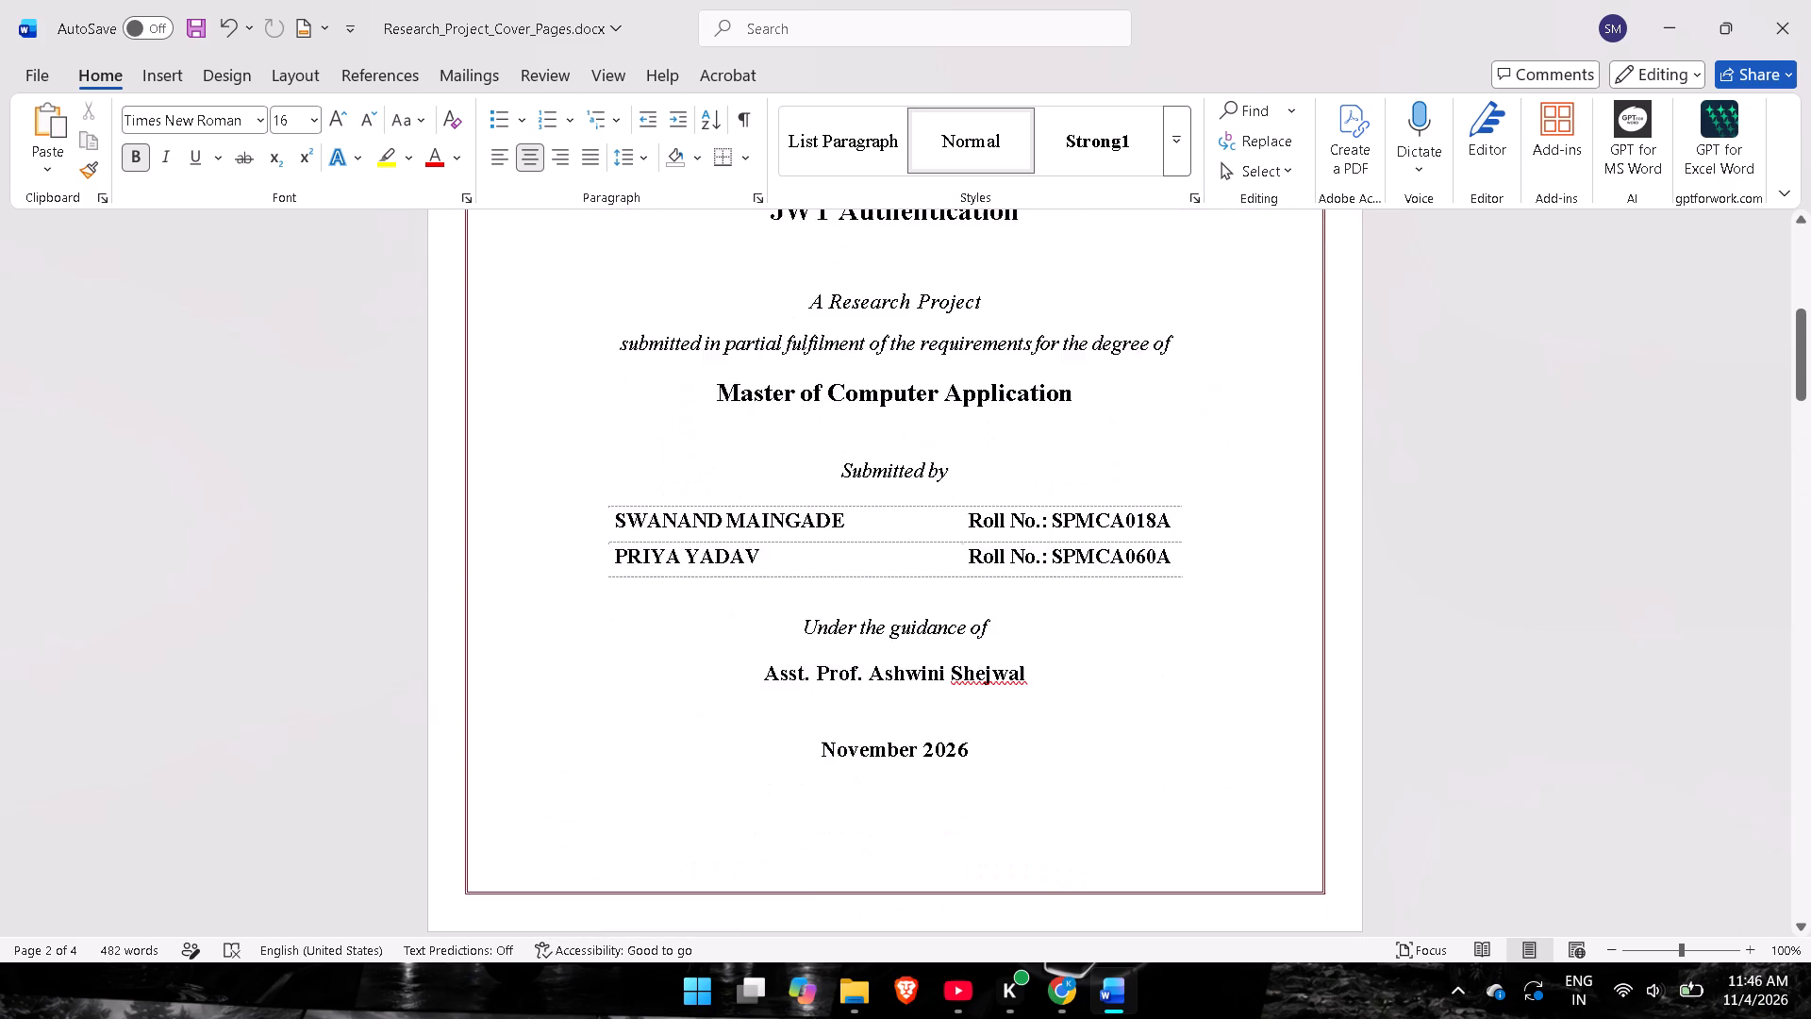
{"action": "scroll", "coordinate": [972, 540], "scroll_direction": "up", "scroll_amount": 10}
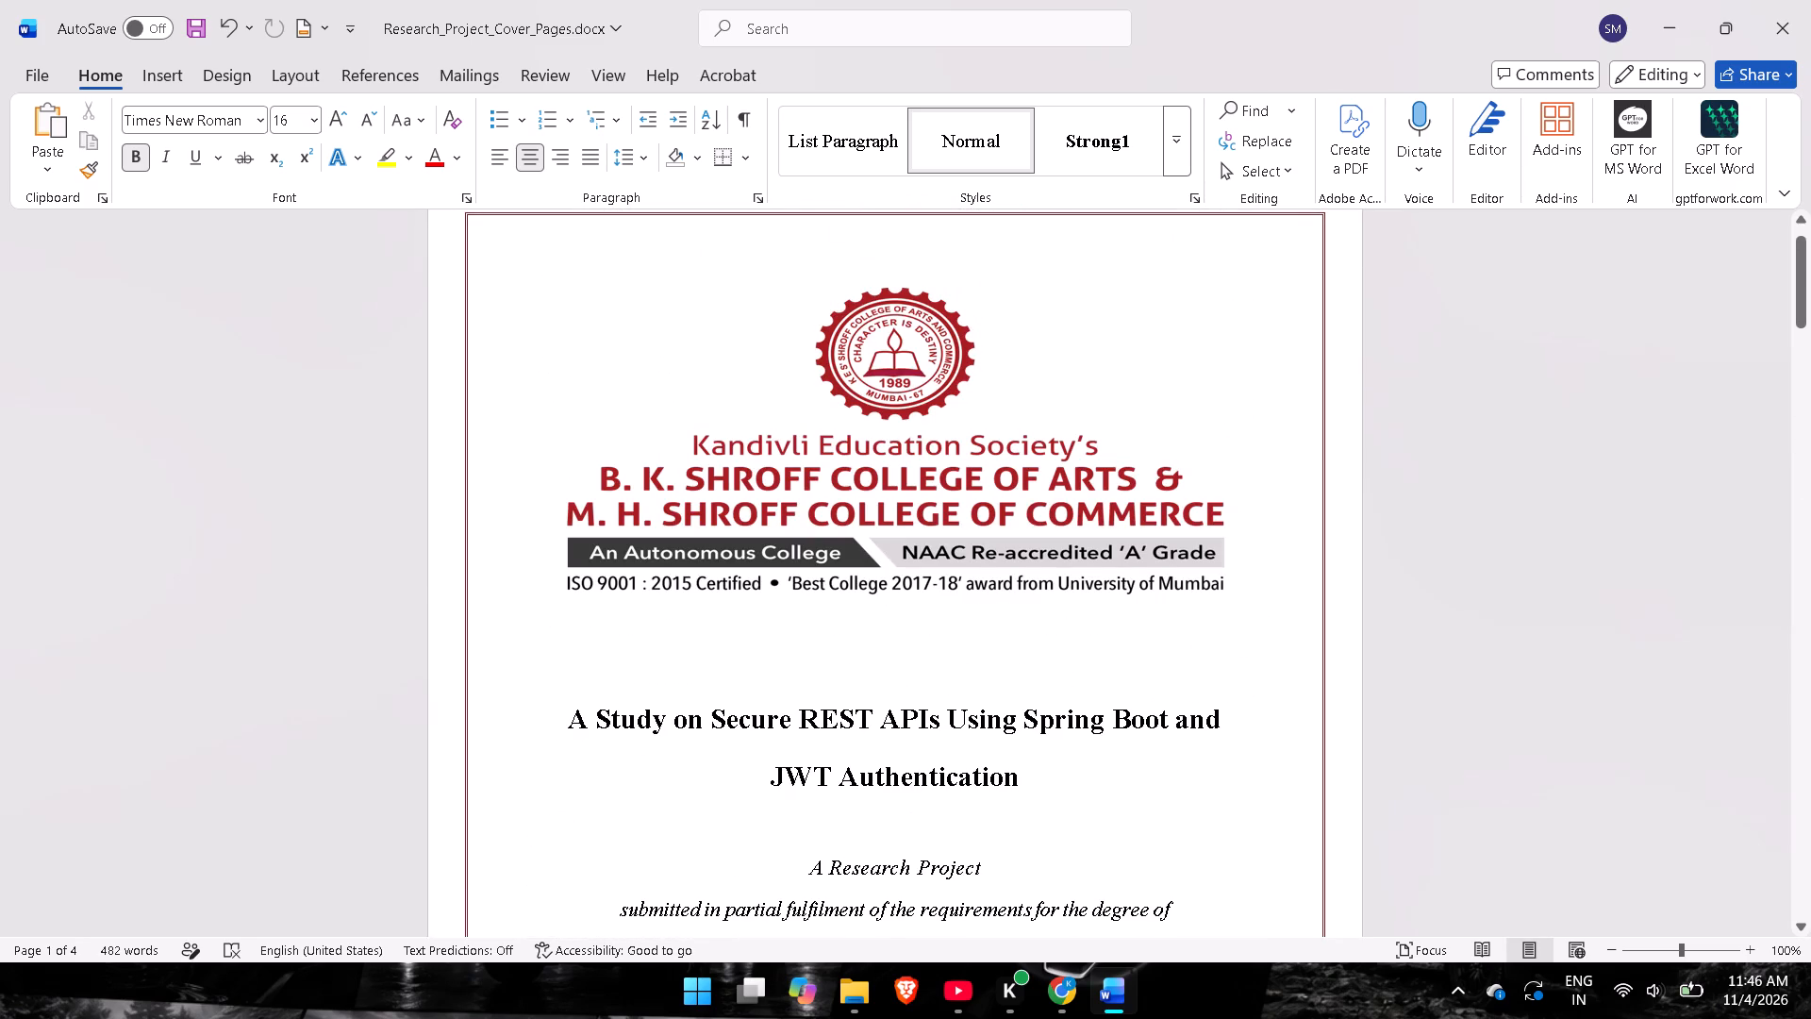
{"action": "left_click", "coordinate": [1324, 336]}
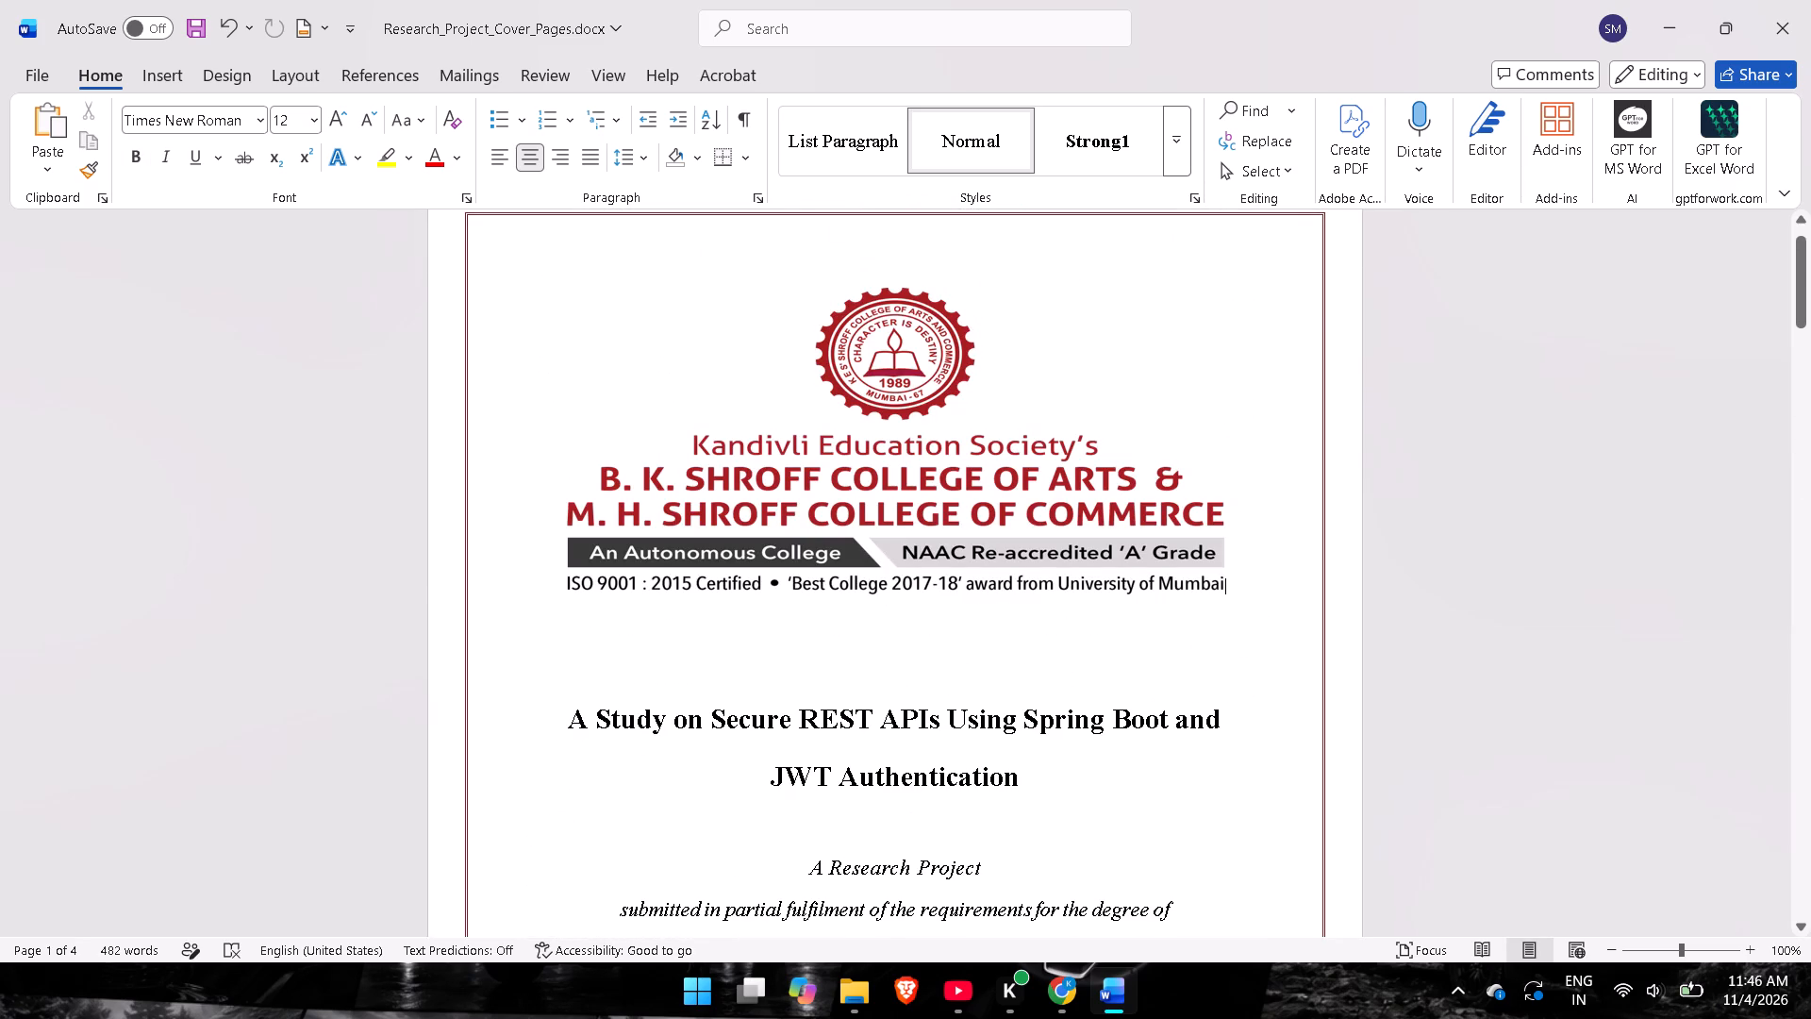
{"action": "double_click", "coordinate": [1324, 336]}
{"action": "left_click", "coordinate": [1171, 254]}
{"action": "left_click", "coordinate": [513, 490]}
{"action": "scroll", "coordinate": [801, 448], "scroll_direction": "up", "scroll_amount": 4}
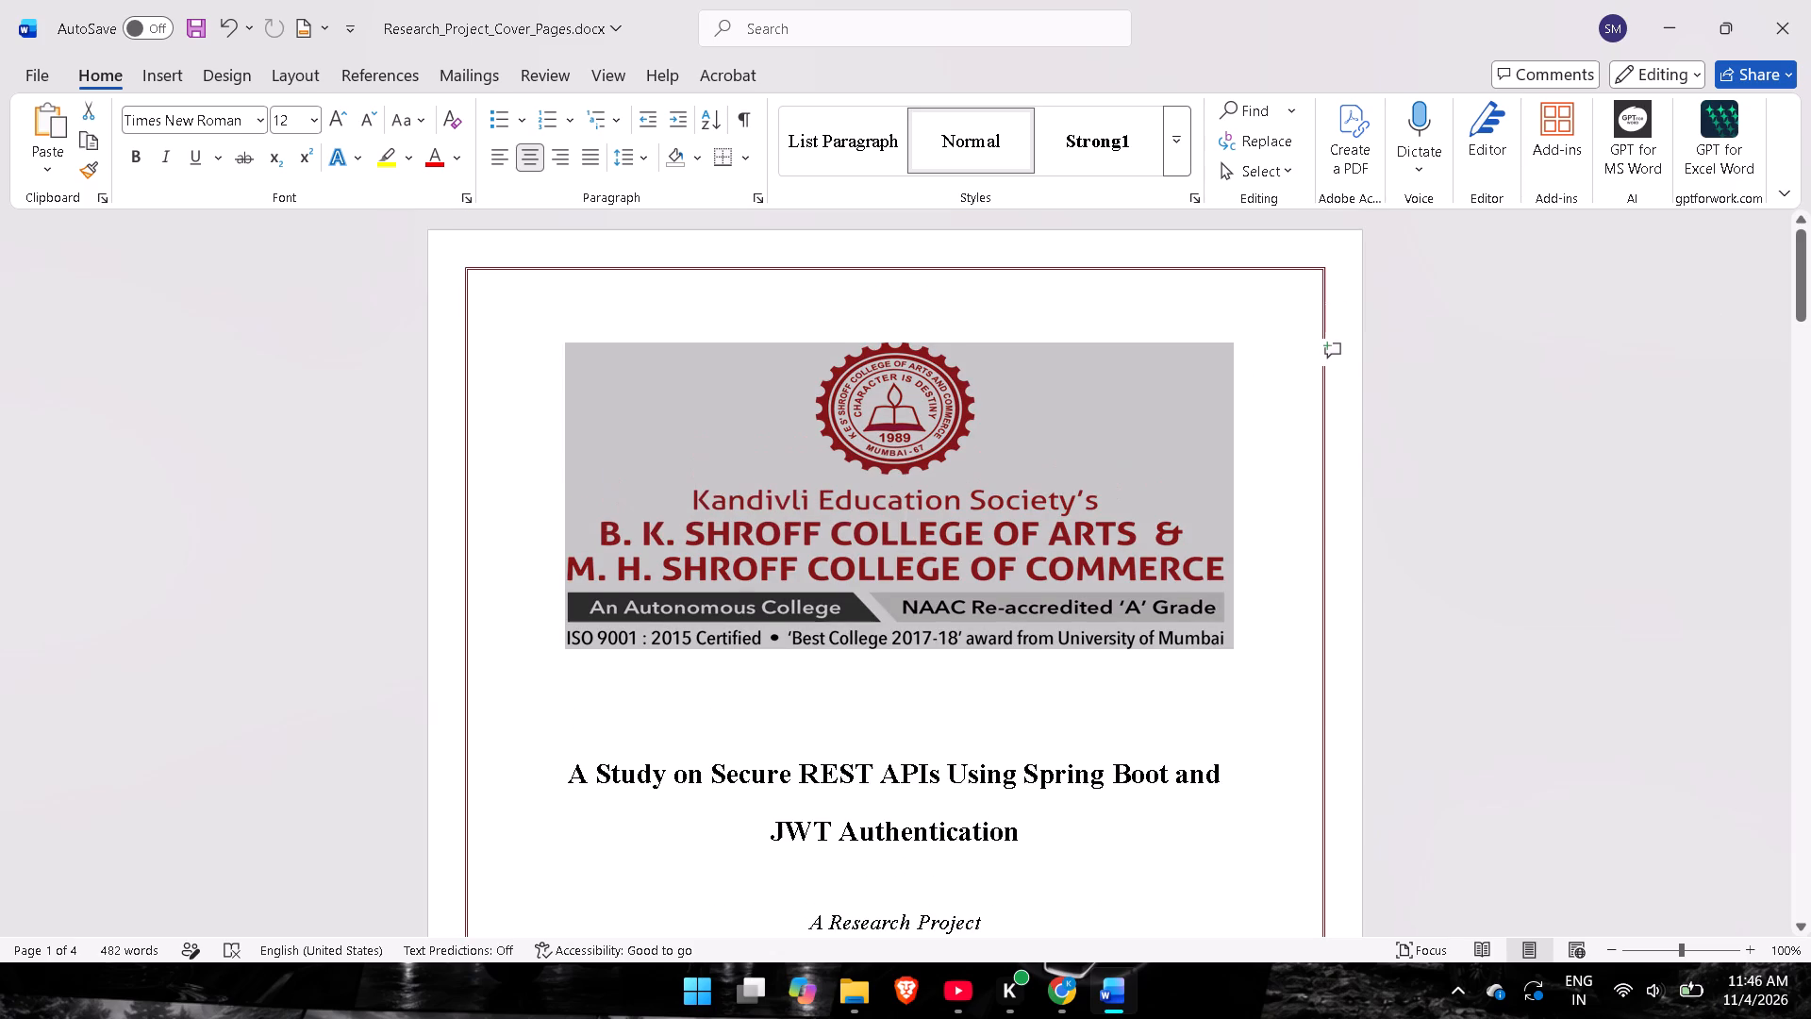
{"action": "left_click", "coordinate": [895, 272]}
Set the borders of the whole two-student signature table on the Declaration page to None.
{"action": "scroll", "coordinate": [997, 390], "scroll_direction": "down", "scroll_amount": 15}
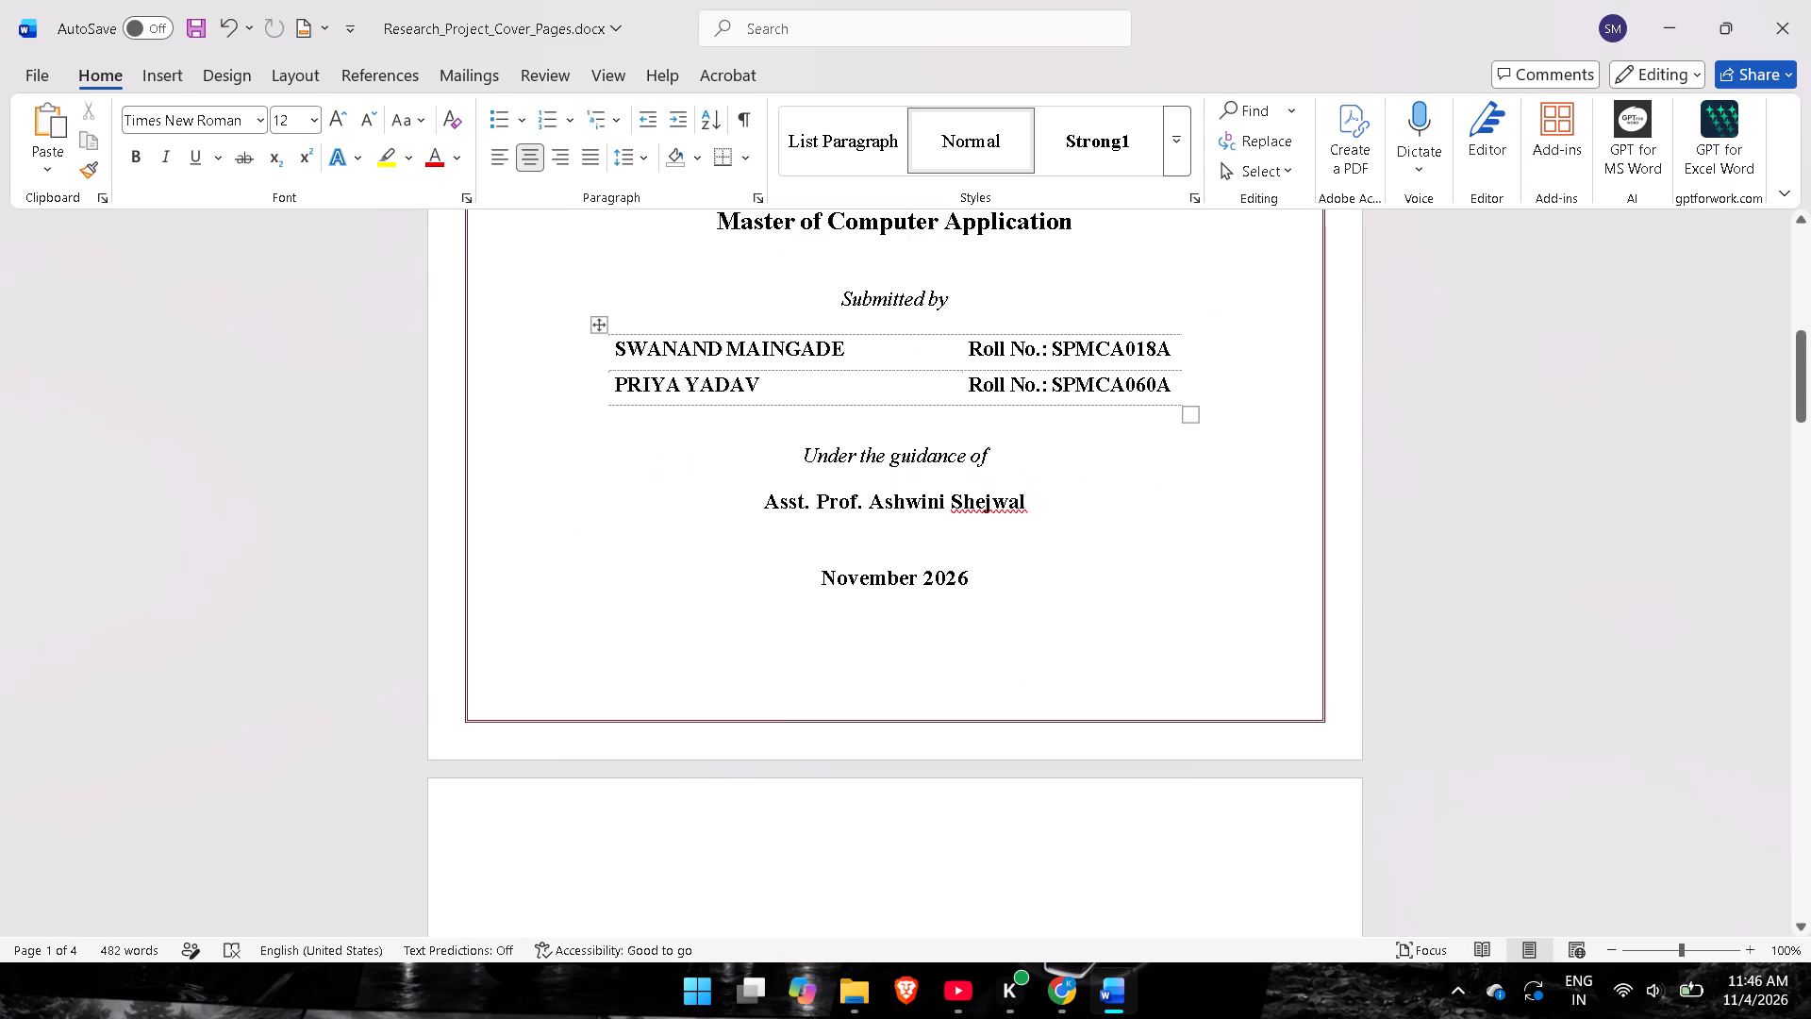
{"action": "scroll", "coordinate": [1007, 418], "scroll_direction": "down", "scroll_amount": 20}
{"action": "scroll", "coordinate": [1007, 418], "scroll_direction": "down", "scroll_amount": 12}
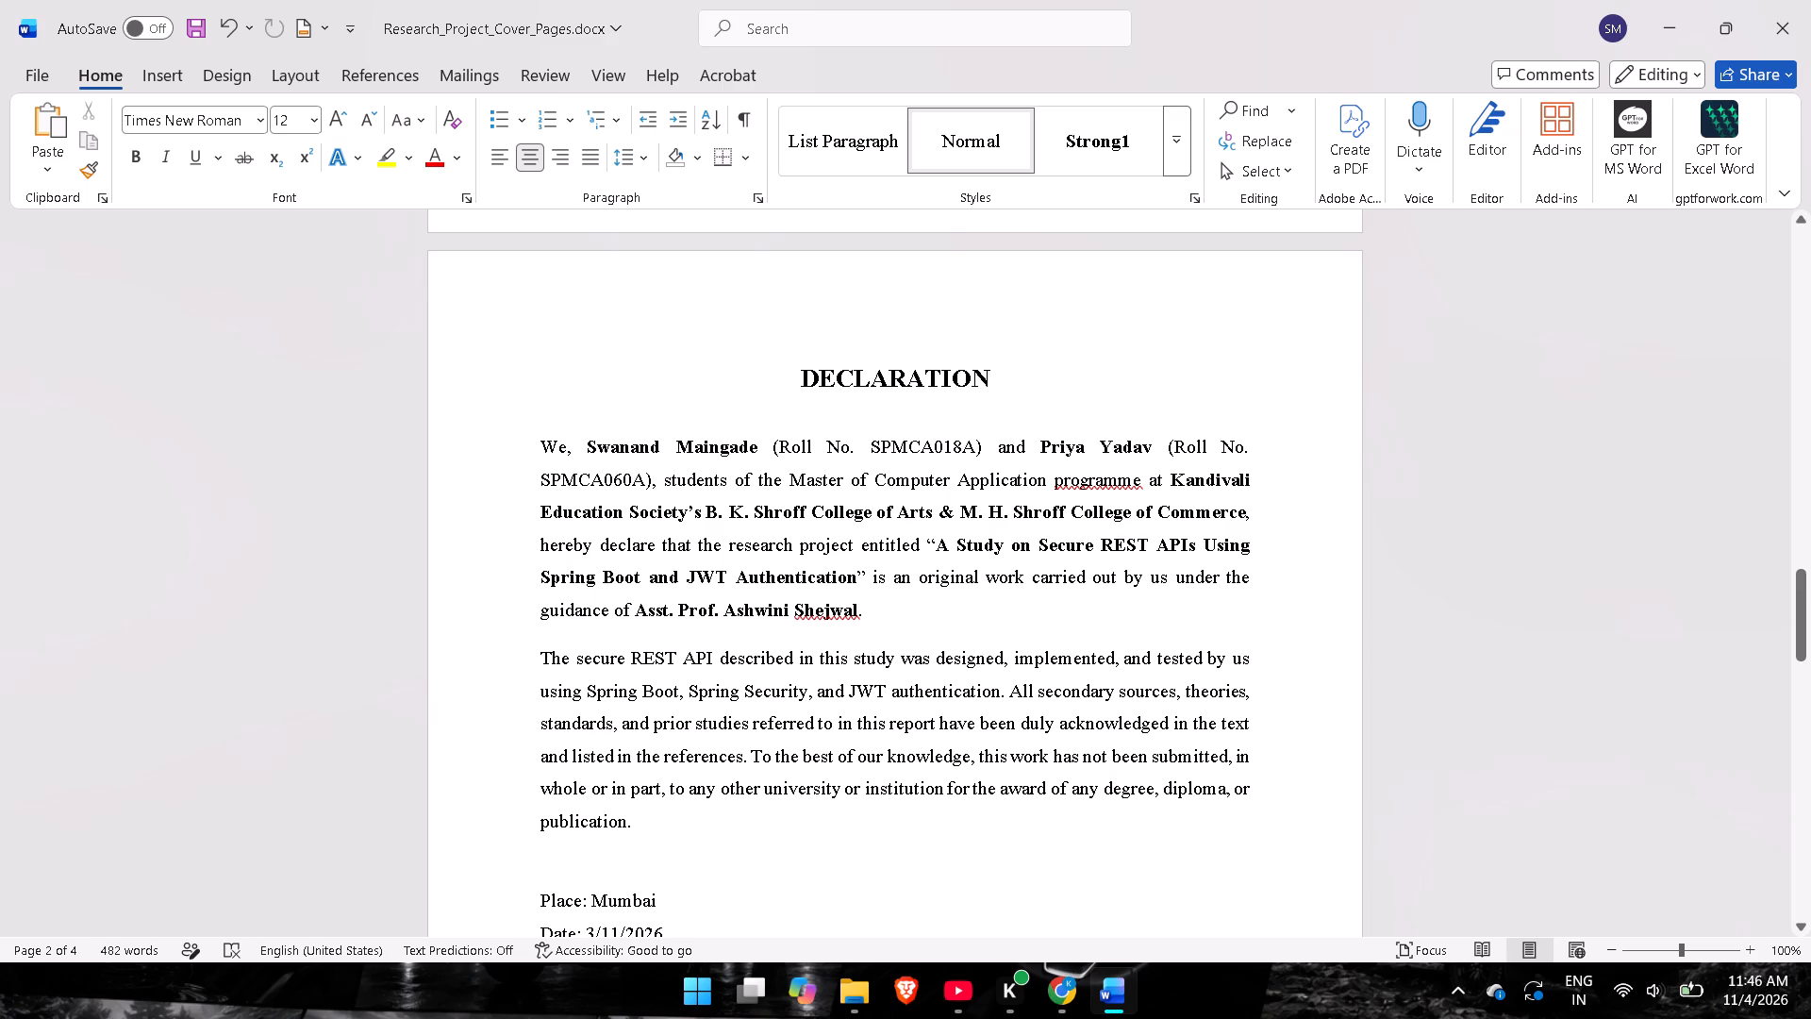
{"action": "scroll", "coordinate": [827, 498], "scroll_direction": "down", "scroll_amount": 4}
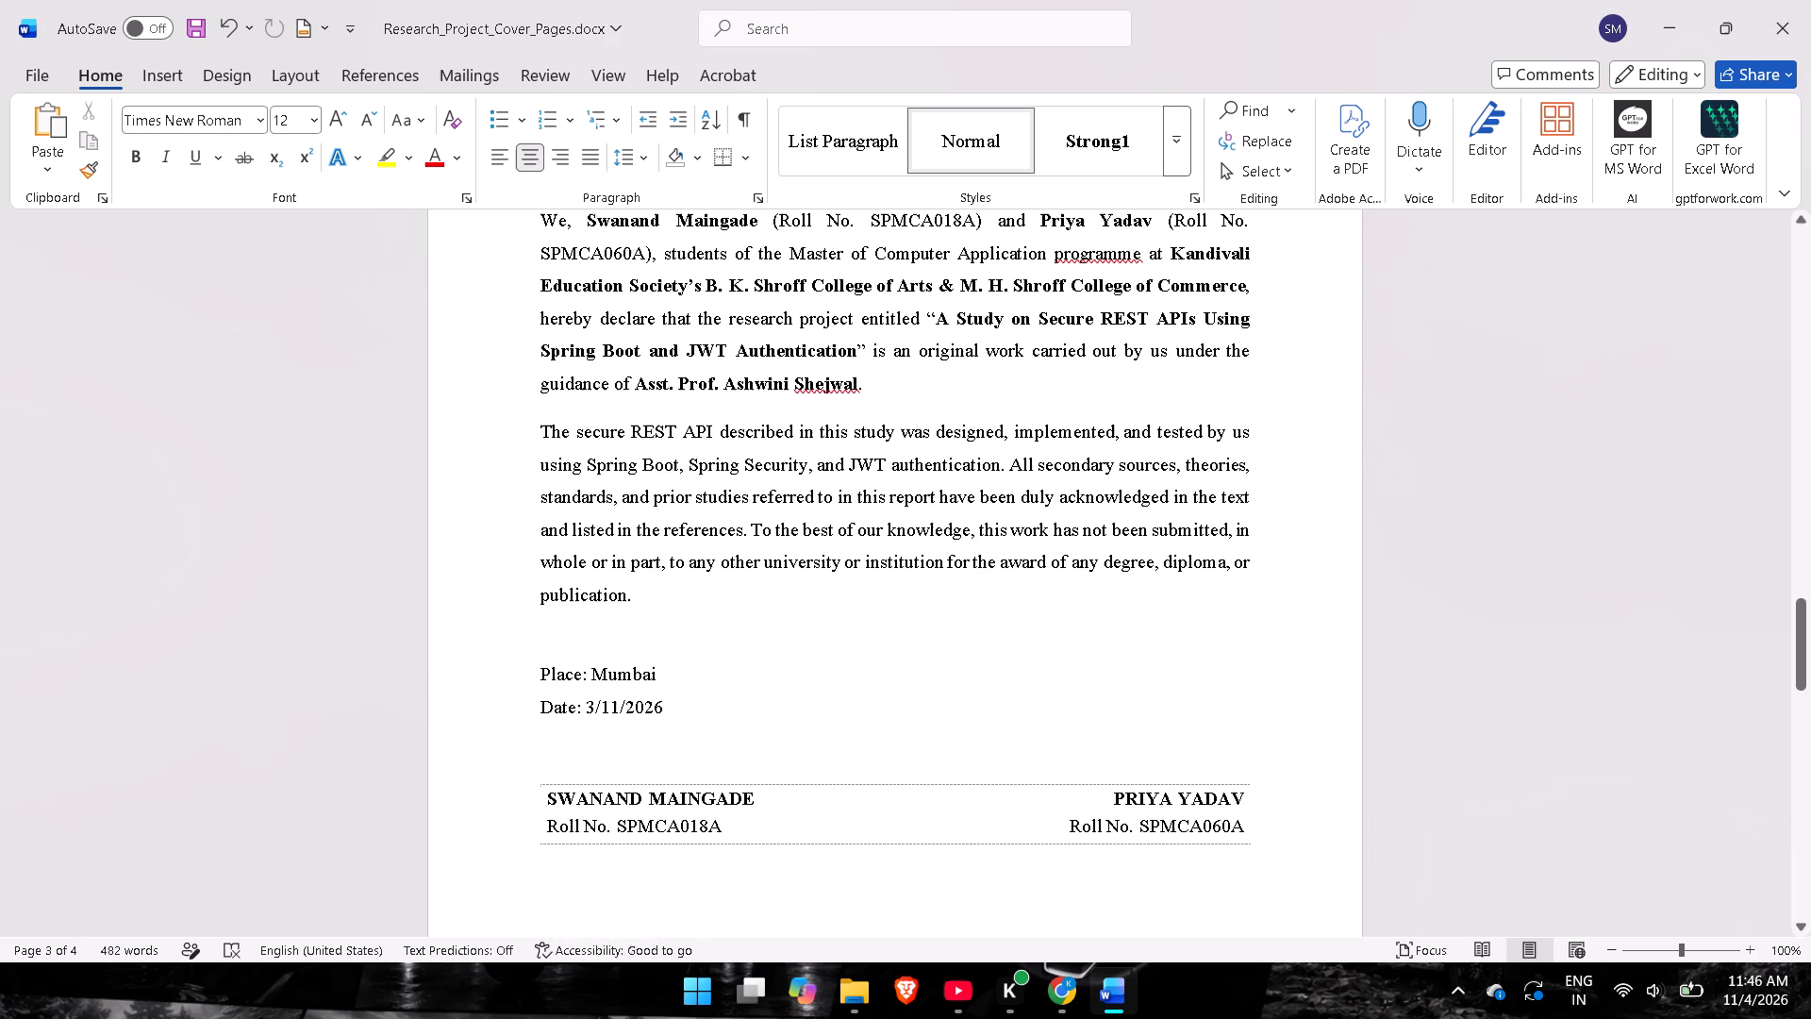
{"action": "scroll", "coordinate": [827, 498], "scroll_direction": "down", "scroll_amount": 1}
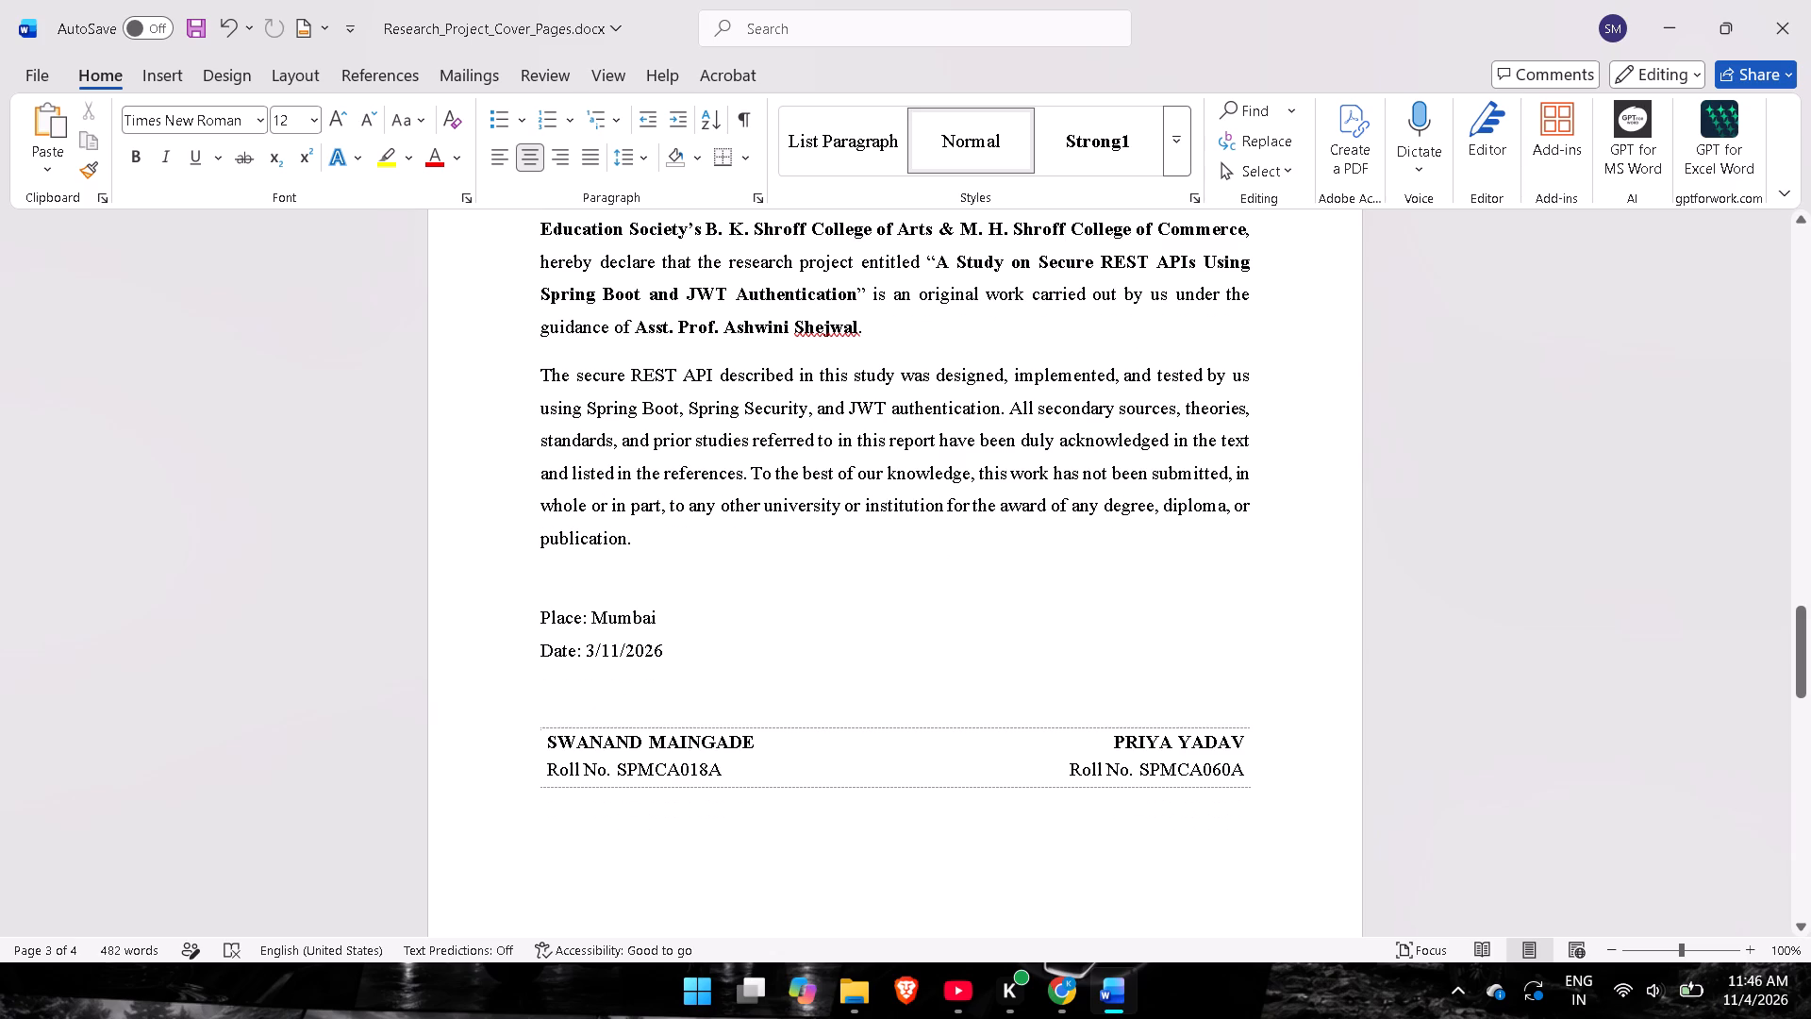
{"action": "scroll", "coordinate": [827, 498], "scroll_direction": "down", "scroll_amount": 2}
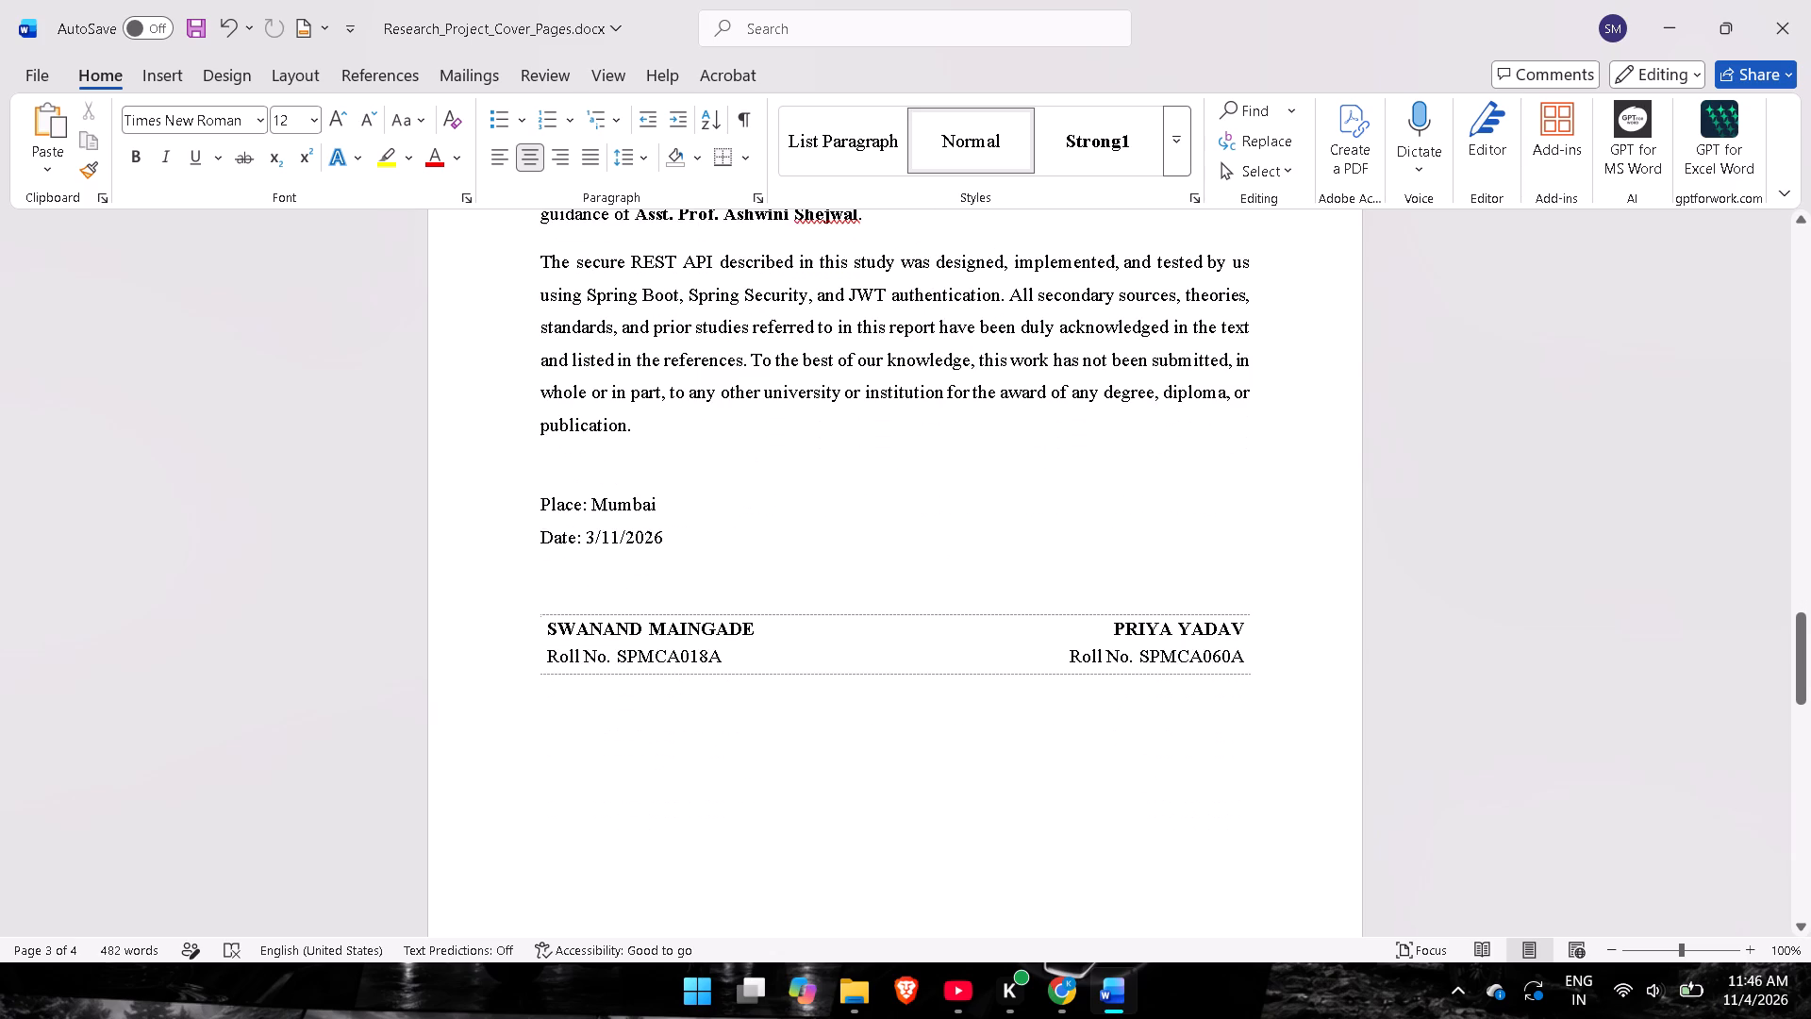
{"action": "left_click", "coordinate": [800, 770]}
{"action": "left_click", "coordinate": [535, 609]}
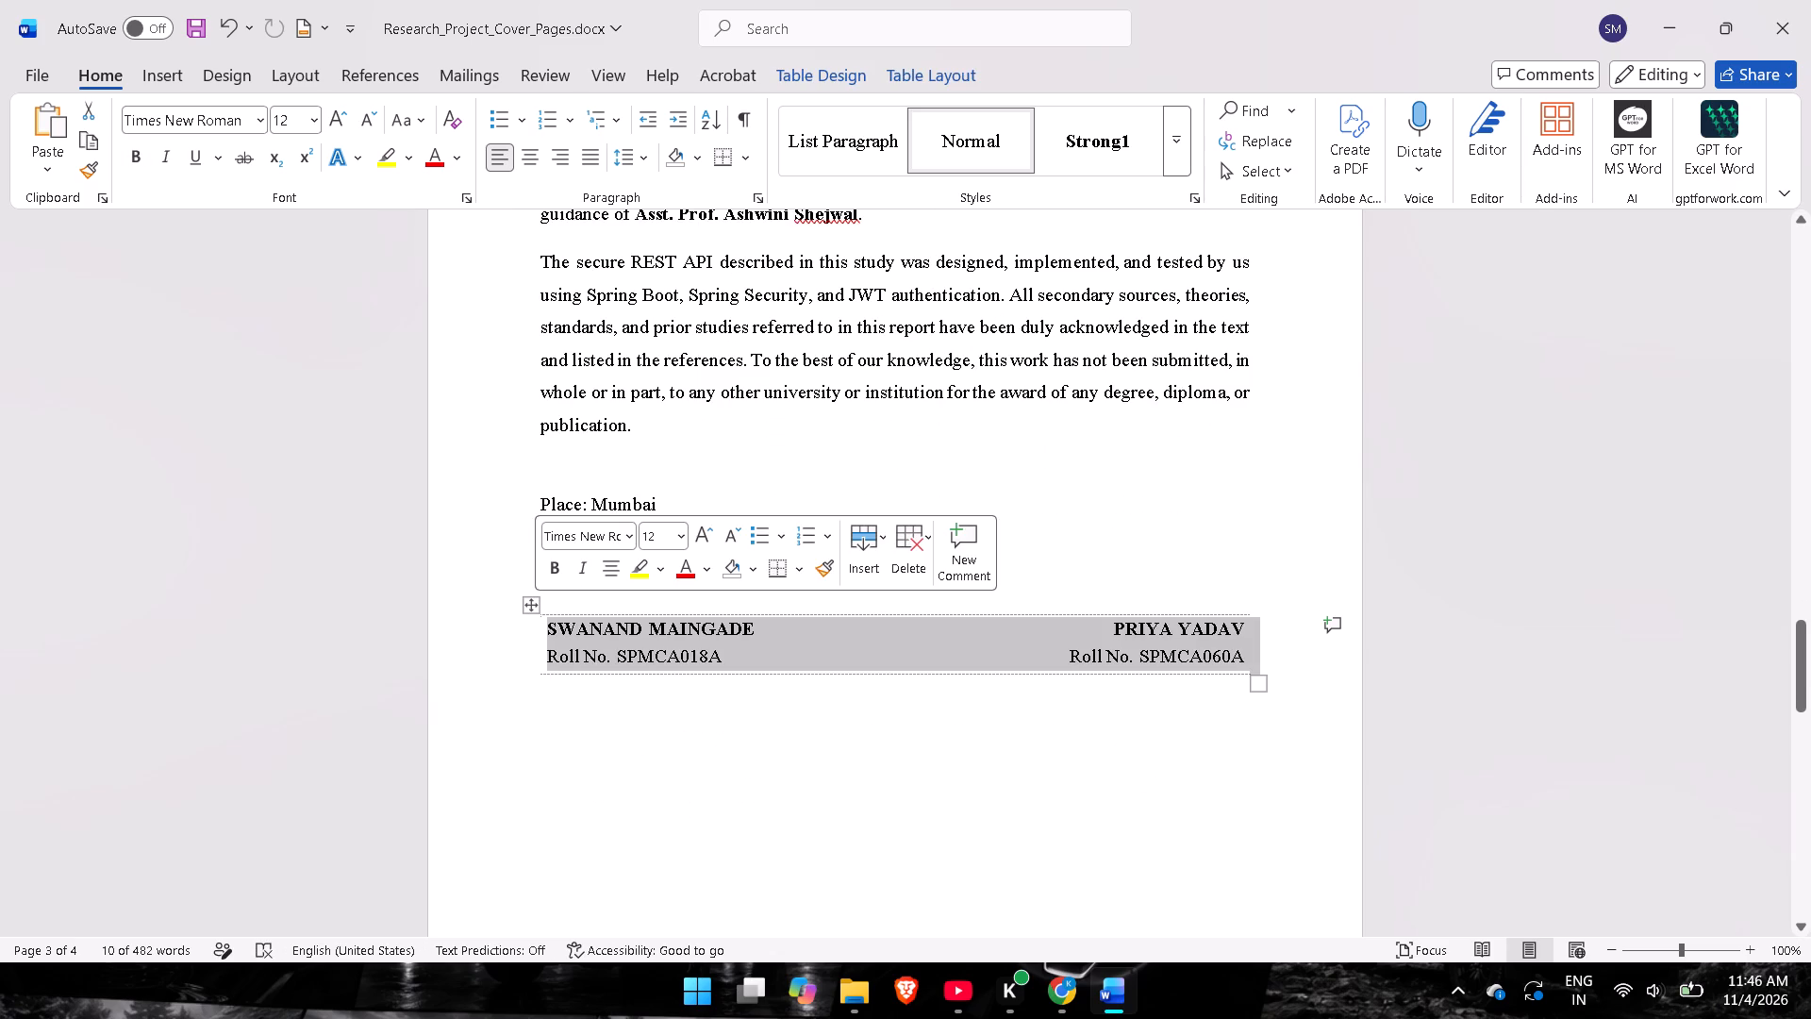
{"action": "left_click", "coordinate": [800, 570]}
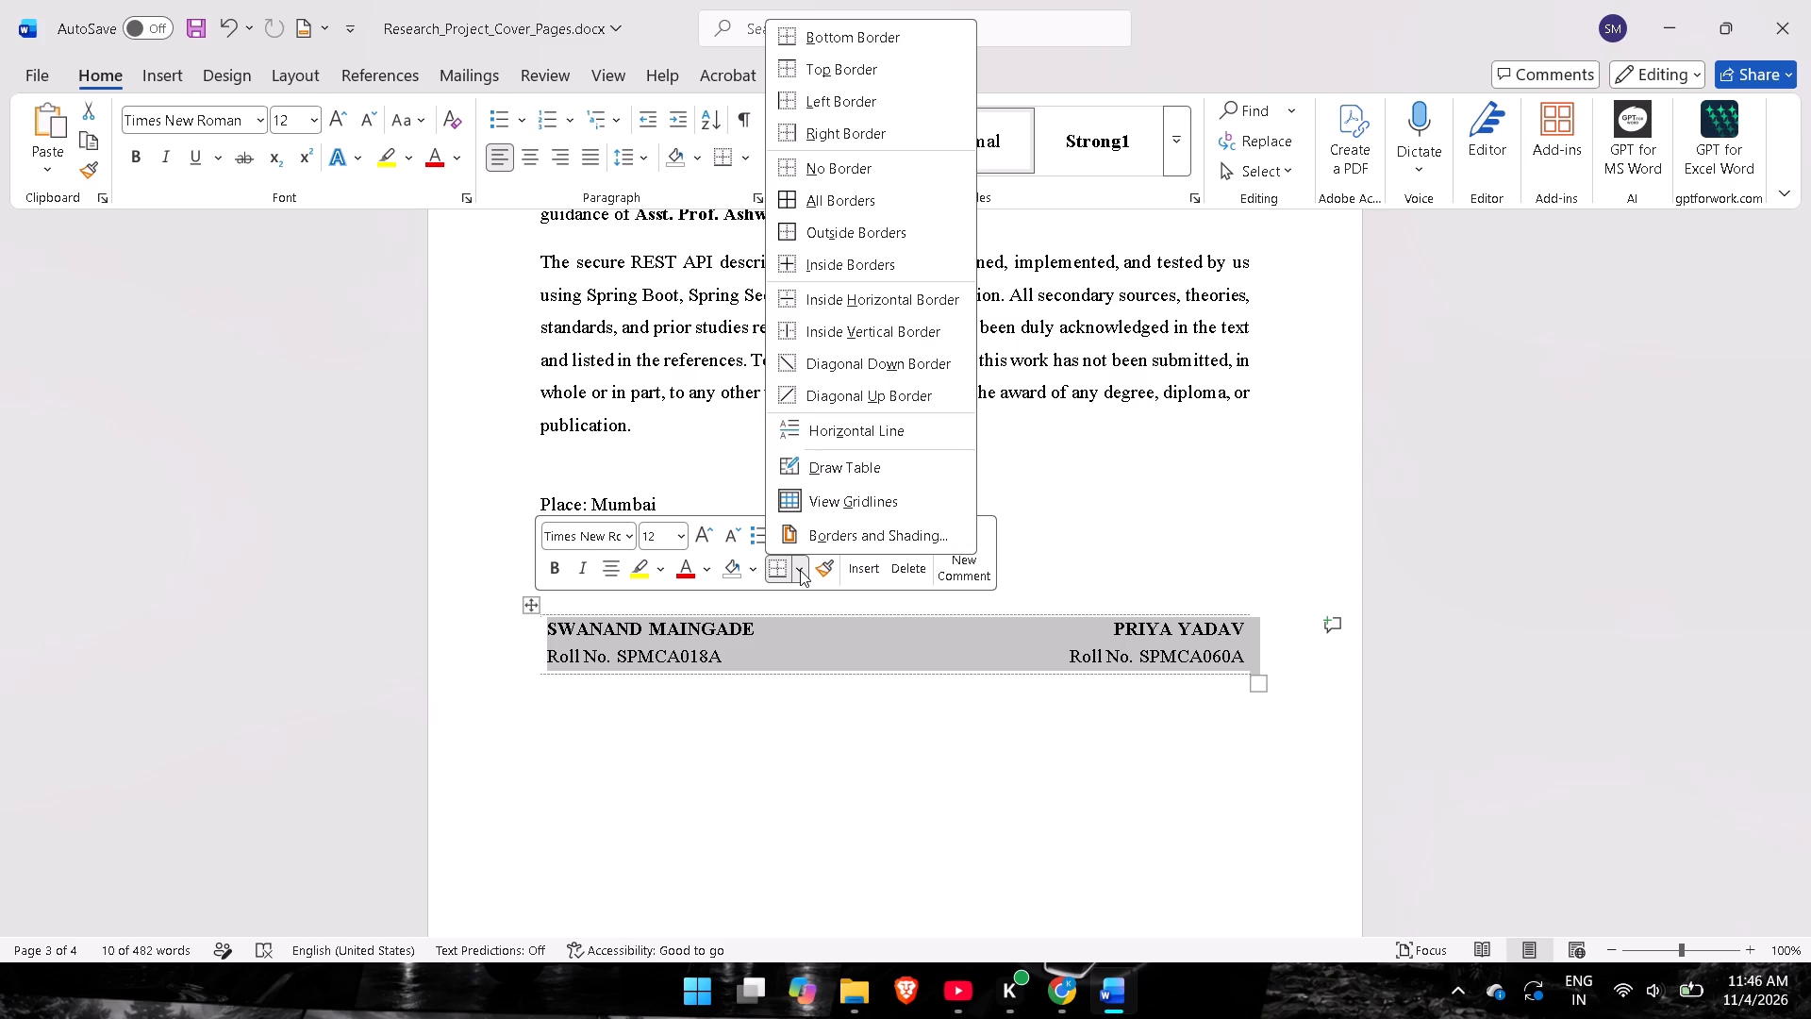
{"action": "left_click", "coordinate": [823, 538]}
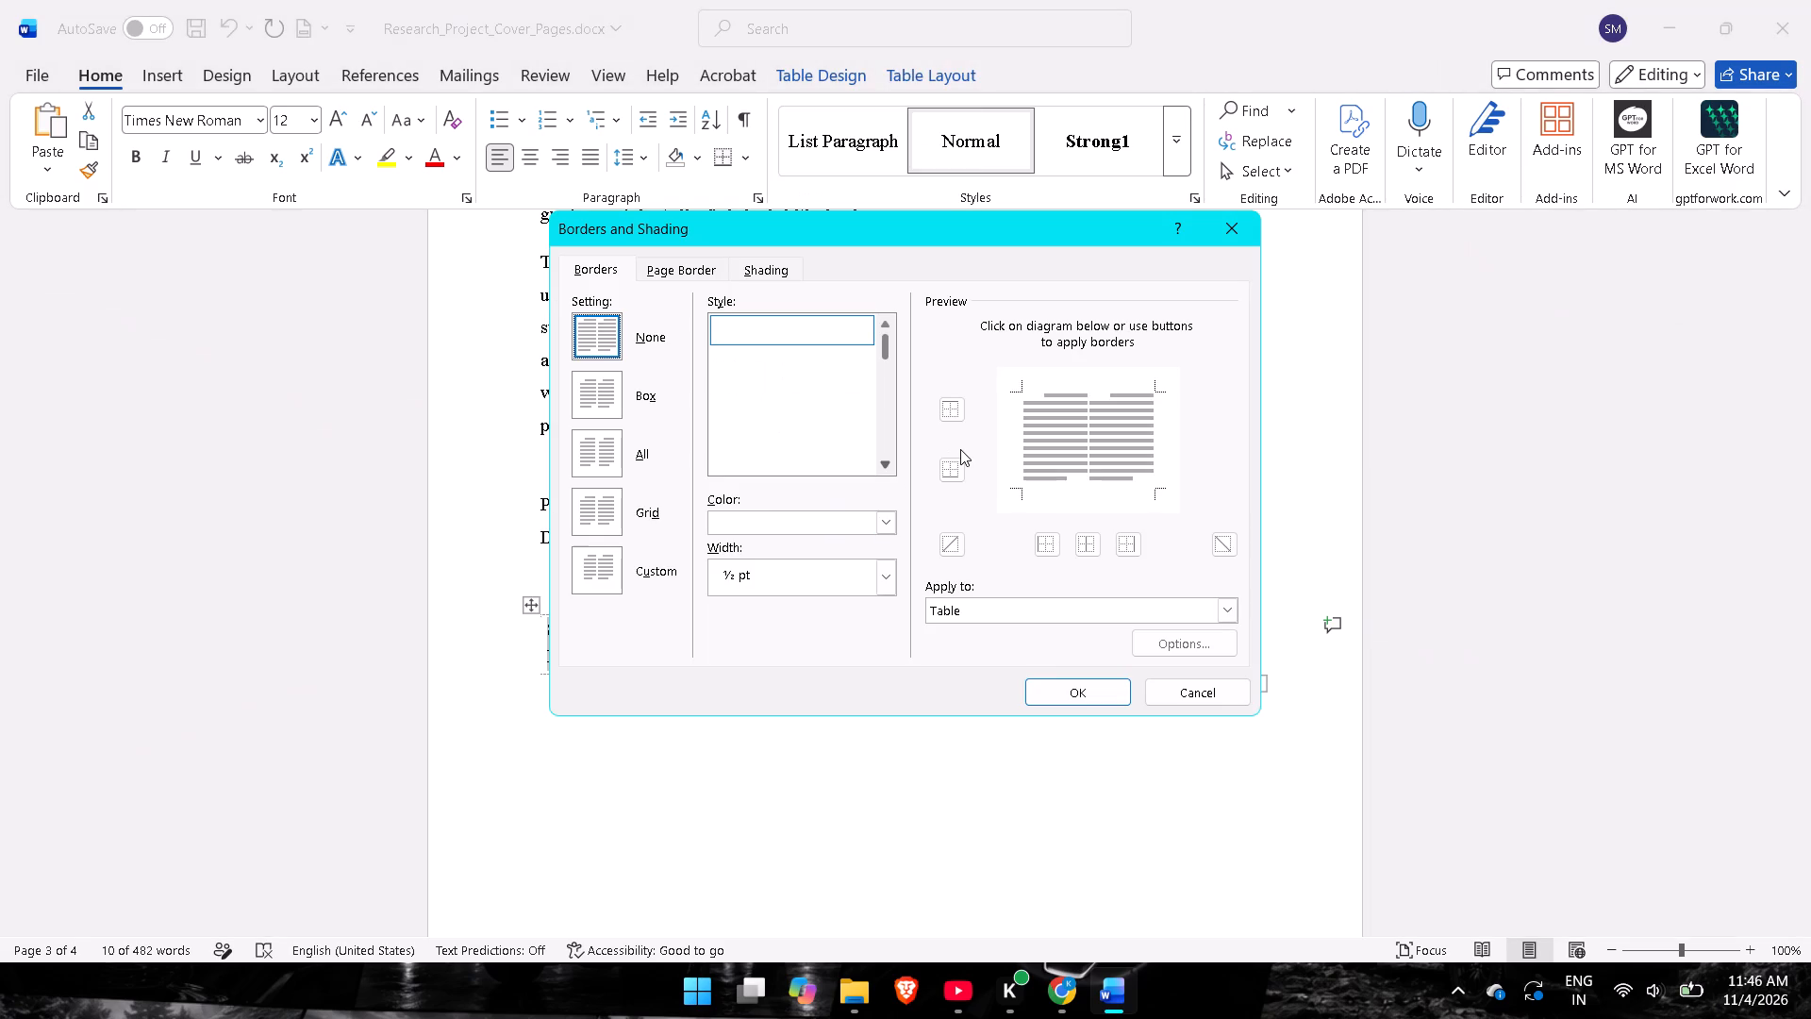
{"action": "left_click", "coordinate": [592, 334]}
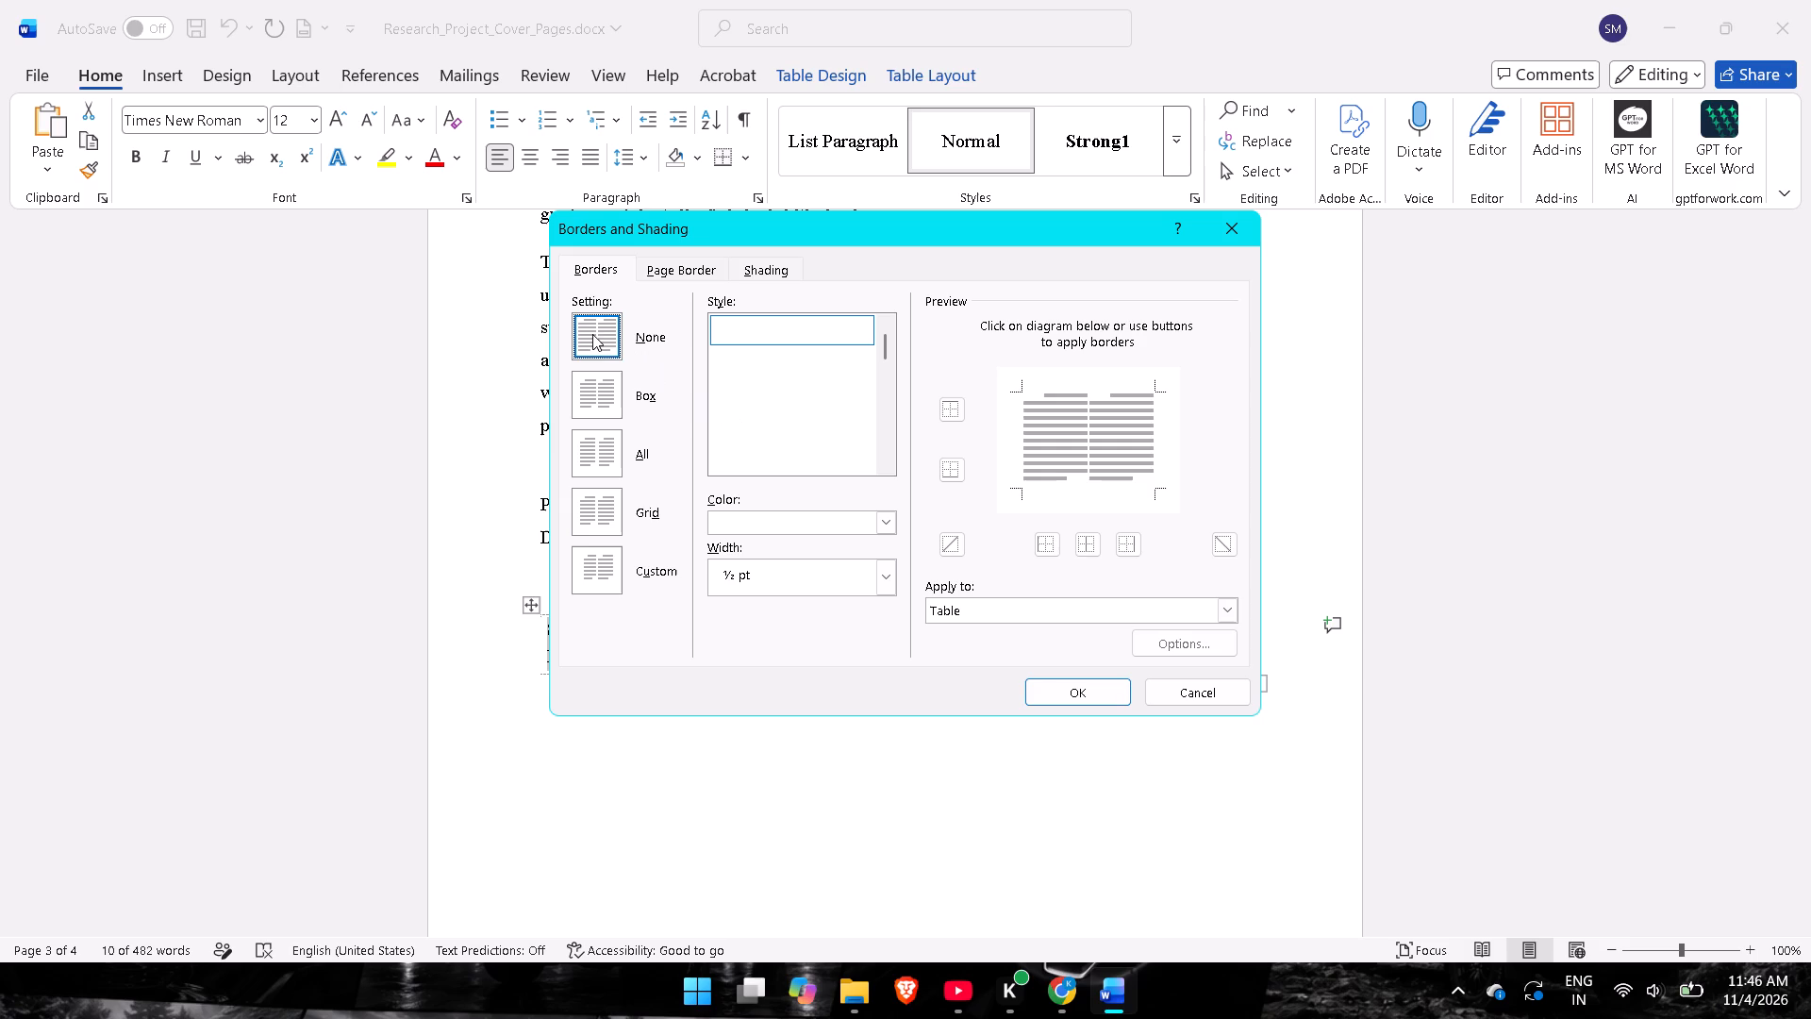
{"action": "left_click", "coordinate": [597, 385]}
{"action": "left_click", "coordinate": [596, 332]}
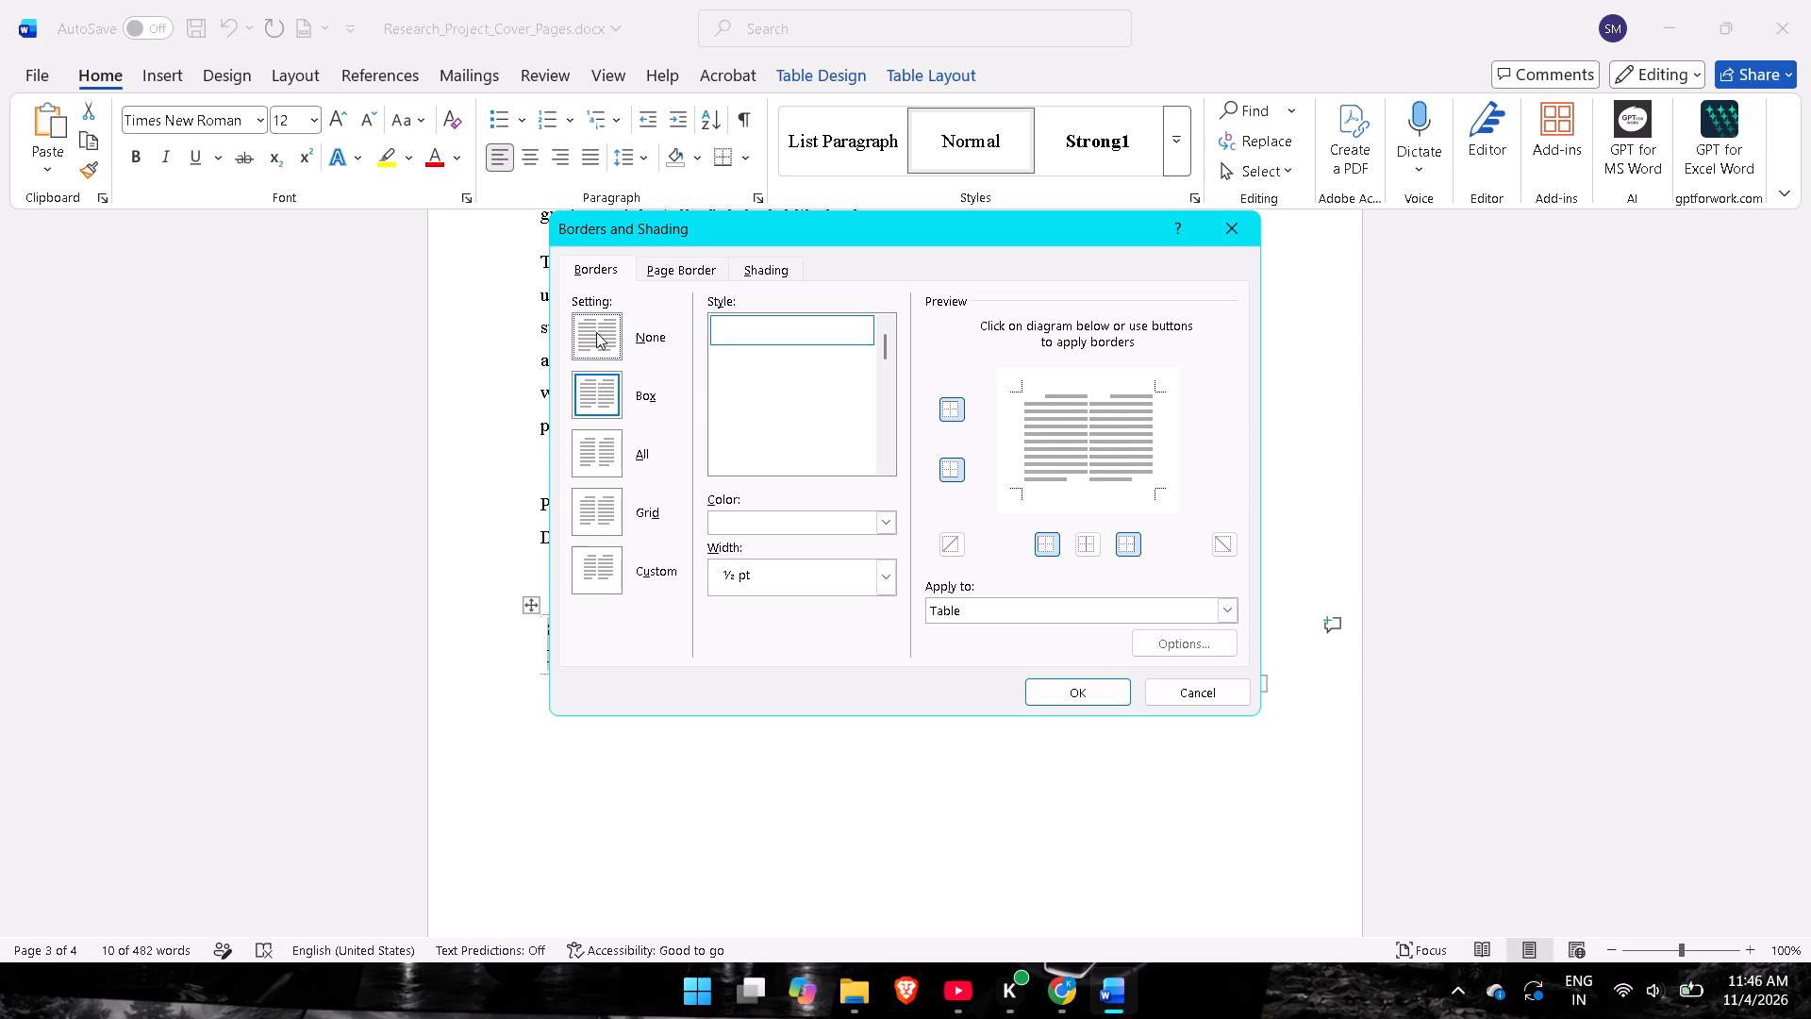
{"action": "left_click", "coordinate": [1085, 693]}
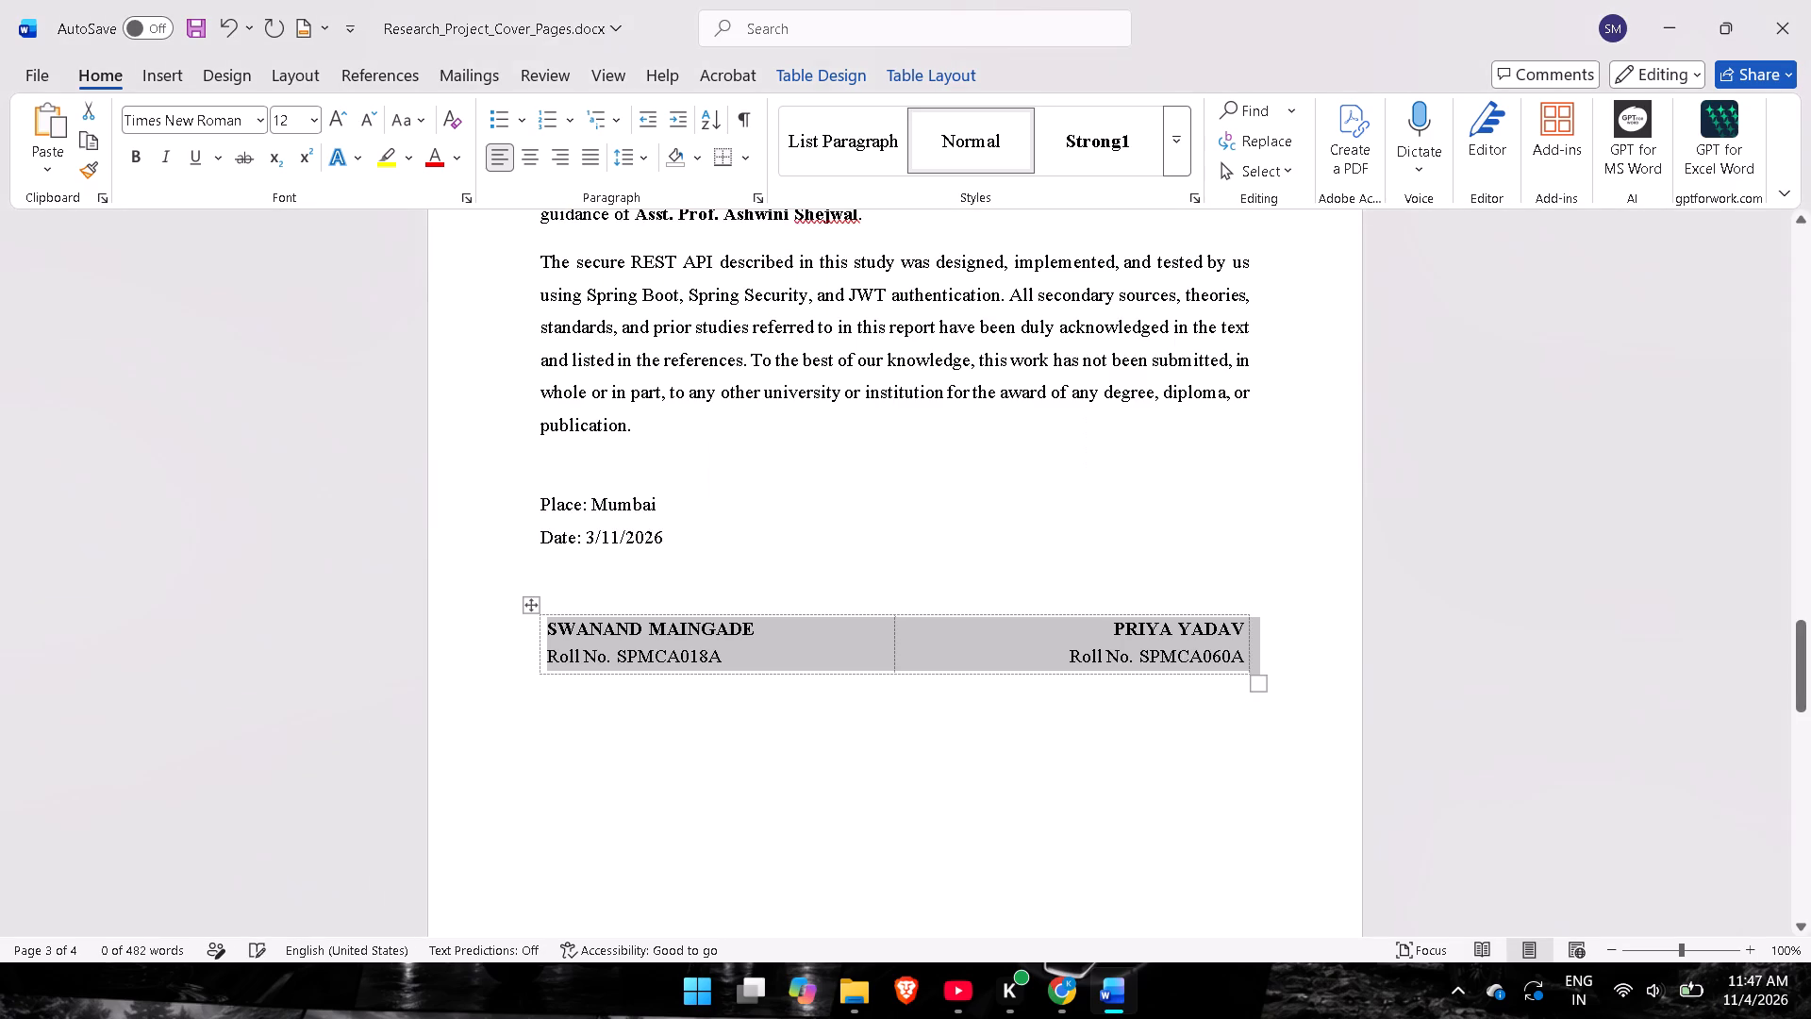
{"action": "left_click", "coordinate": [1043, 752]}
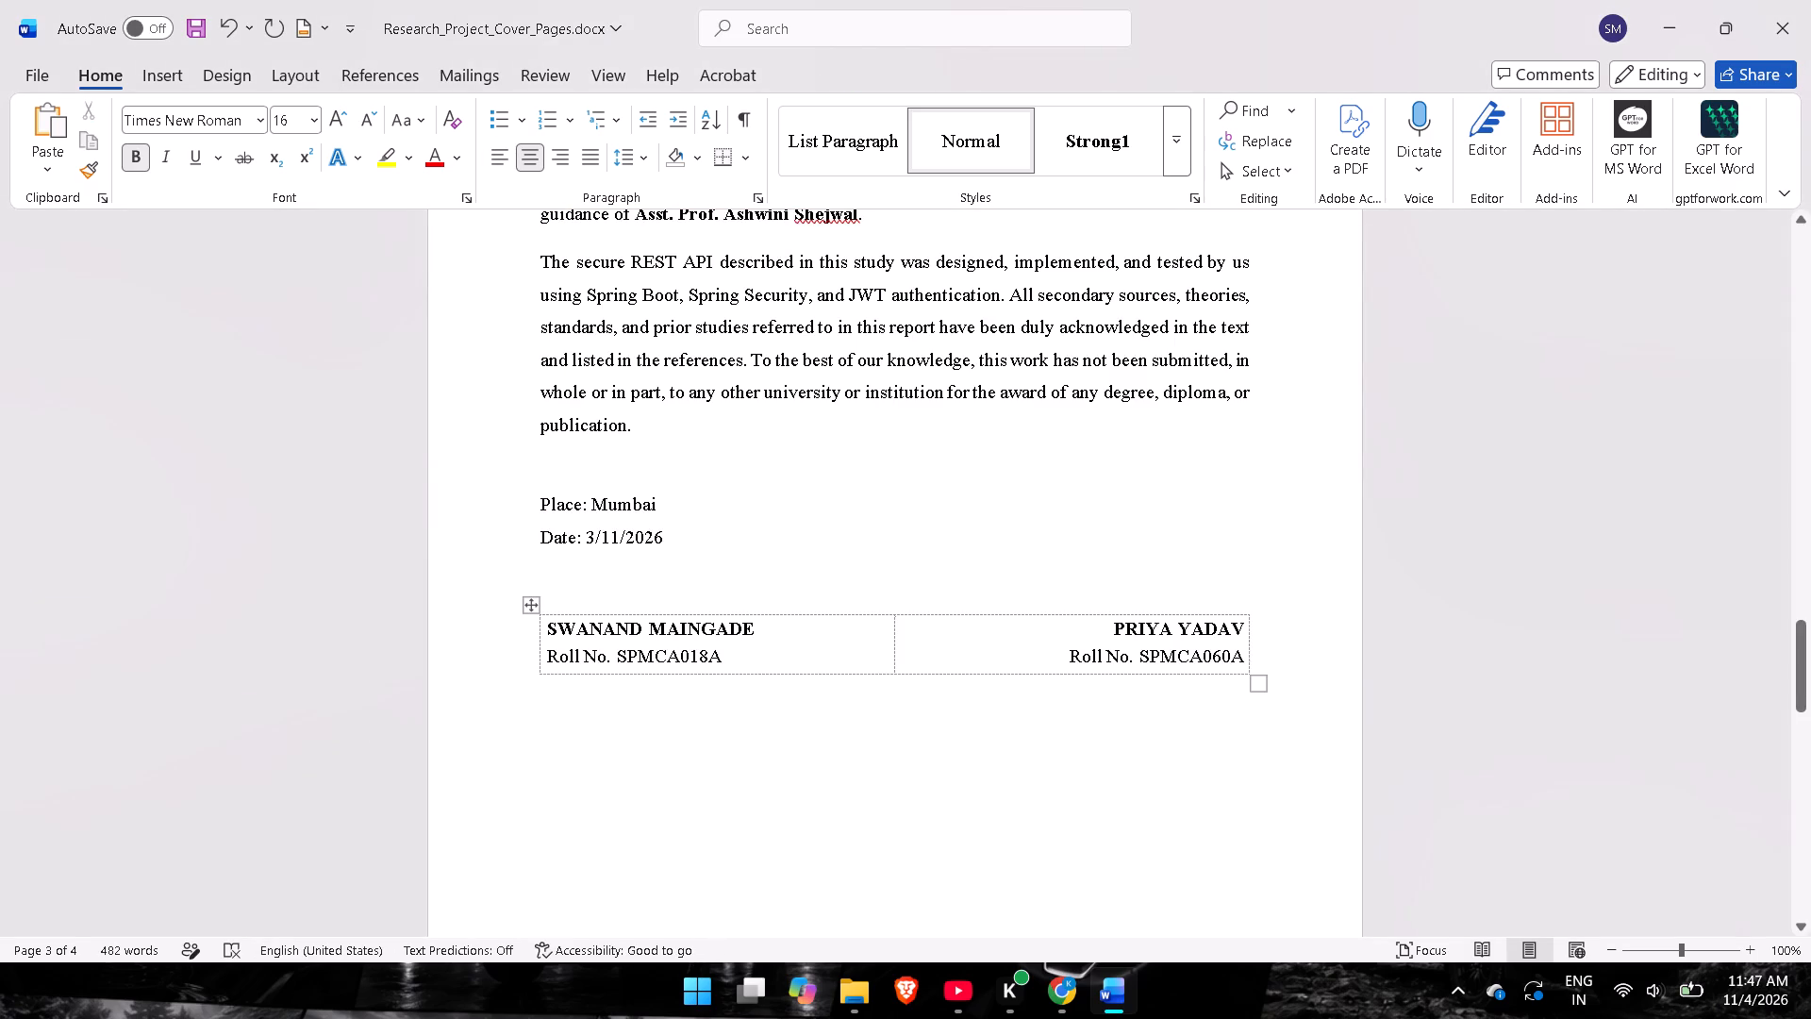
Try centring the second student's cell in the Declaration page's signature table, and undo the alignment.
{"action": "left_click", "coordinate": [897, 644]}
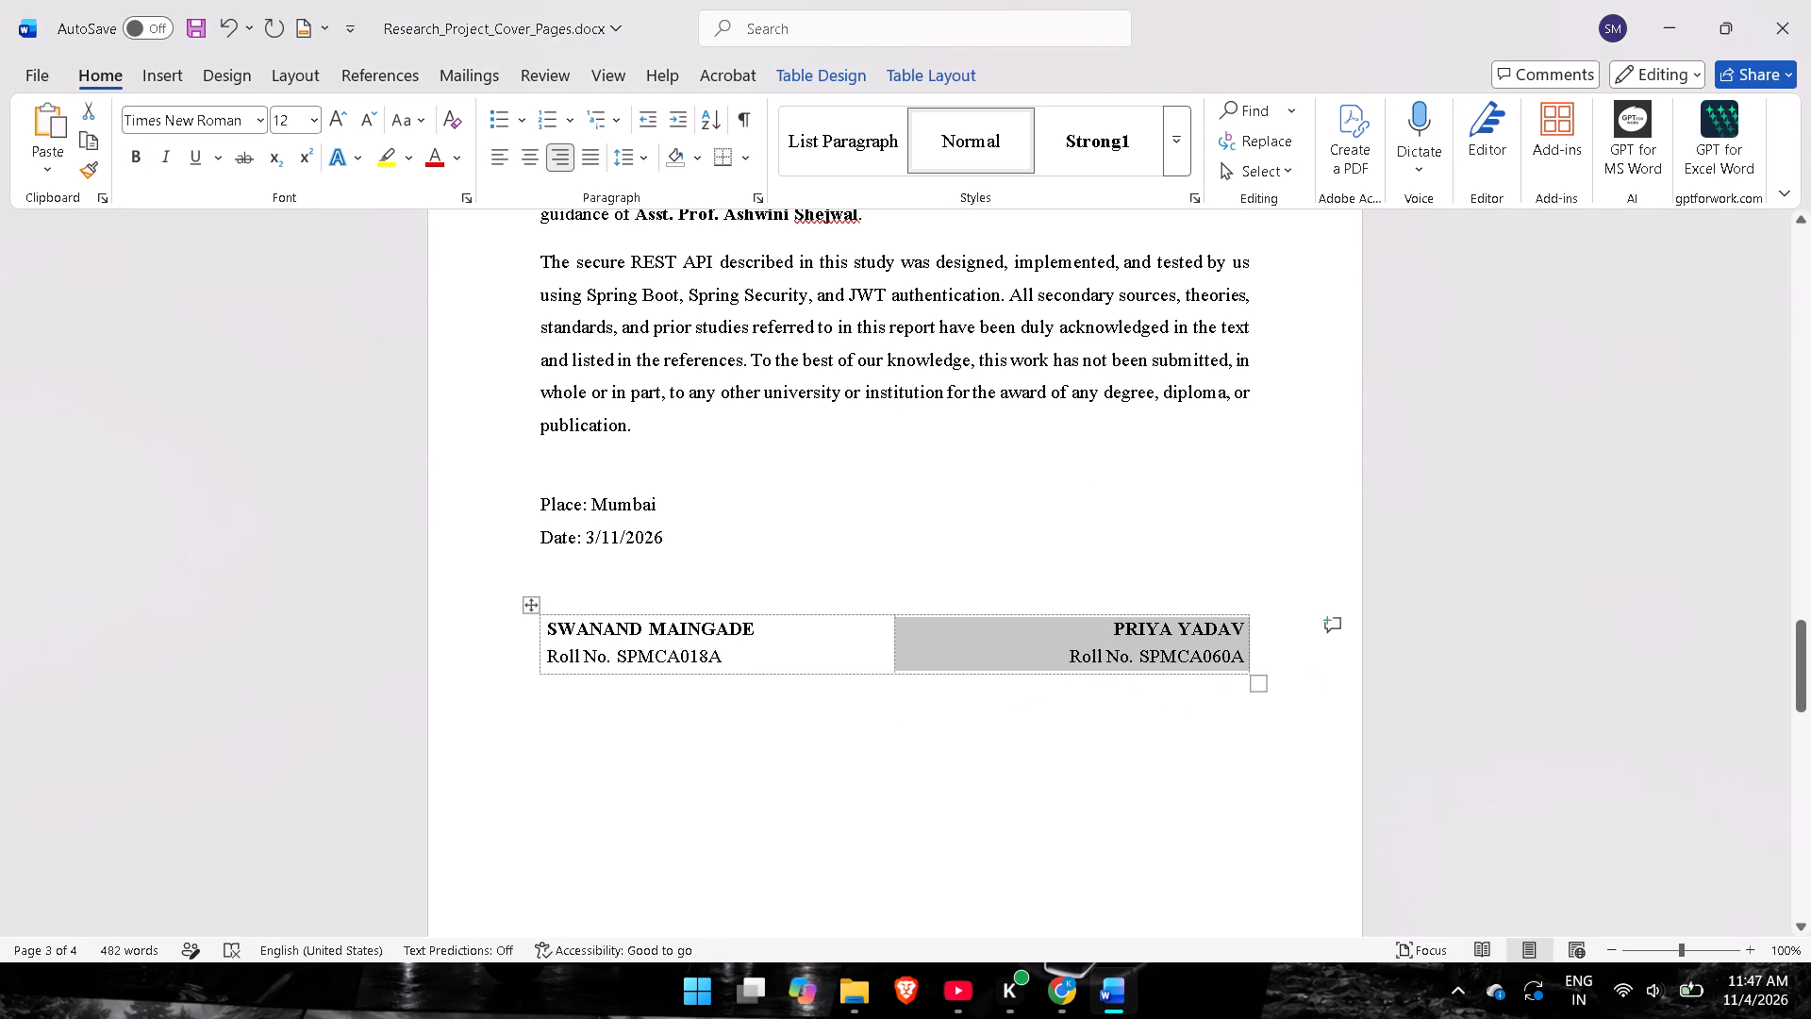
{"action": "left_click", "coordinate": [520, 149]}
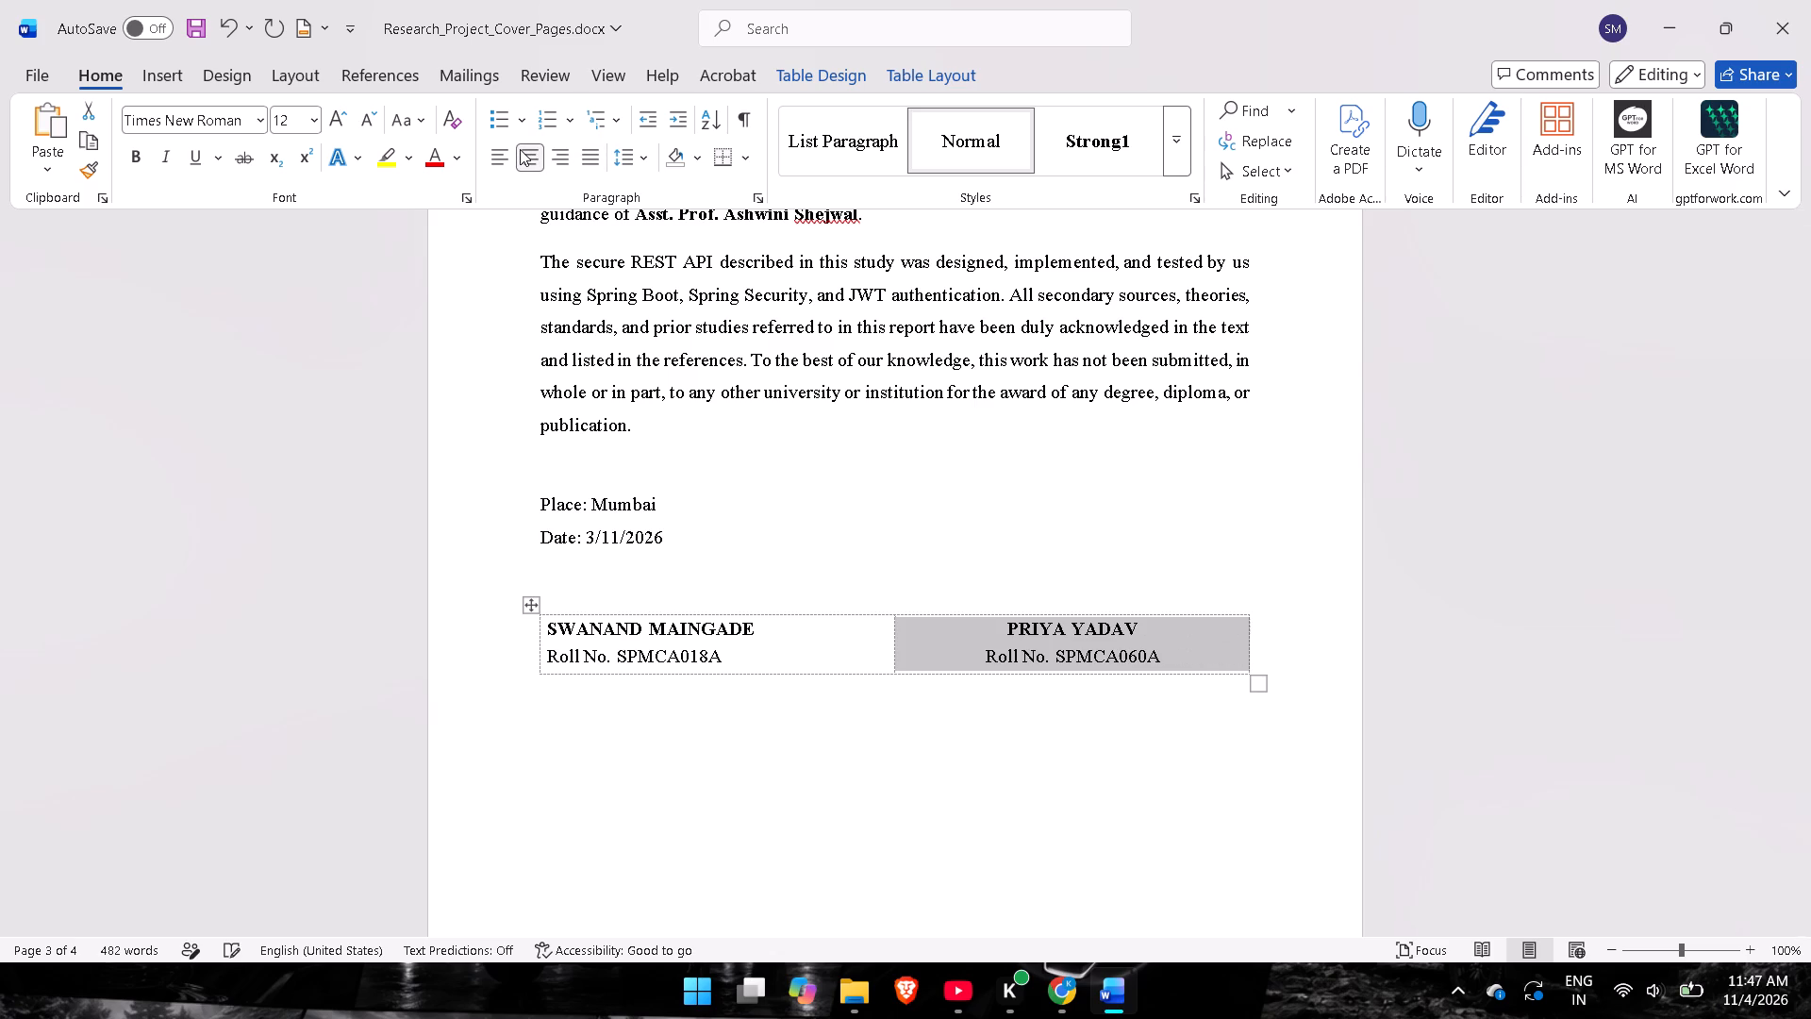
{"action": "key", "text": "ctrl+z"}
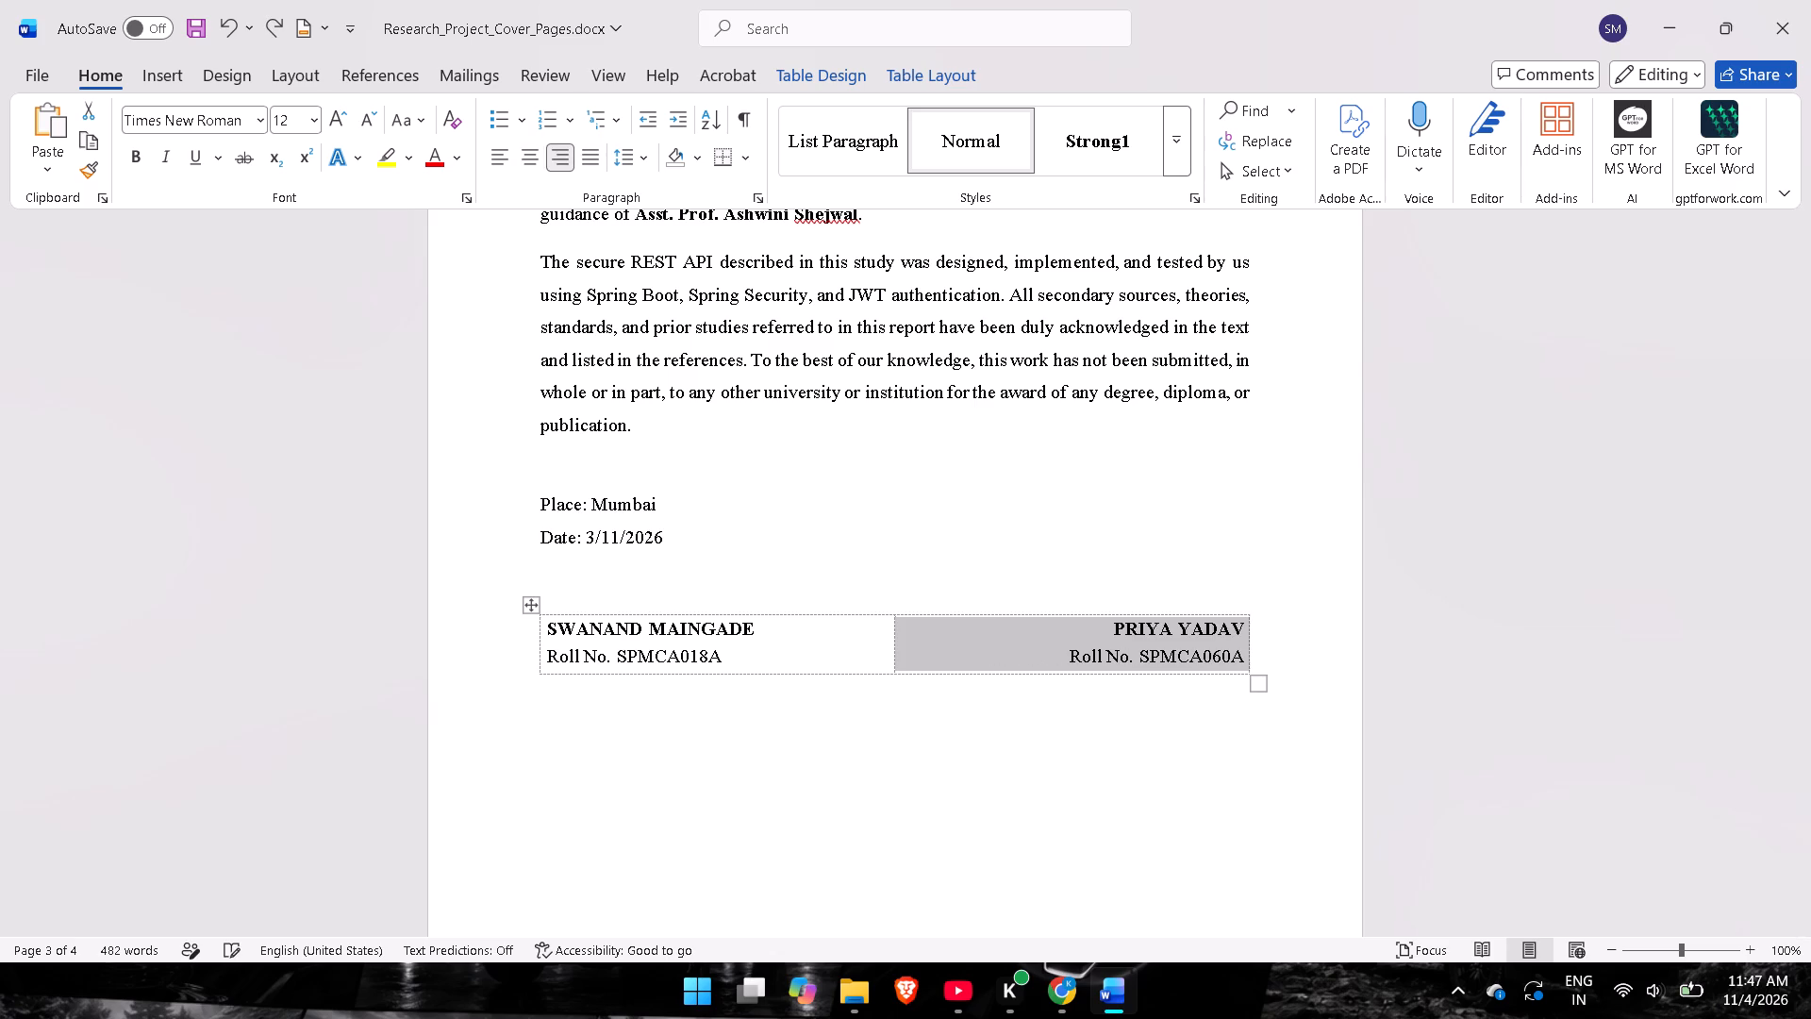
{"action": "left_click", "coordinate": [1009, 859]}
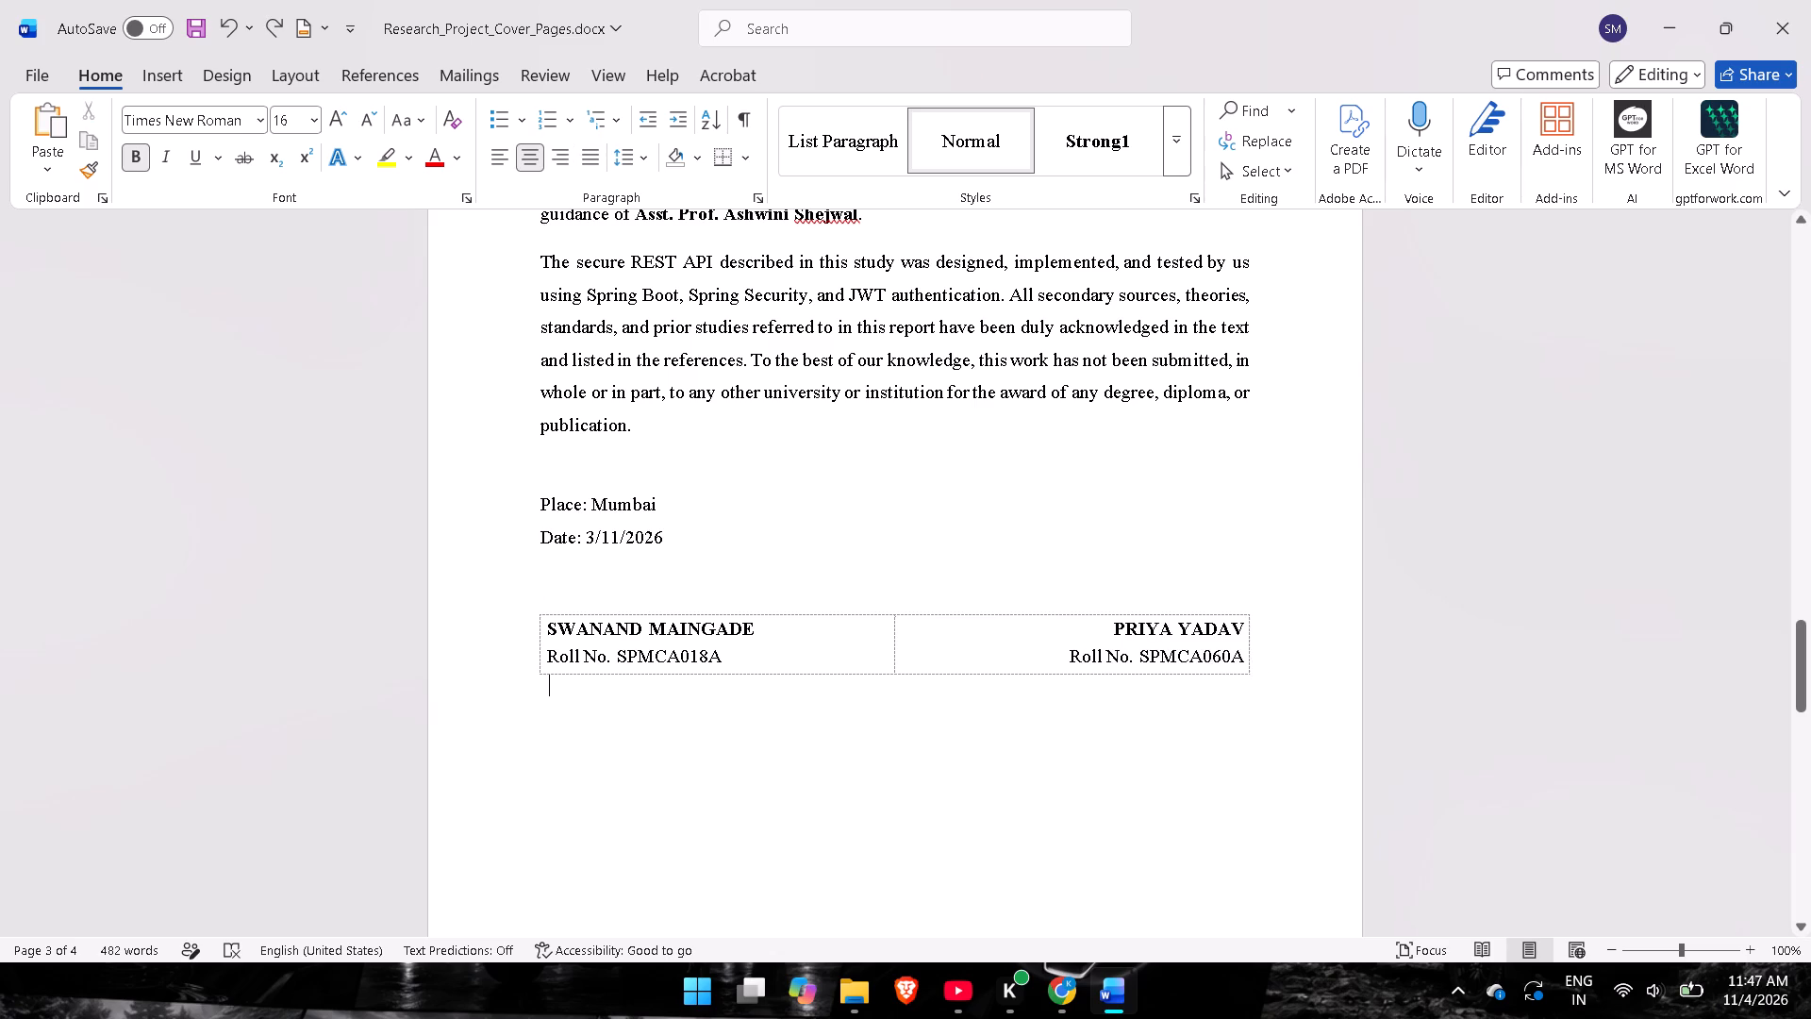
Try the List Paragraph style on the empty paragraph below the Declaration page's signature table, and settle on the Normal style.
{"action": "left_click", "coordinate": [822, 135]}
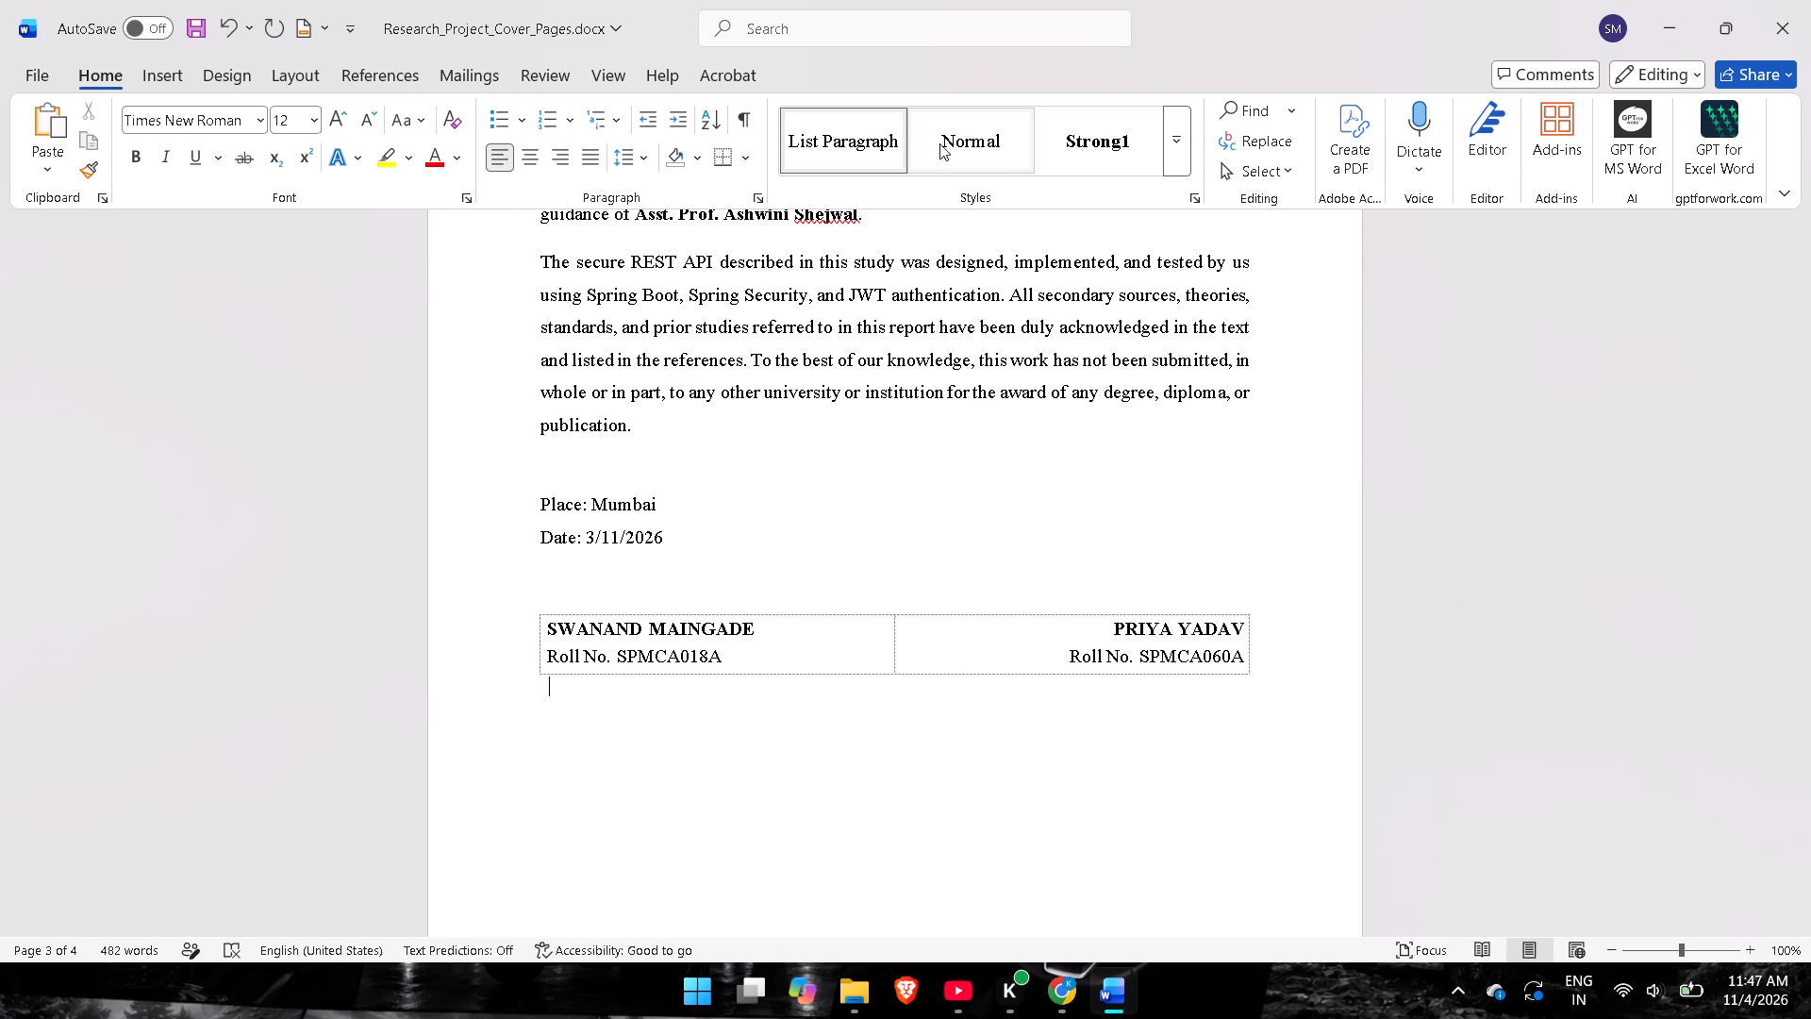
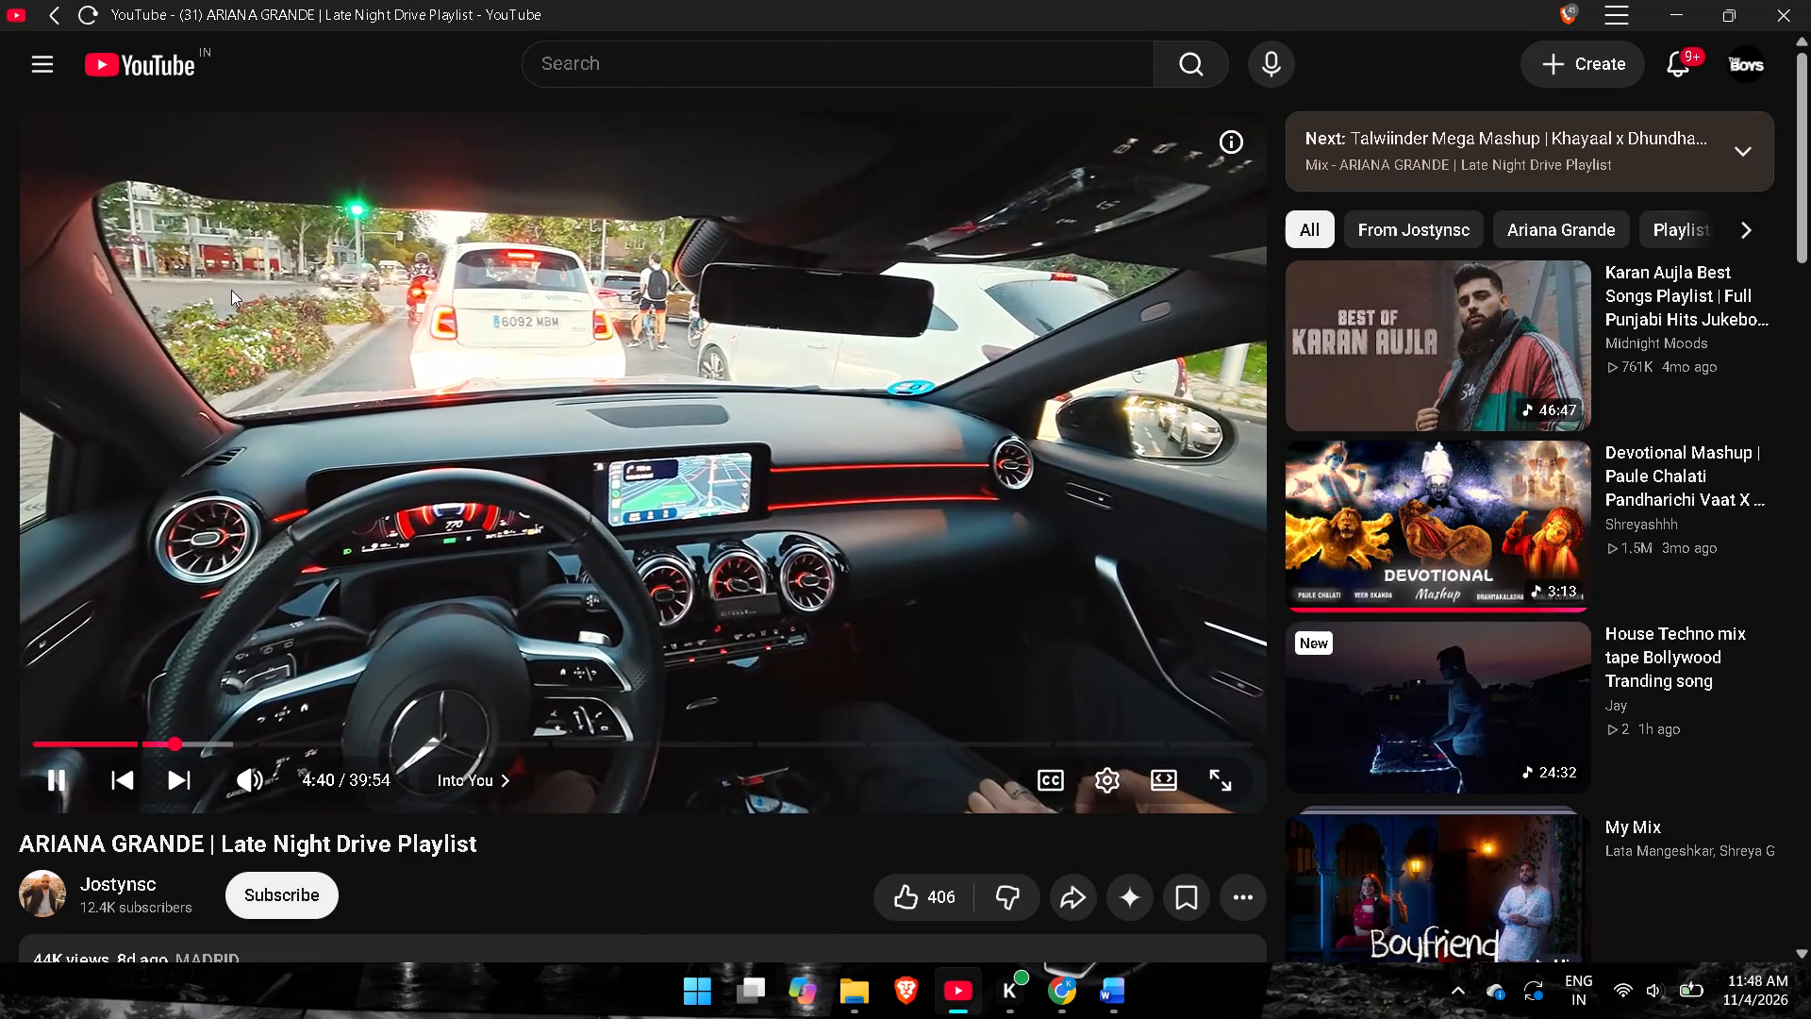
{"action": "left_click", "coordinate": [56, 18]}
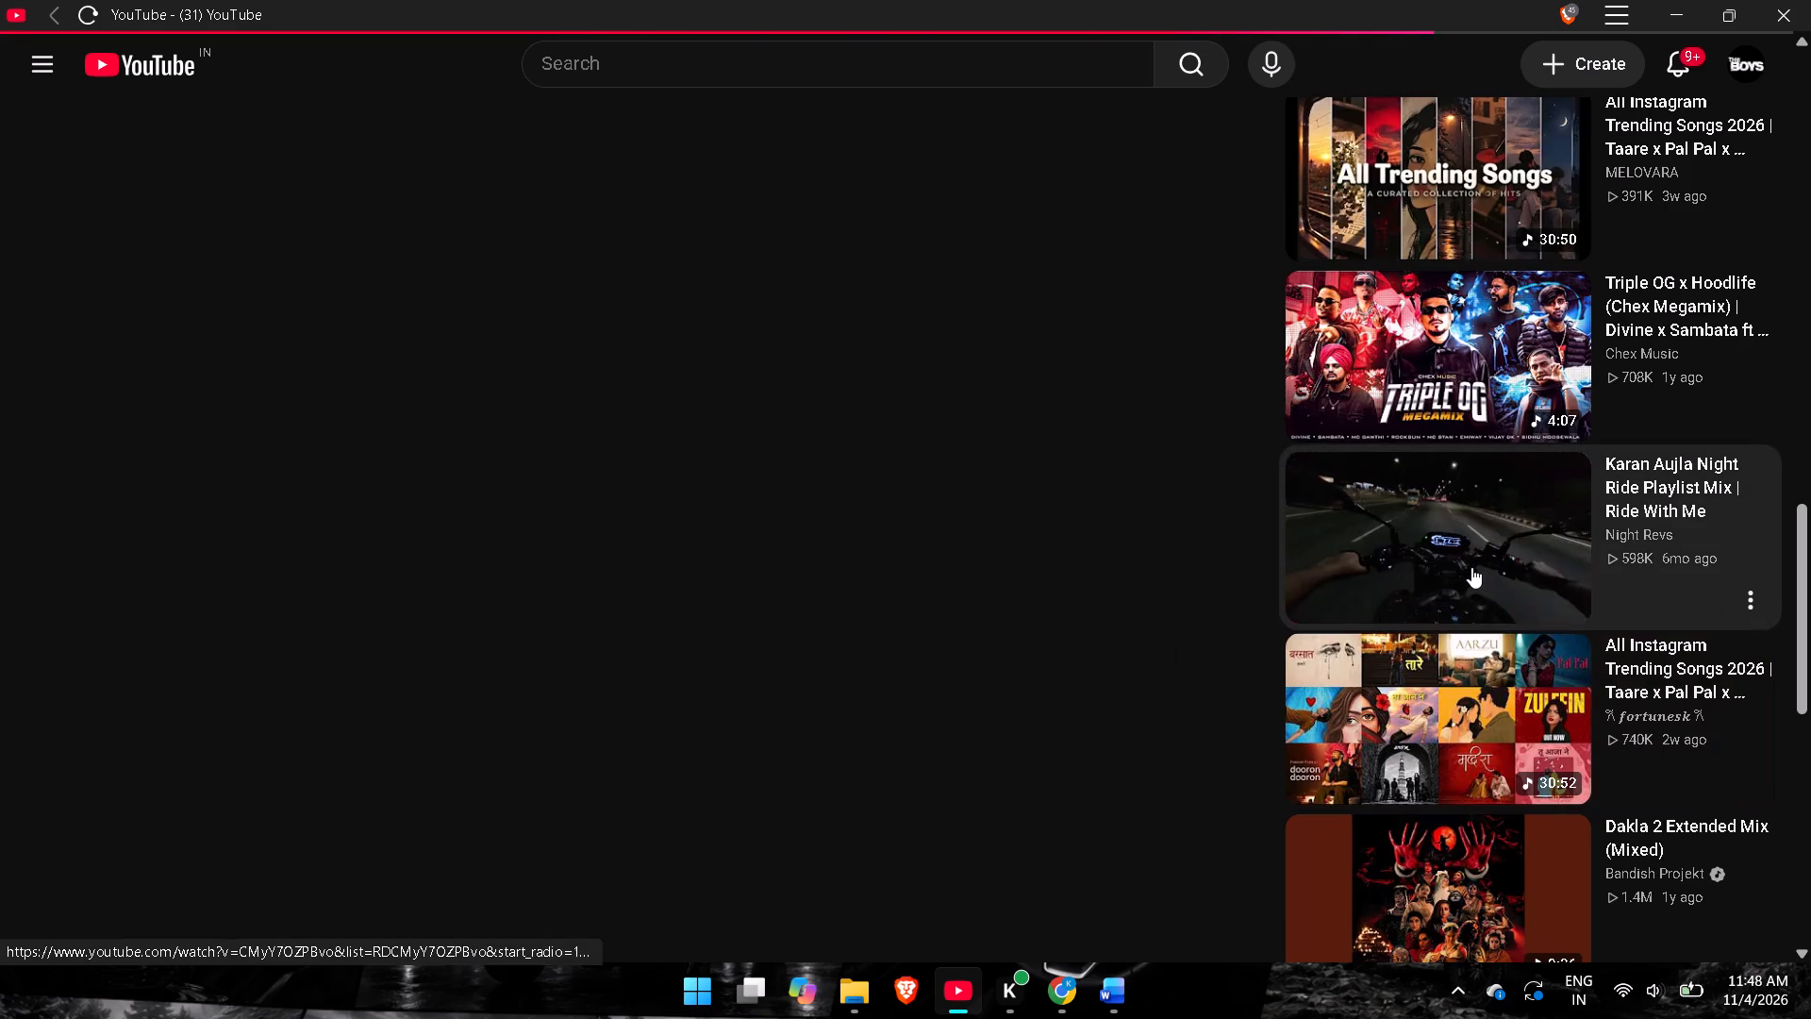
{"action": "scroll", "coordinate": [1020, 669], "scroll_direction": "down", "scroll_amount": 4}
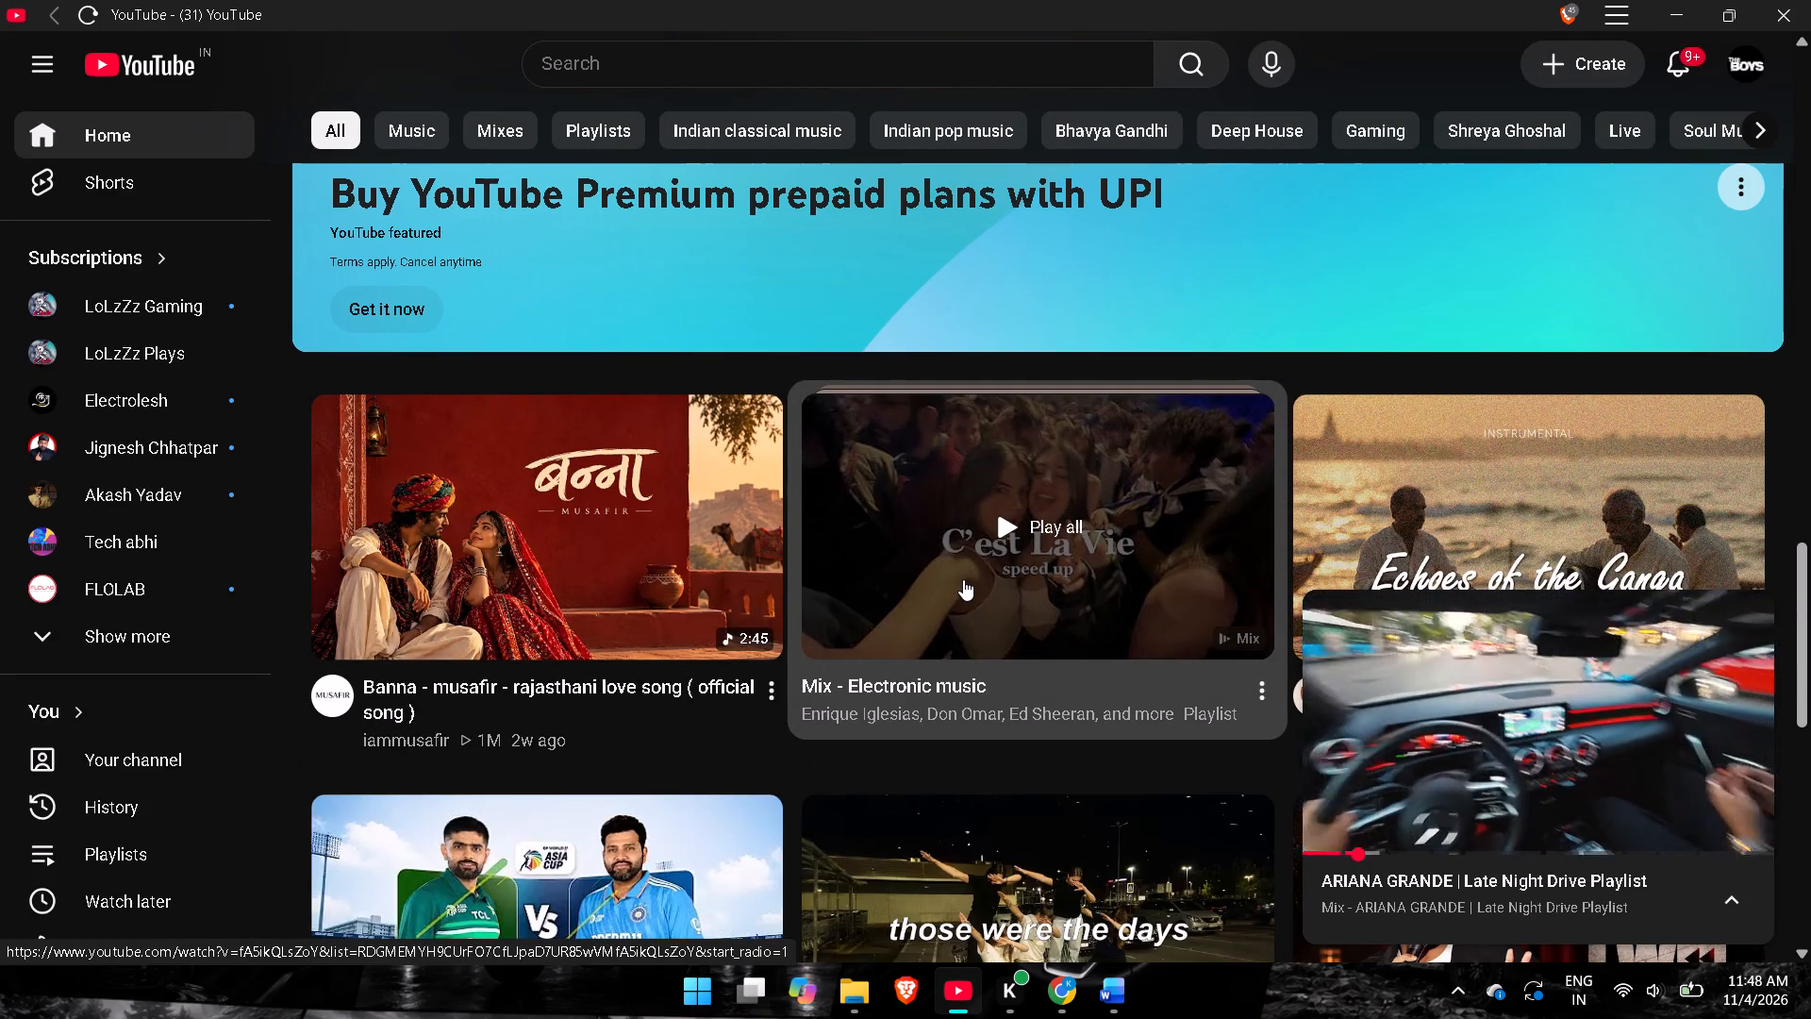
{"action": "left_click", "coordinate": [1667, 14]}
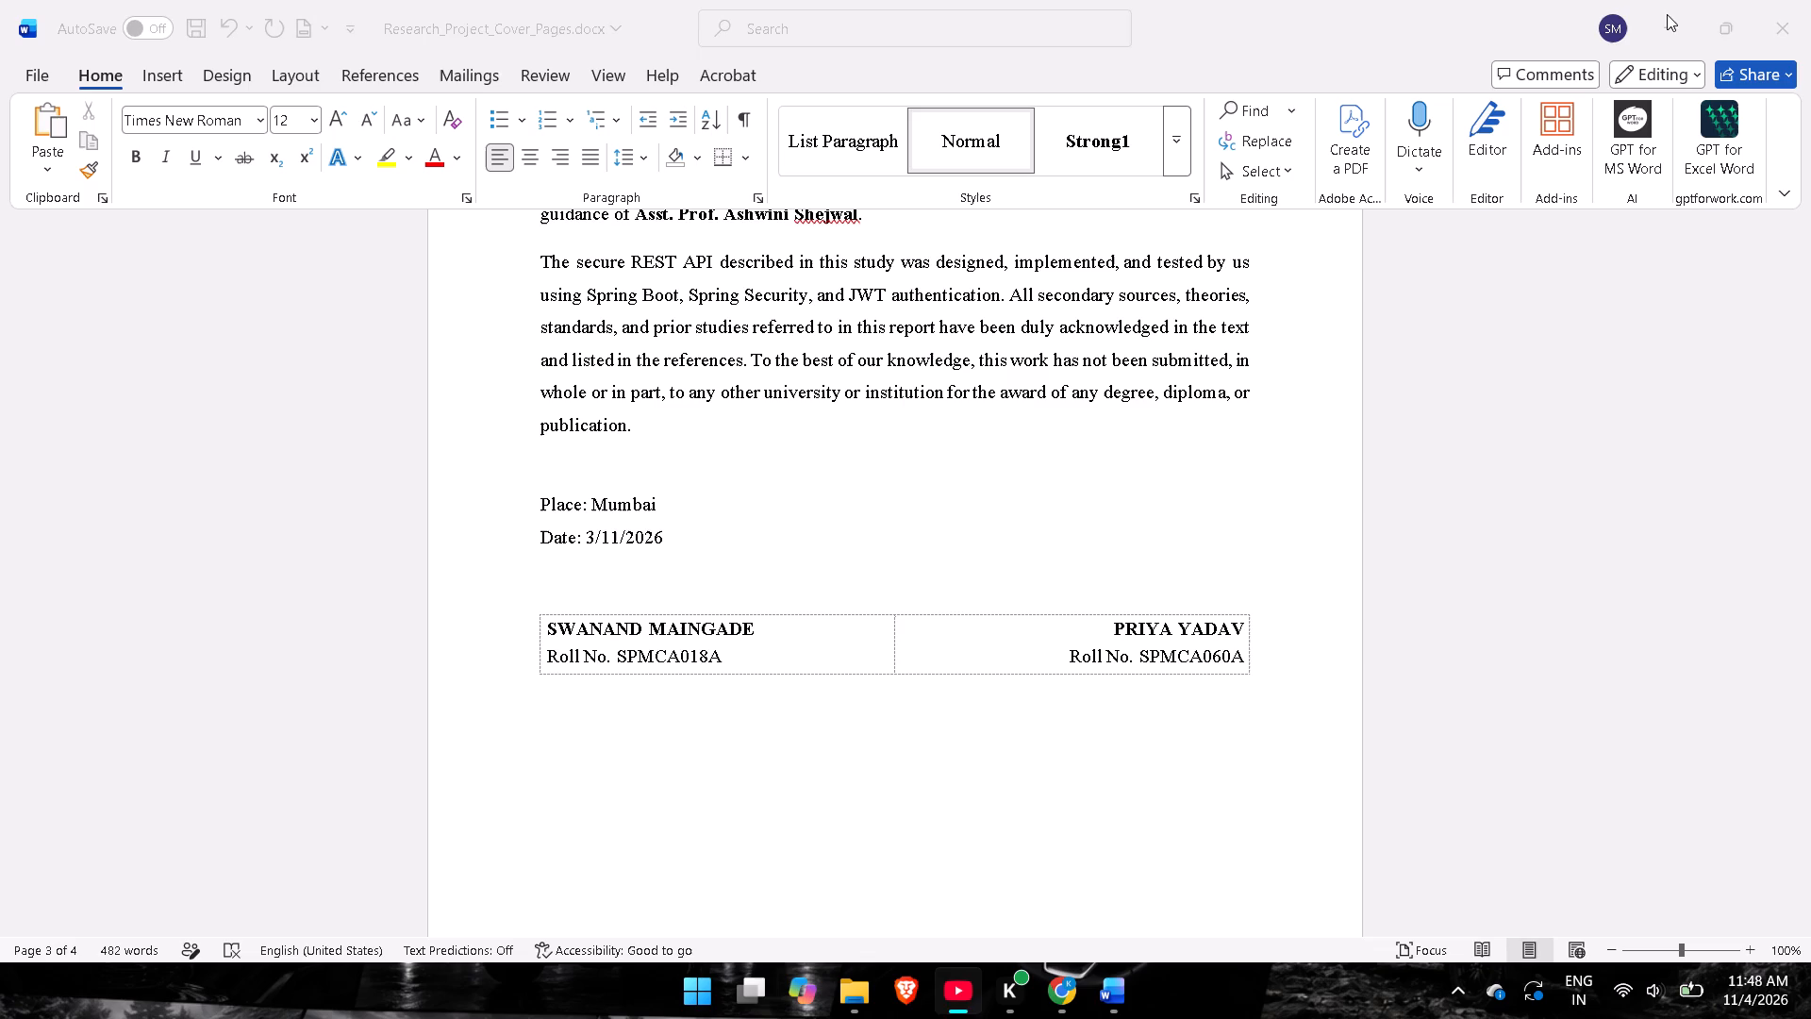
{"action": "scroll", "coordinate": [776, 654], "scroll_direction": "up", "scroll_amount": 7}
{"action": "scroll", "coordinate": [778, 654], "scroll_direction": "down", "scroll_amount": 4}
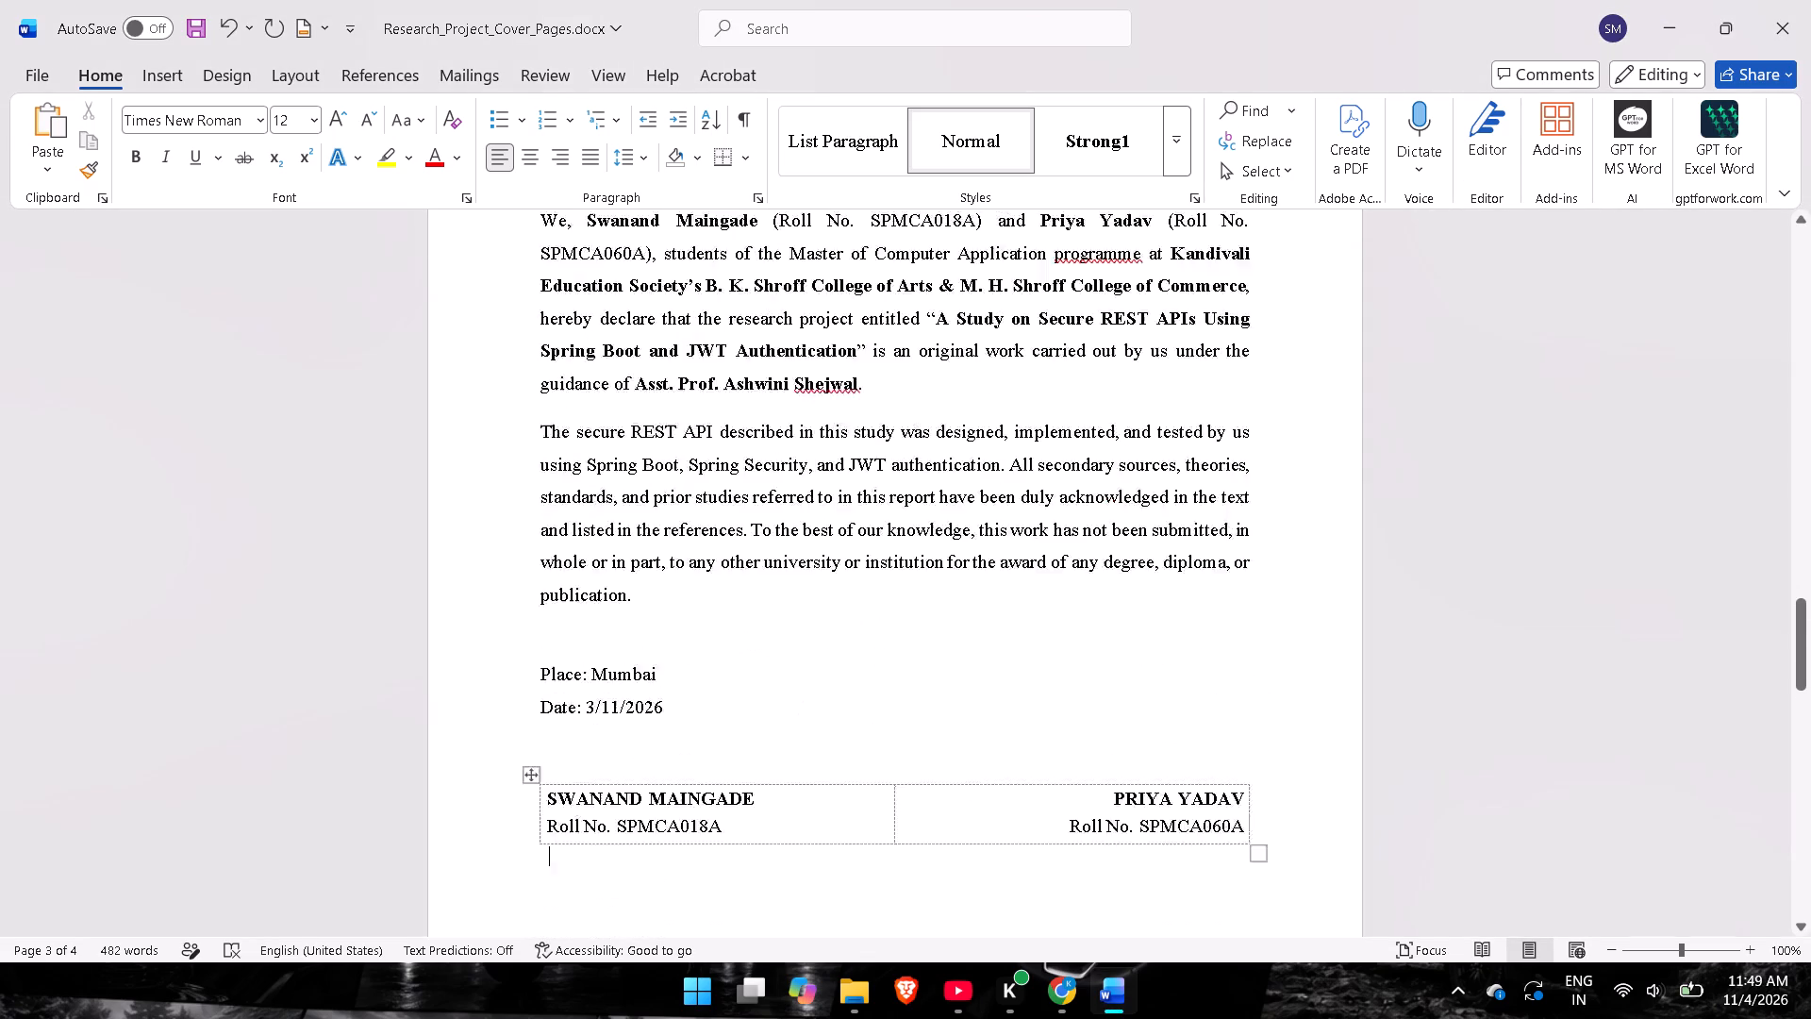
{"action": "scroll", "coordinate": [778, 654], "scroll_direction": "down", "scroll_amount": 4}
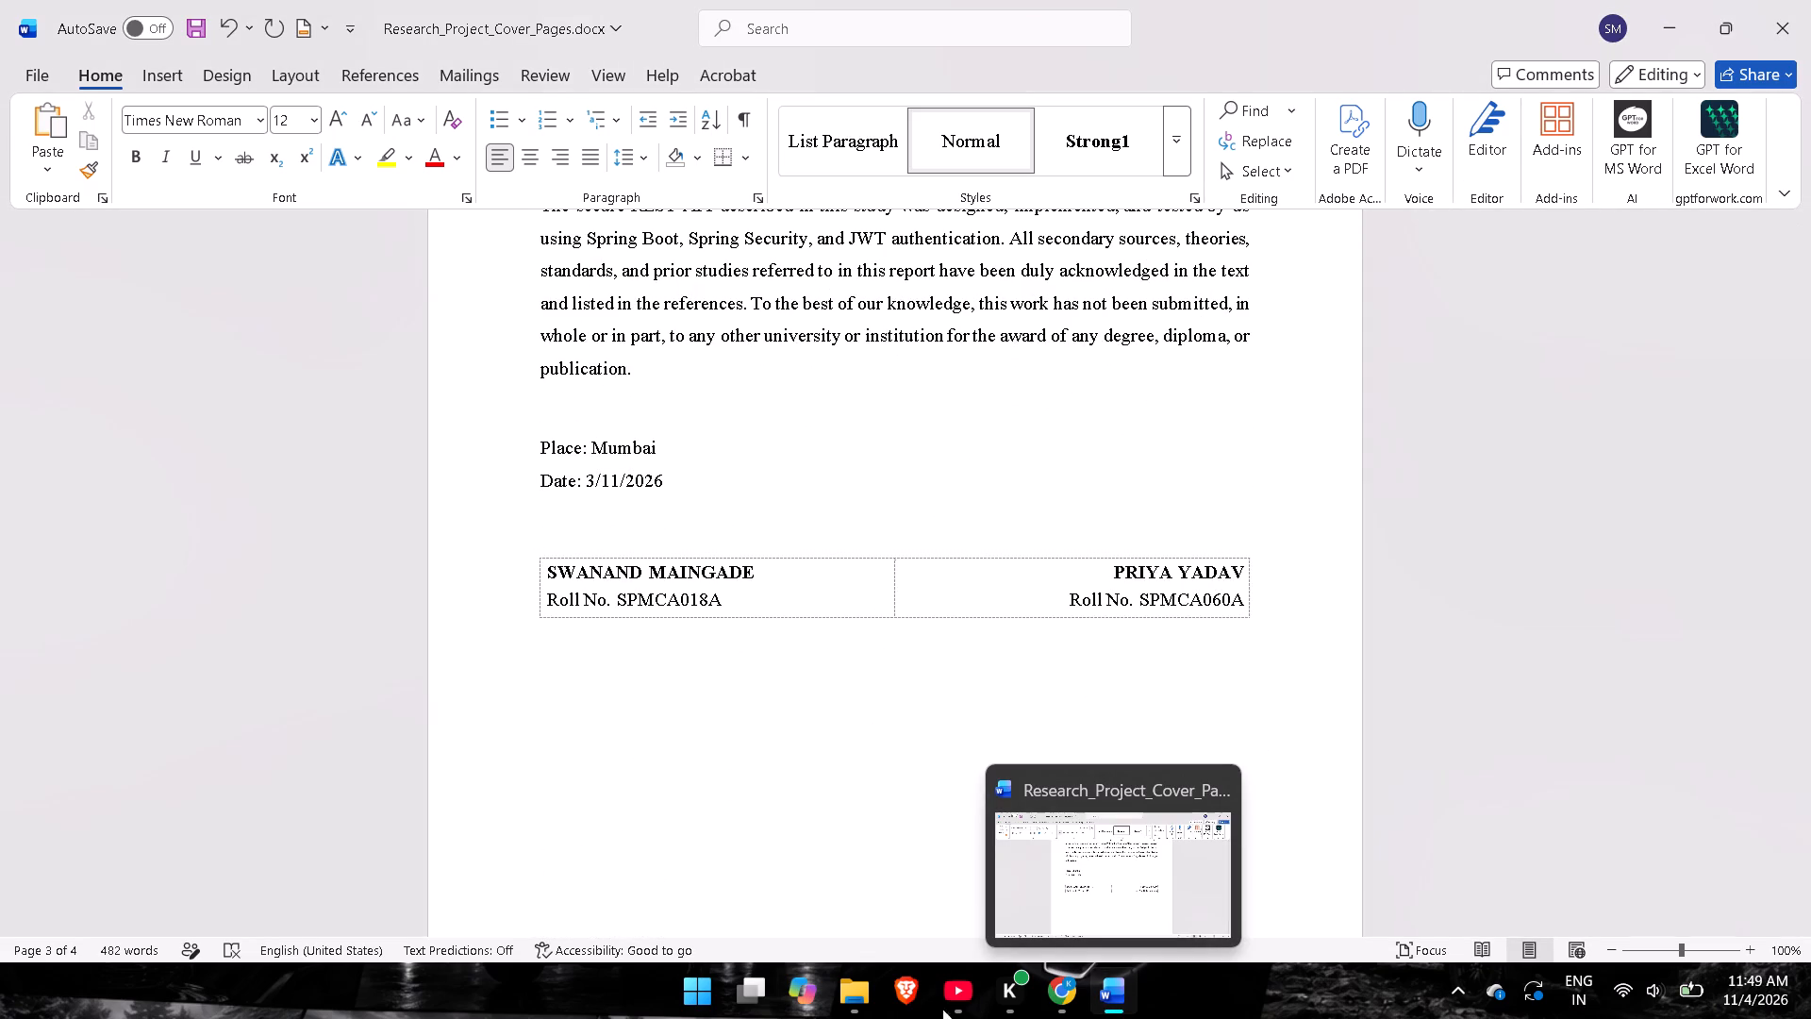
Open Research Proj Cover.docx from the recent files in File Explorer and examine its title and certificate pages.
{"action": "left_click", "coordinate": [827, 1010]}
{"action": "left_click", "coordinate": [848, 997]}
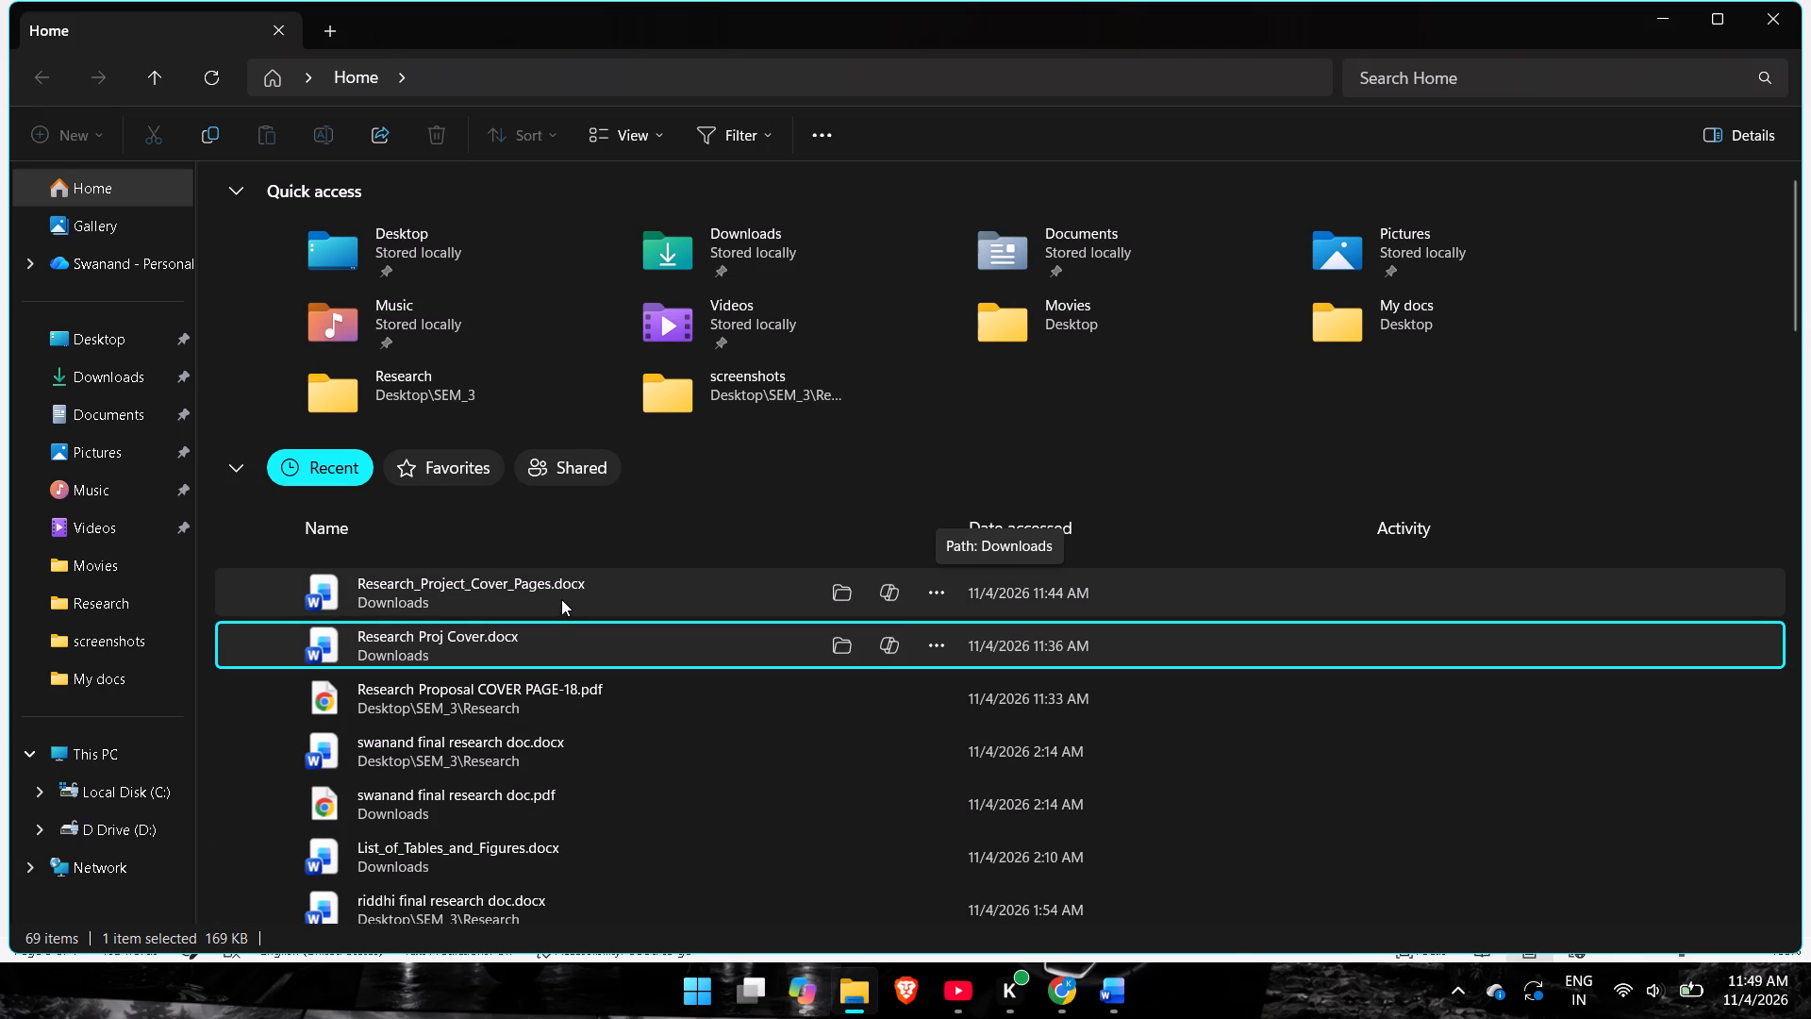
{"action": "left_click", "coordinate": [563, 649]}
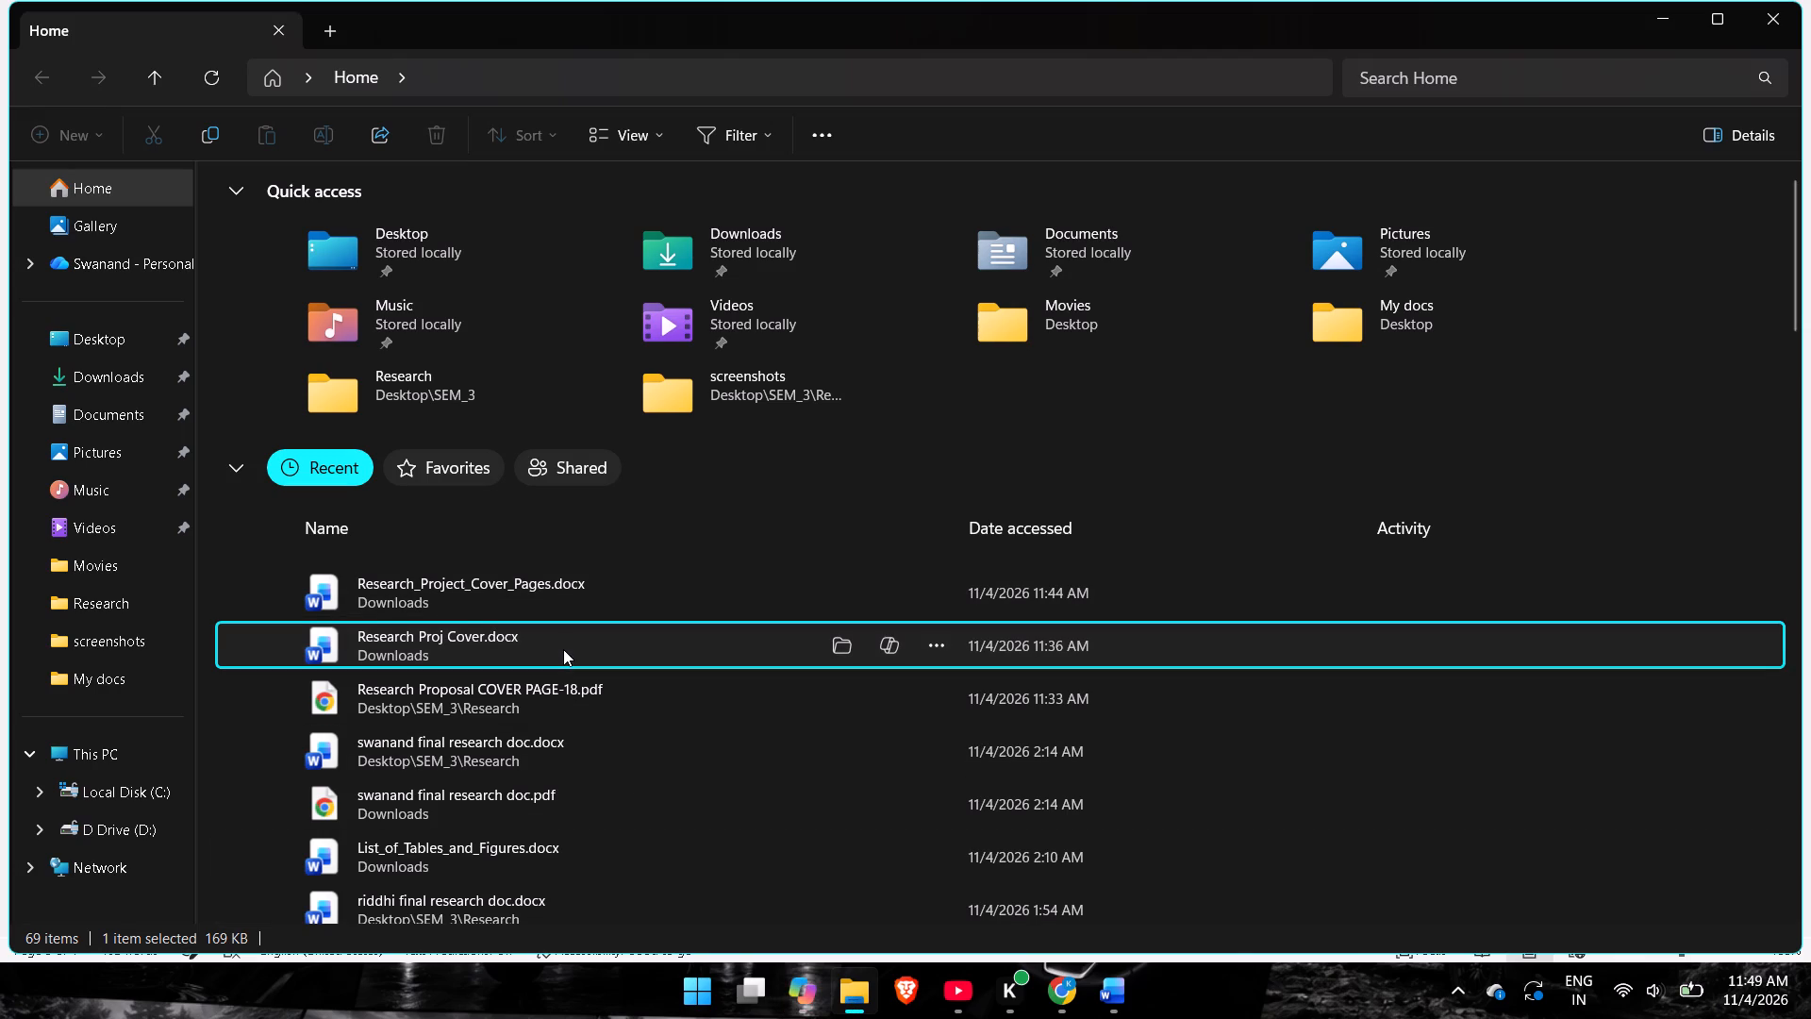
{"action": "double_click", "coordinate": [563, 649]}
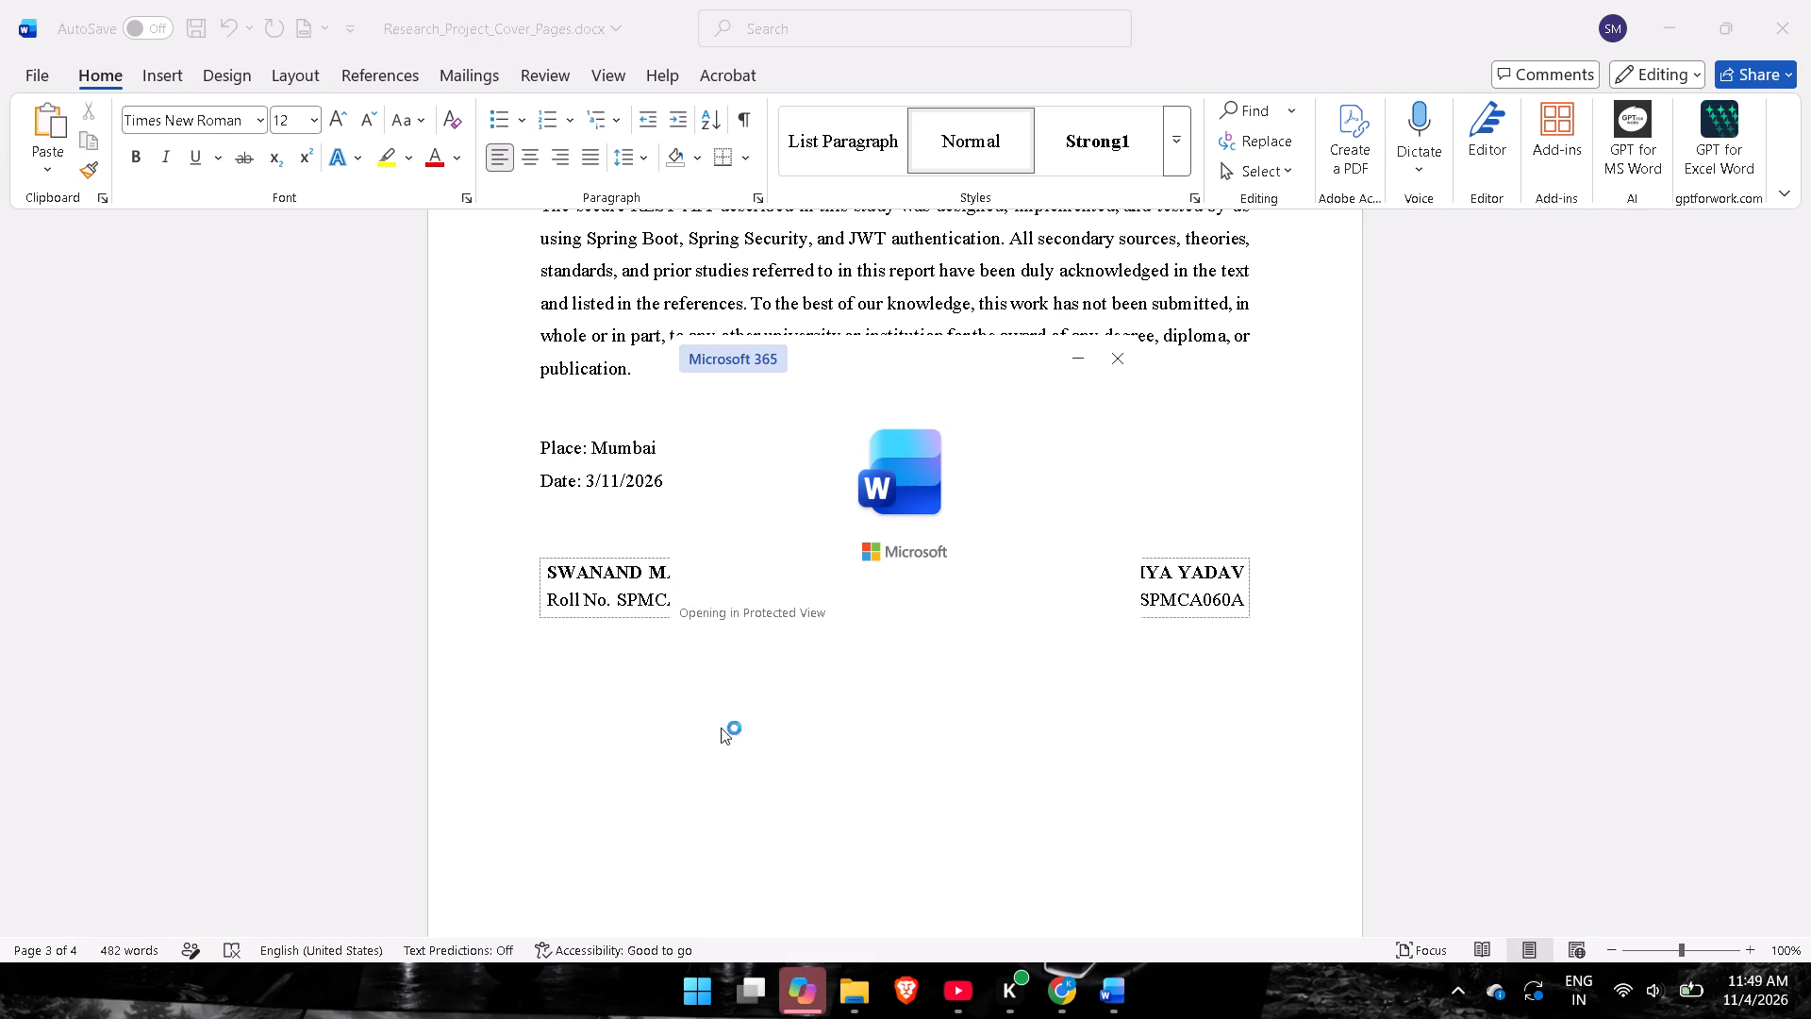
{"action": "left_click", "coordinate": [900, 792]}
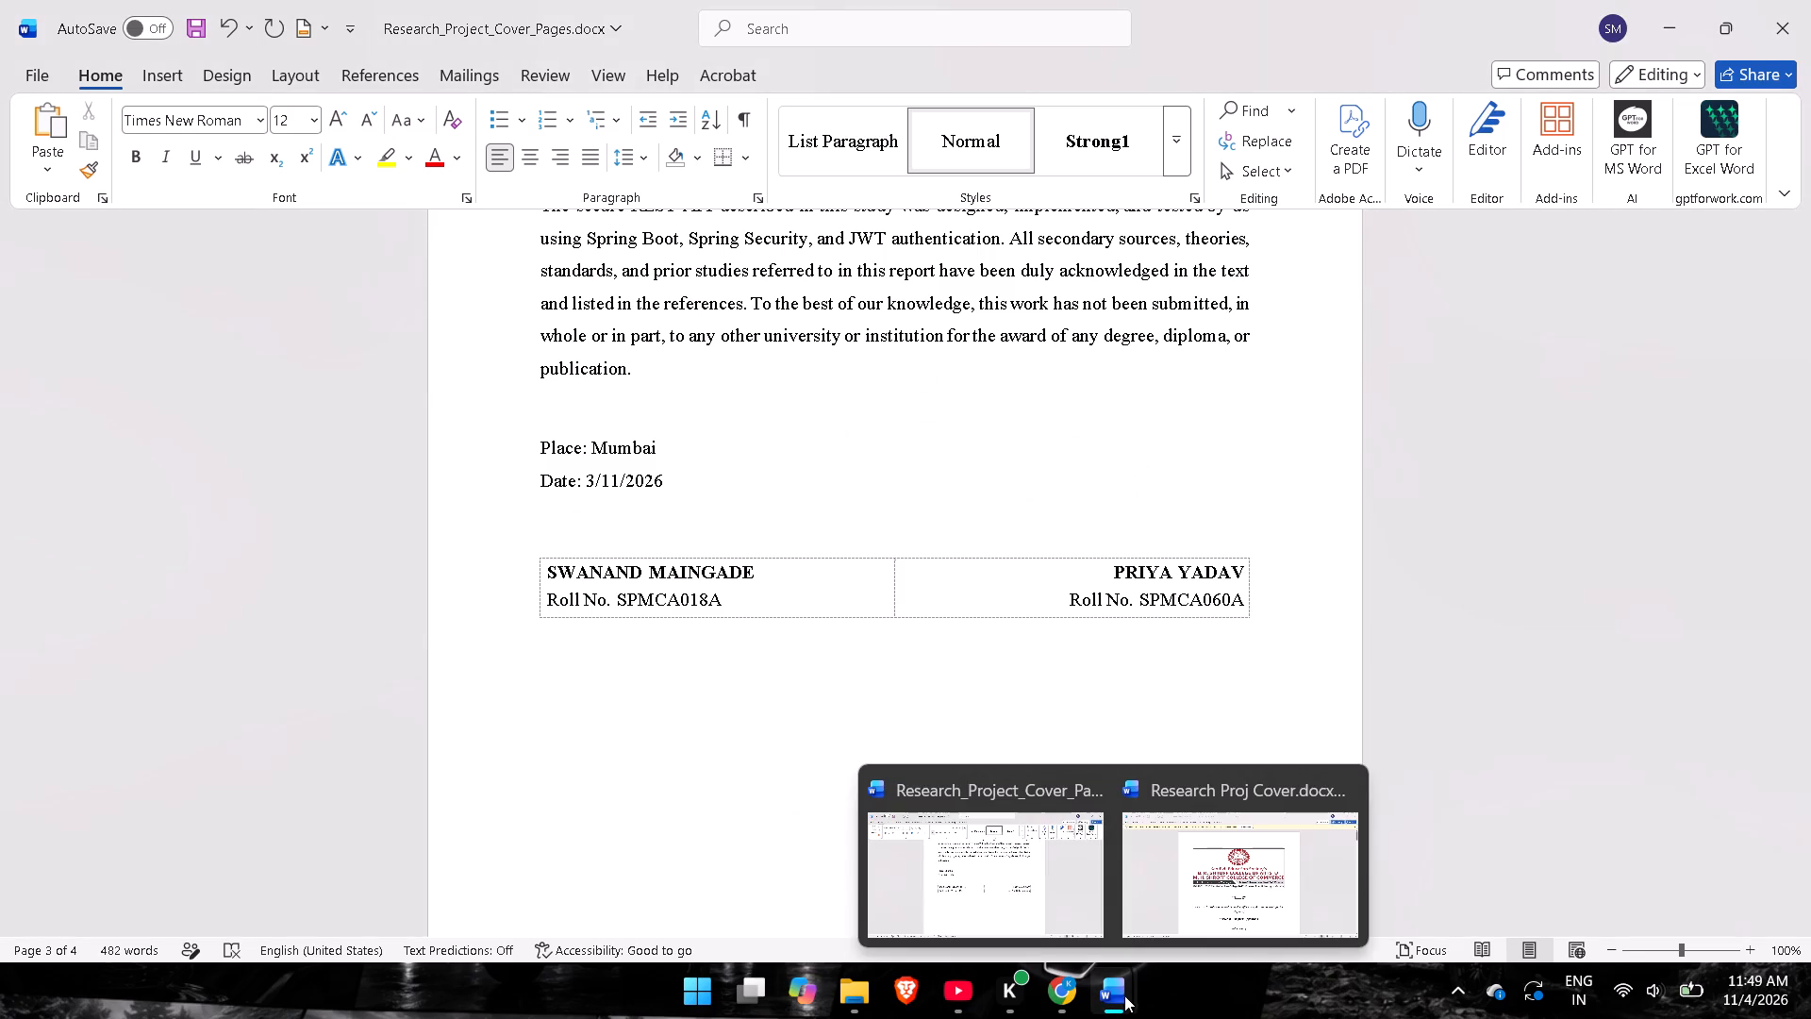
{"action": "left_click", "coordinate": [1250, 861]}
{"action": "scroll", "coordinate": [1031, 711], "scroll_direction": "down", "scroll_amount": 10}
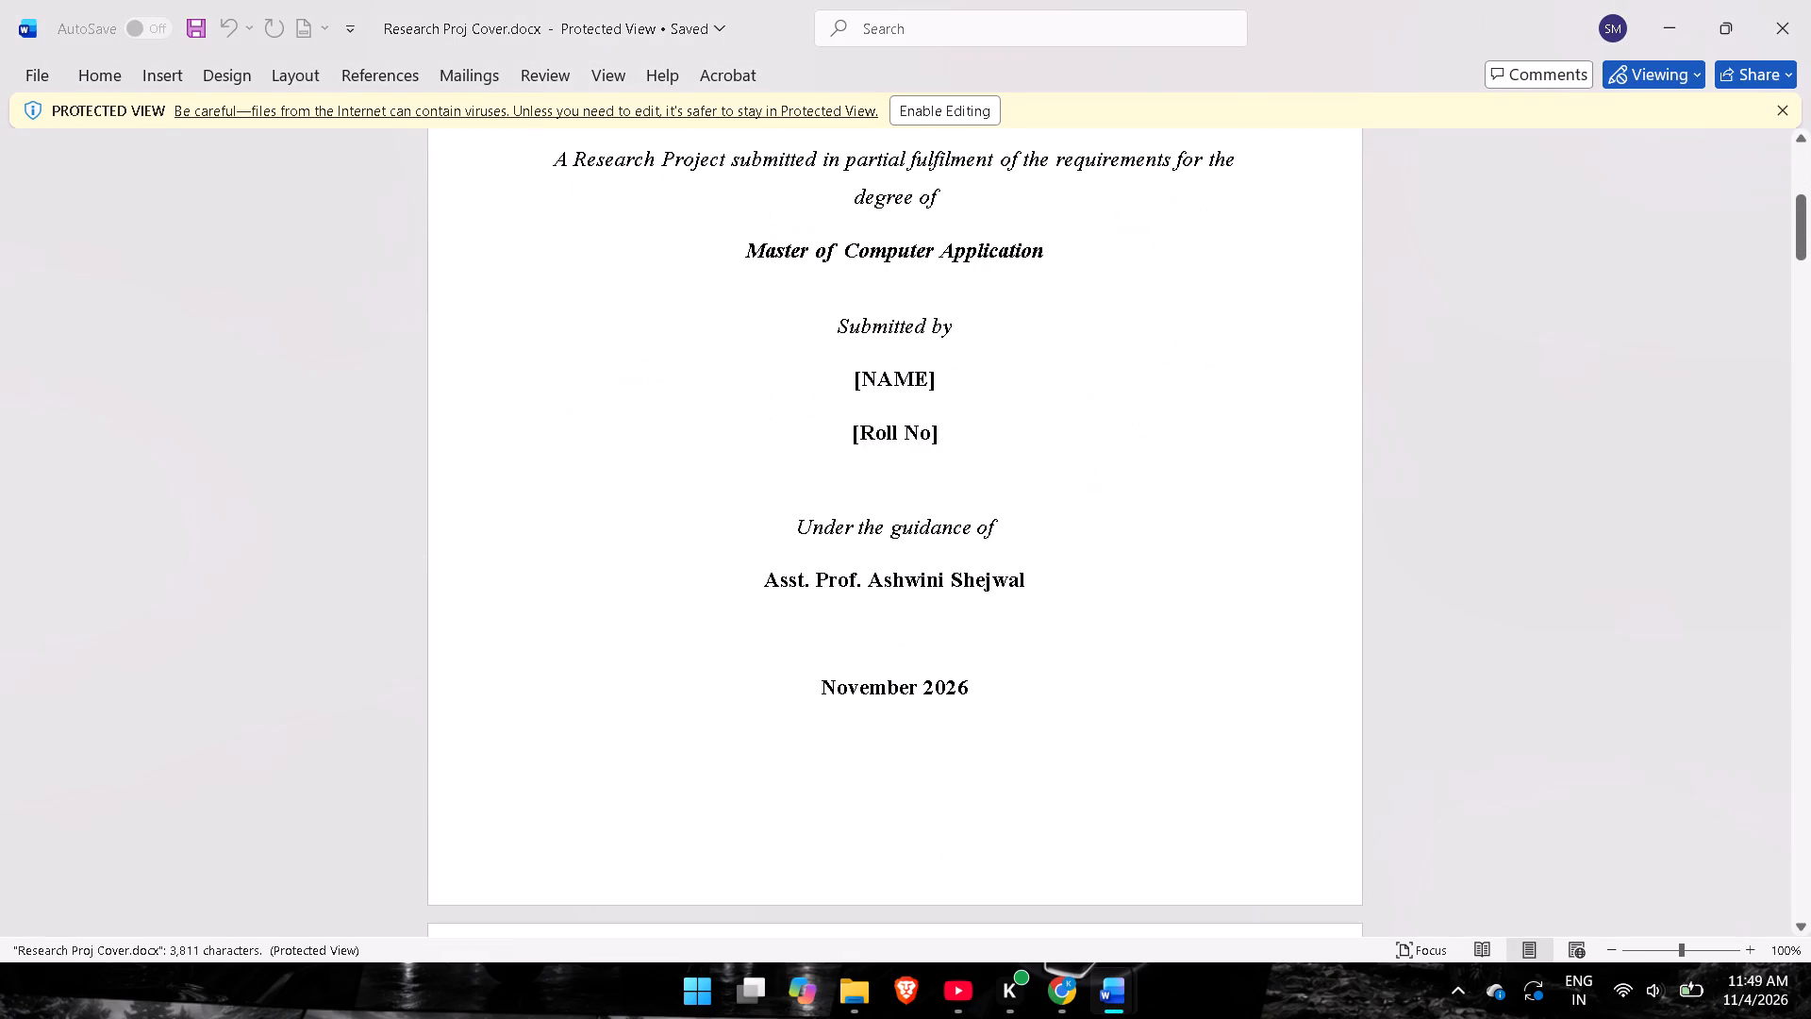
{"action": "scroll", "coordinate": [1031, 711], "scroll_direction": "down", "scroll_amount": 5}
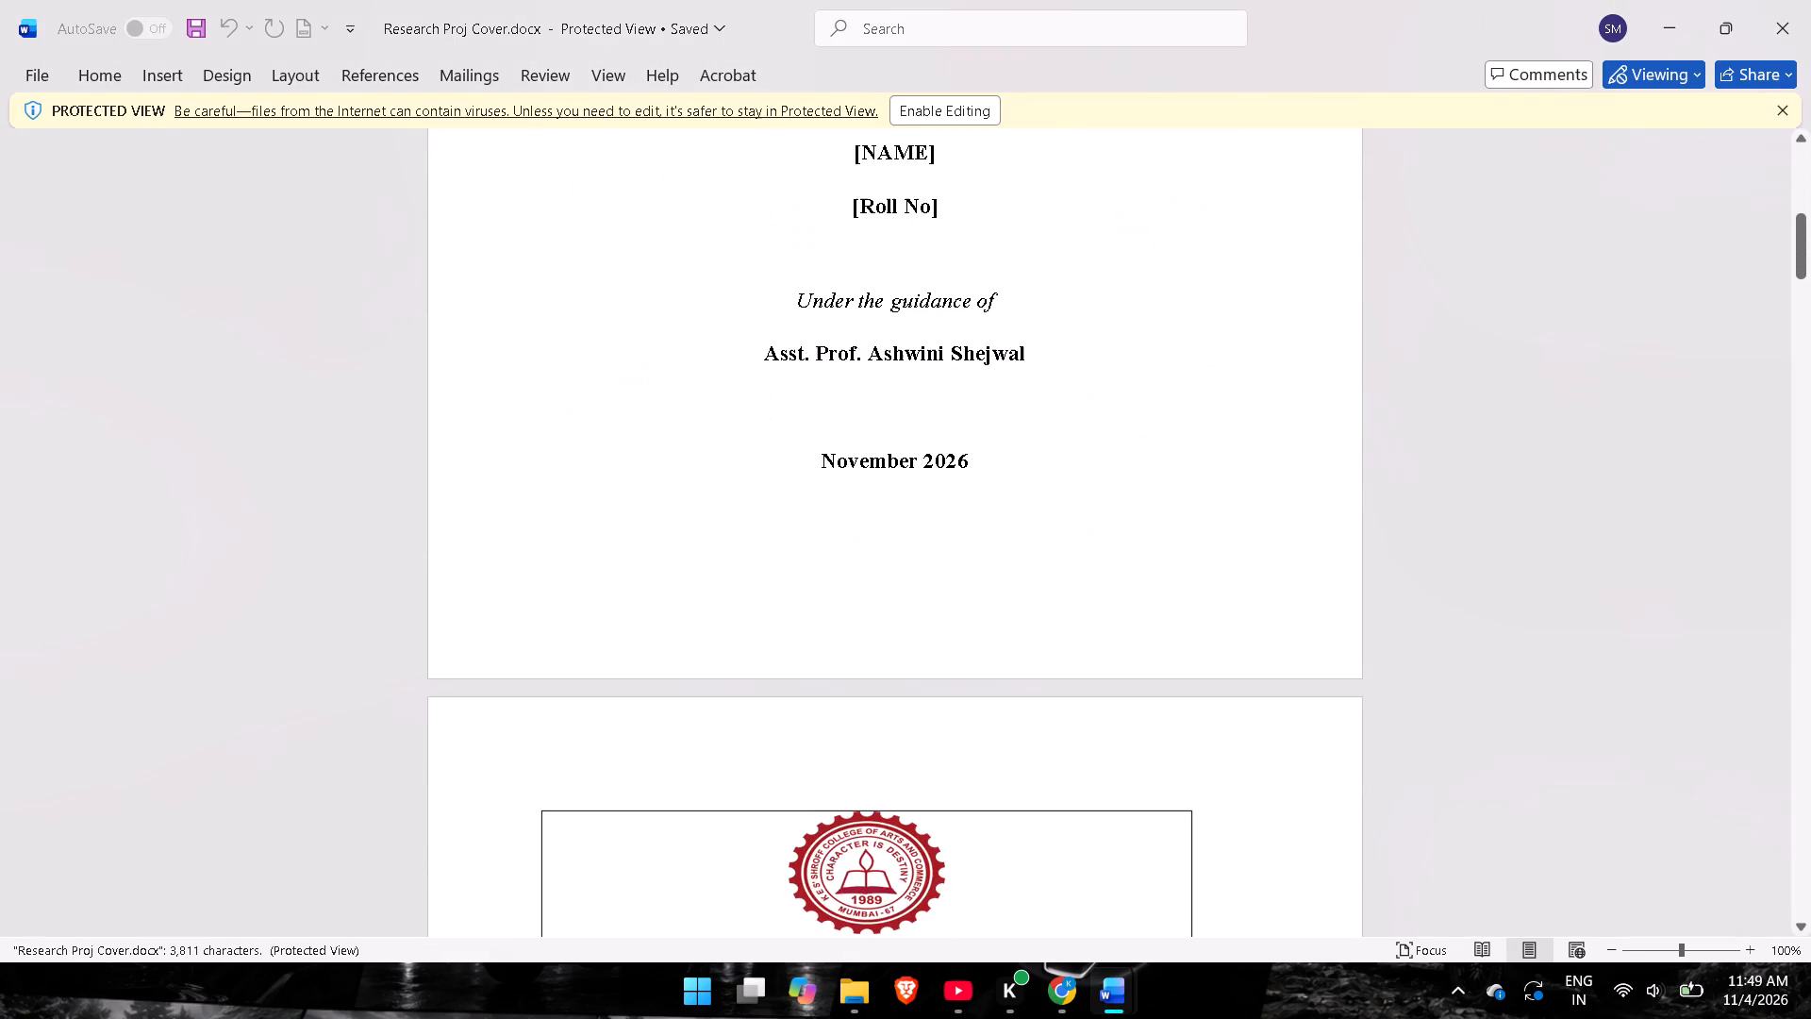
{"action": "scroll", "coordinate": [1031, 711], "scroll_direction": "down", "scroll_amount": 18}
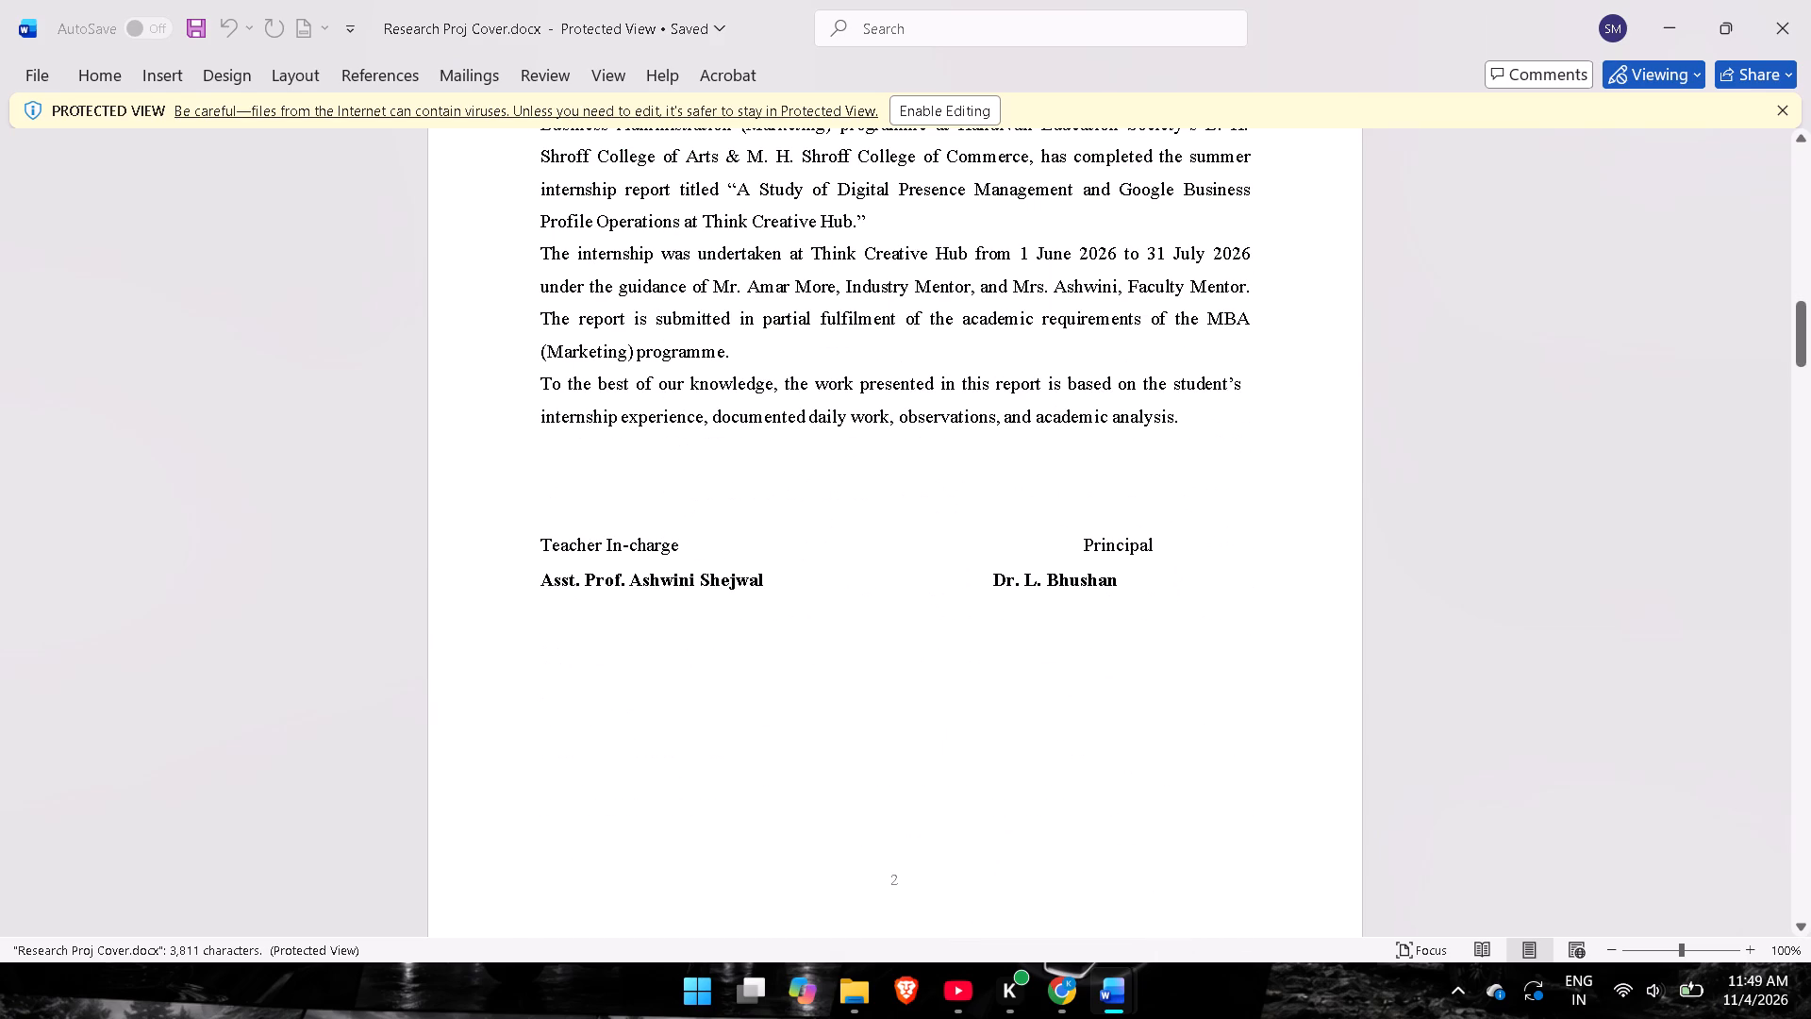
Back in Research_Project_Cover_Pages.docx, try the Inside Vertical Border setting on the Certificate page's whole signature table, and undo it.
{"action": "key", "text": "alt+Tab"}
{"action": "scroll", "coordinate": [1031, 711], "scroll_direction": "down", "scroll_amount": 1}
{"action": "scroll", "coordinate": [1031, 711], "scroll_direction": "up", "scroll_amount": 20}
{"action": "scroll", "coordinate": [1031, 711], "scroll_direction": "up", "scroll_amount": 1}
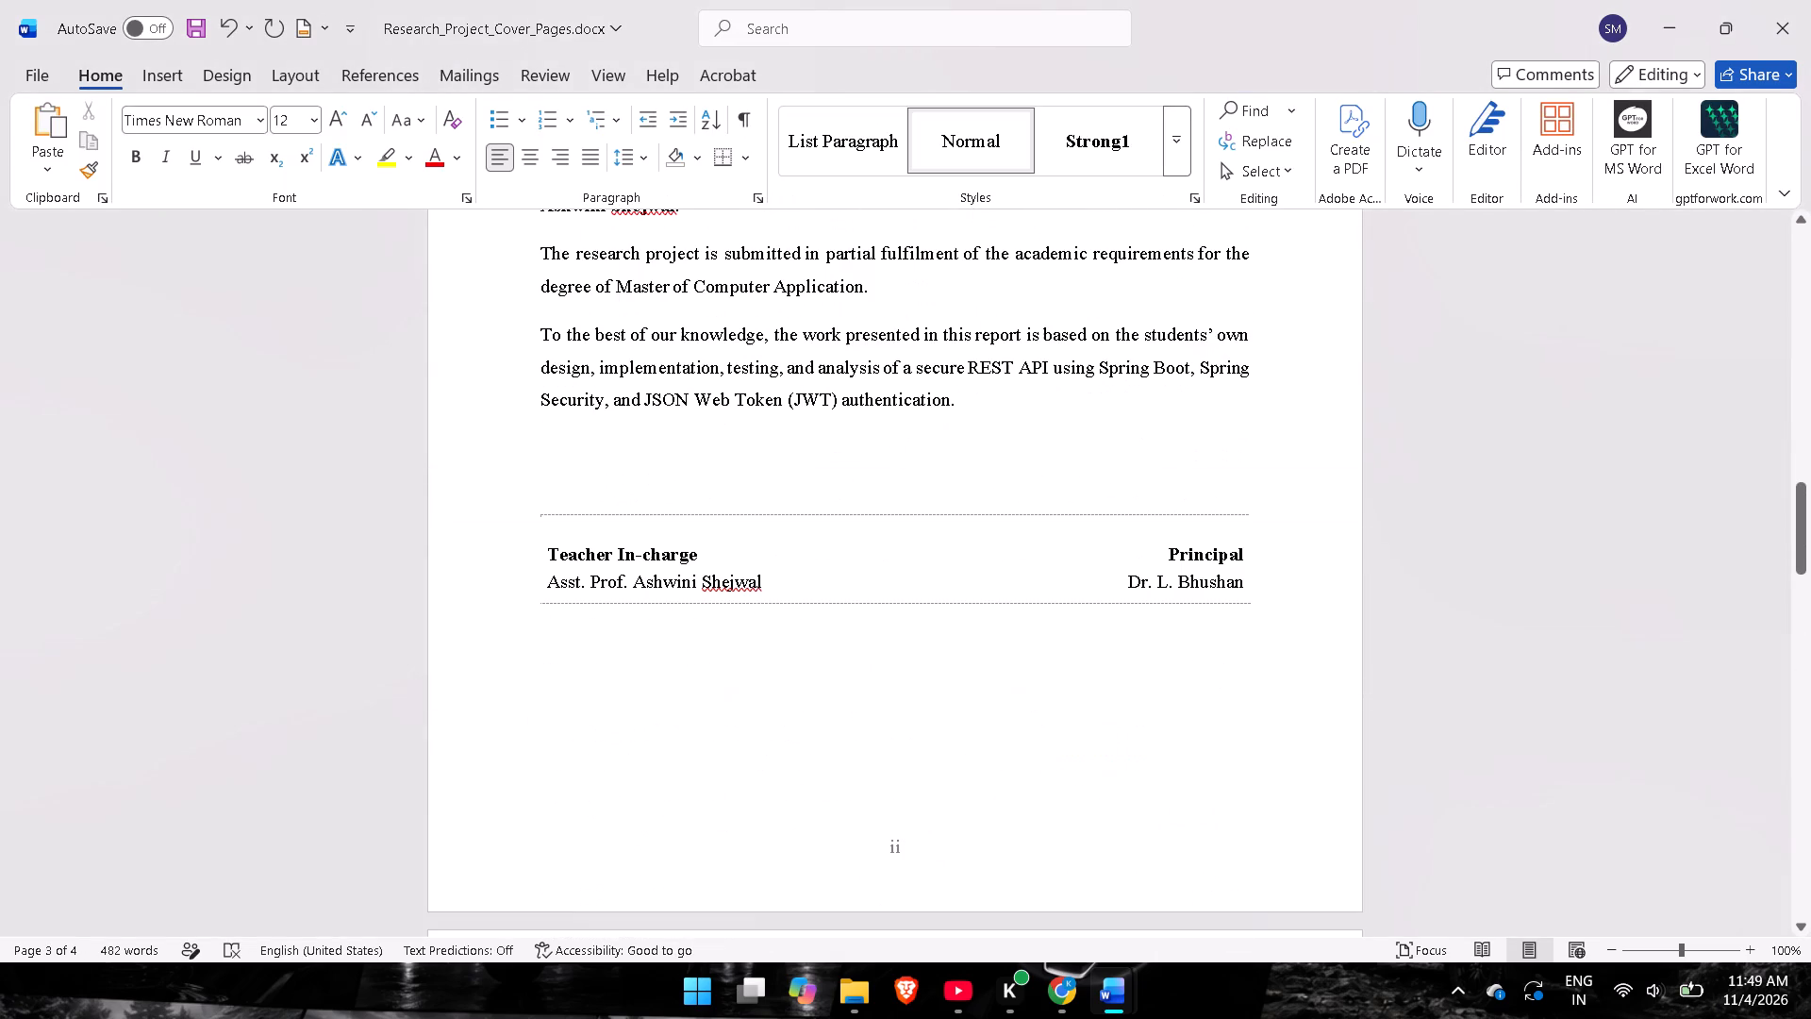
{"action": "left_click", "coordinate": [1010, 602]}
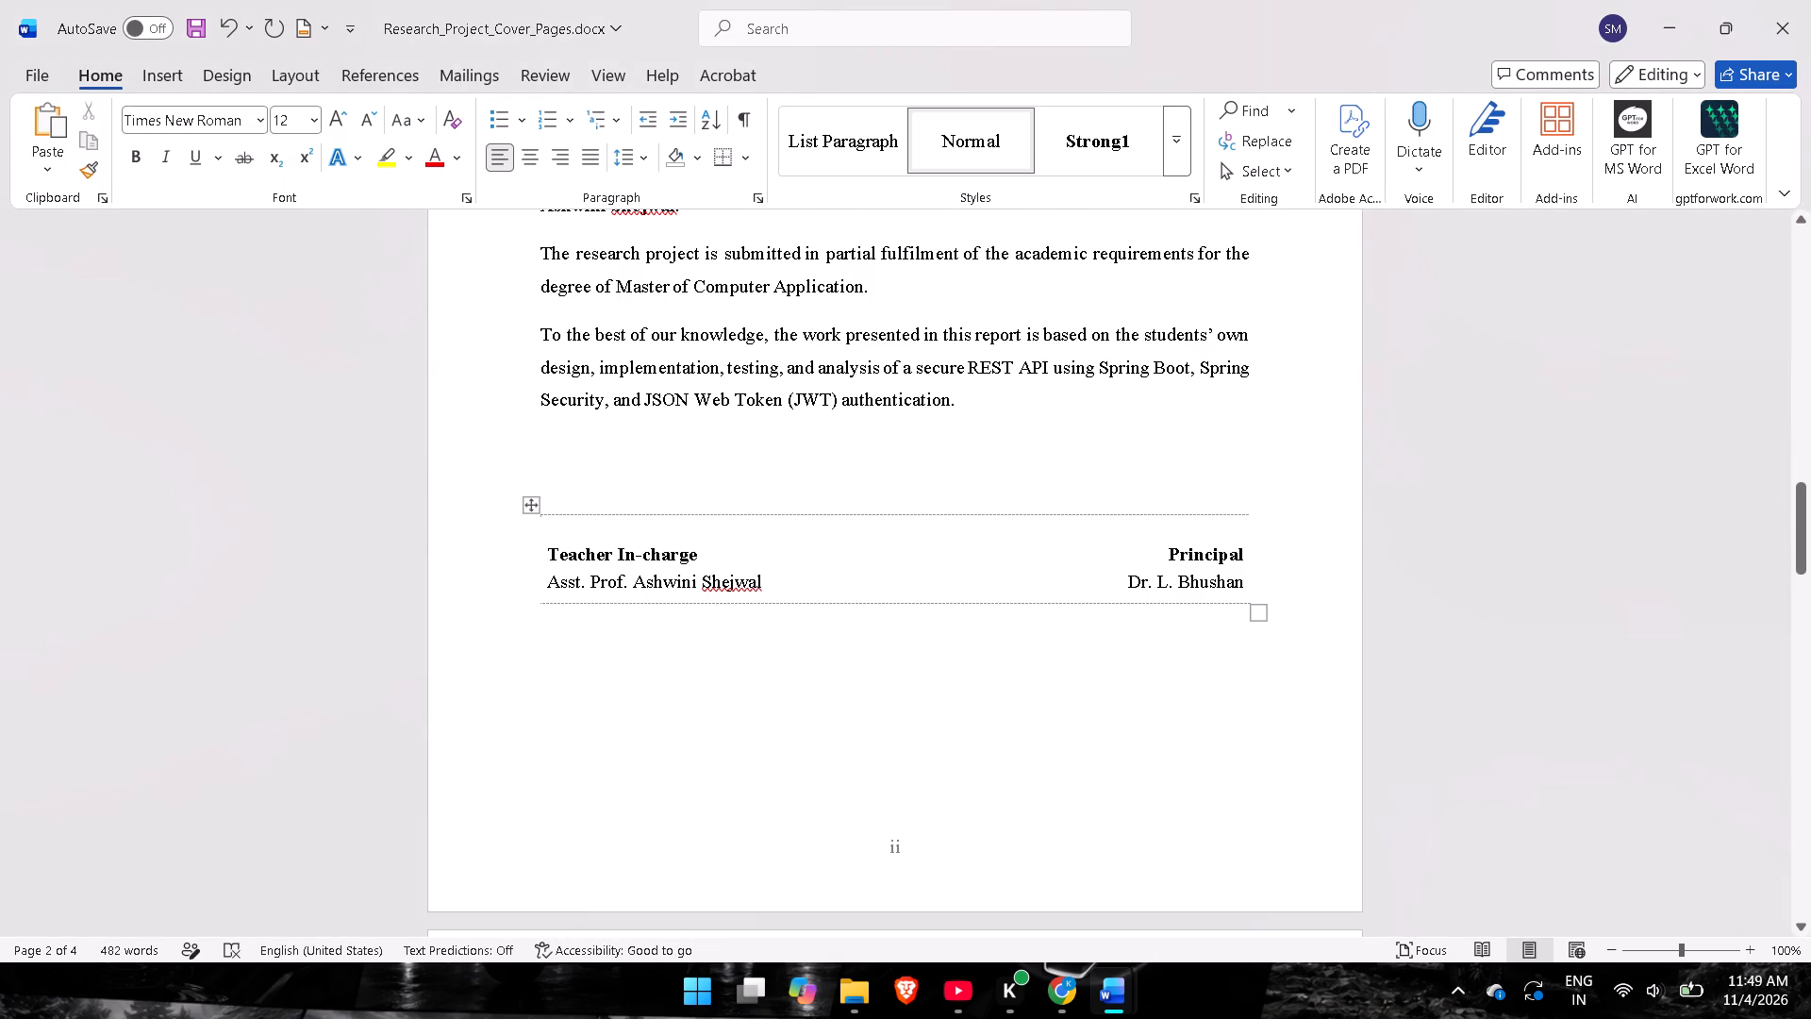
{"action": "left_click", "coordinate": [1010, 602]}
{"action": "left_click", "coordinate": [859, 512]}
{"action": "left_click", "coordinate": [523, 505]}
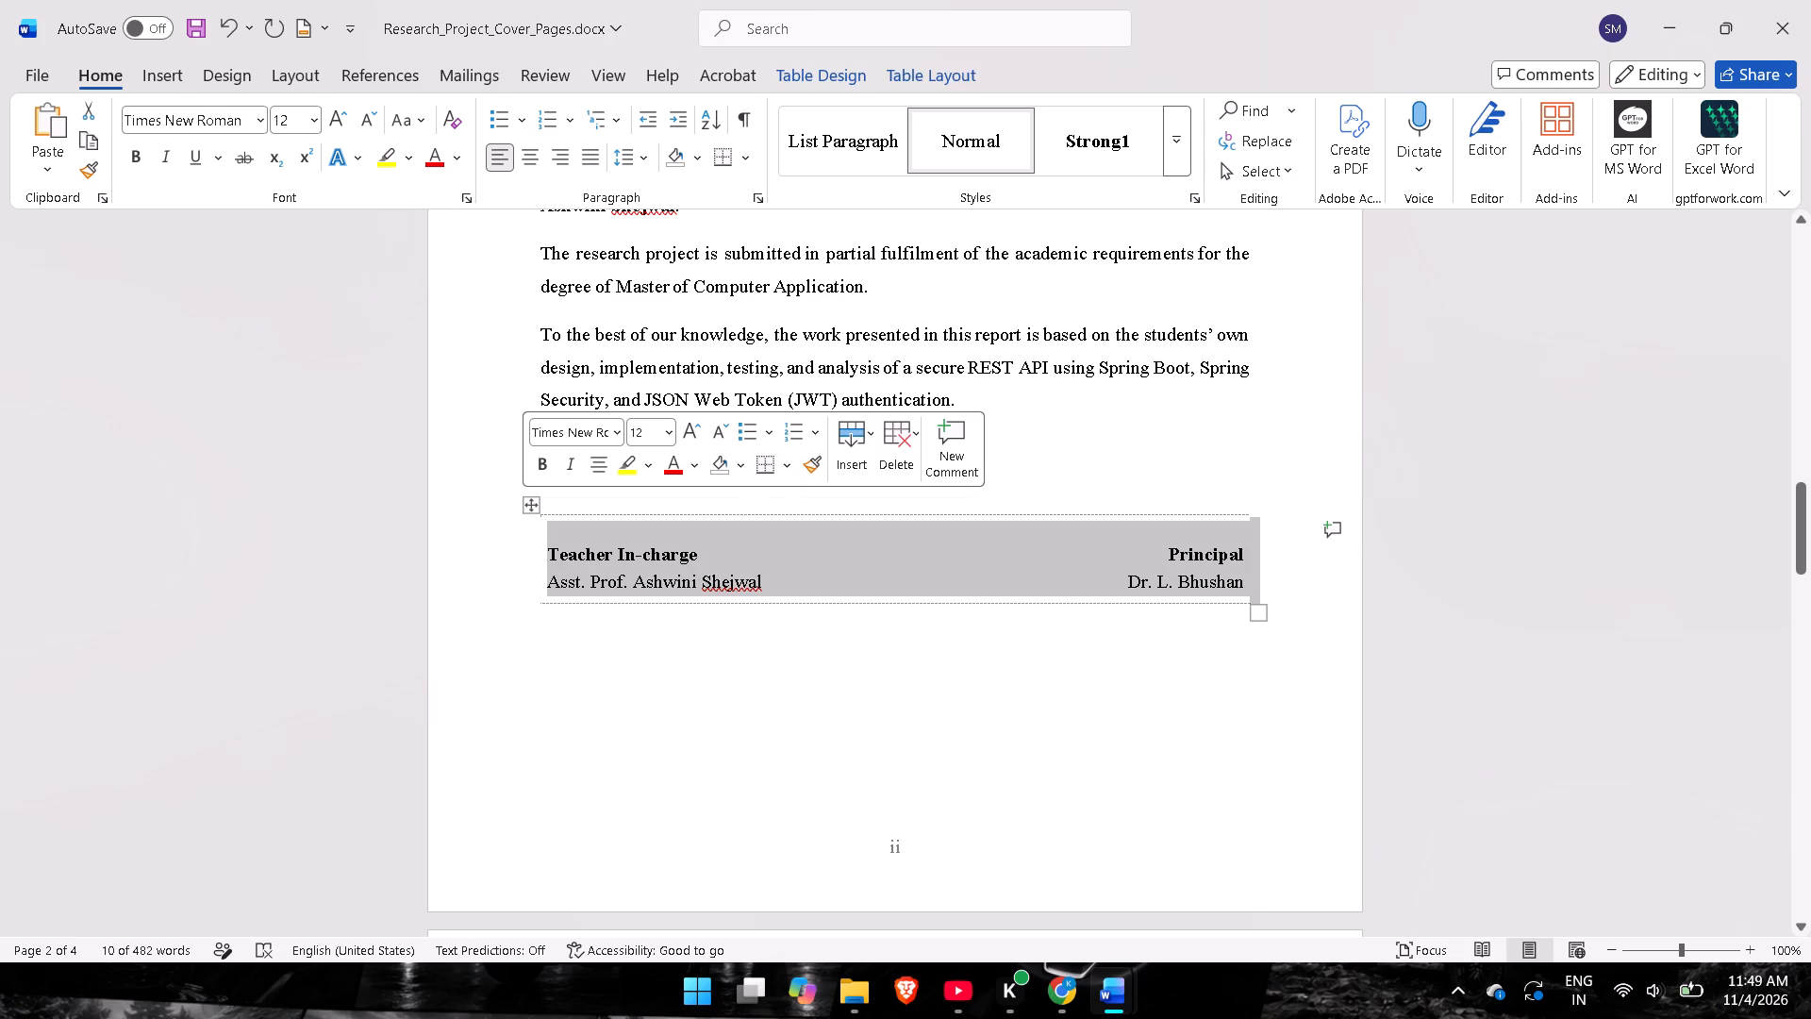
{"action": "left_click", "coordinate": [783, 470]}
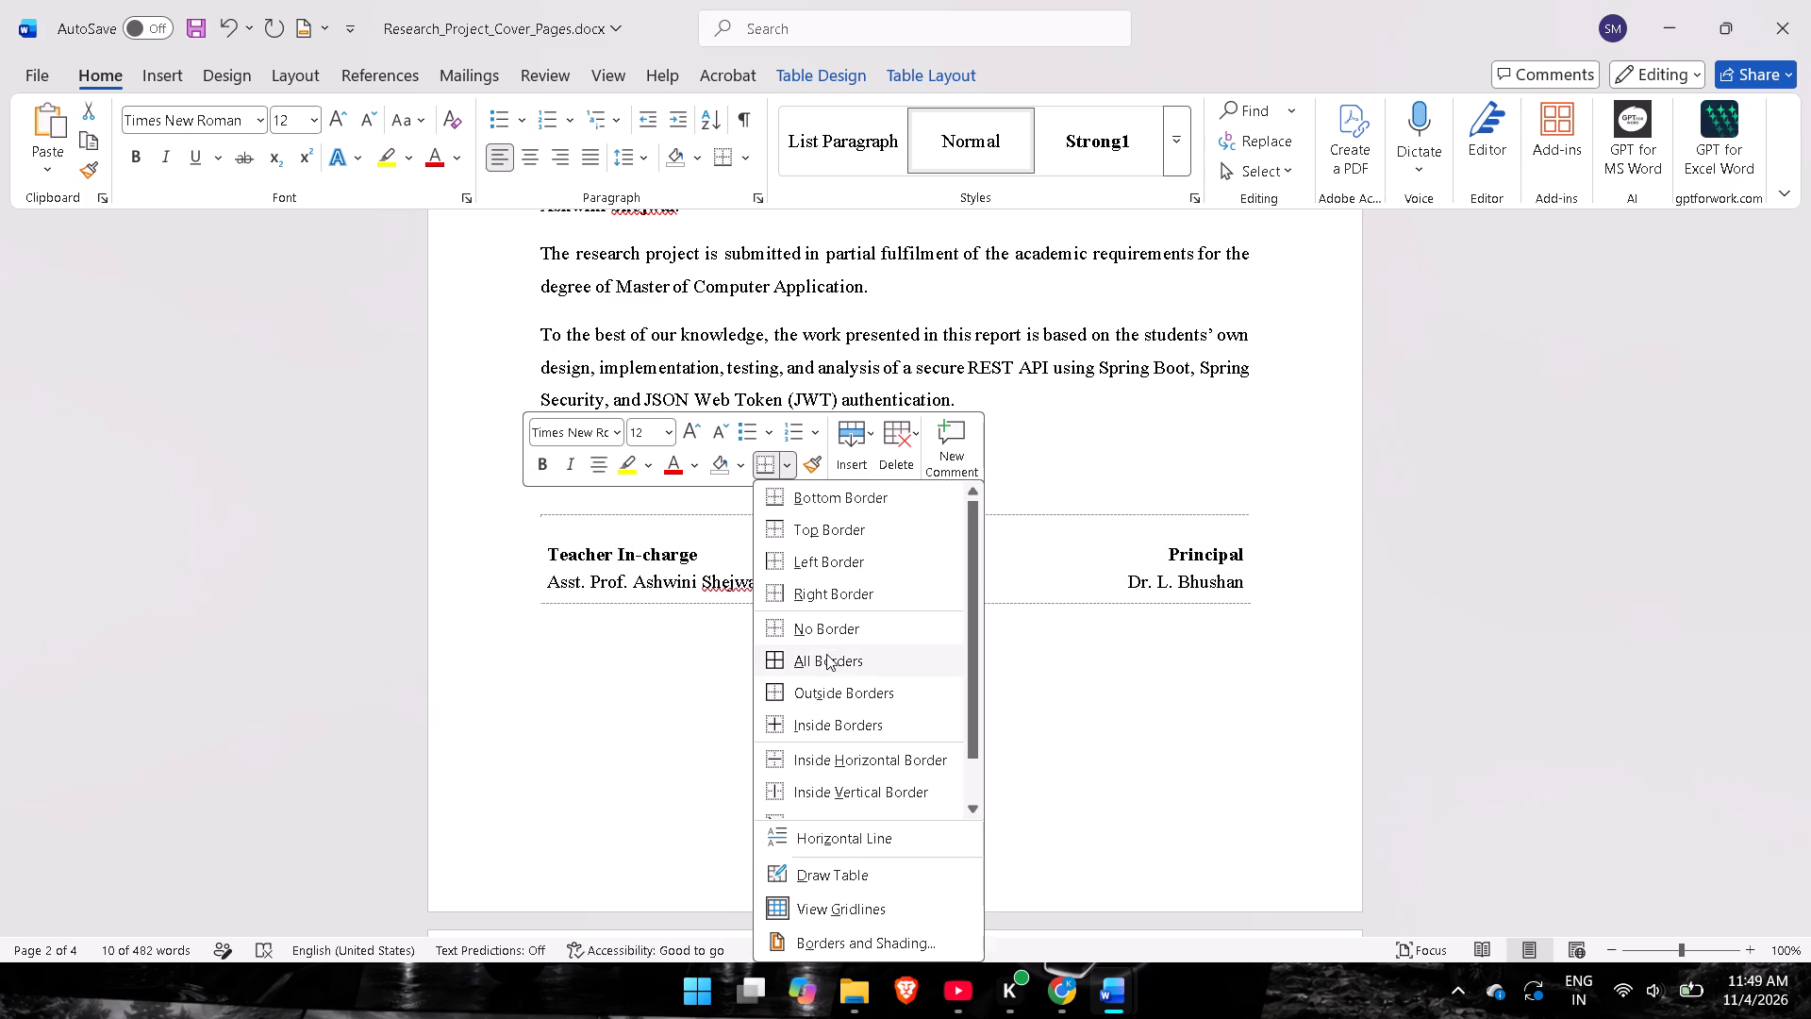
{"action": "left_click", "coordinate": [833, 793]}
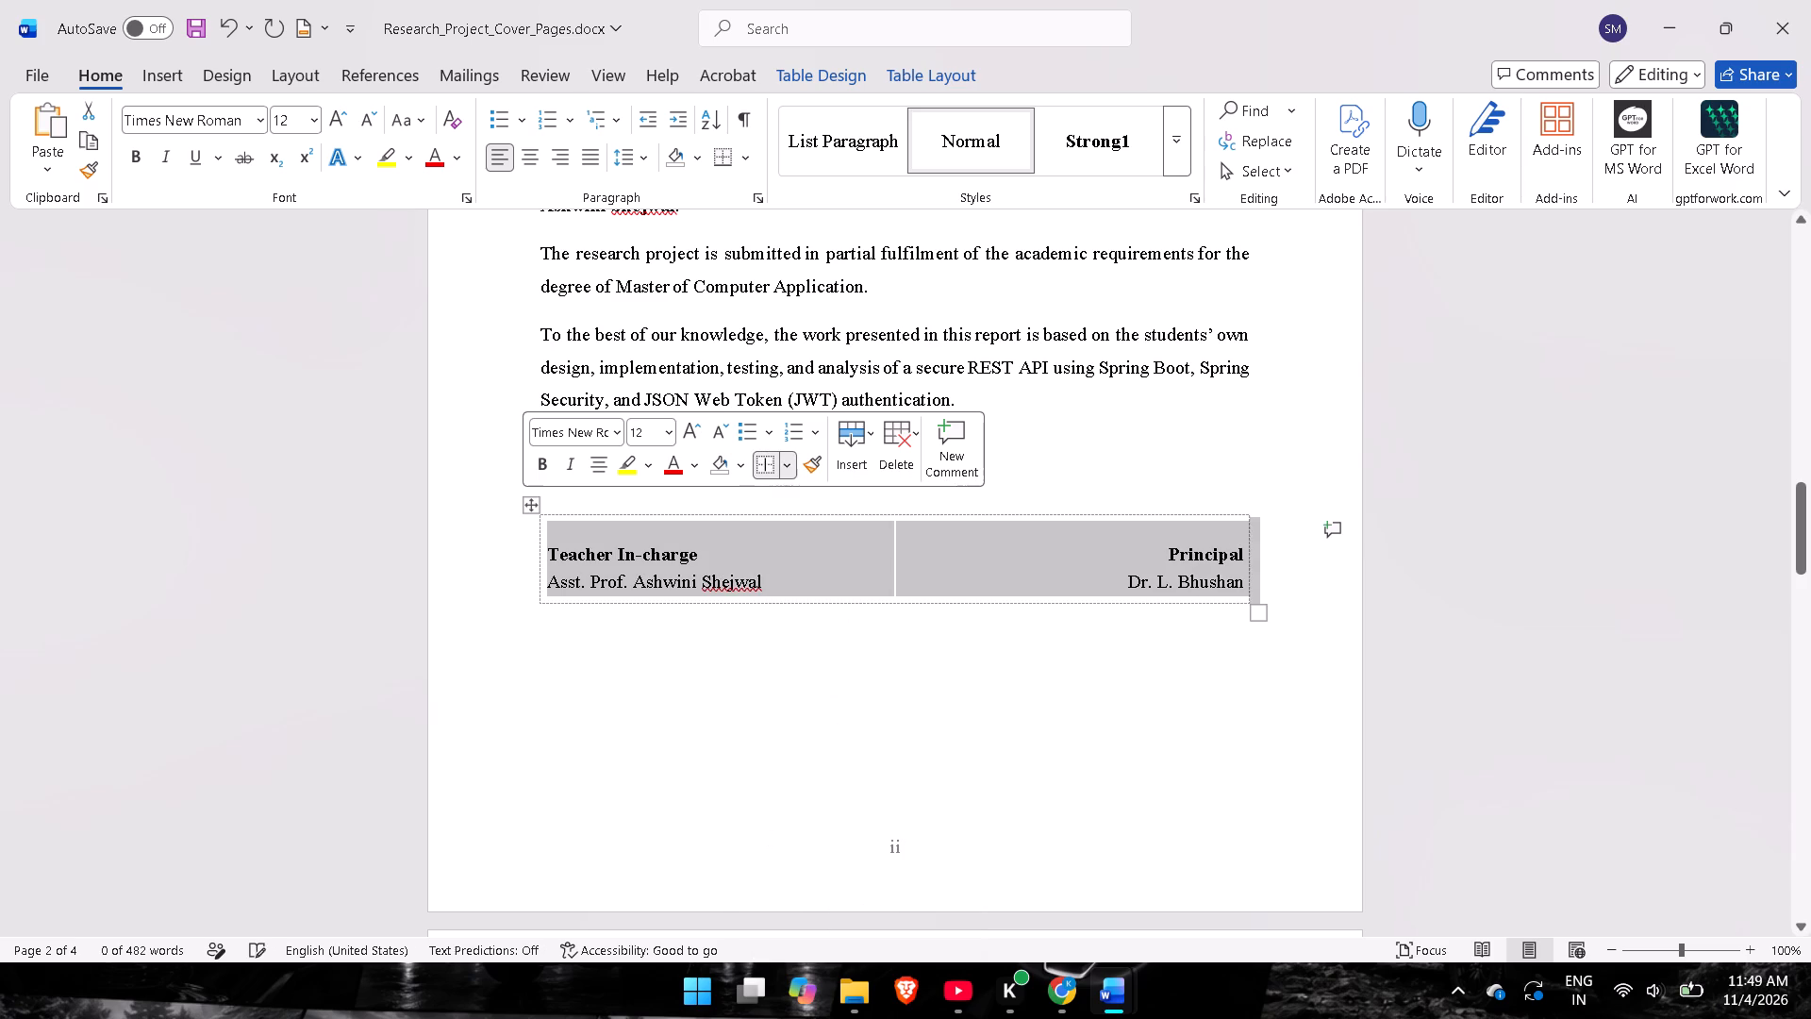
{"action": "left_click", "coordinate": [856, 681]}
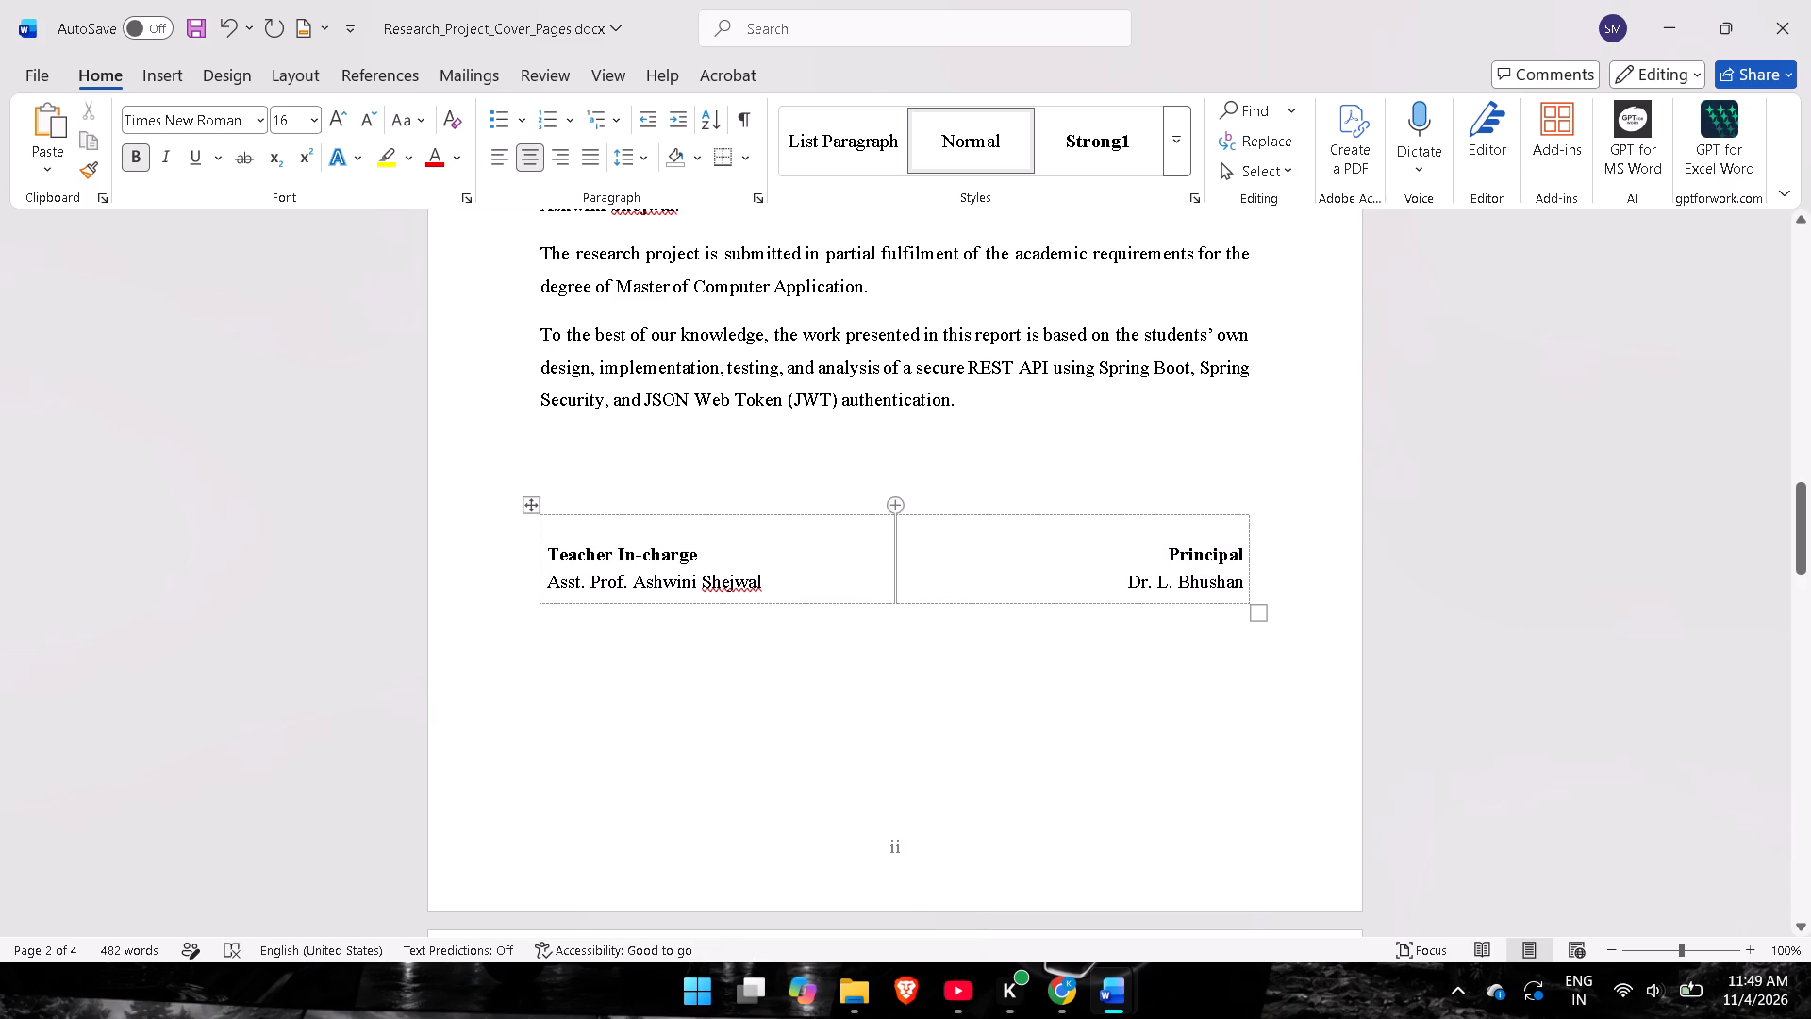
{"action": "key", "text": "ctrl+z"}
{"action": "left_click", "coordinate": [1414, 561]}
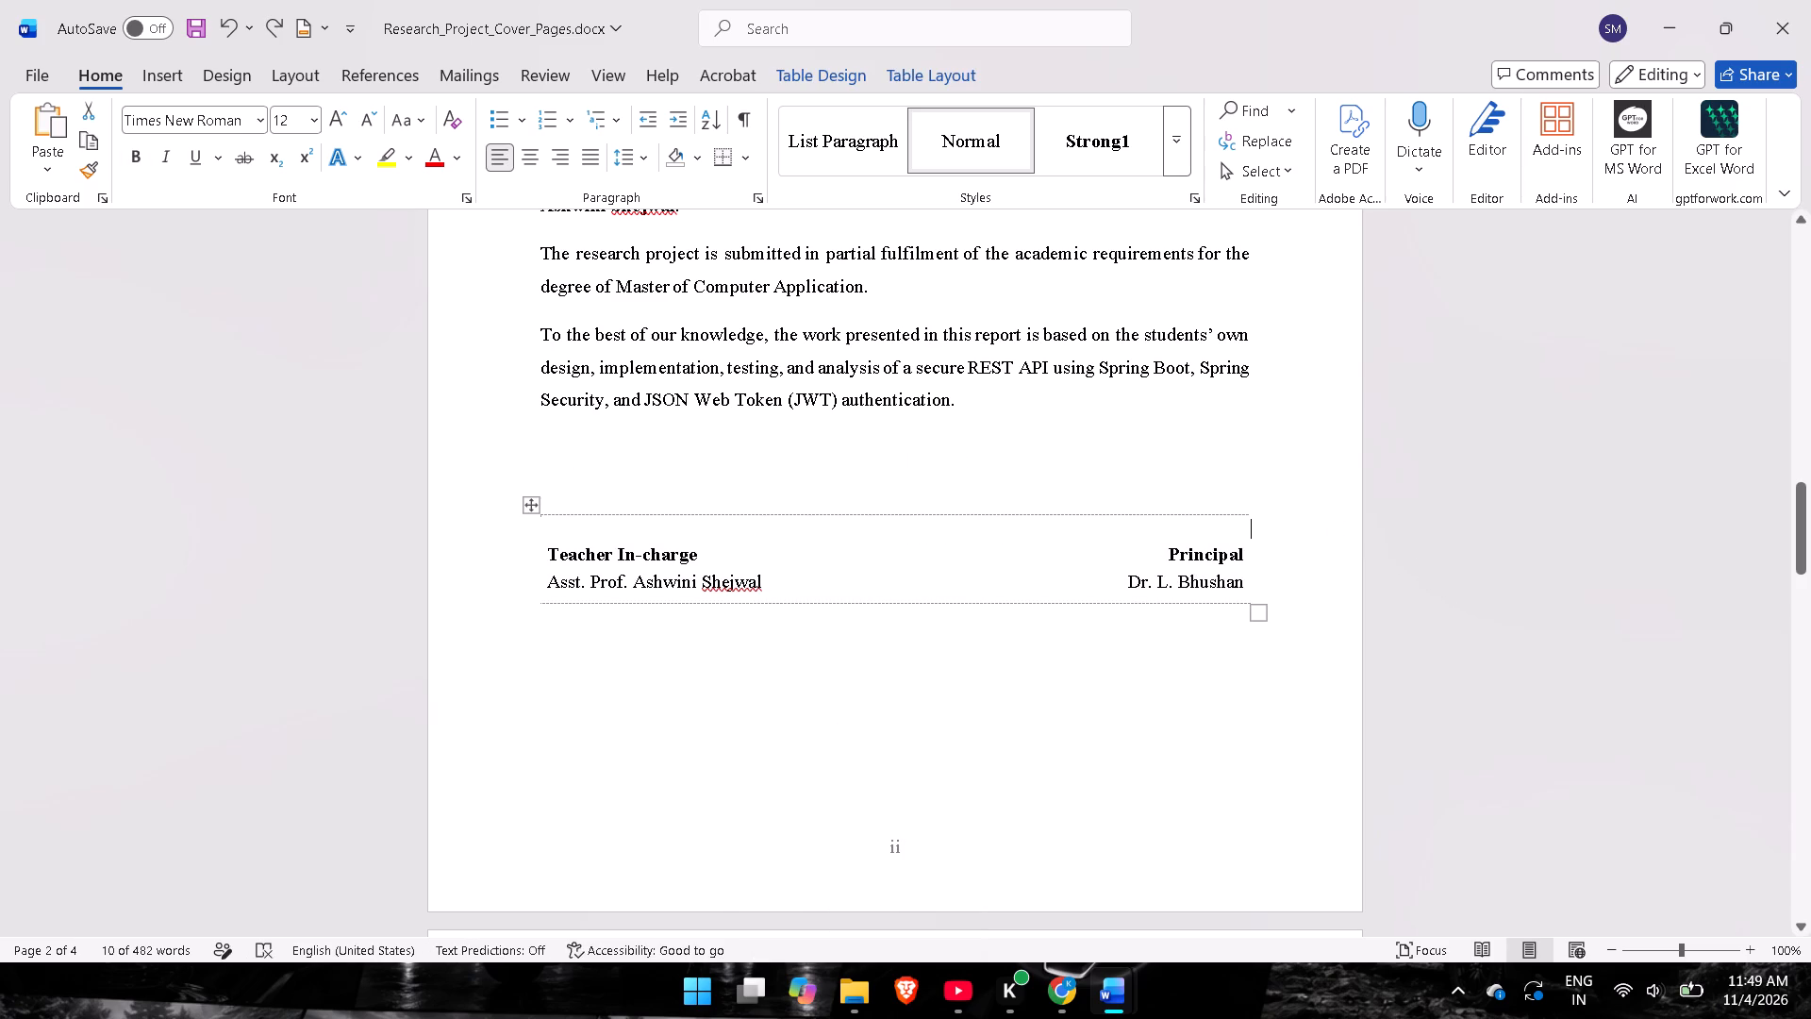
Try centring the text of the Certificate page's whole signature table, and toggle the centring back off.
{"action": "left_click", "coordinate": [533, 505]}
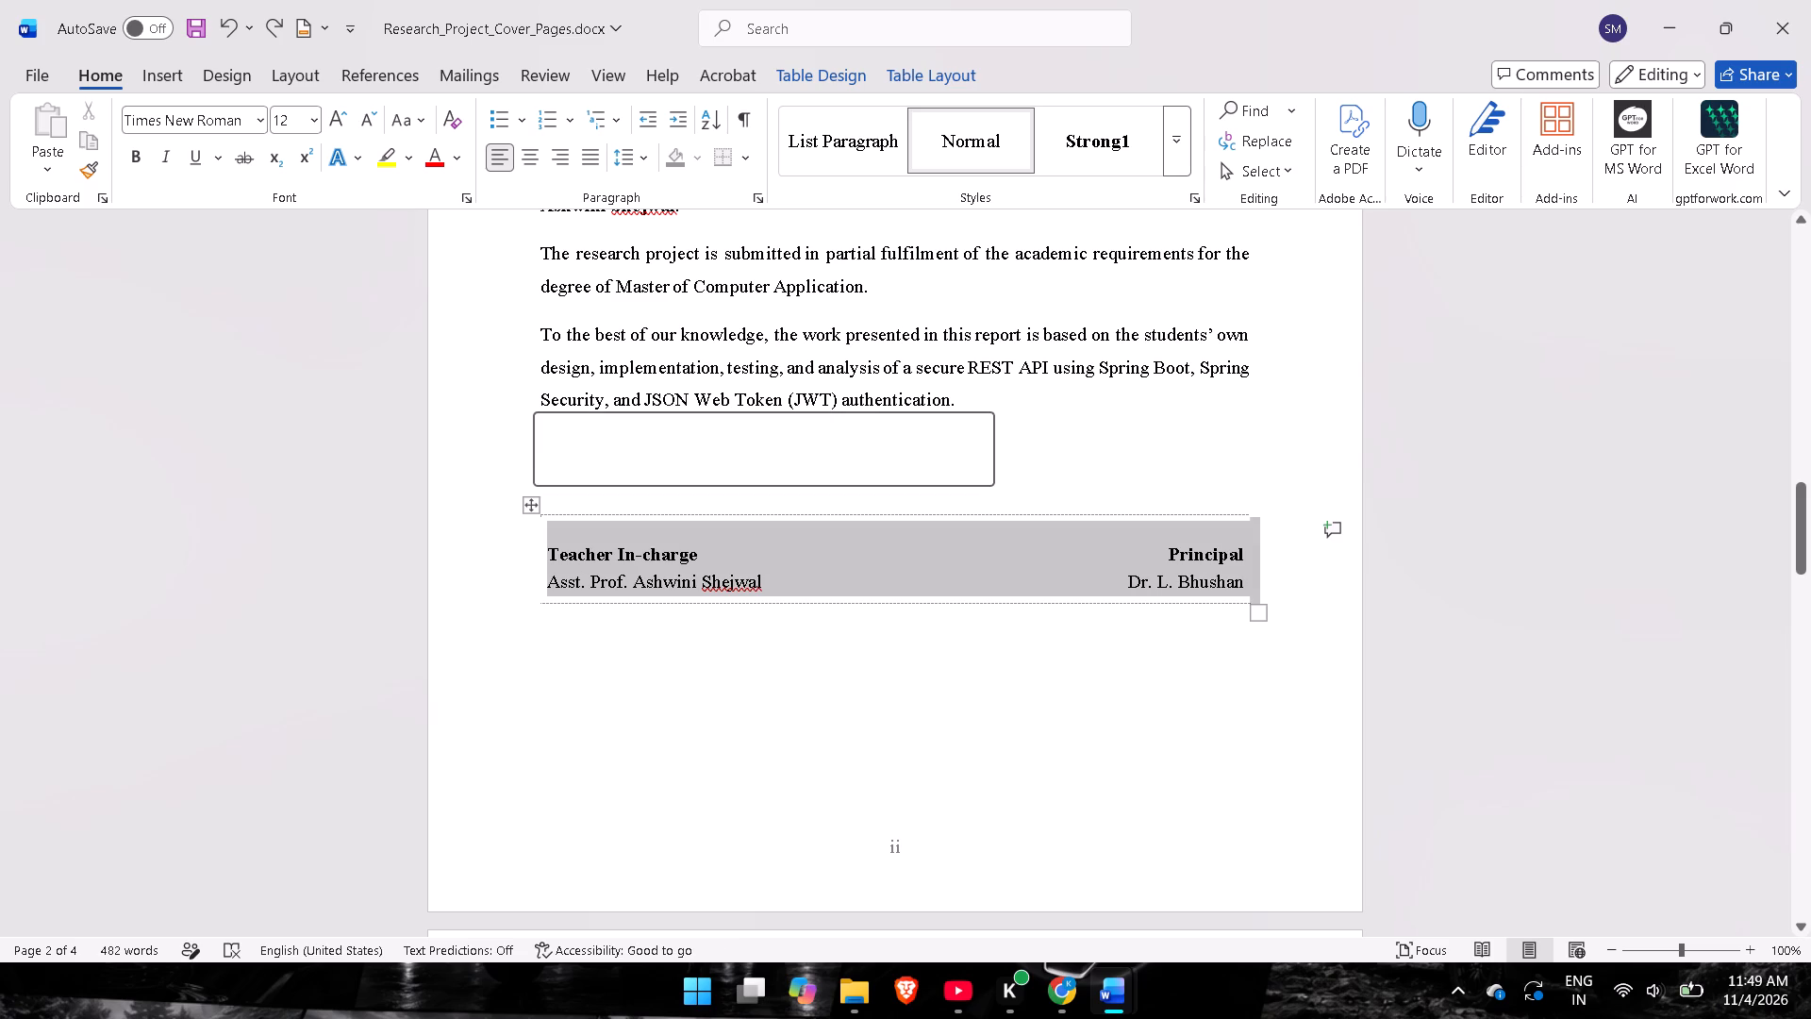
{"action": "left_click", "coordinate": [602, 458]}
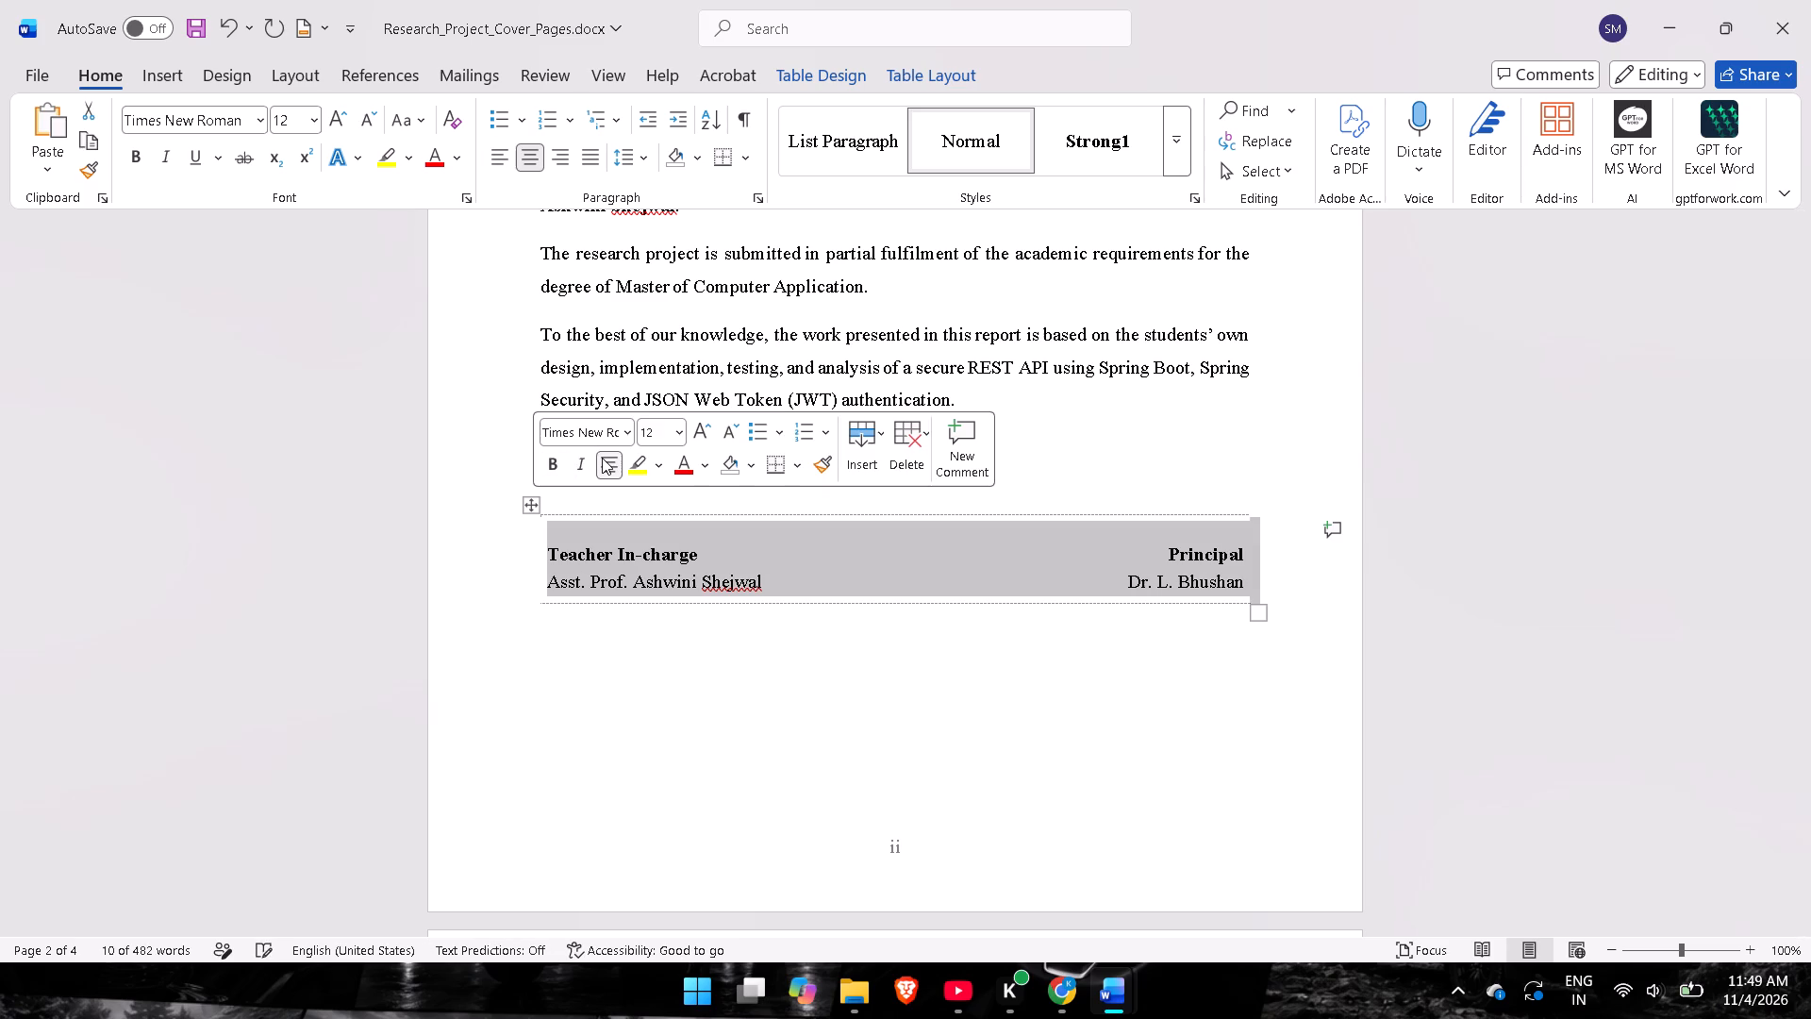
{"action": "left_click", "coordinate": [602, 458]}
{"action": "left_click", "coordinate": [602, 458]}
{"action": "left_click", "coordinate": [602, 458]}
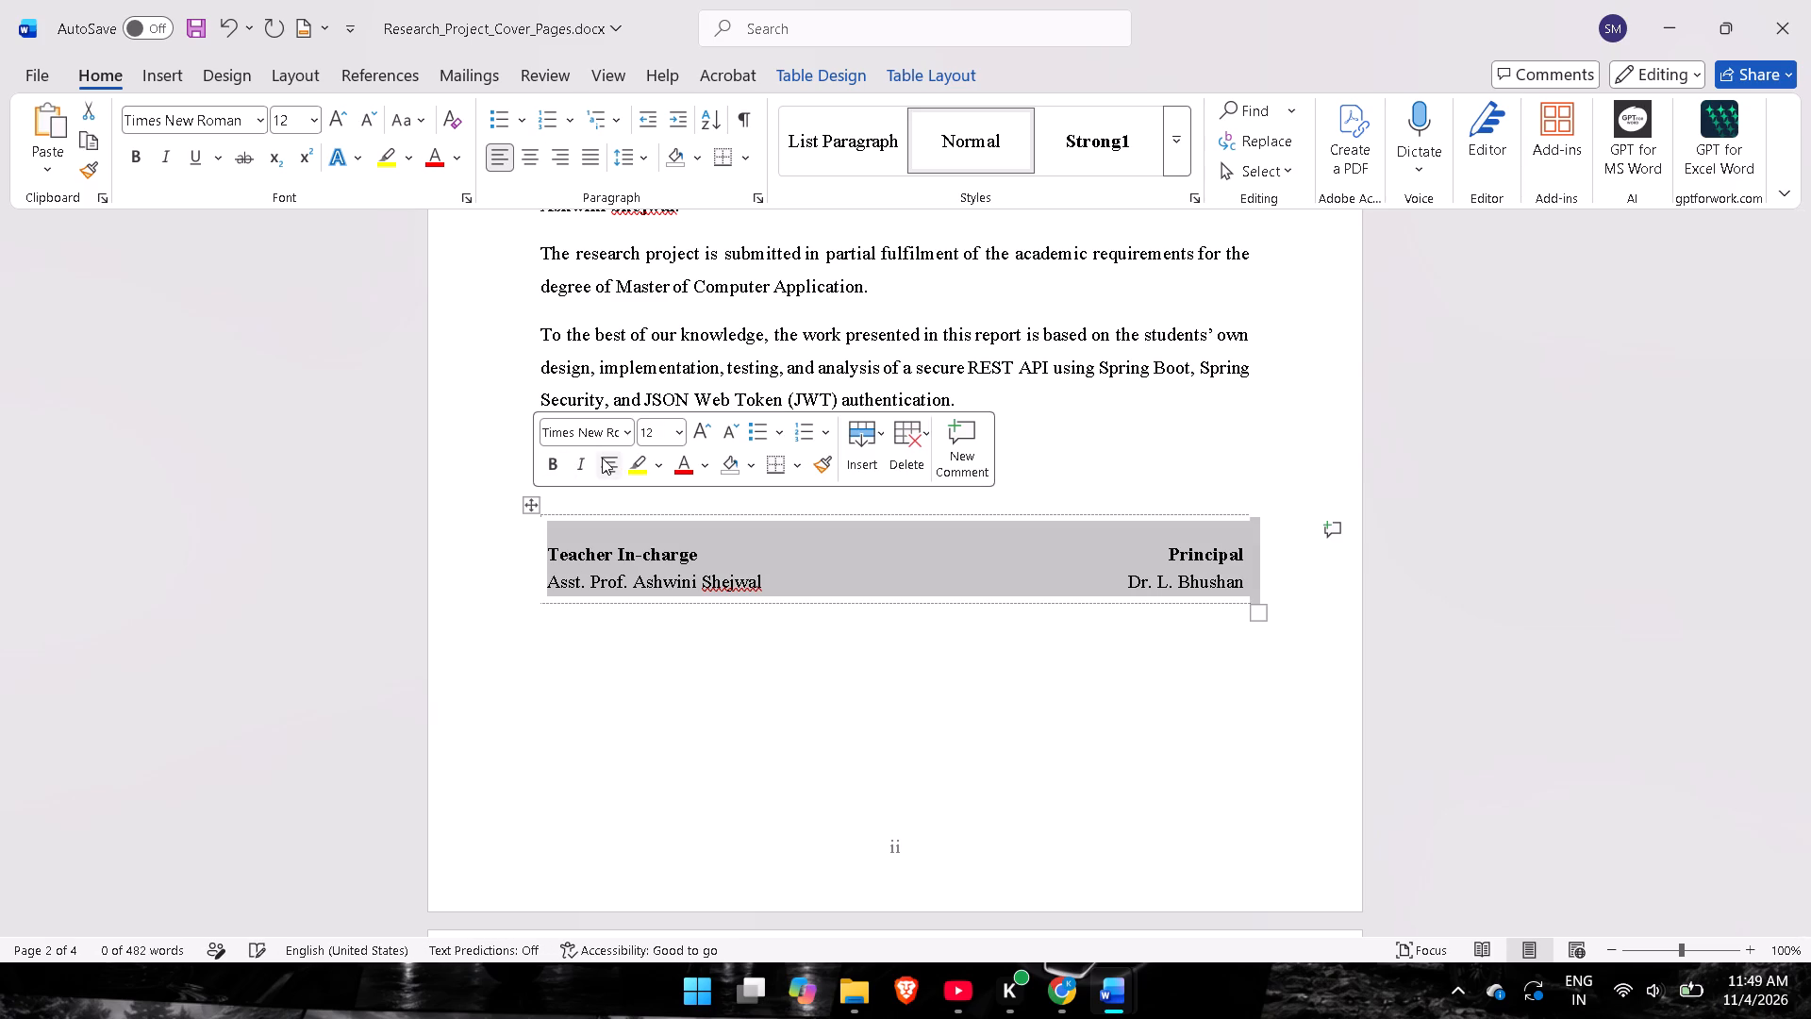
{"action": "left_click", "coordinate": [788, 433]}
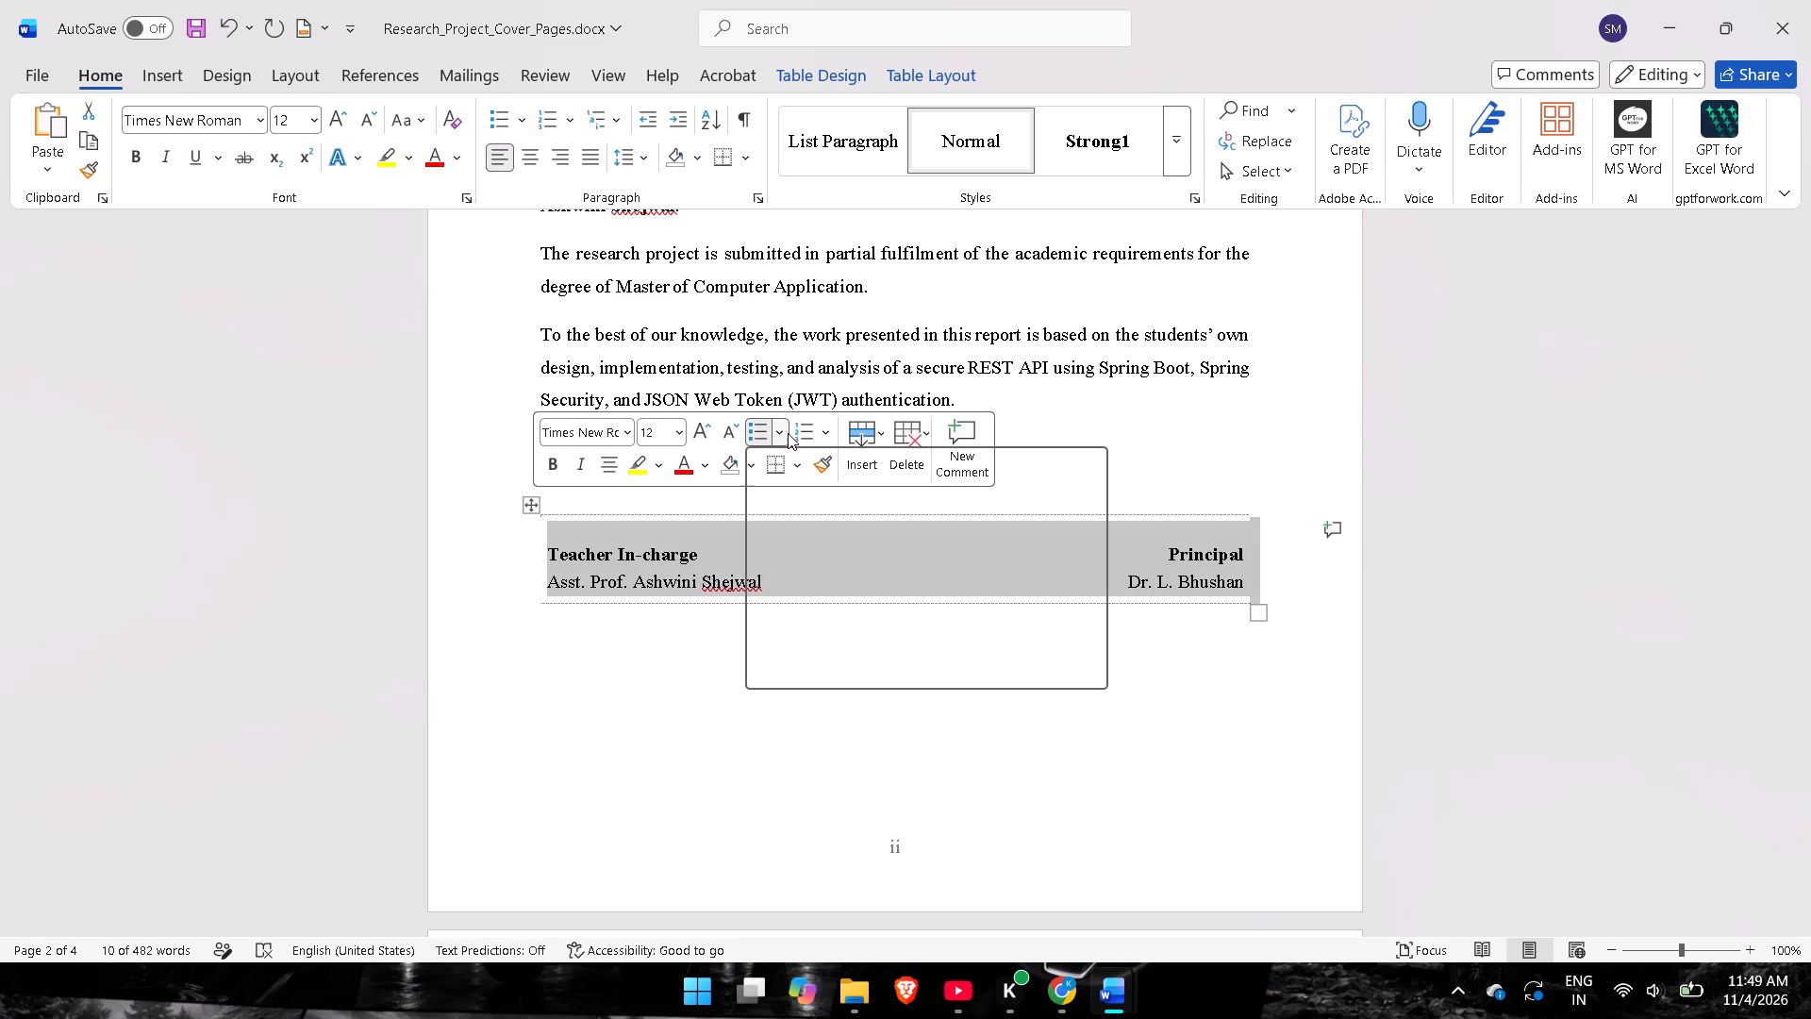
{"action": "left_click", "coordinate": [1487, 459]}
Compare the Certificate page's signature block with the one in Research Proj Cover.docx.
{"action": "key", "text": "alt+Tab"}
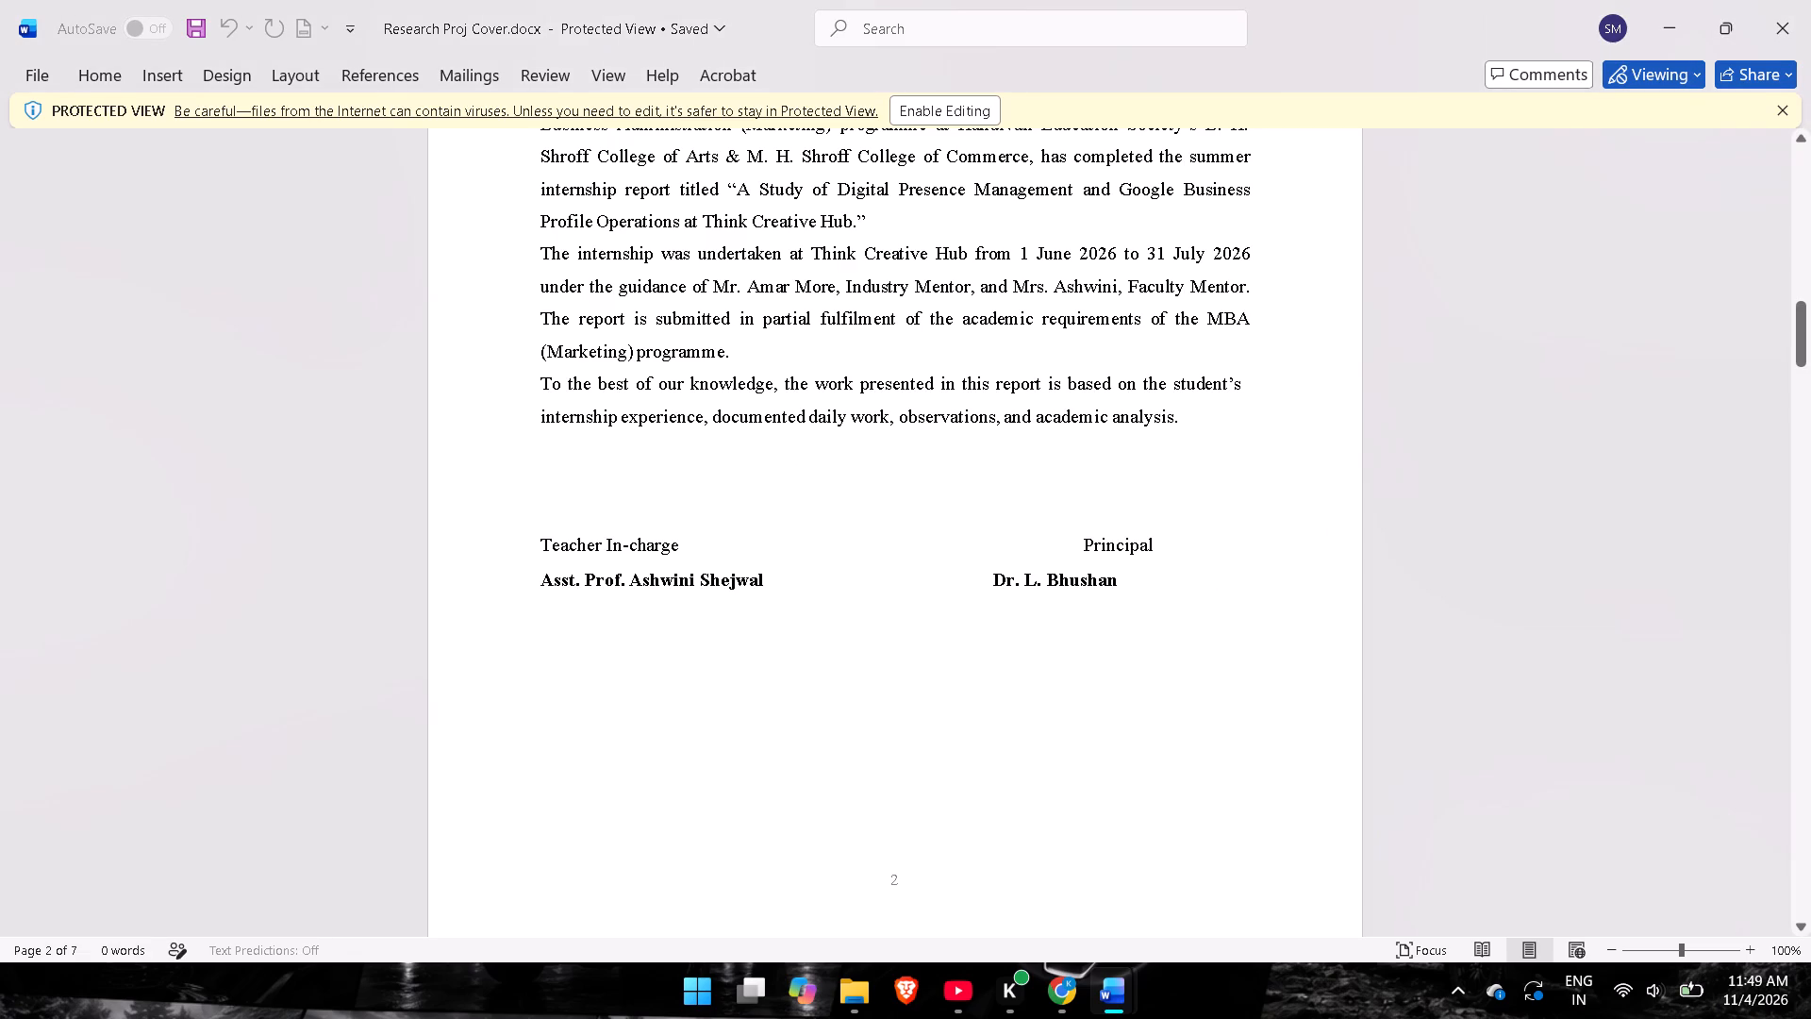
{"action": "key", "text": "alt+Tab"}
{"action": "key", "text": "alt+Tab"}
{"action": "key", "text": "alt+Tab"}
{"action": "key", "text": "alt+Tab"}
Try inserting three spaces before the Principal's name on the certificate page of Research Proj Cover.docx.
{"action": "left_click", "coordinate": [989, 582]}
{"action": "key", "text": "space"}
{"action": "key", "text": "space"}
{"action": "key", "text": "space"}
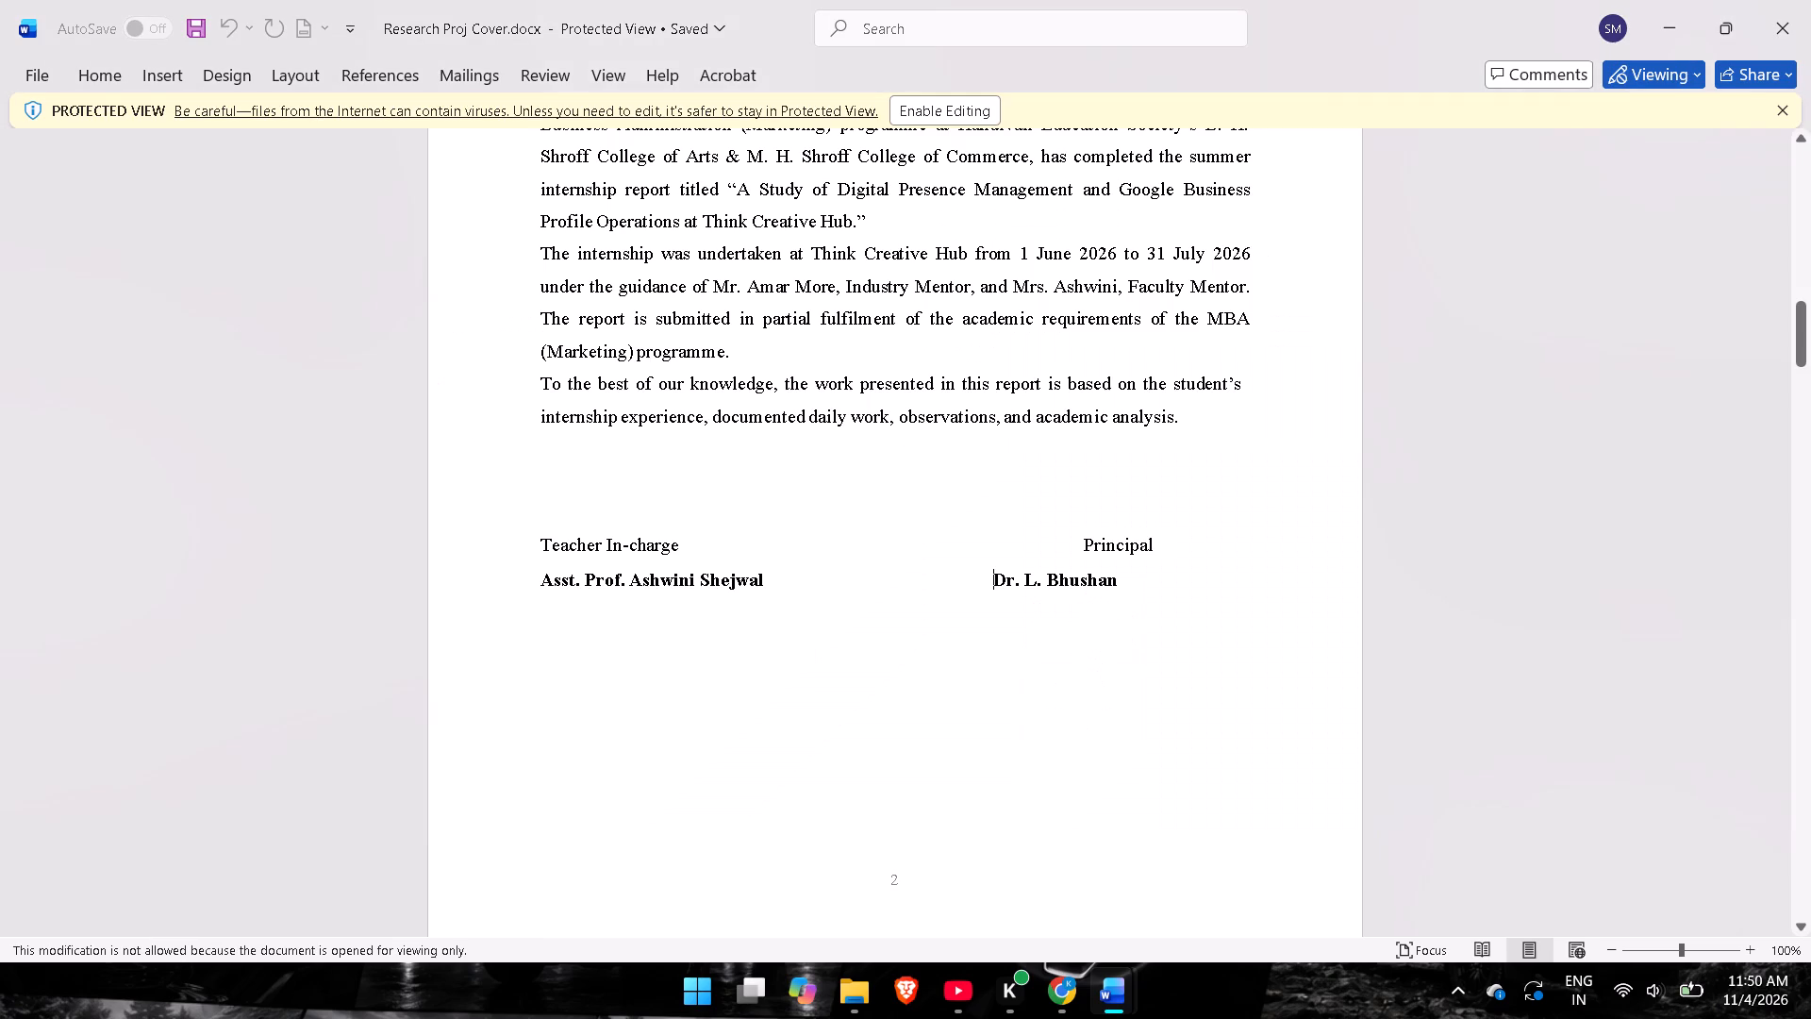
Examine the signature blocks on the Declaration and Acknowledgement pages of Research Proj Cover.docx against the new cover pages document.
{"action": "scroll", "coordinate": [1024, 603], "scroll_direction": "down", "scroll_amount": 14}
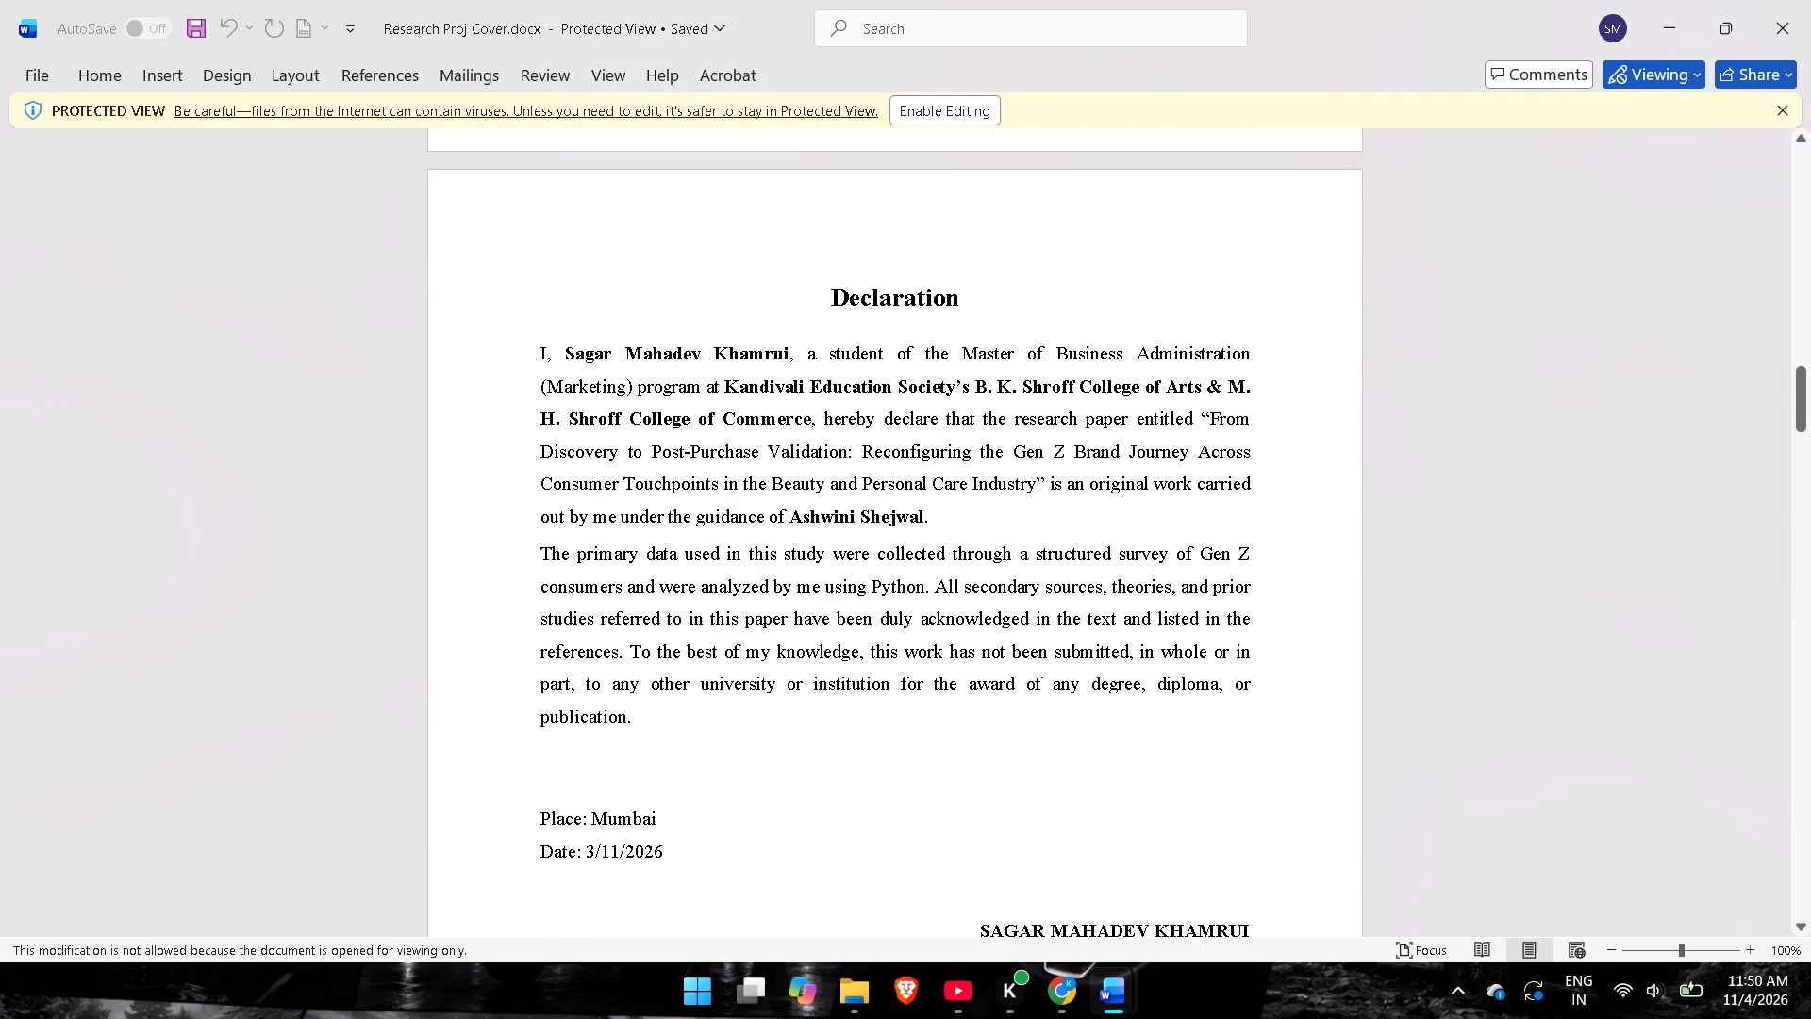
{"action": "scroll", "coordinate": [1025, 605], "scroll_direction": "down", "scroll_amount": 2}
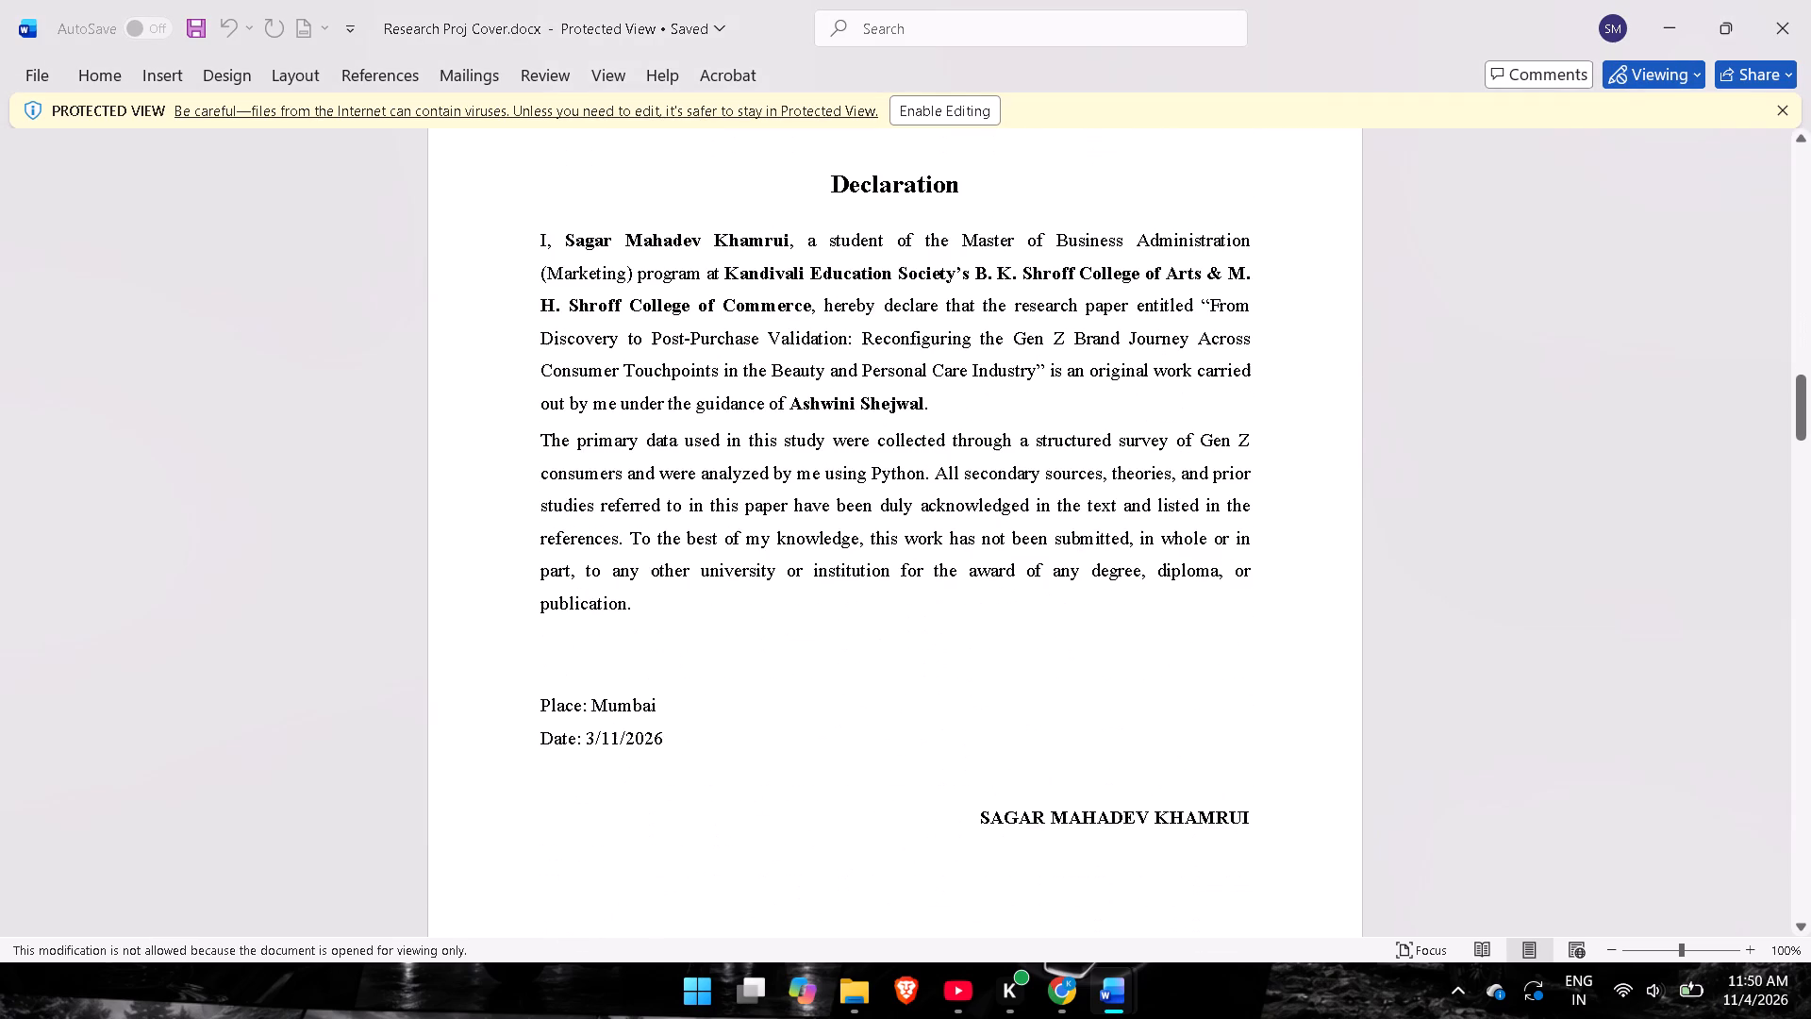
{"action": "scroll", "coordinate": [1025, 605], "scroll_direction": "down", "scroll_amount": 2}
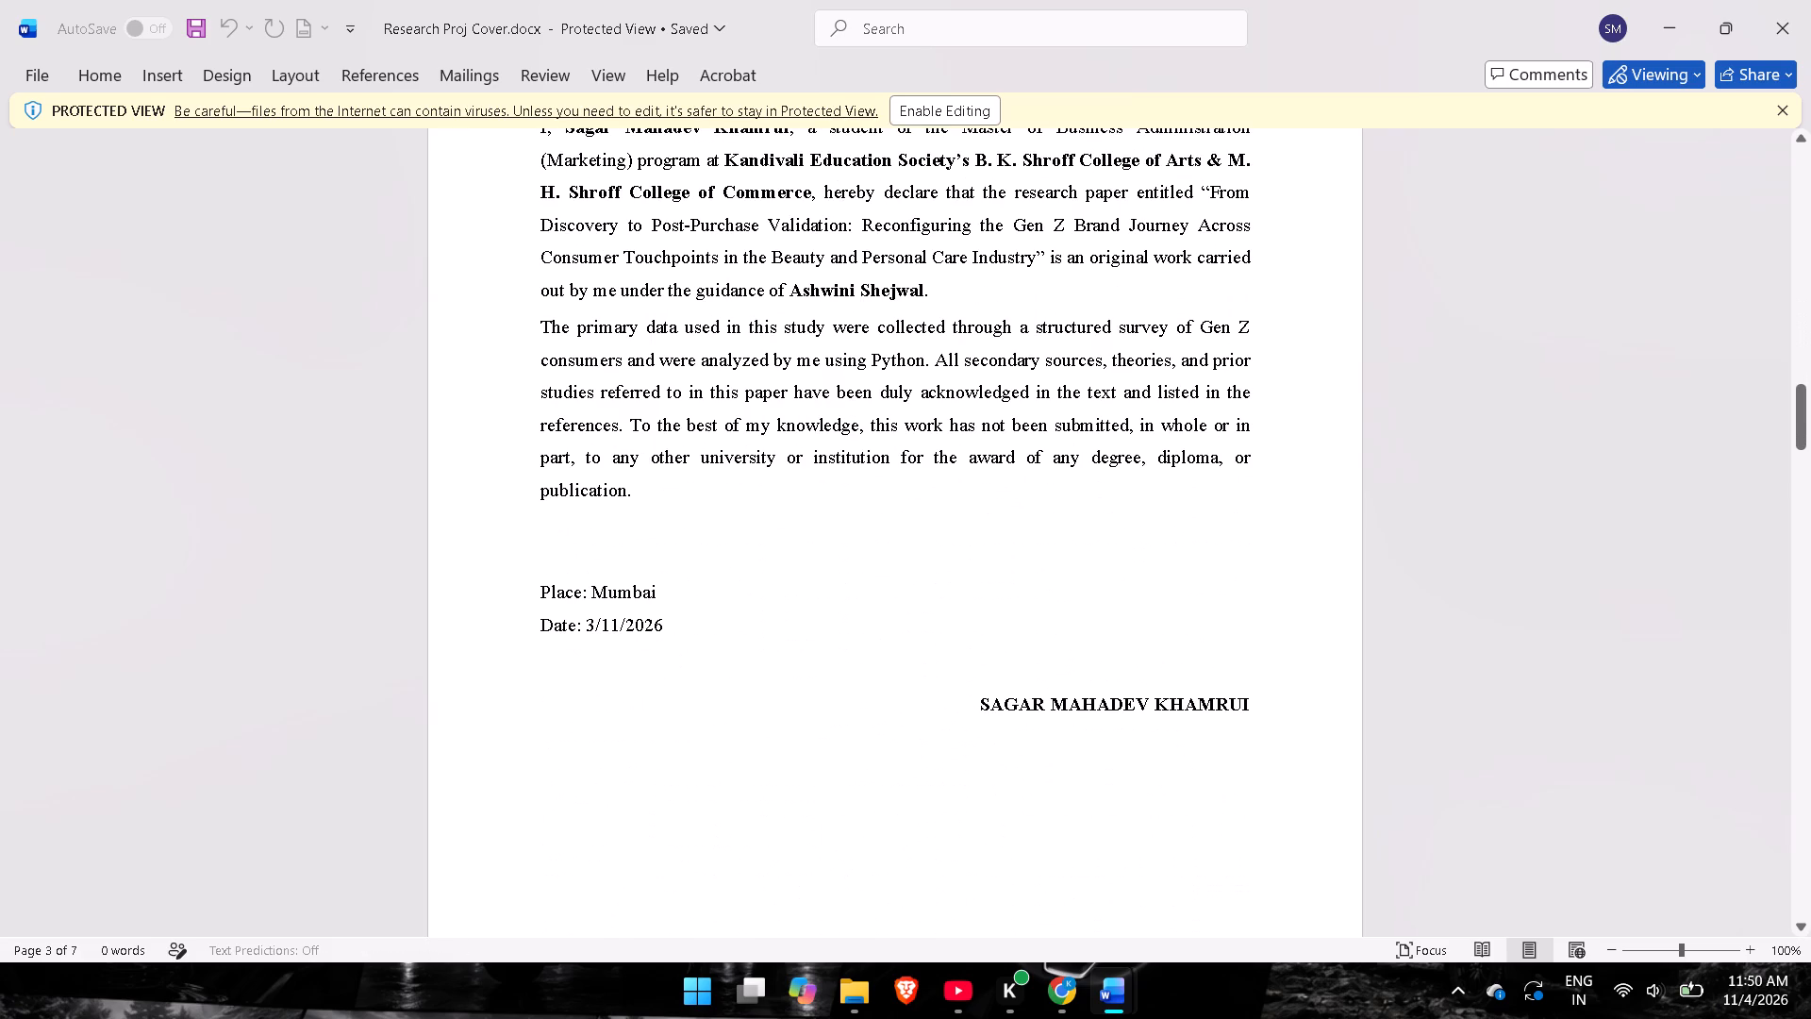
{"action": "key", "text": "alt+Tab"}
{"action": "key", "text": "Tab"}
{"action": "key", "text": "alt+Tab"}
{"action": "scroll", "coordinate": [1025, 605], "scroll_direction": "down", "scroll_amount": 20}
{"action": "scroll", "coordinate": [1025, 605], "scroll_direction": "down", "scroll_amount": 7}
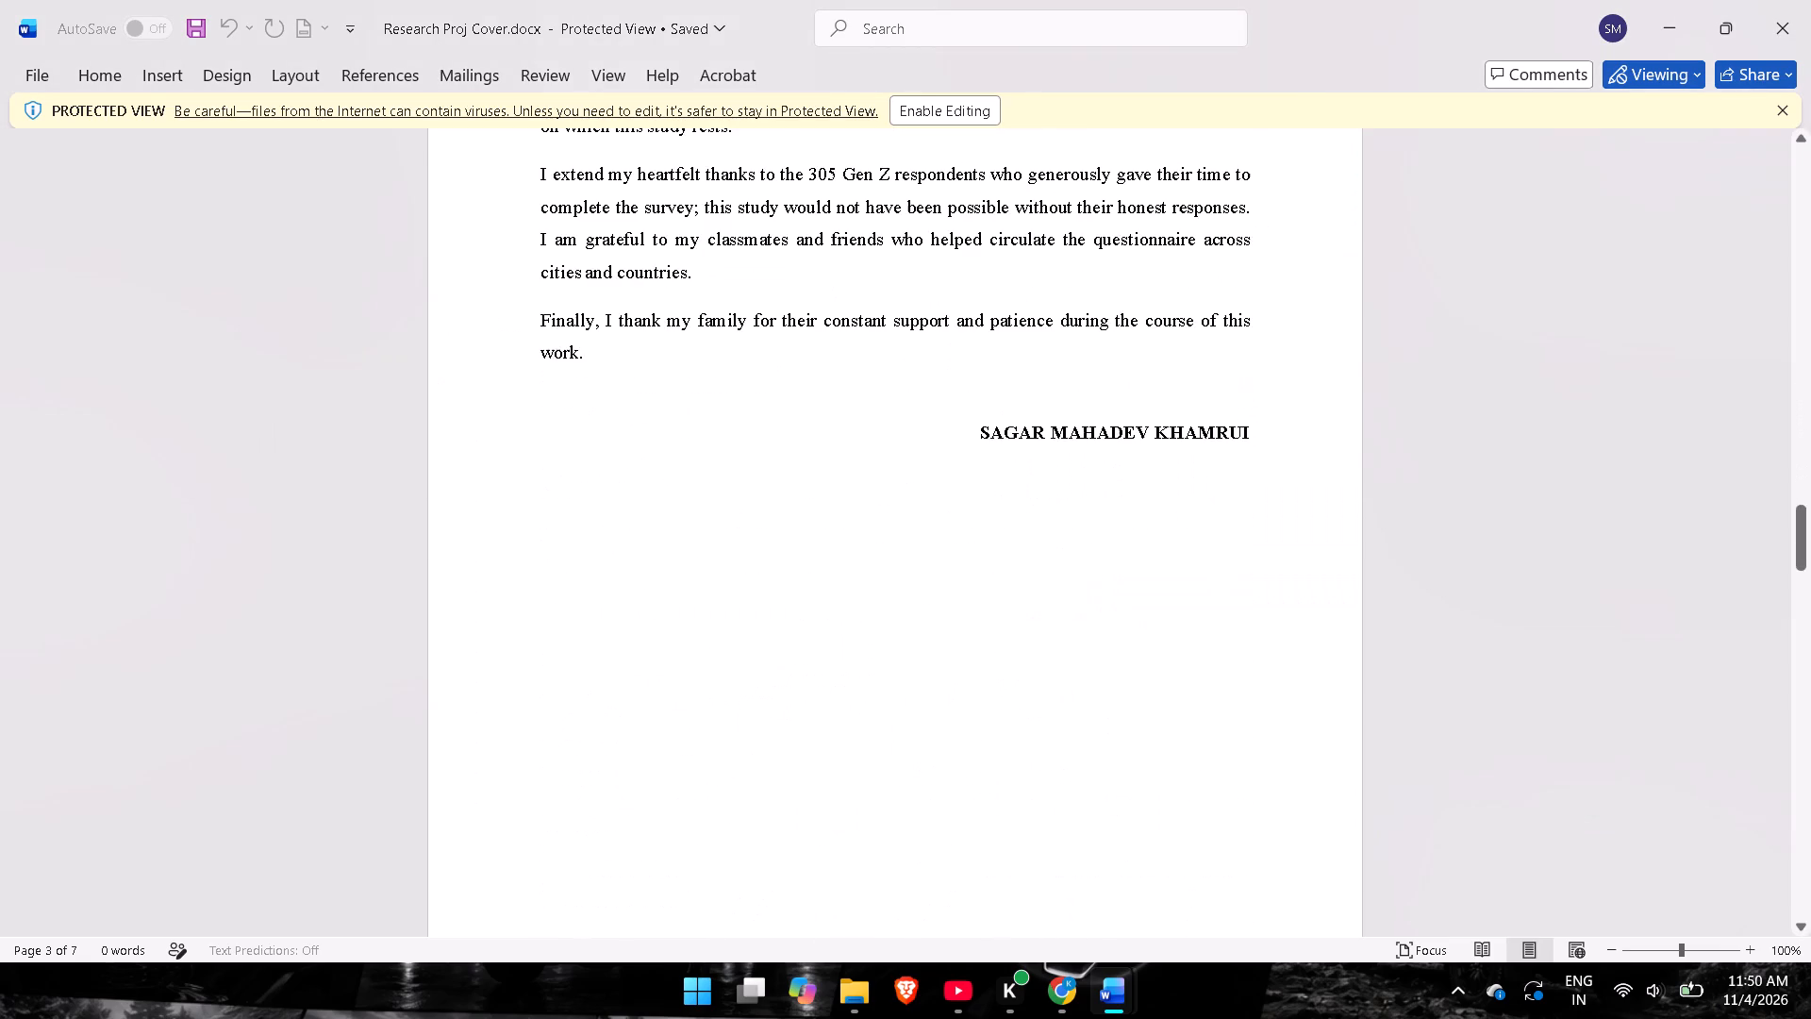
Examine the Table of Contents in Research Proj Cover.docx and the Declaration and Acknowledgement pages of Research_Project_Cover_Pages.docx.
{"action": "scroll", "coordinate": [1025, 605], "scroll_direction": "down", "scroll_amount": 14}
{"action": "scroll", "coordinate": [1025, 605], "scroll_direction": "down", "scroll_amount": 14}
{"action": "scroll", "coordinate": [1025, 605], "scroll_direction": "up", "scroll_amount": 6}
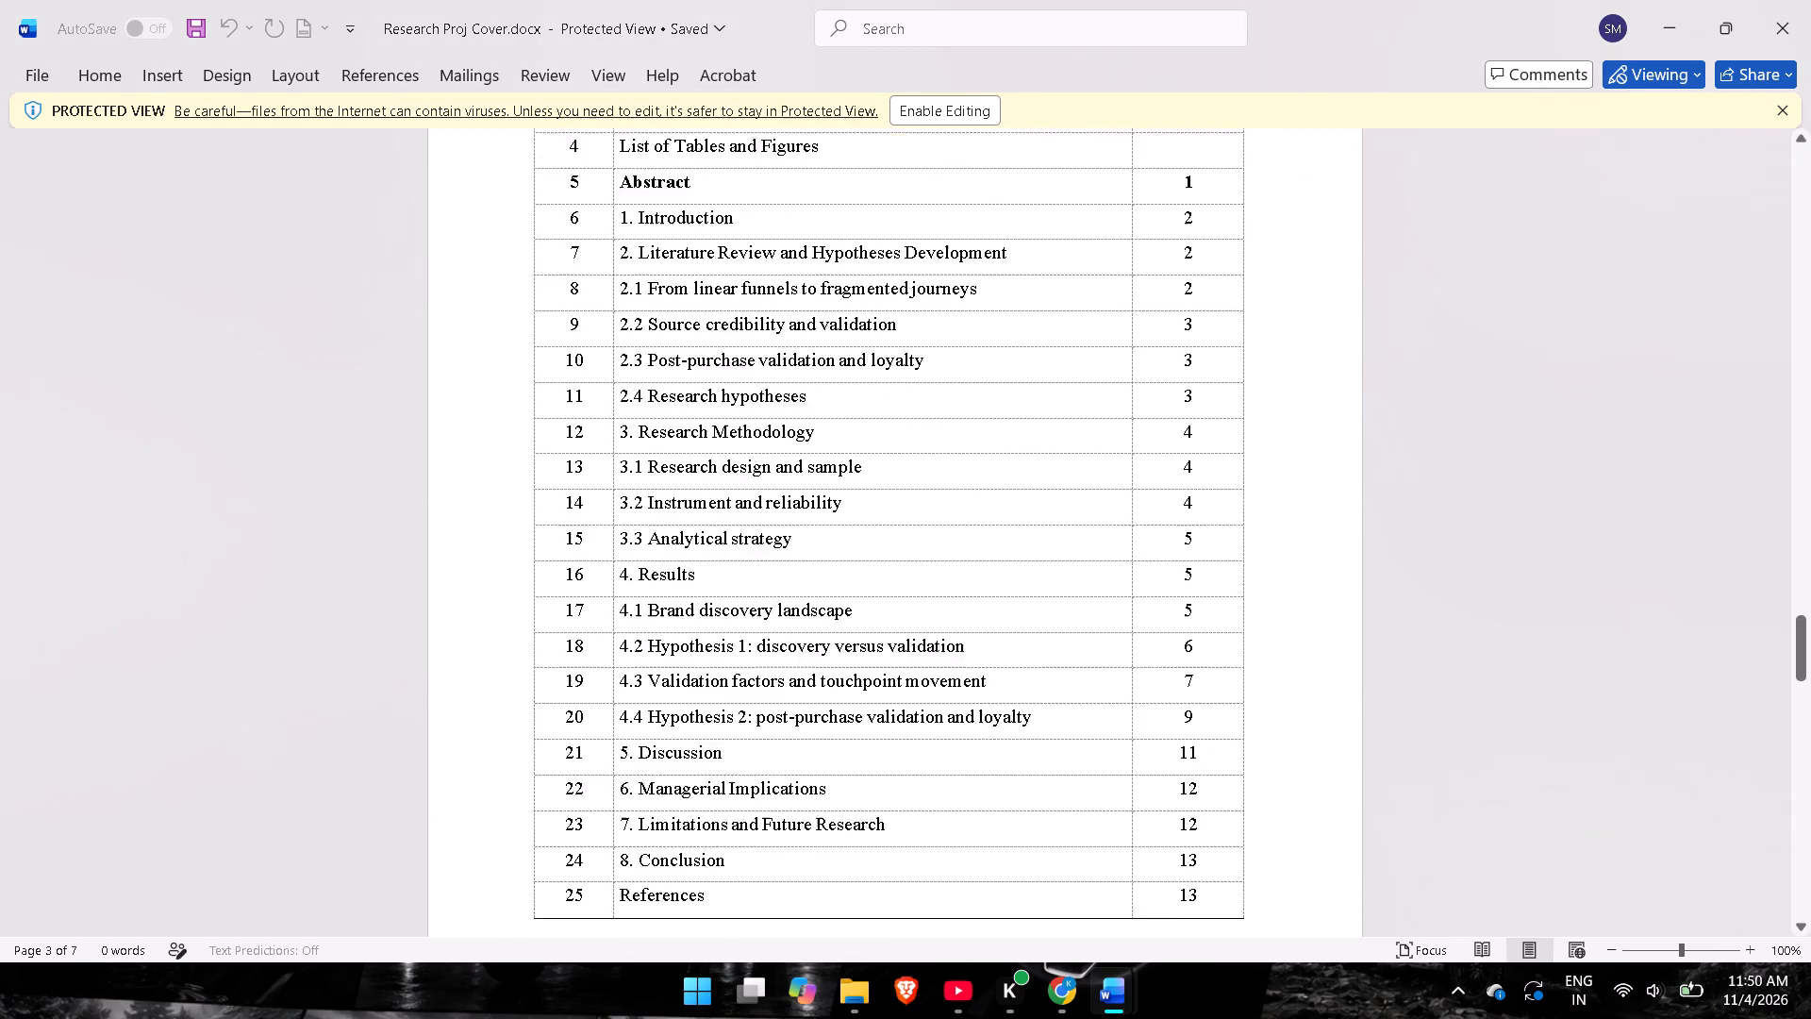
{"action": "key", "text": "alt+Tab"}
{"action": "scroll", "coordinate": [1025, 605], "scroll_direction": "down", "scroll_amount": 15}
{"action": "scroll", "coordinate": [1025, 605], "scroll_direction": "down", "scroll_amount": 15}
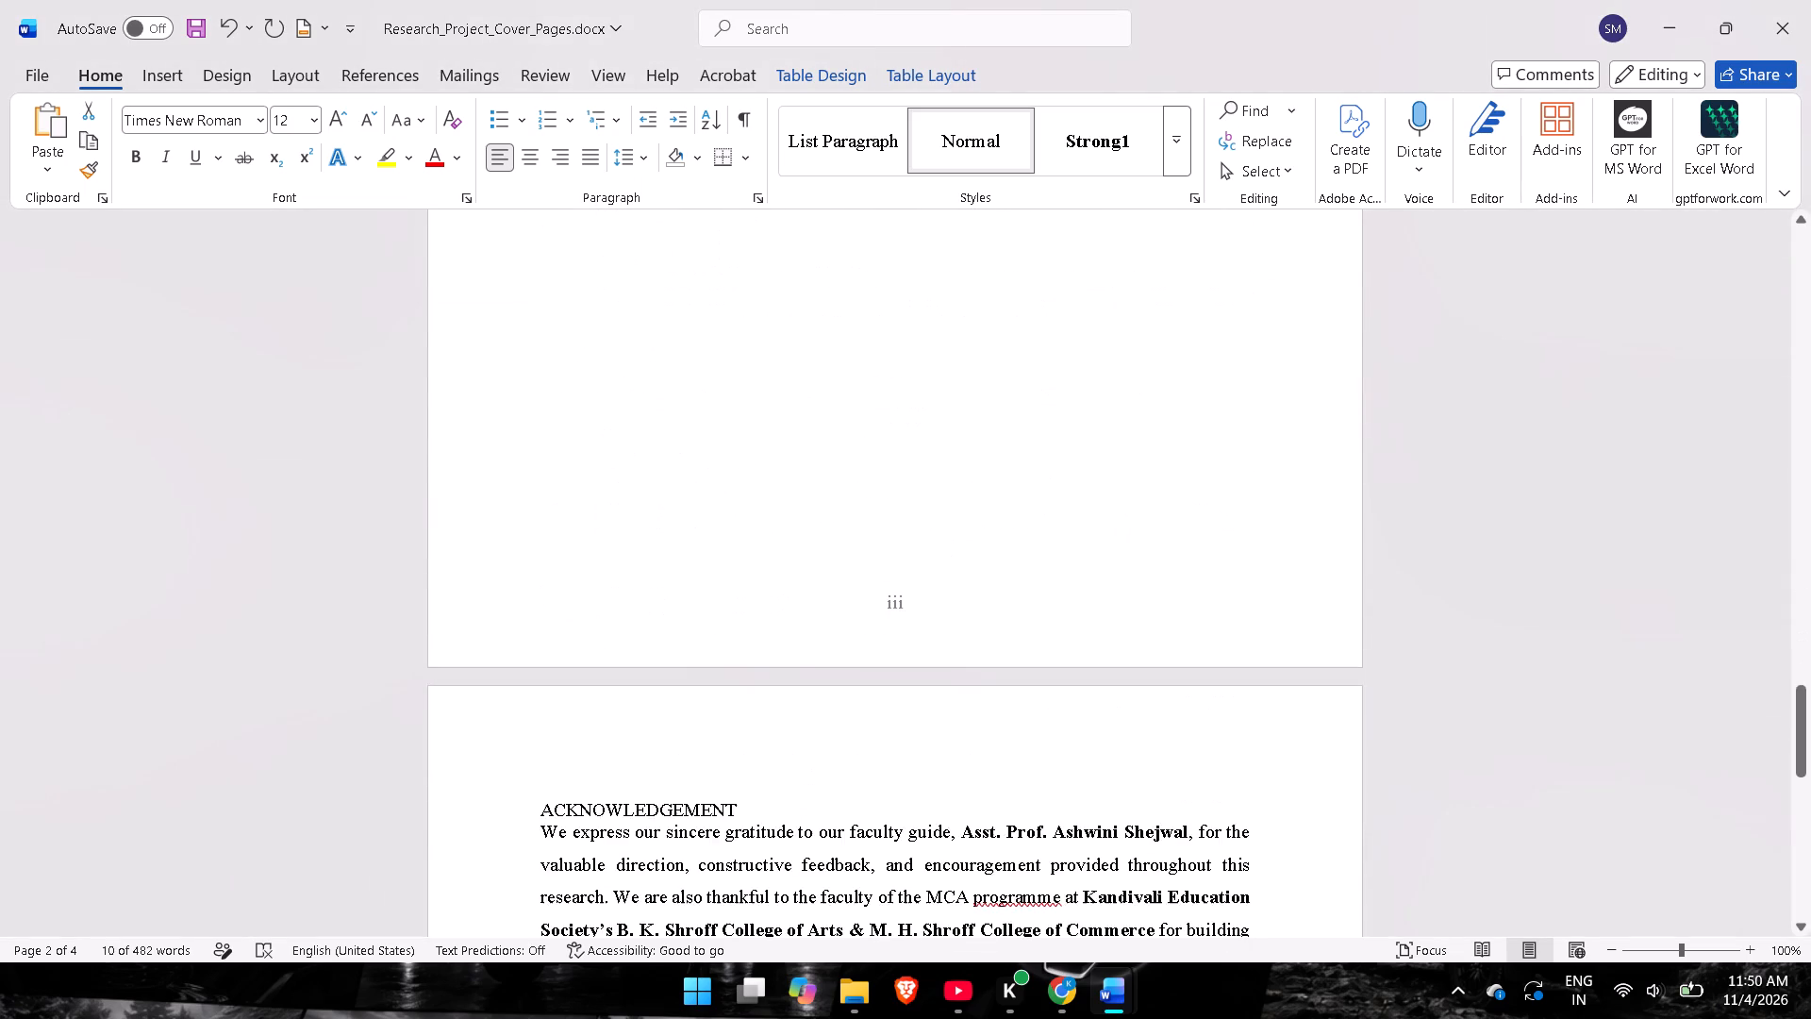
{"action": "scroll", "coordinate": [1025, 605], "scroll_direction": "down", "scroll_amount": 17}
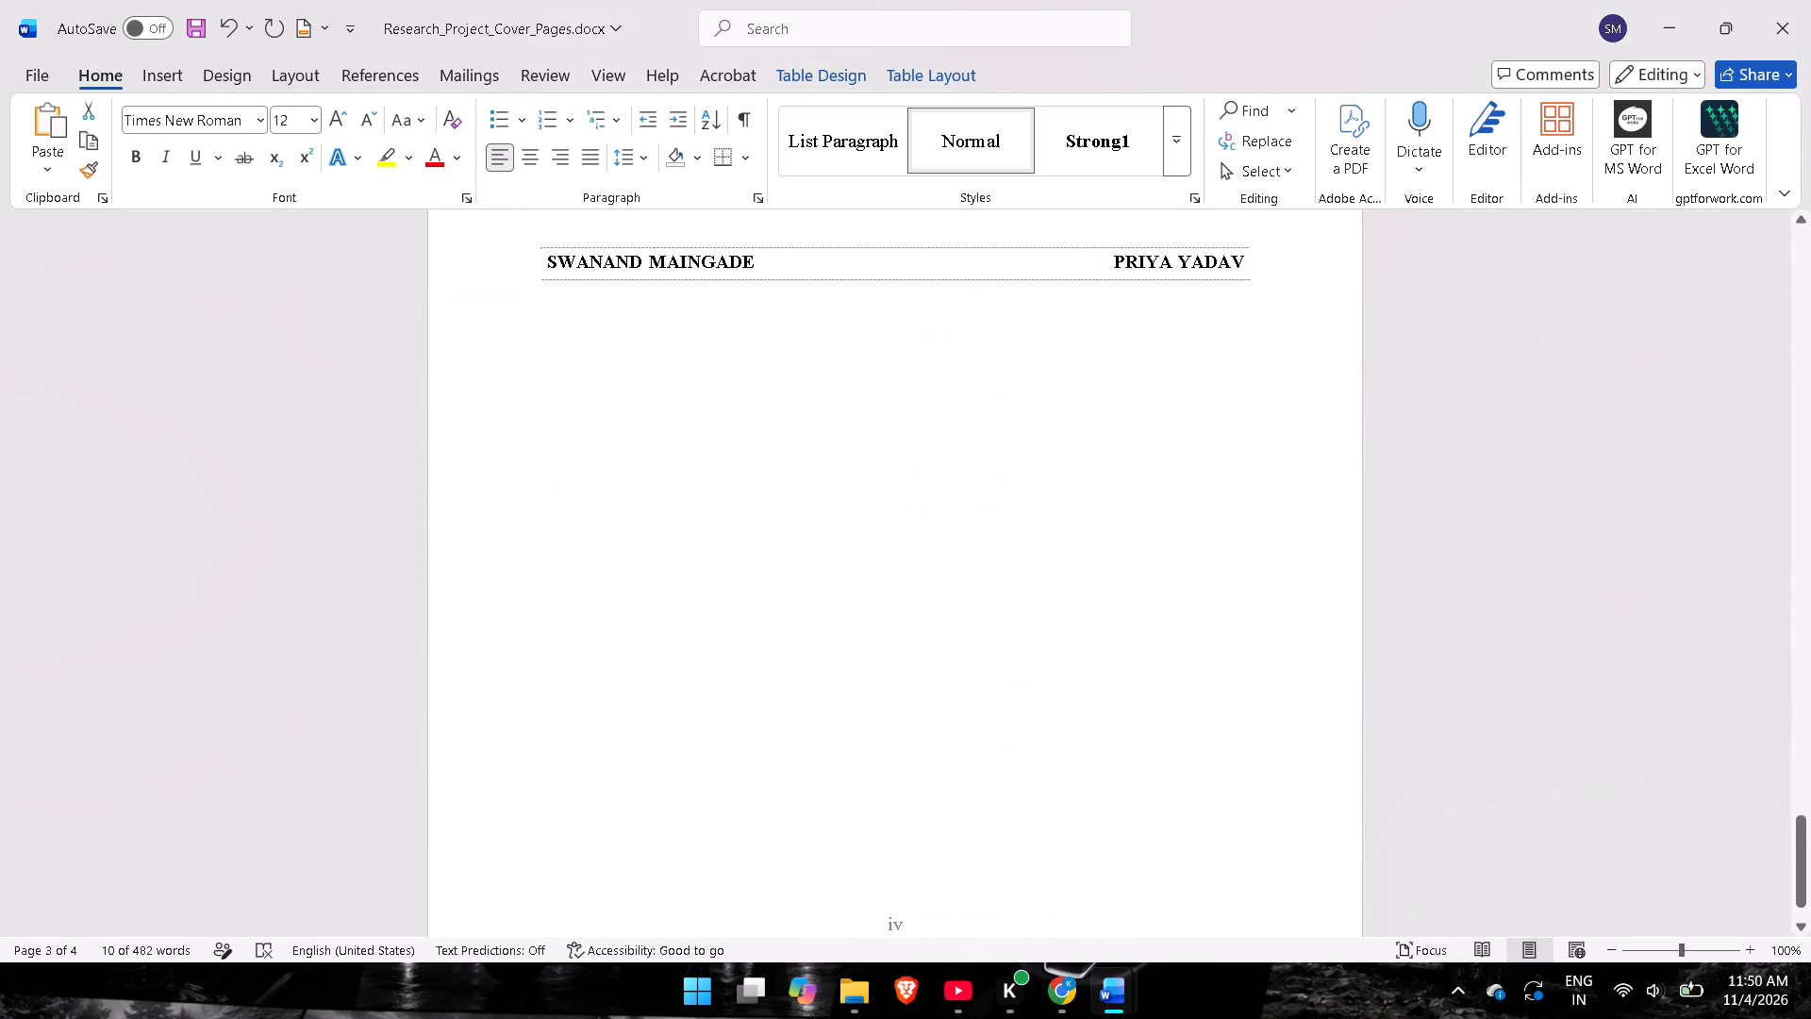
{"action": "scroll", "coordinate": [1025, 605], "scroll_direction": "down", "scroll_amount": 7}
Delete the Roman page number from the Section 2 footer below the Declaration page, and return to the body text.
{"action": "scroll", "coordinate": [1025, 605], "scroll_direction": "up", "scroll_amount": 18}
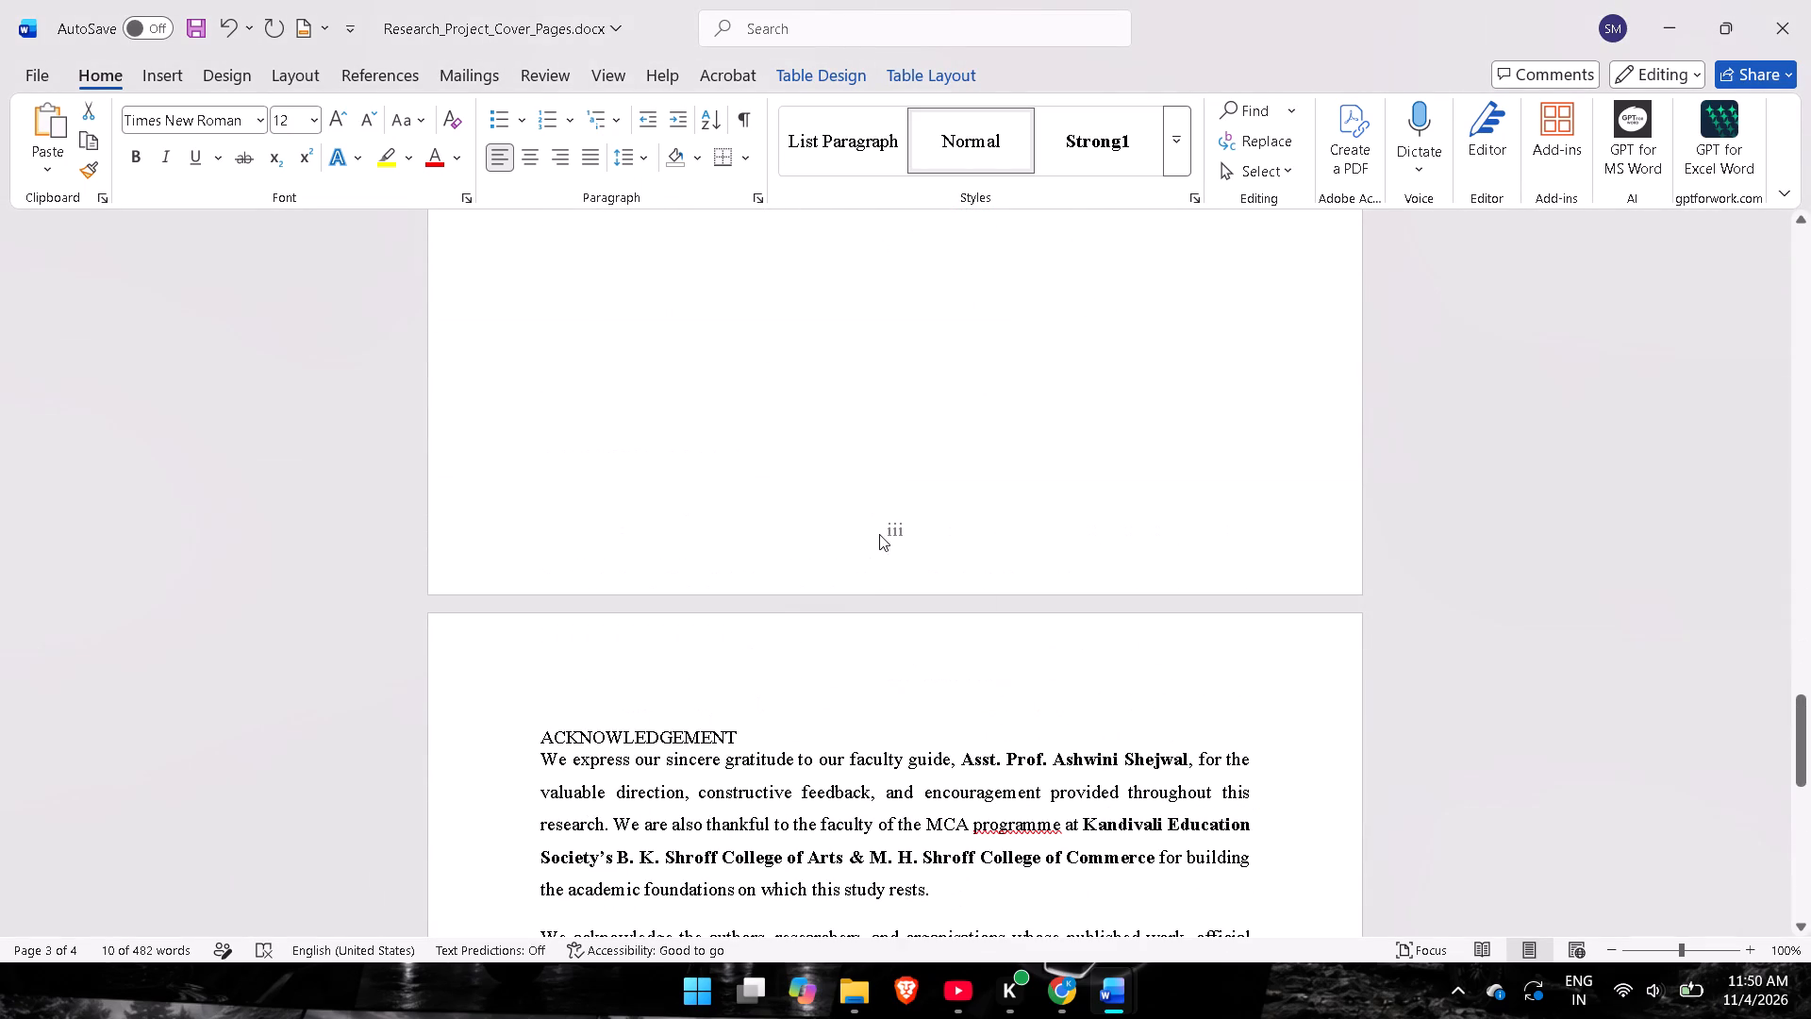
{"action": "triple_click", "coordinate": [893, 525]}
{"action": "key", "text": "BackSpace"}
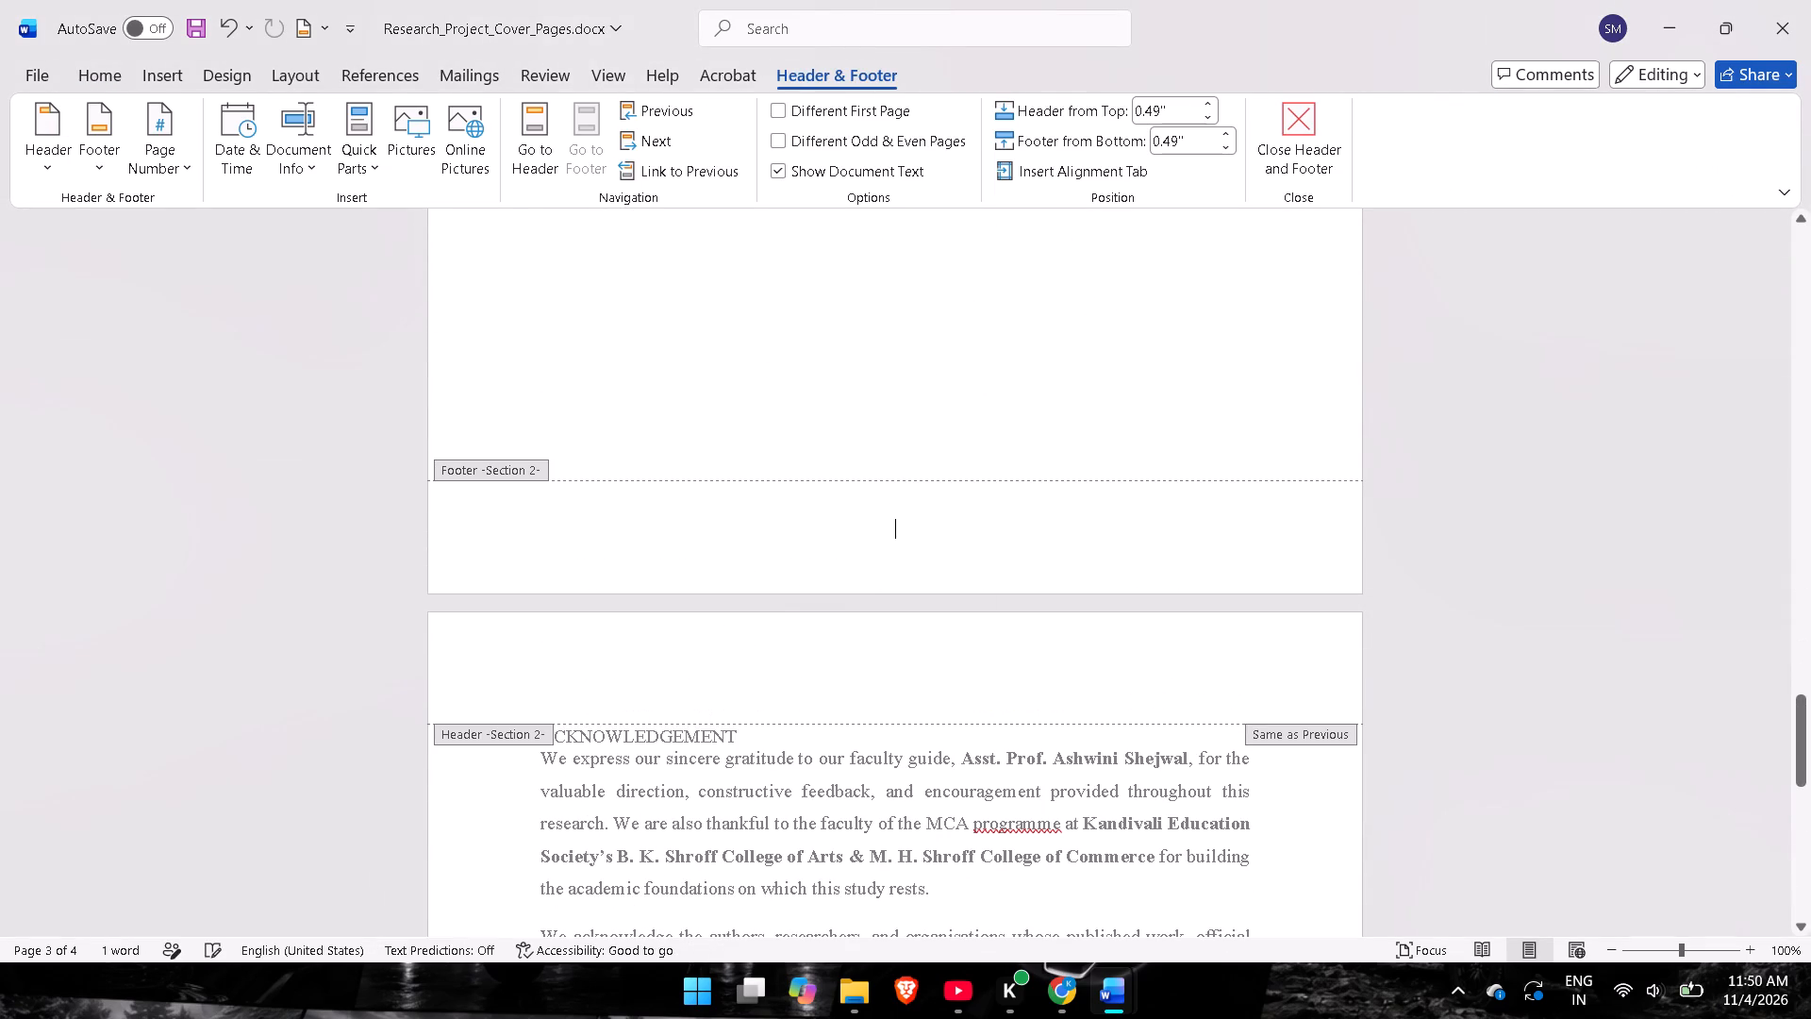
{"action": "double_click", "coordinate": [1042, 420]}
{"action": "double_click", "coordinate": [1044, 399]}
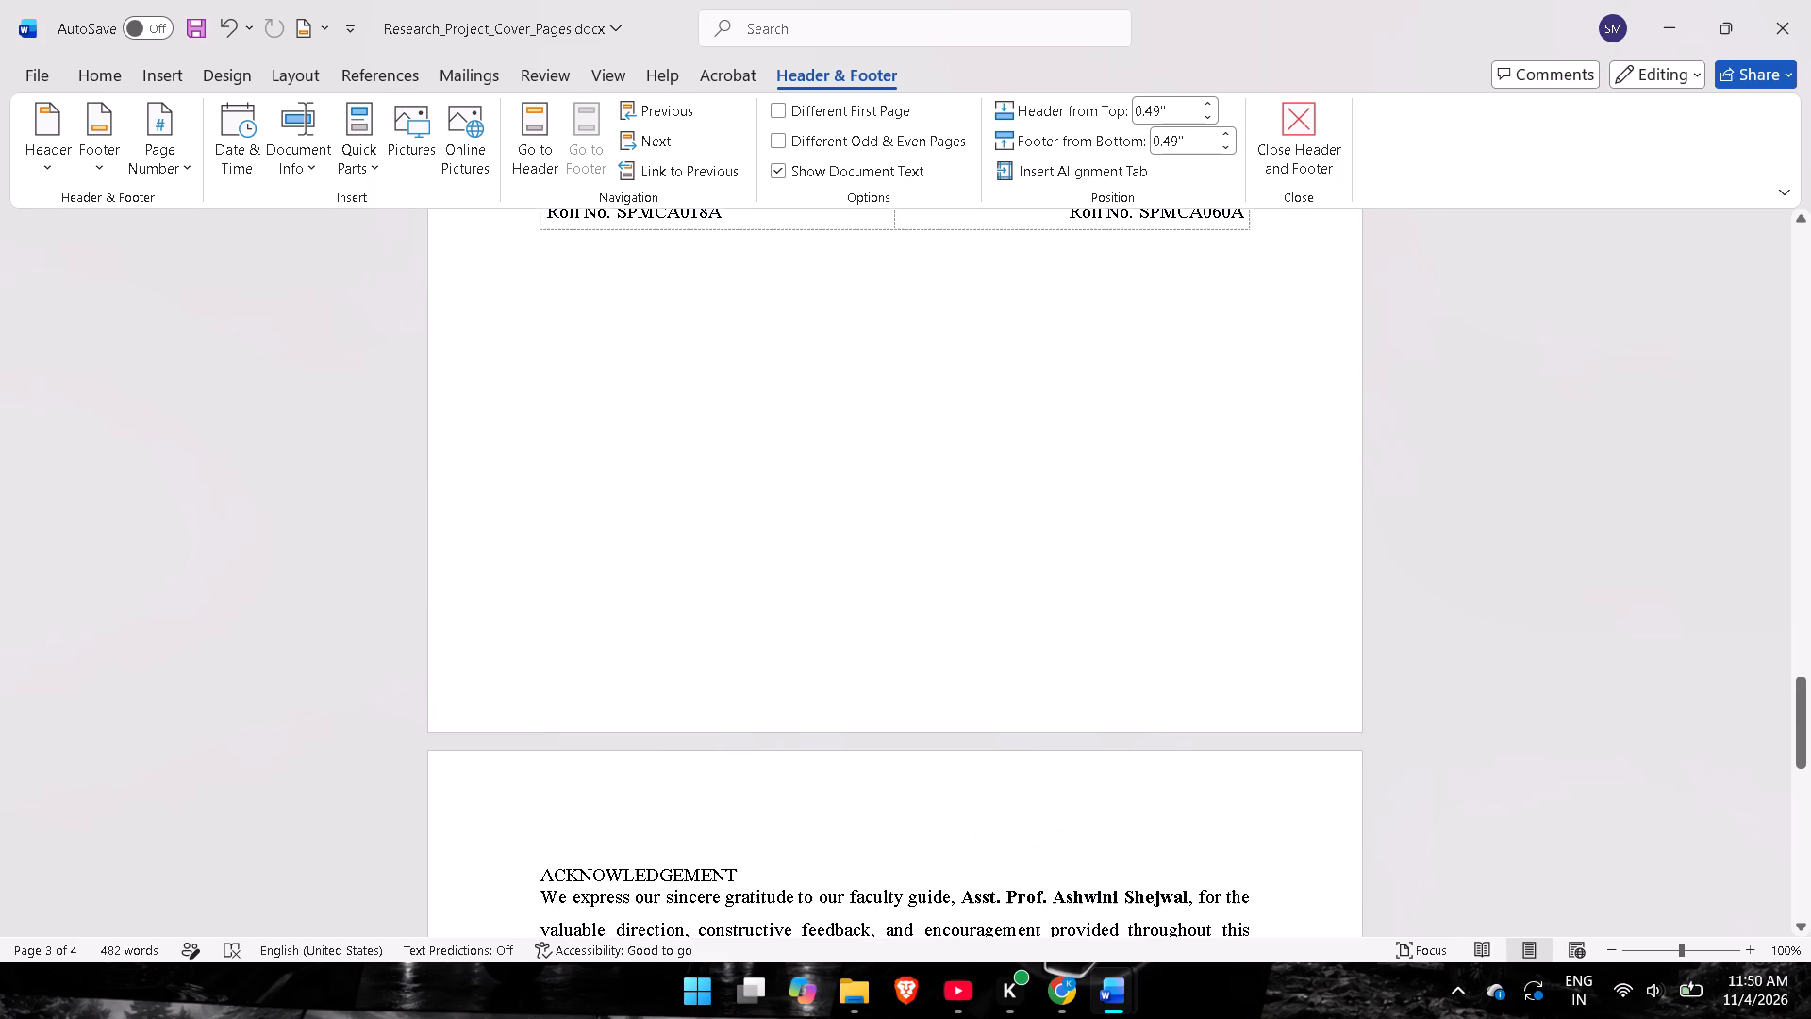
Compare the Acknowledgement page's heading and layout with the one in Research Proj Cover.docx.
{"action": "key", "text": "alt+Tab"}
{"action": "scroll", "coordinate": [1028, 449], "scroll_direction": "down", "scroll_amount": 2}
{"action": "scroll", "coordinate": [1028, 455], "scroll_direction": "up", "scroll_amount": 17}
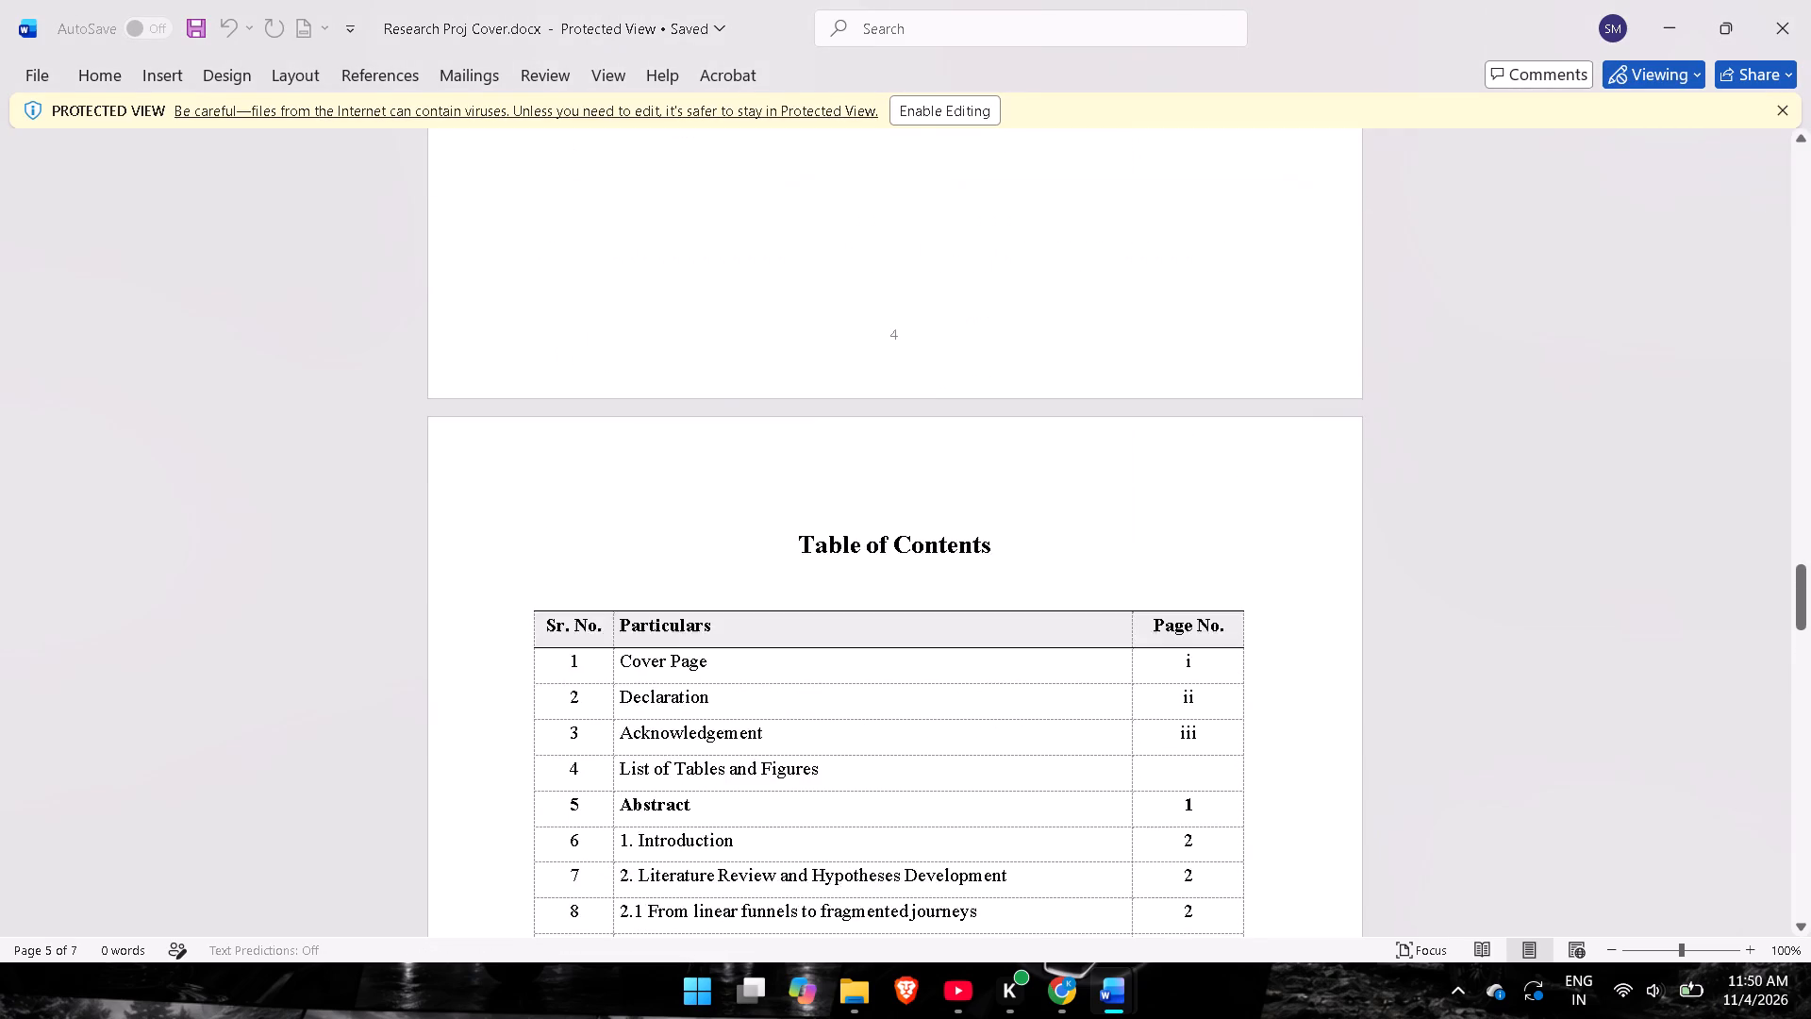
{"action": "scroll", "coordinate": [1028, 455], "scroll_direction": "up", "scroll_amount": 13}
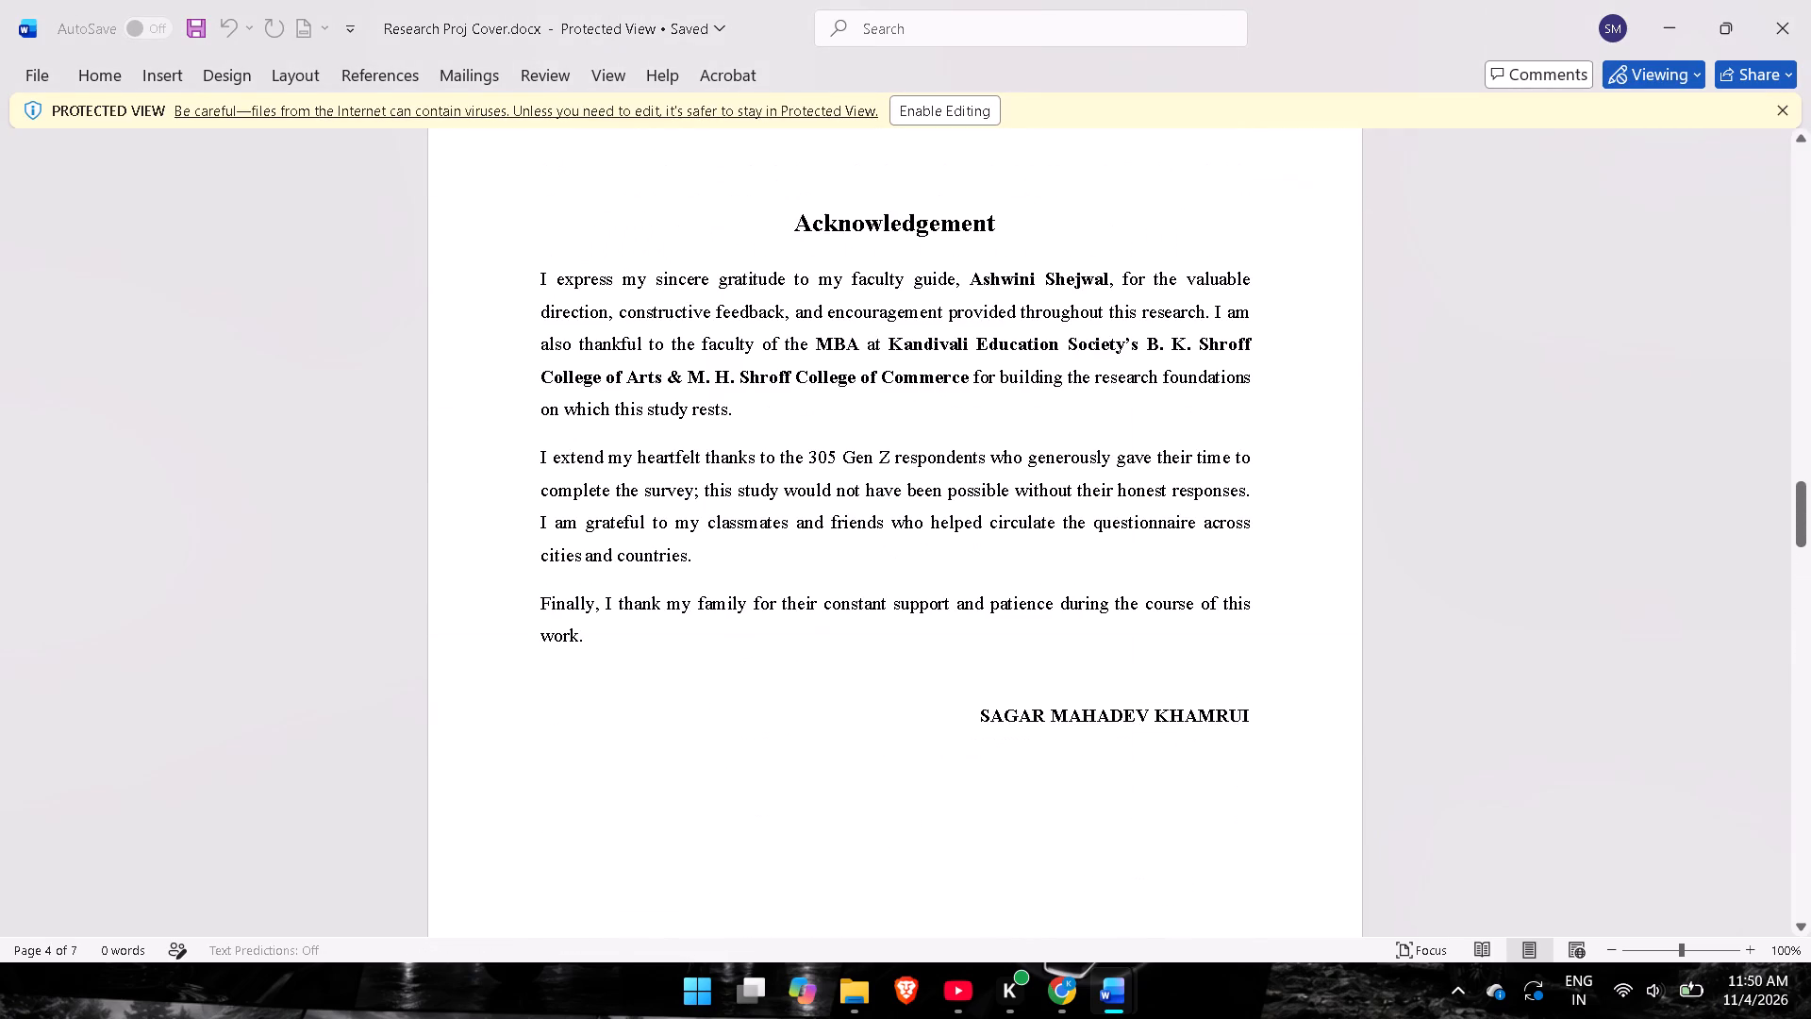
{"action": "key", "text": "alt+Tab"}
{"action": "scroll", "coordinate": [1028, 455], "scroll_direction": "down", "scroll_amount": 10}
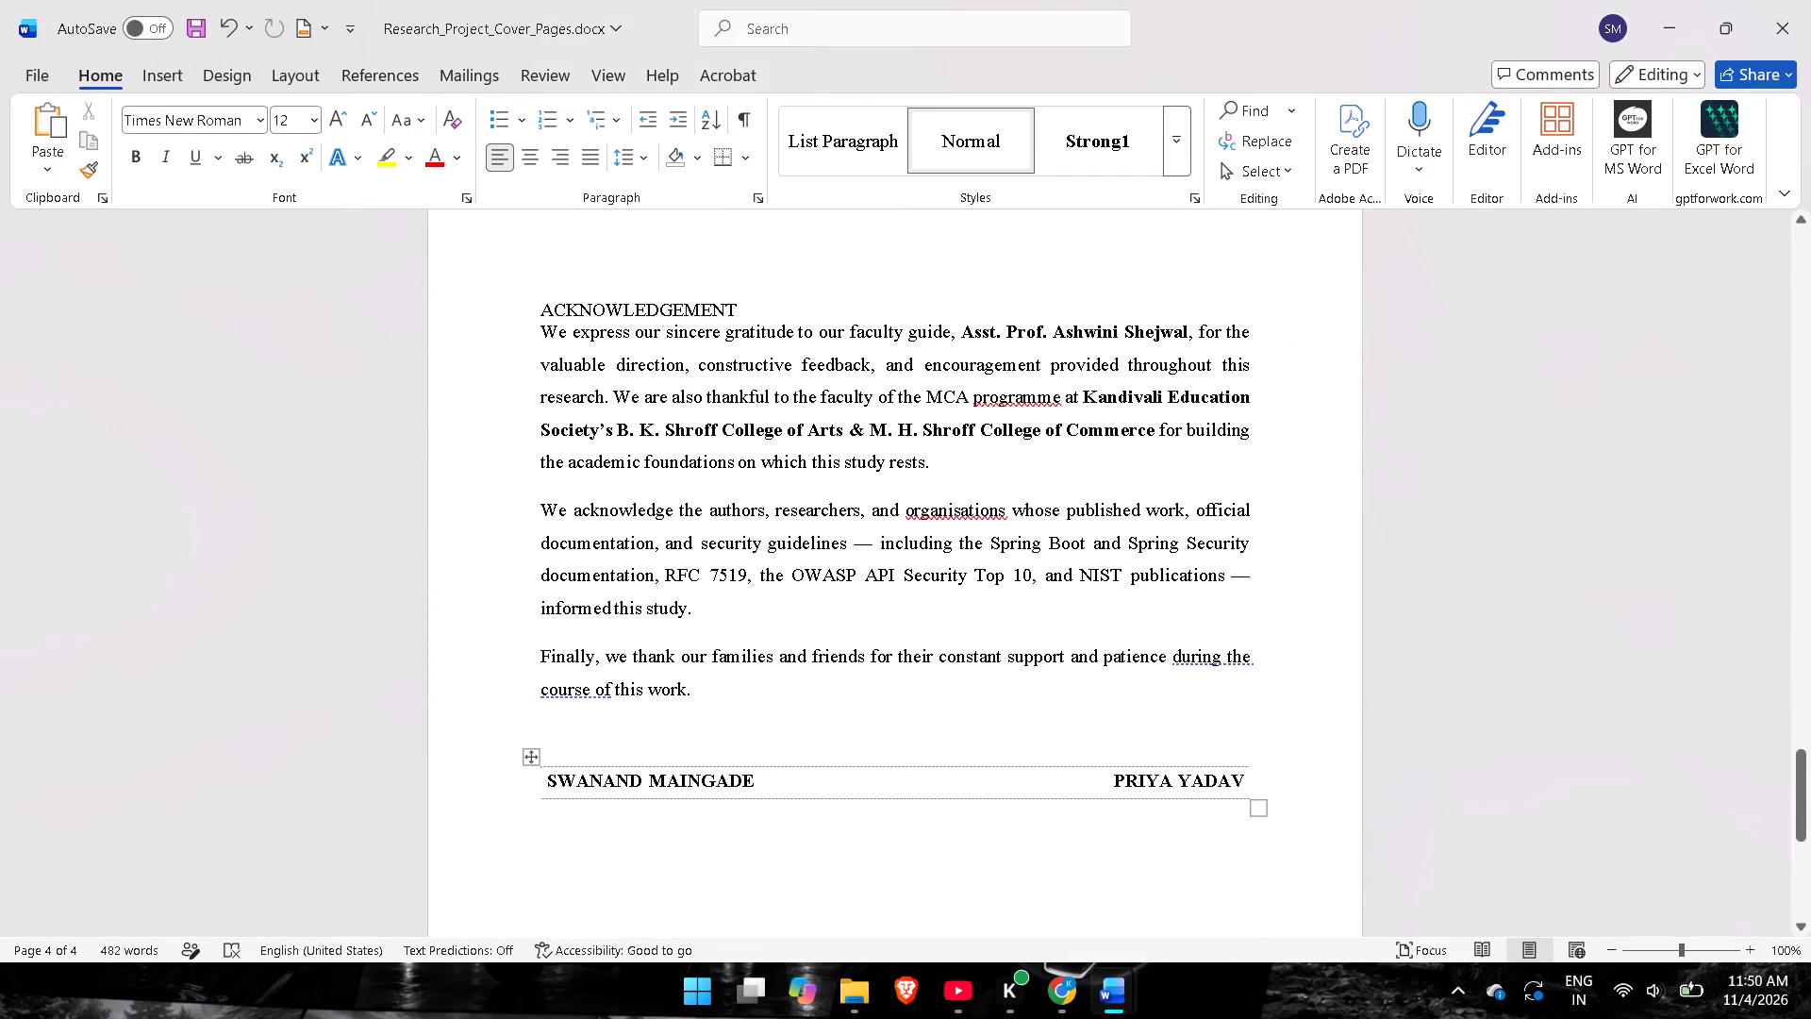
{"action": "key", "text": "alt+Tab"}
{"action": "key", "text": "alt+Tab"}
Format the ACKNOWLEDGEMENT heading as centred, 16 pt and bold, using Research Proj Cover.docx as the reference.
{"action": "left_click_drag", "start_coordinate": [764, 302], "coordinate": [523, 304]}
{"action": "key", "text": "alt+Tab"}
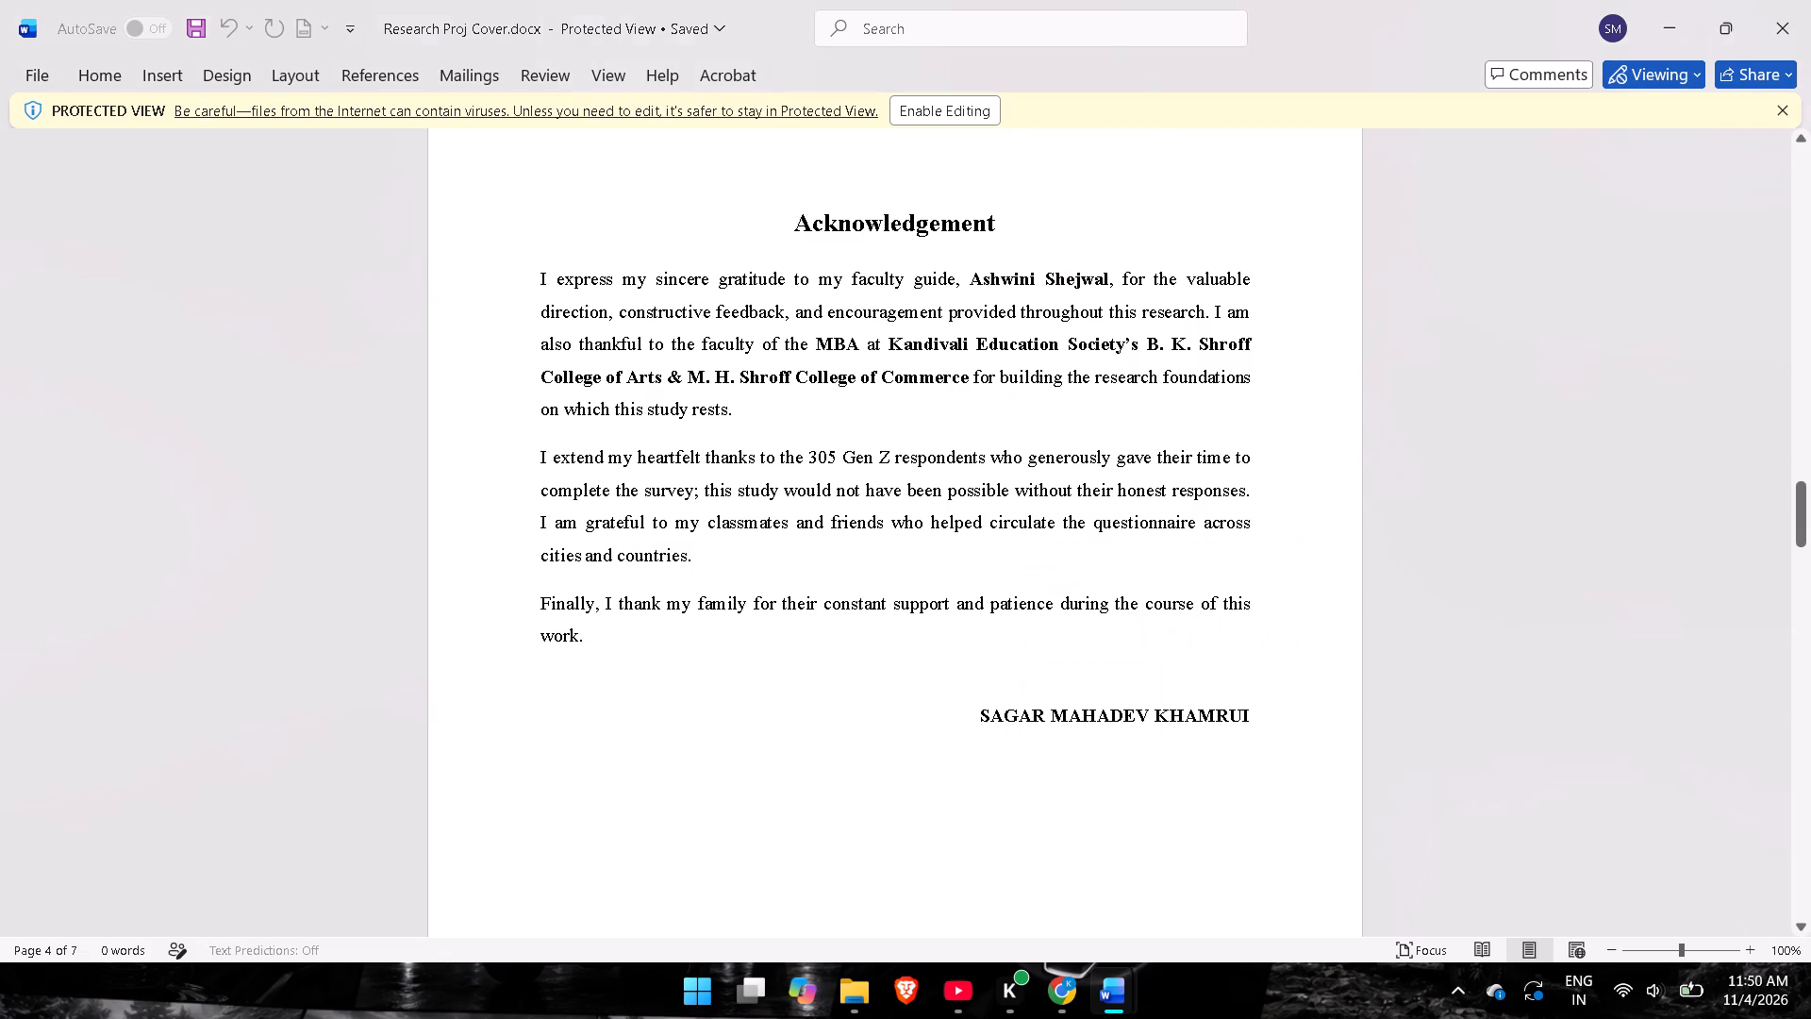
{"action": "key", "text": "alt+Tab"}
{"action": "key", "text": "alt+Tab"}
{"action": "key", "text": "alt+Tab"}
{"action": "key", "text": "alt+Tab"}
{"action": "key", "text": "alt+Tab"}
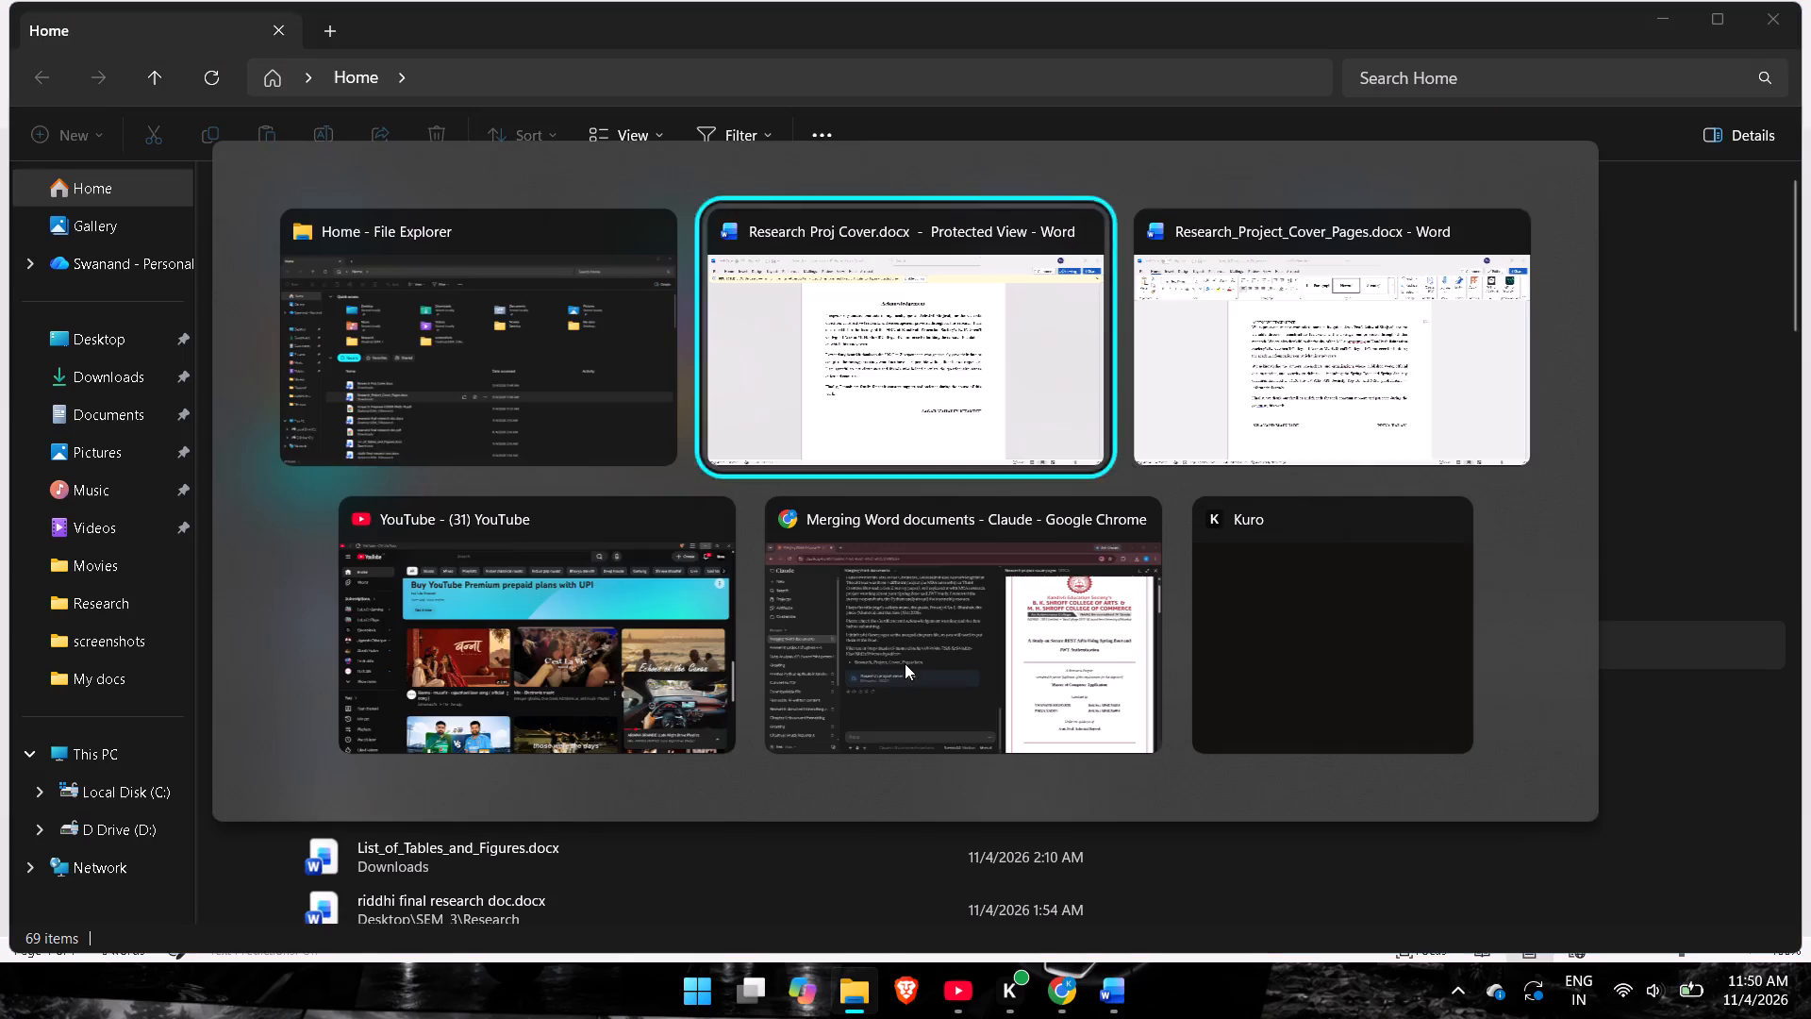
{"action": "key", "text": "alt+Tab"}
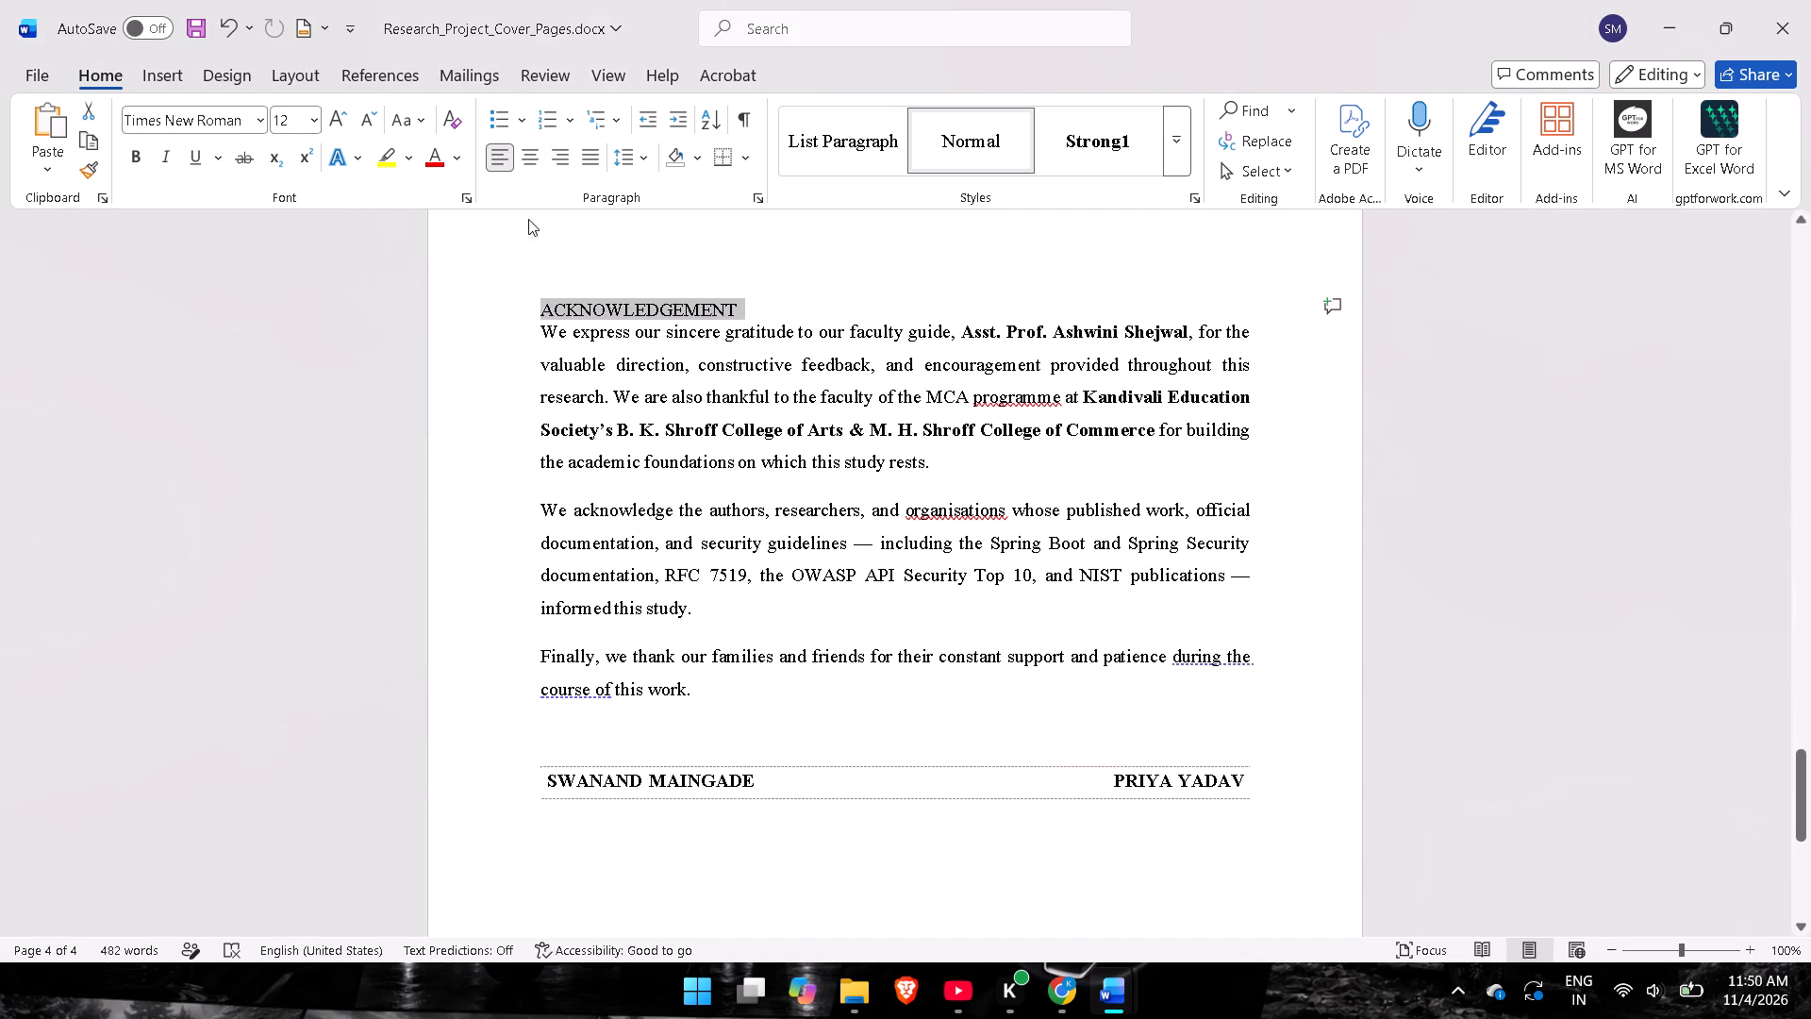
{"action": "left_click", "coordinate": [539, 160]}
{"action": "left_click", "coordinate": [311, 114]}
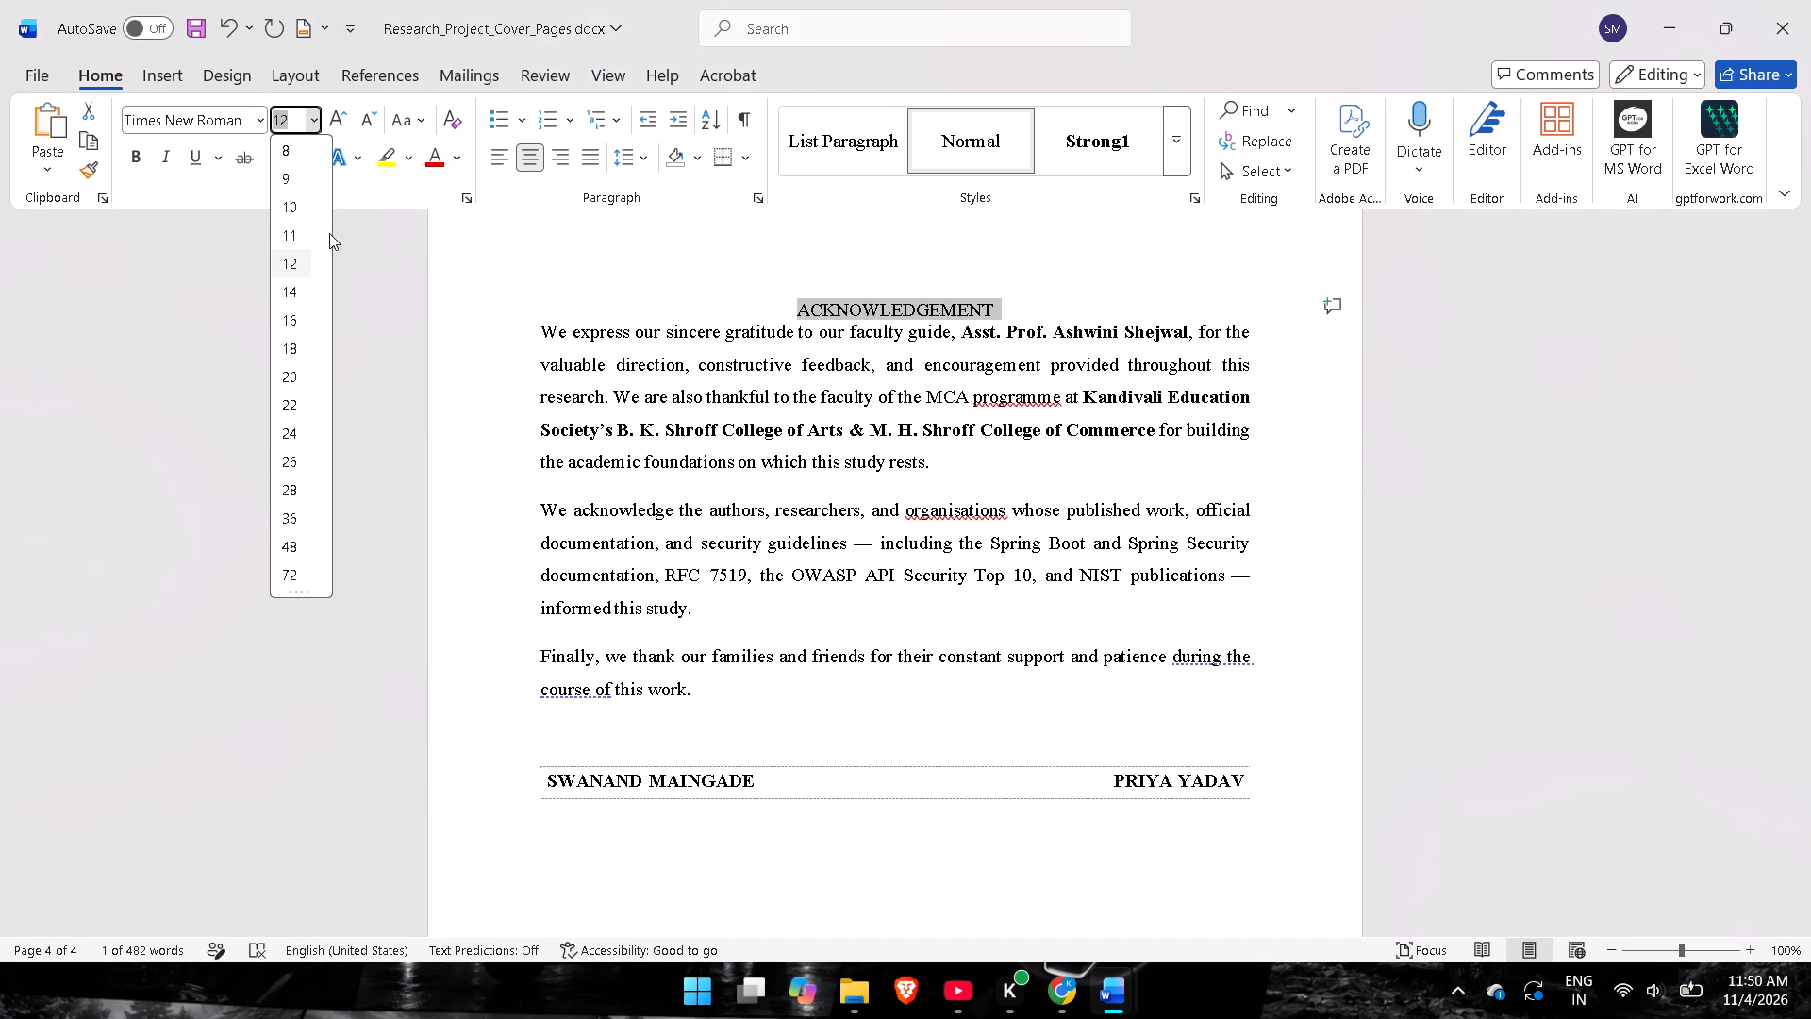
{"action": "left_click", "coordinate": [301, 322]}
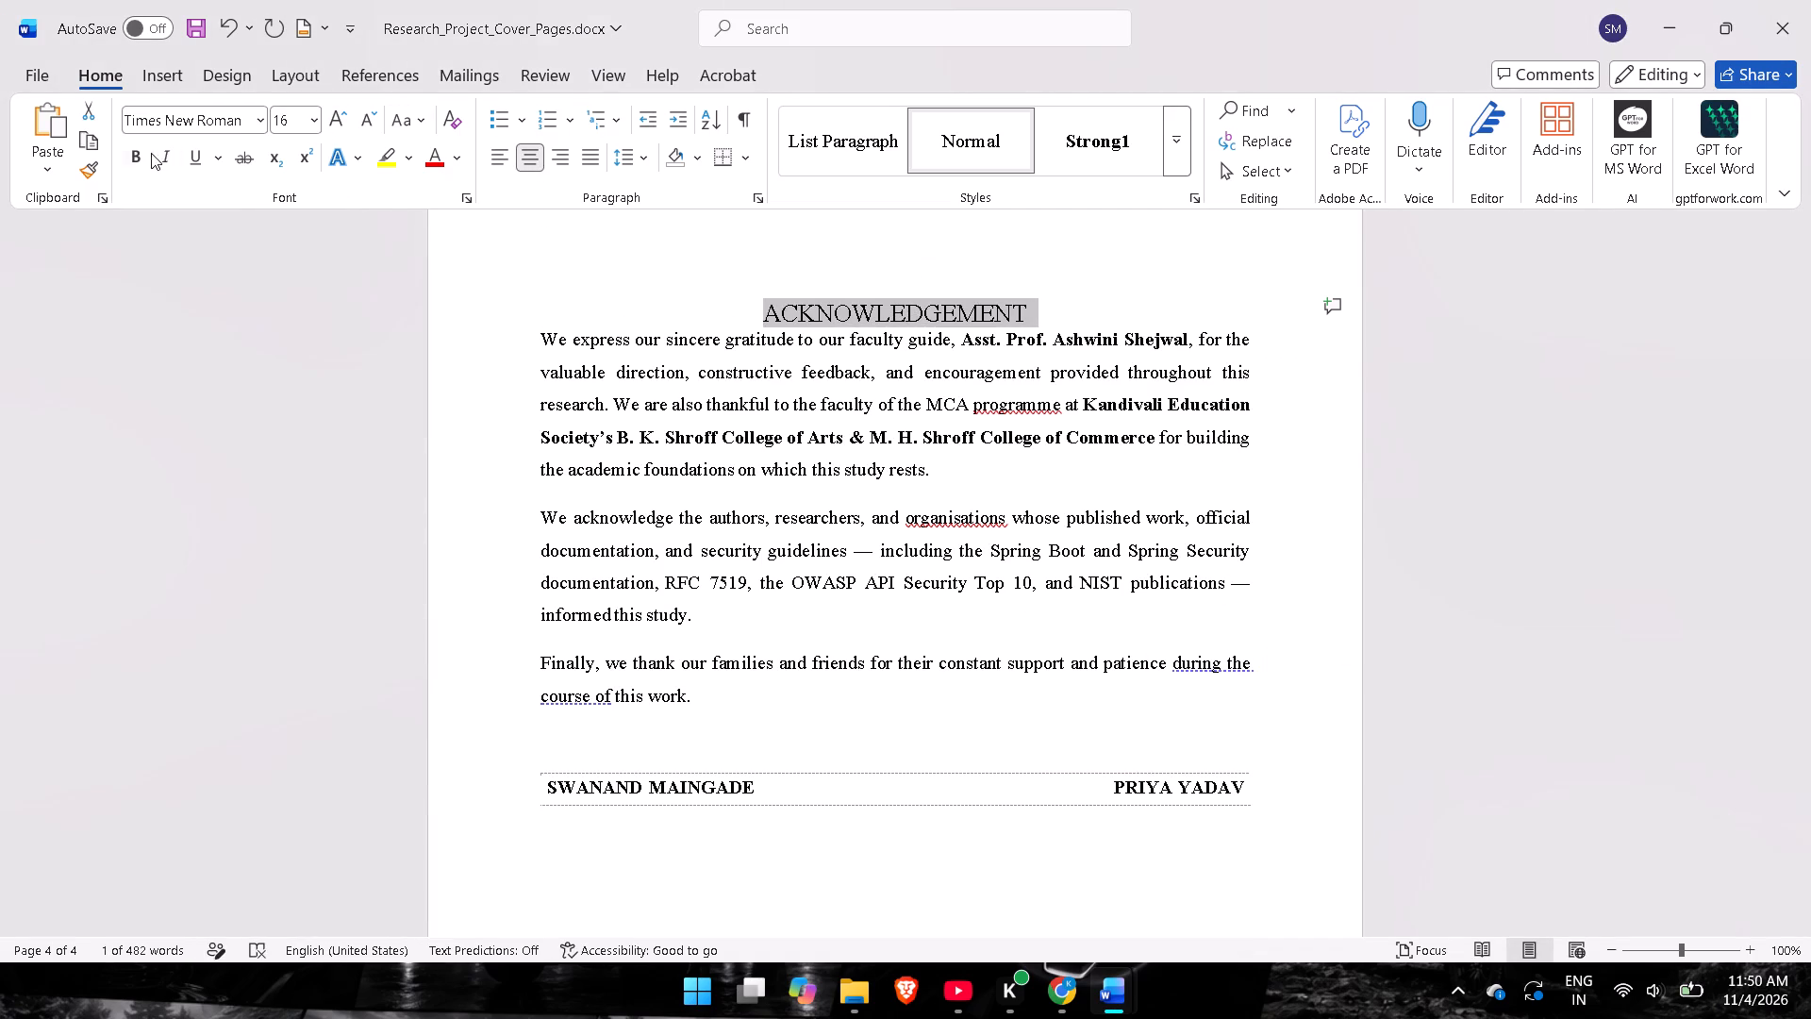
{"action": "left_click", "coordinate": [125, 158]}
Insert a blank line between the ACKNOWLEDGEMENT heading and the first paragraph.
{"action": "left_click", "coordinate": [1121, 296]}
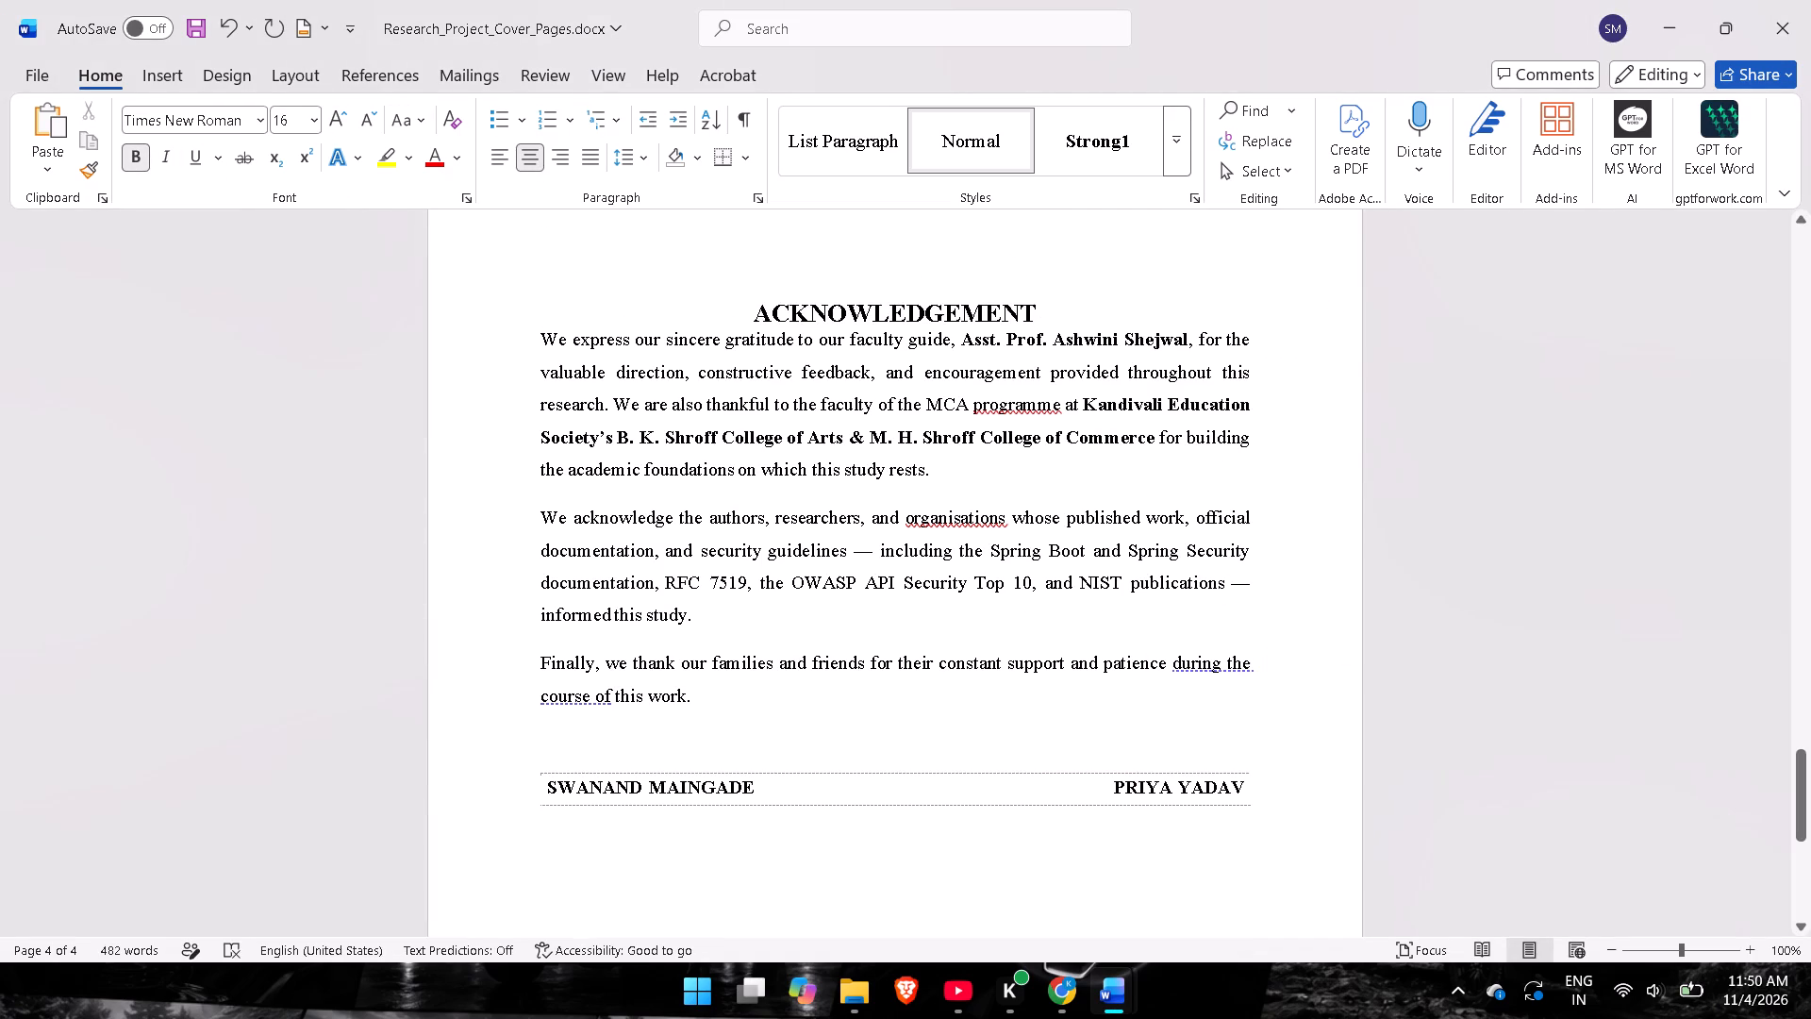
{"action": "key", "text": "Return"}
Compare the spacing below the DECLARATION heading with the spacing below the ACKNOWLEDGEMENT heading.
{"action": "scroll", "coordinate": [1211, 458], "scroll_direction": "up", "scroll_amount": 5}
{"action": "scroll", "coordinate": [1211, 458], "scroll_direction": "up", "scroll_amount": 19}
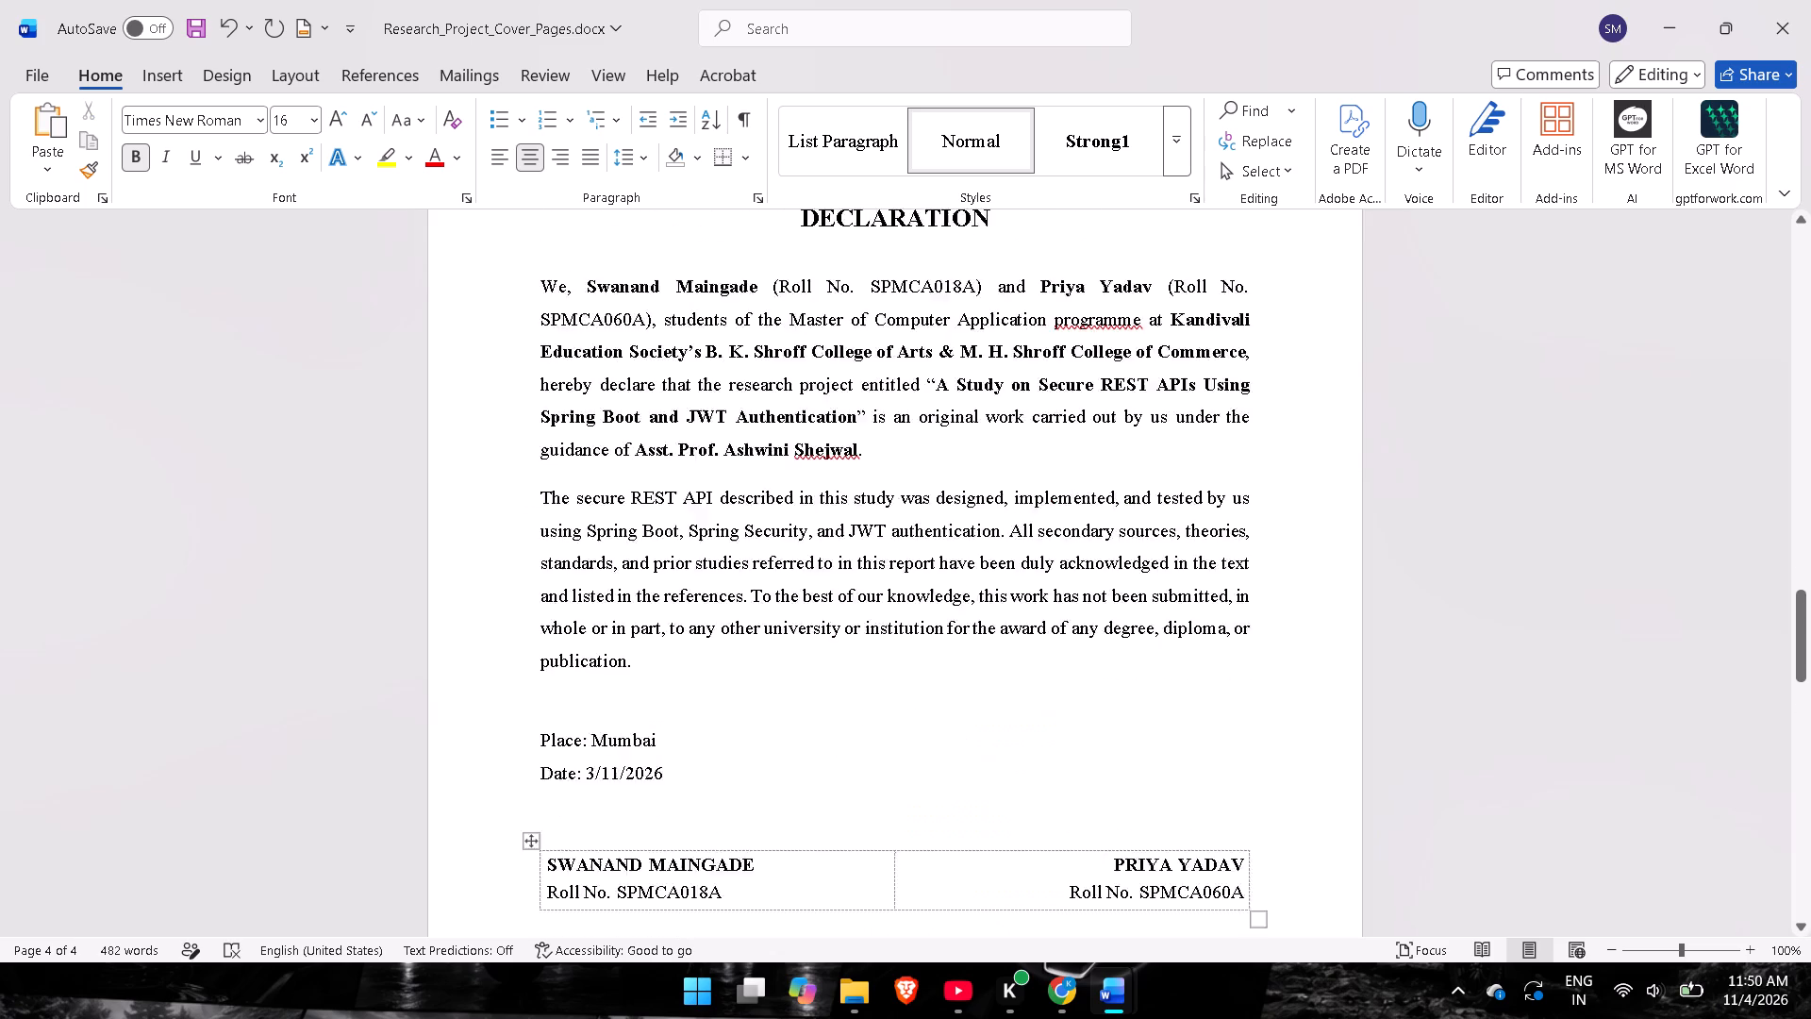
{"action": "scroll", "coordinate": [1211, 459], "scroll_direction": "up", "scroll_amount": 1}
{"action": "left_click", "coordinate": [916, 383]}
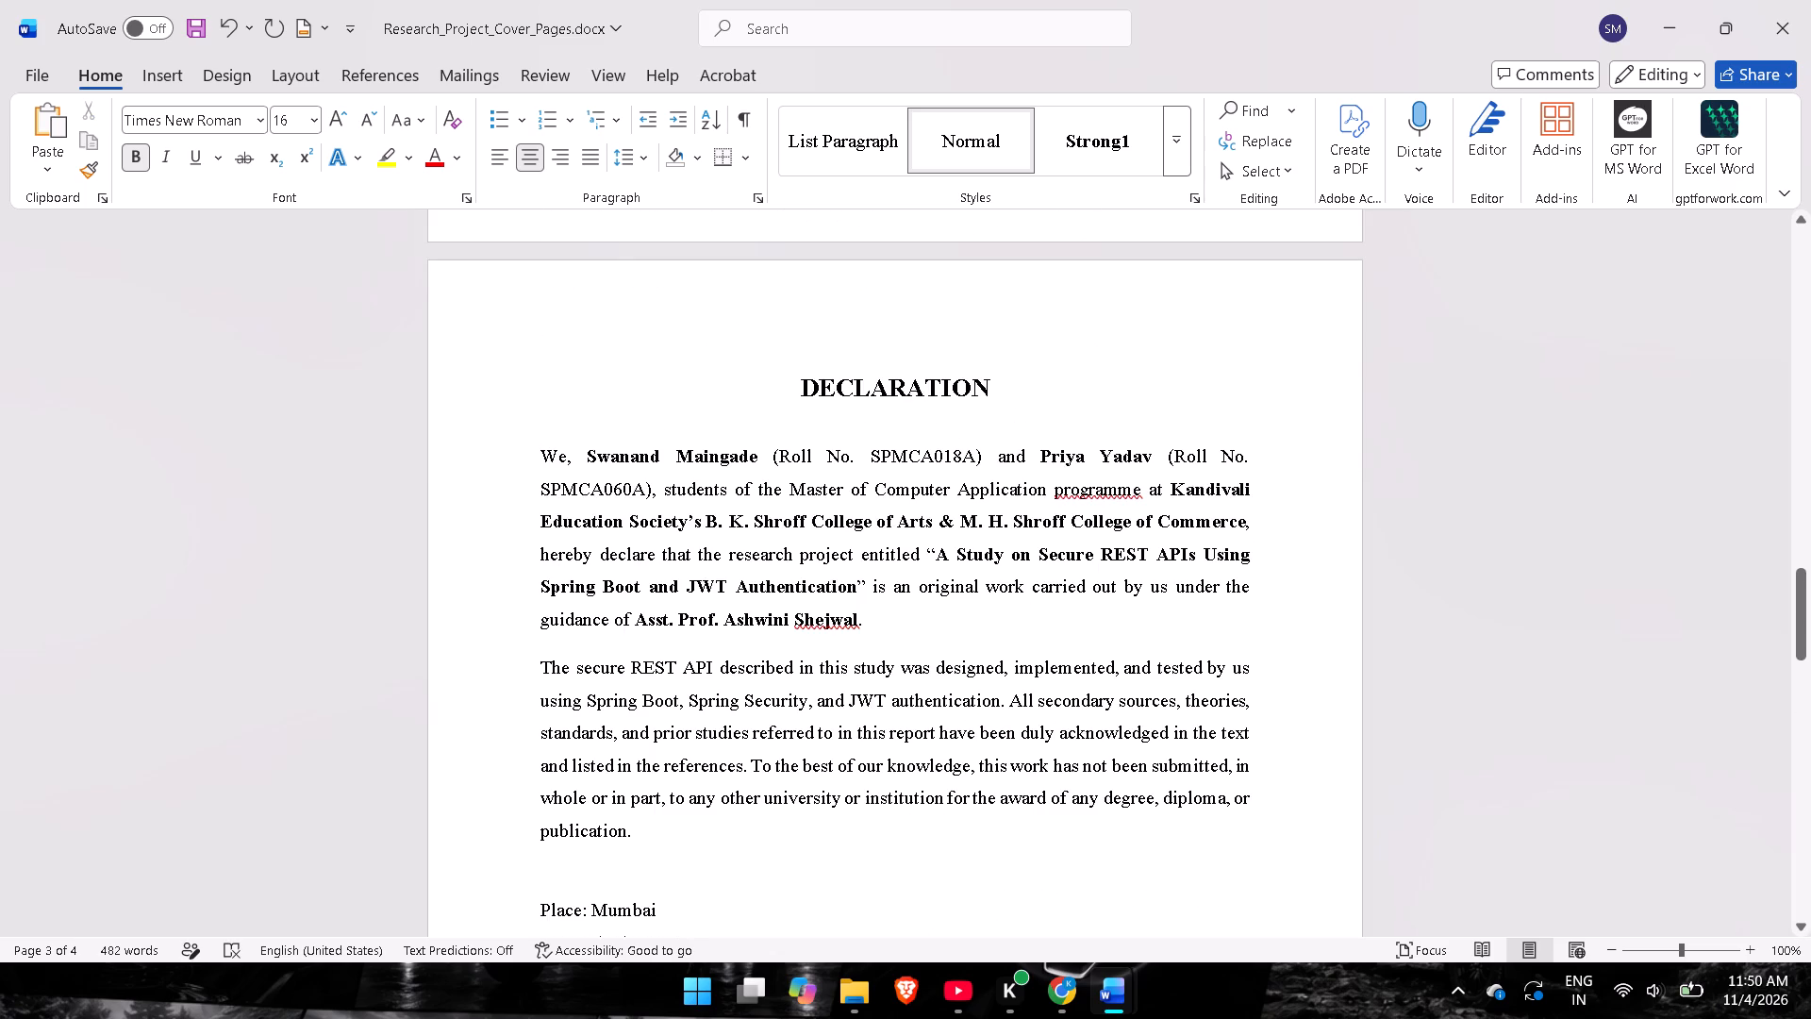
{"action": "left_click", "coordinate": [890, 432]}
{"action": "scroll", "coordinate": [1083, 413], "scroll_direction": "down", "scroll_amount": 15}
{"action": "scroll", "coordinate": [1064, 441], "scroll_direction": "down", "scroll_amount": 8}
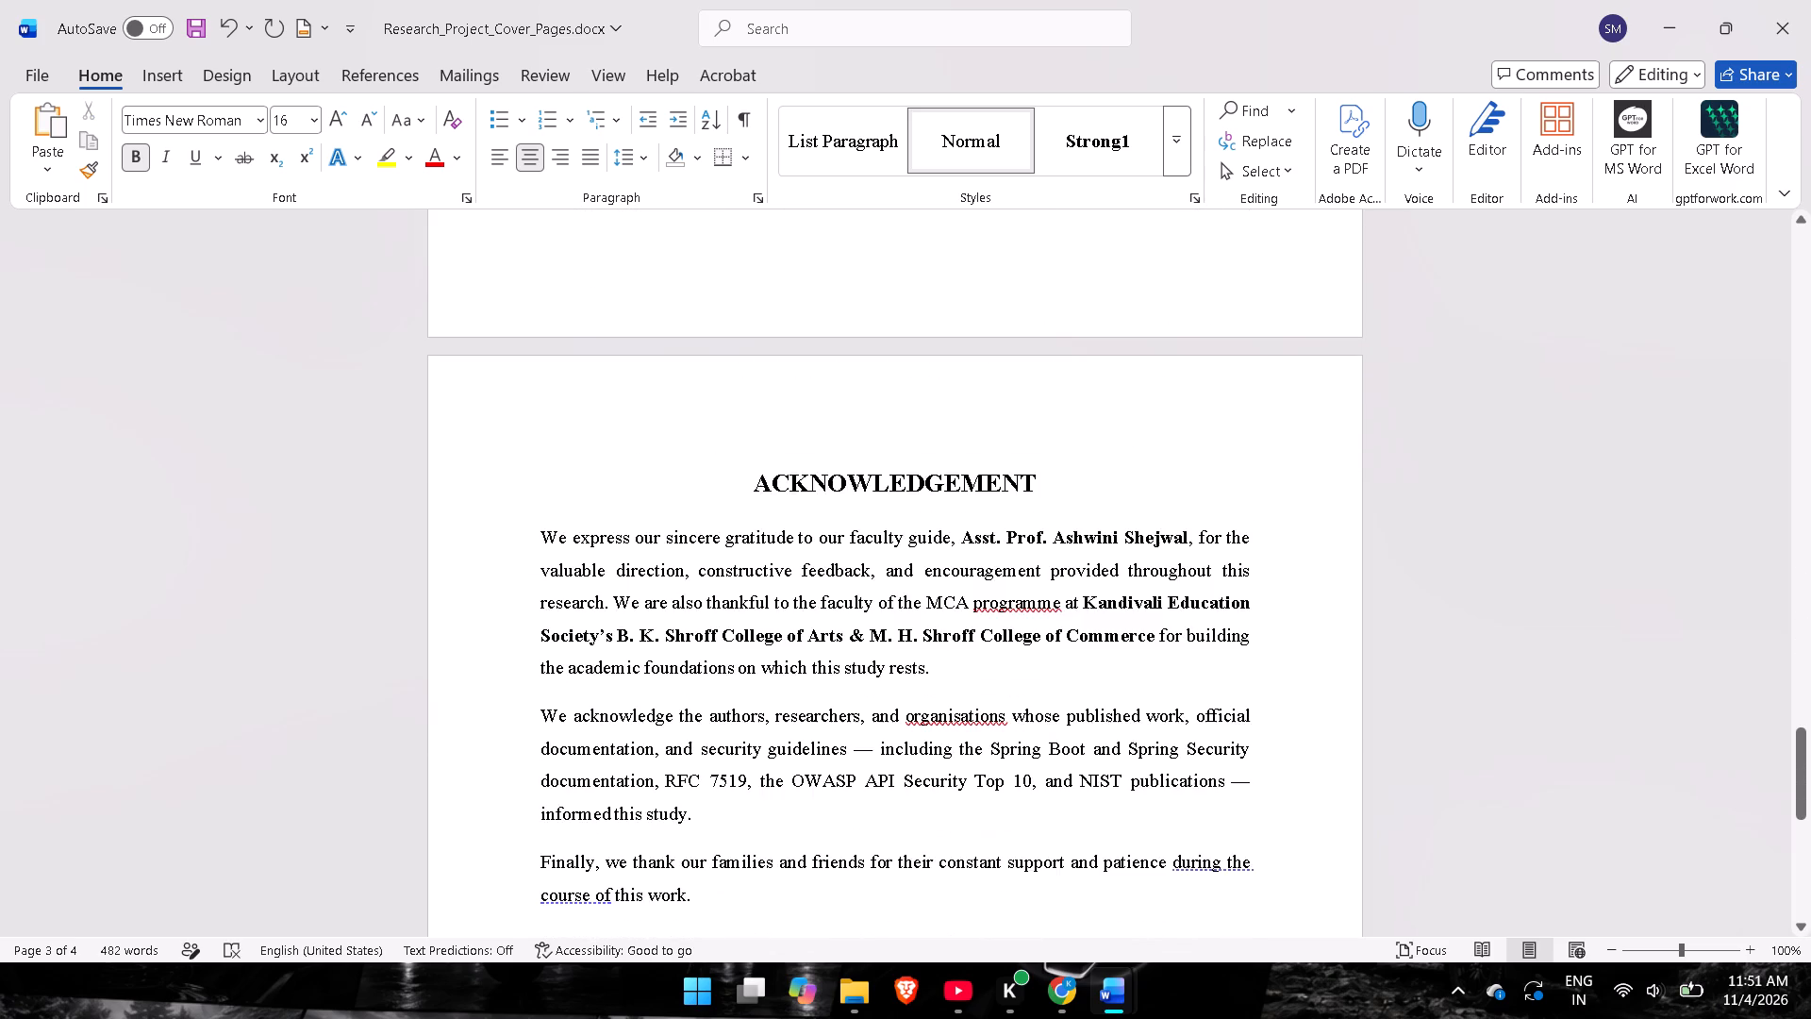
{"action": "left_click", "coordinate": [898, 462]}
{"action": "scroll", "coordinate": [898, 462], "scroll_direction": "up", "scroll_amount": 20}
{"action": "scroll", "coordinate": [898, 462], "scroll_direction": "up", "scroll_amount": 1}
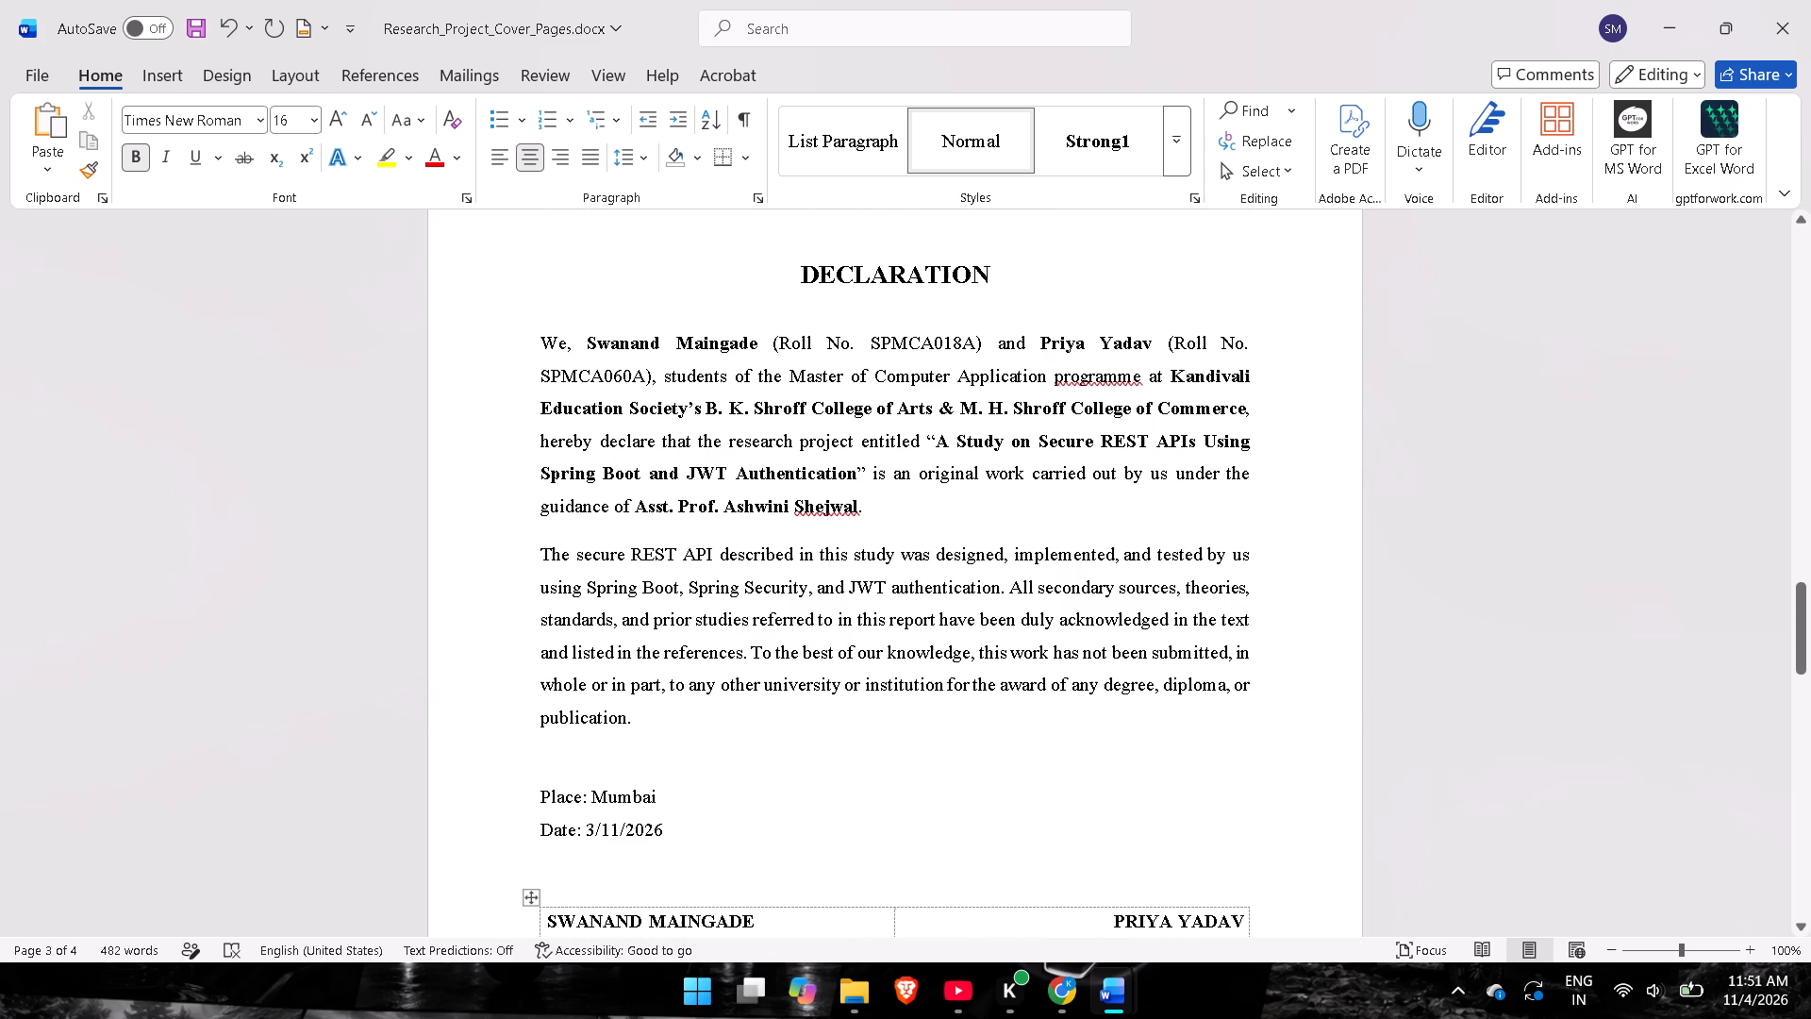
{"action": "left_click", "coordinate": [901, 310]}
{"action": "left_click", "coordinate": [927, 335]}
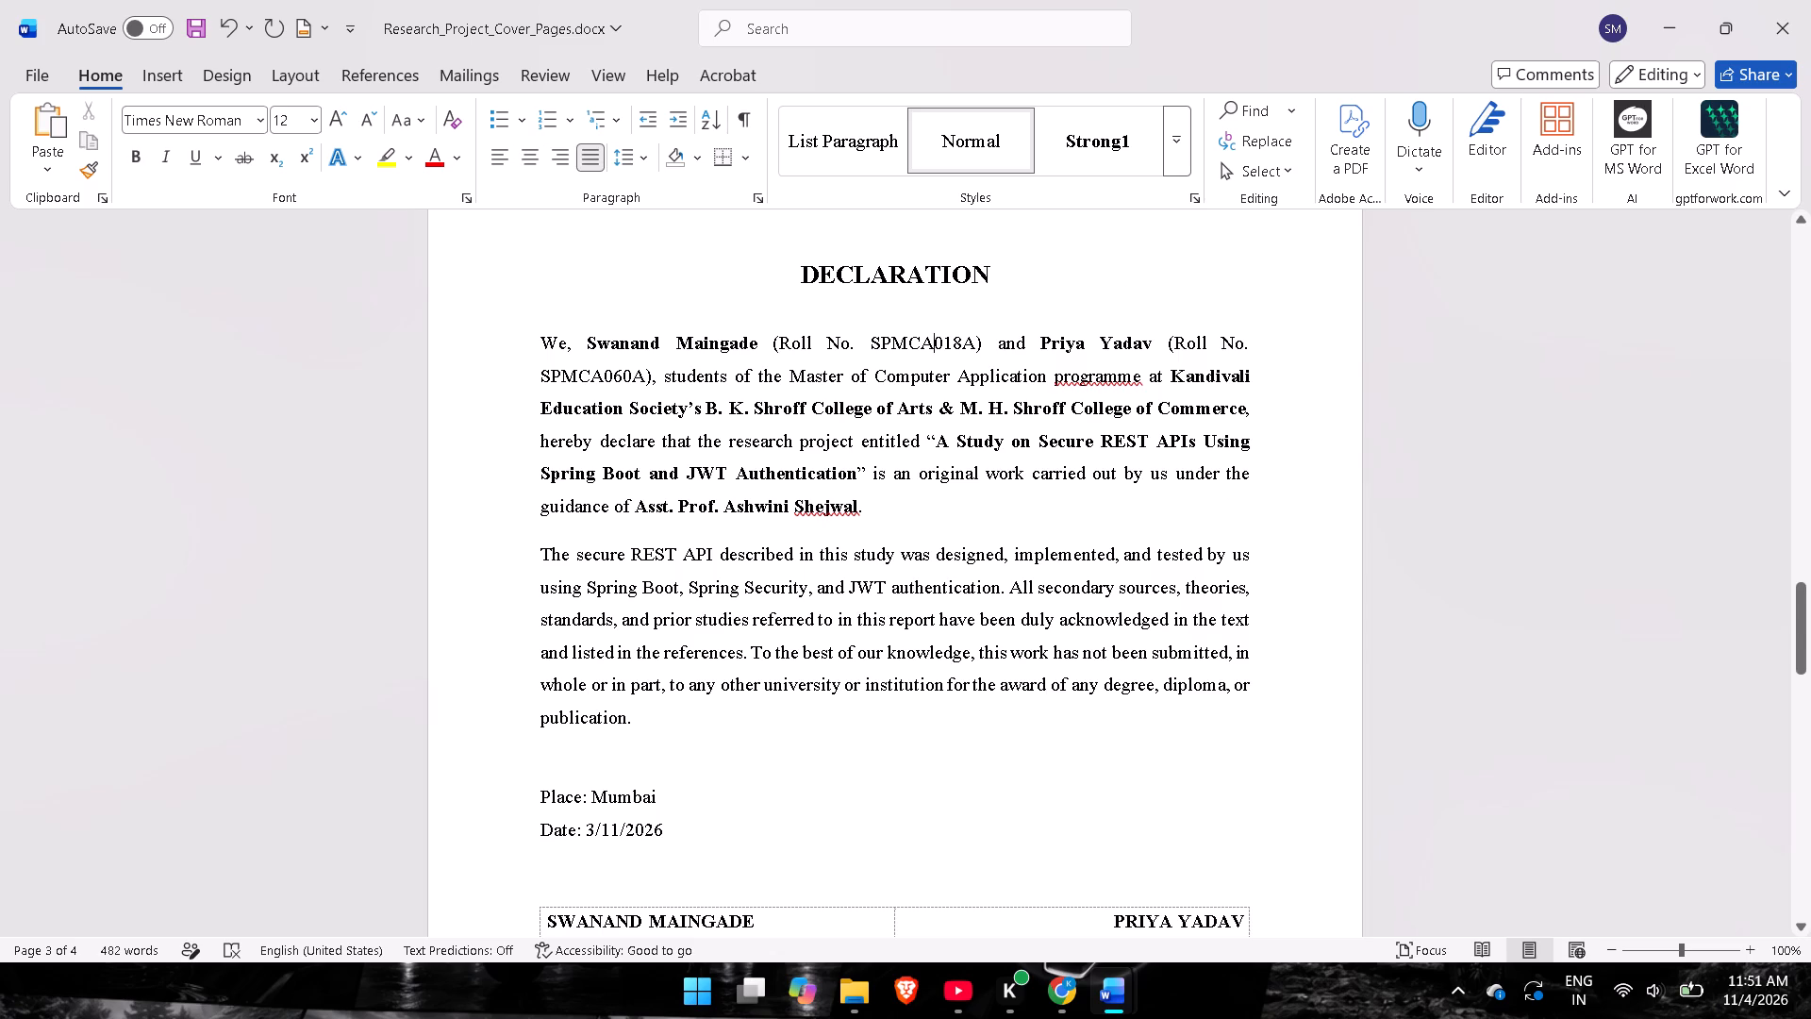
Increase the line spacing across the ACKNOWLEDGEMENT heading, the blank line below it and the first paragraph.
{"action": "scroll", "coordinate": [983, 394], "scroll_direction": "down", "scroll_amount": 15}
{"action": "scroll", "coordinate": [986, 405], "scroll_direction": "down", "scroll_amount": 6}
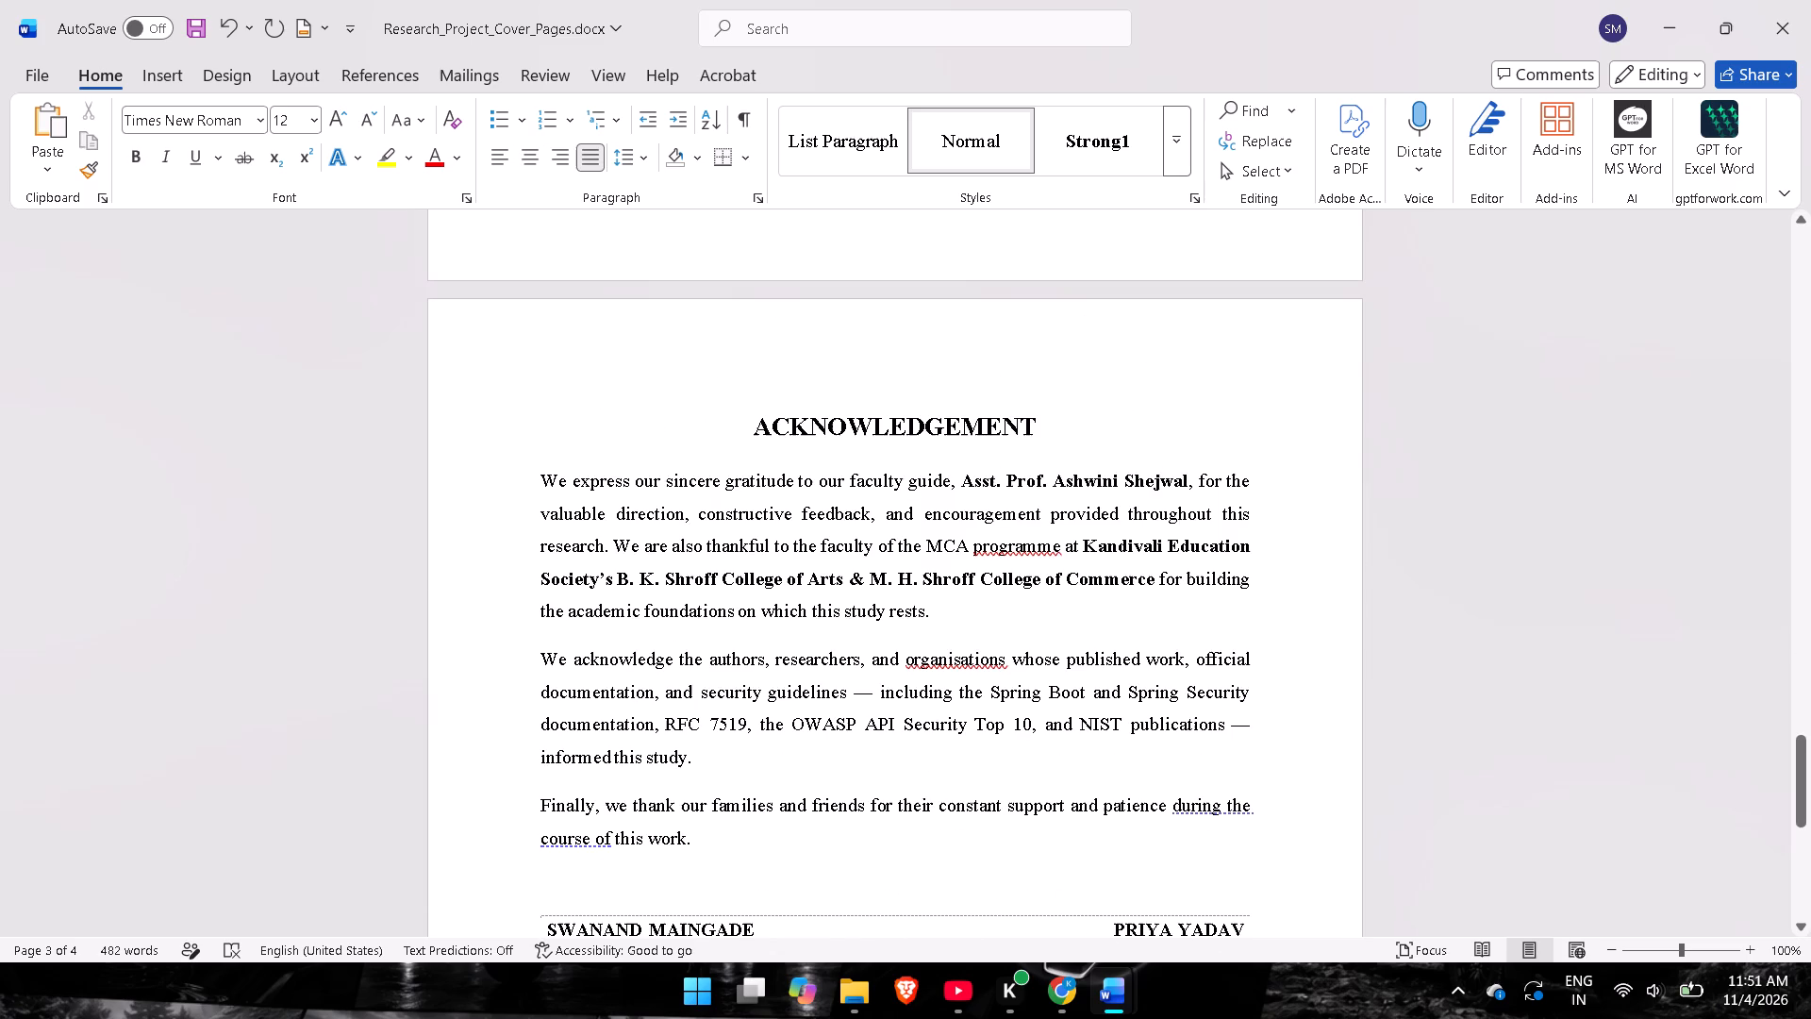
{"action": "left_click_drag", "start_coordinate": [752, 425], "coordinate": [1101, 639]}
{"action": "left_click", "coordinate": [643, 161]}
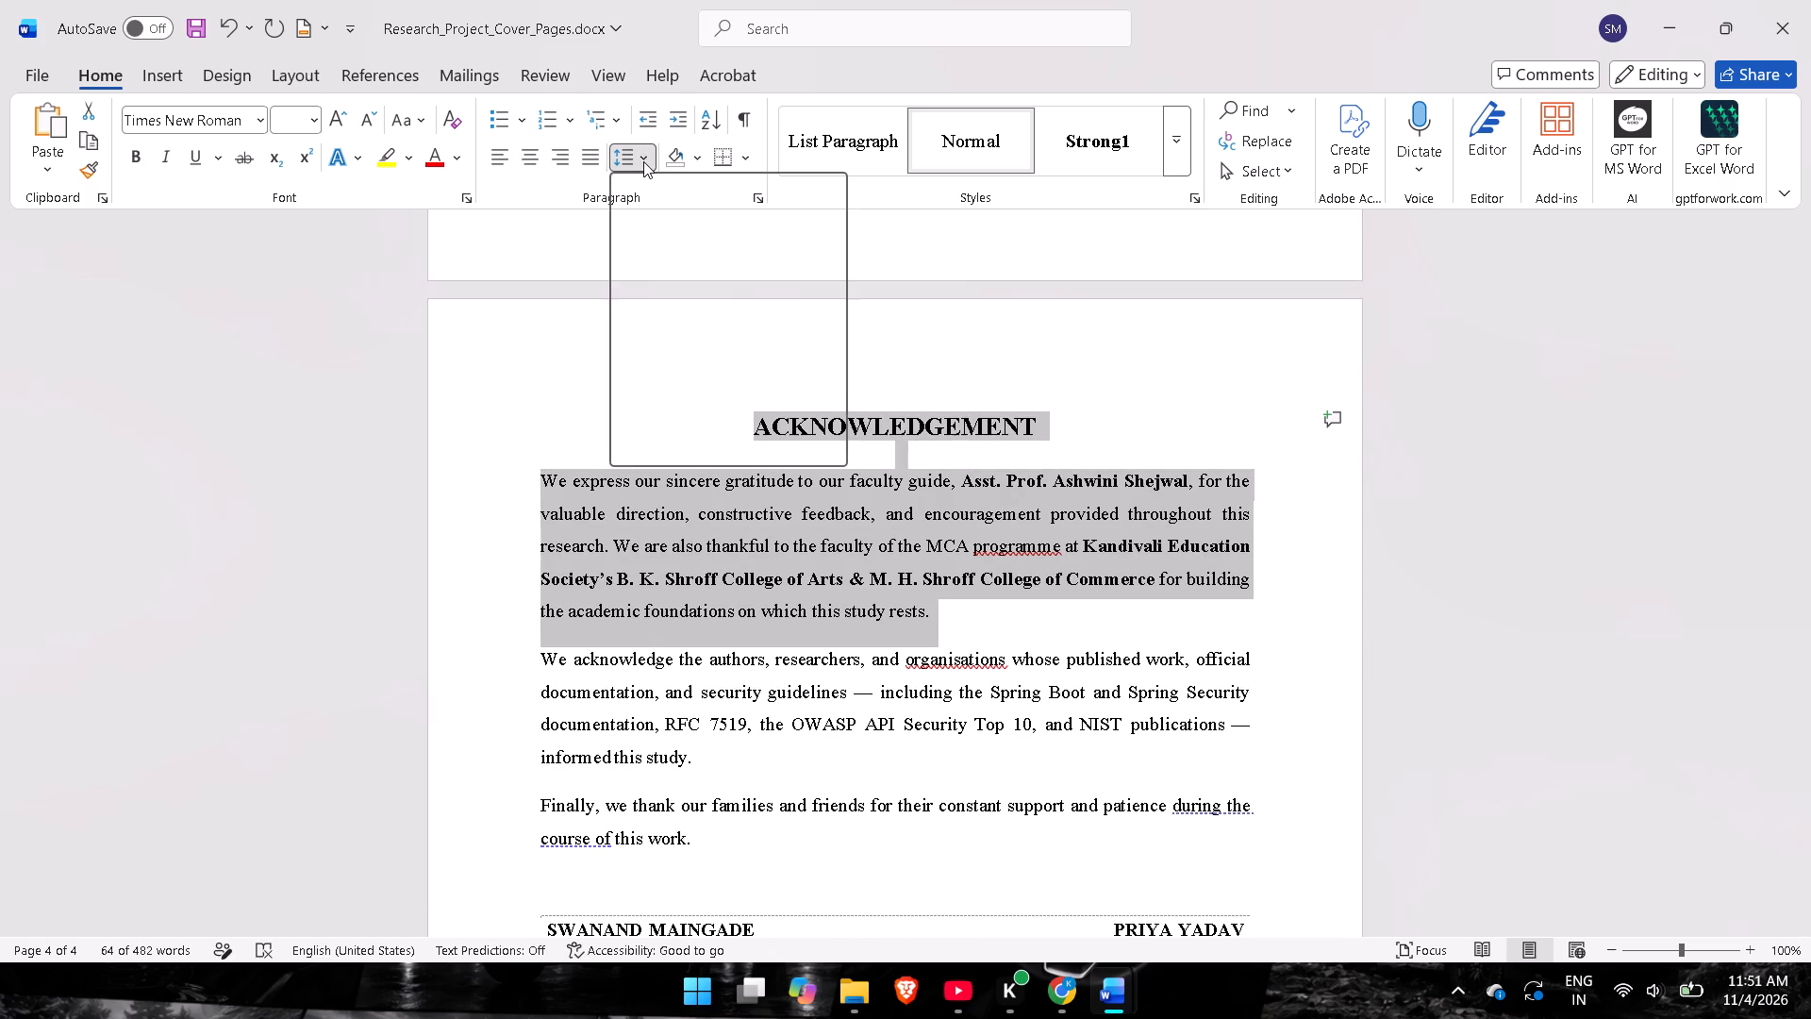
{"action": "left_click", "coordinate": [684, 259]}
{"action": "left_click", "coordinate": [1040, 496]}
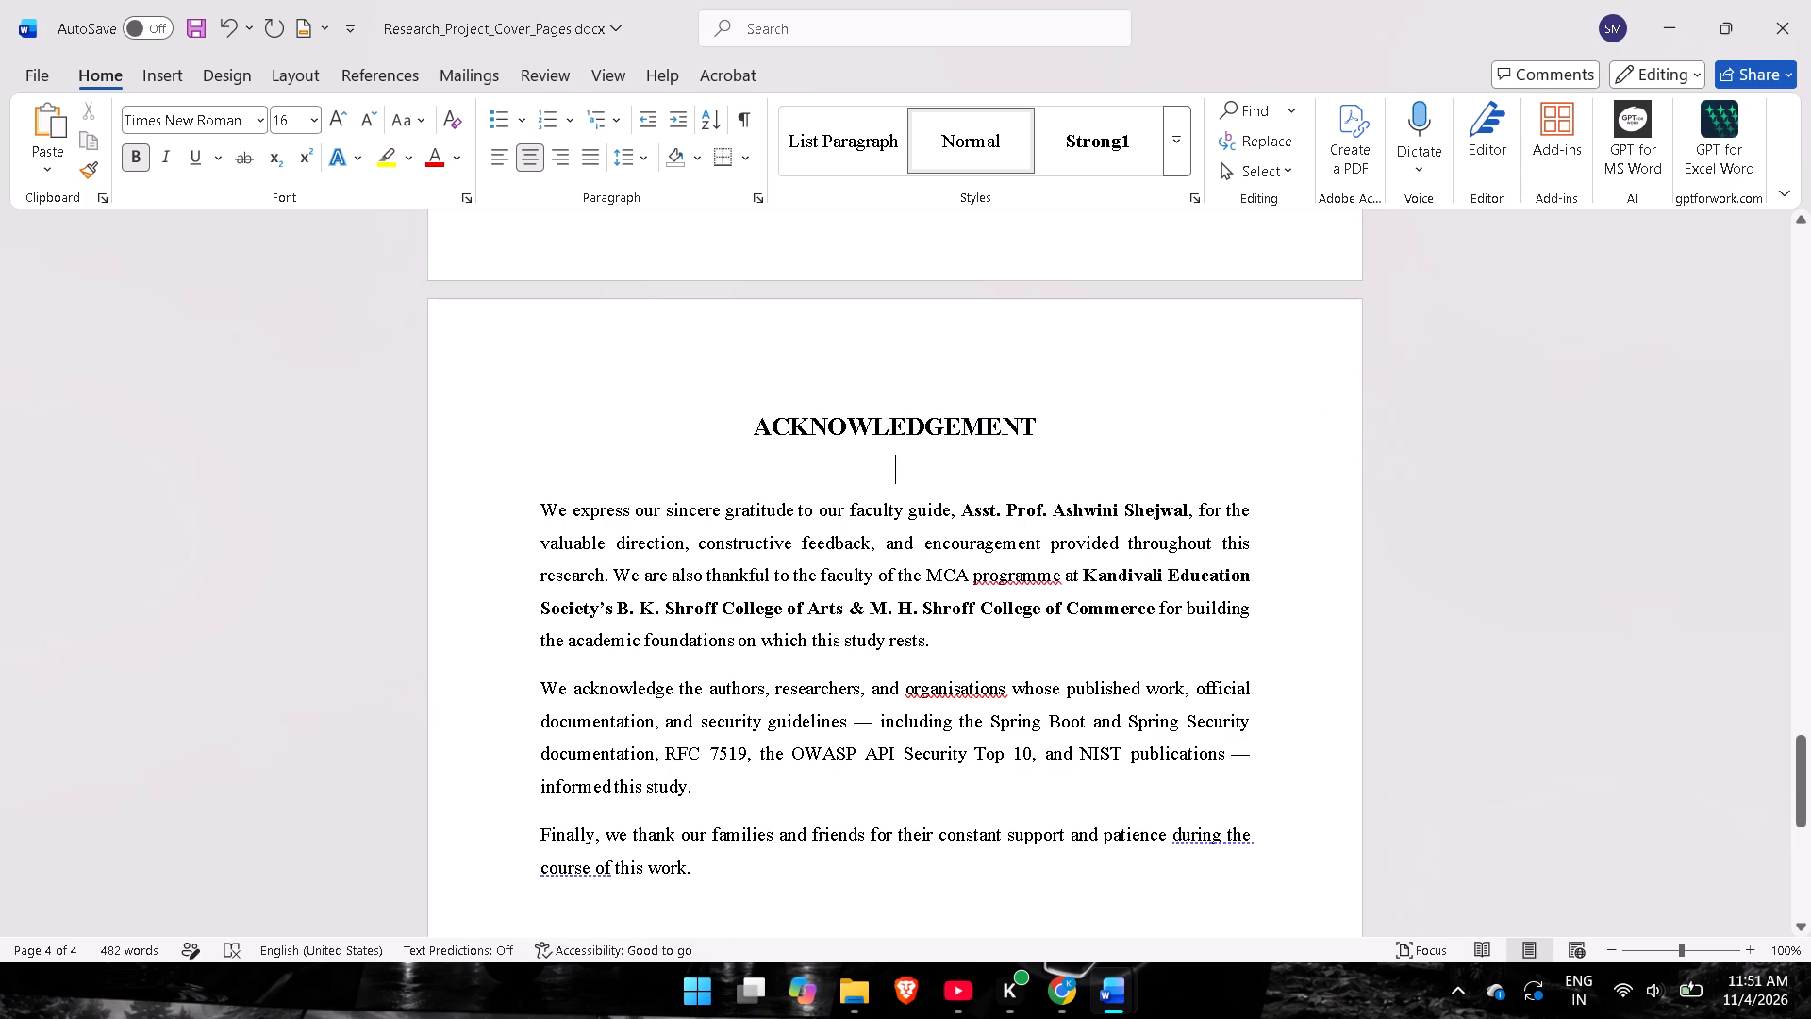
Adjust the outer border of the Acknowledgement signature table so the second partner's name lines up with the text's right margin.
{"action": "scroll", "coordinate": [1053, 541], "scroll_direction": "down", "scroll_amount": 5}
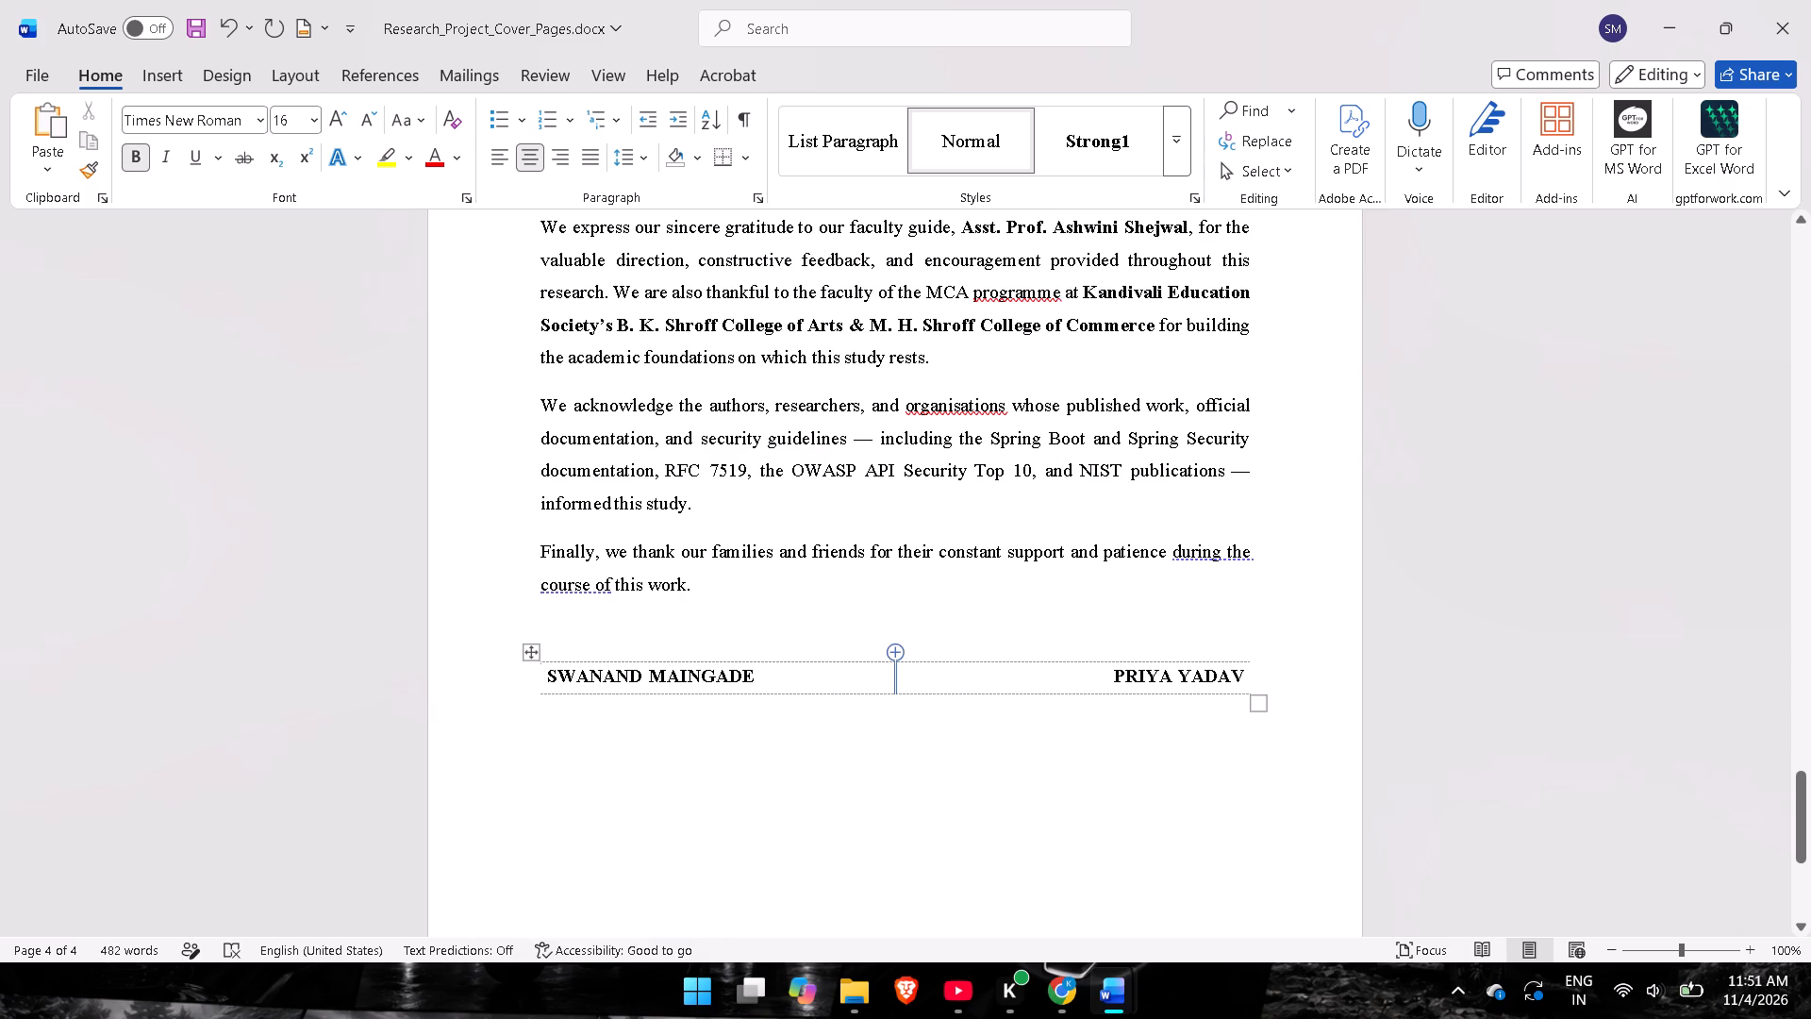
{"action": "left_click", "coordinate": [1081, 676]}
{"action": "left_click_drag", "start_coordinate": [1246, 674], "coordinate": [1369, 694]}
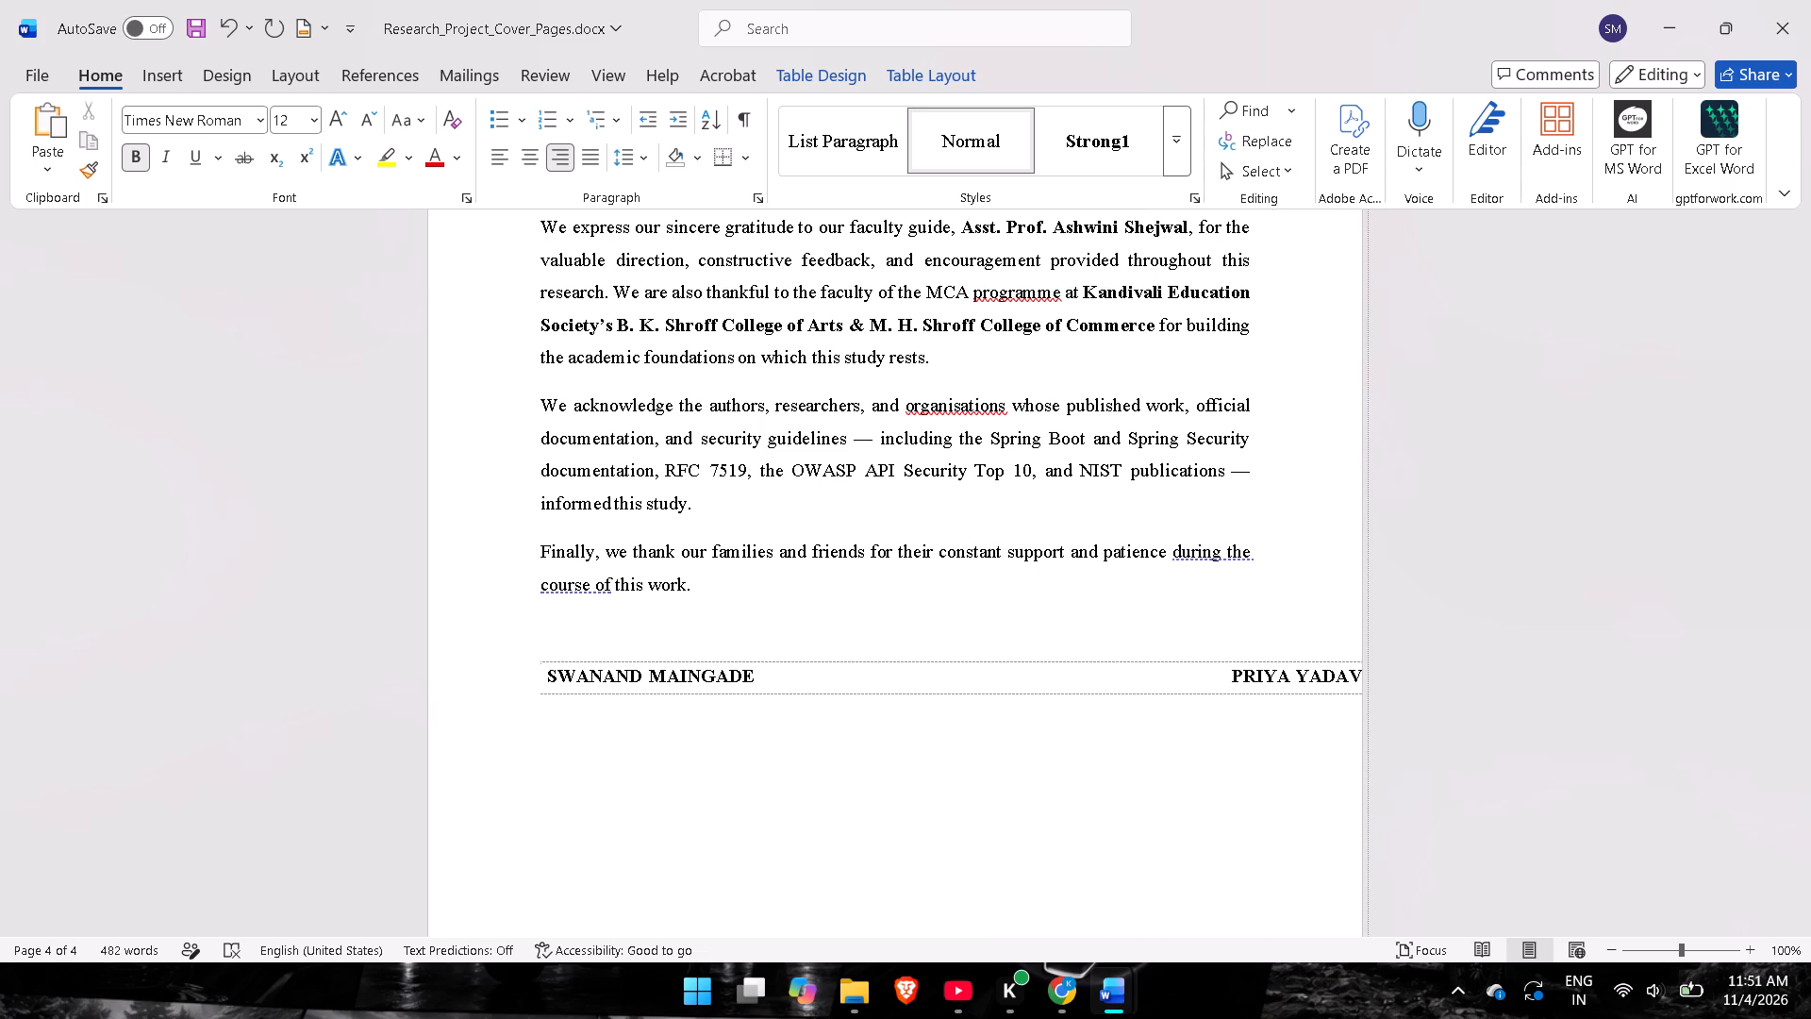
{"action": "left_click_drag", "start_coordinate": [1369, 694], "coordinate": [1252, 702]}
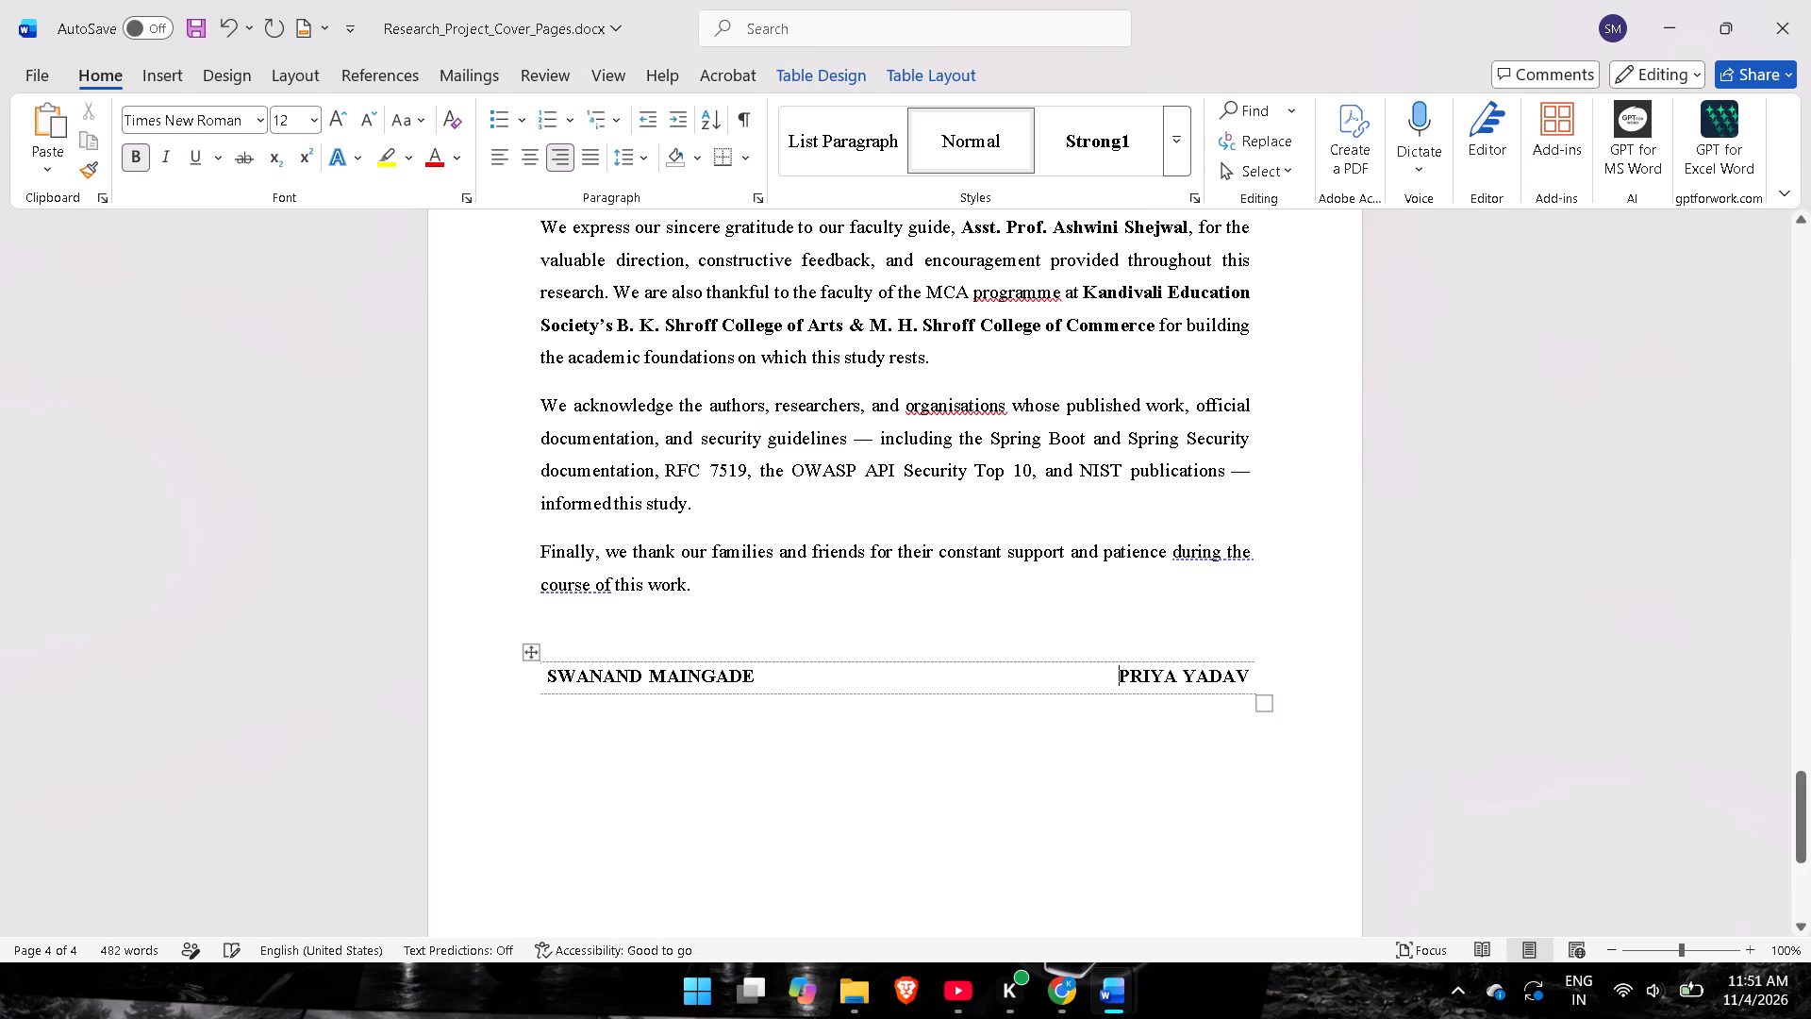
{"action": "left_click", "coordinate": [1271, 725]}
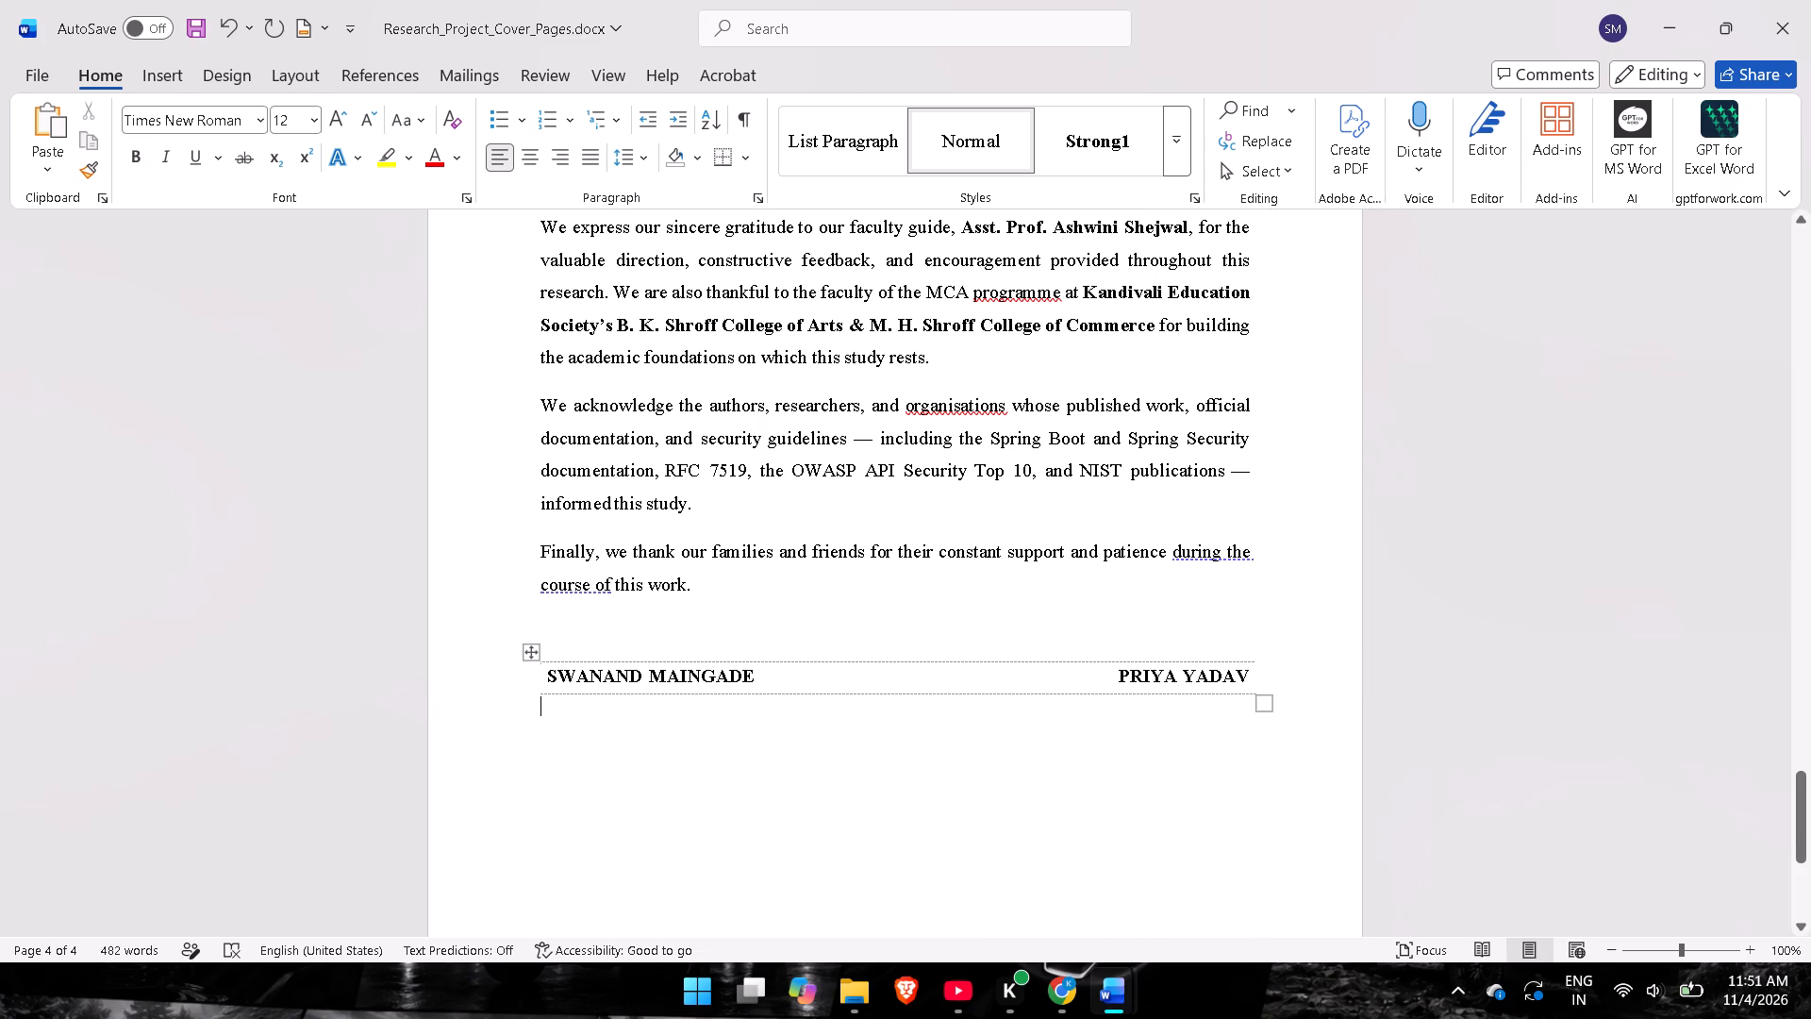
Review the finished pages from the Acknowledgement back through the Declaration and Certificate to the cover page.
{"action": "scroll", "coordinate": [863, 580], "scroll_direction": "up", "scroll_amount": 11}
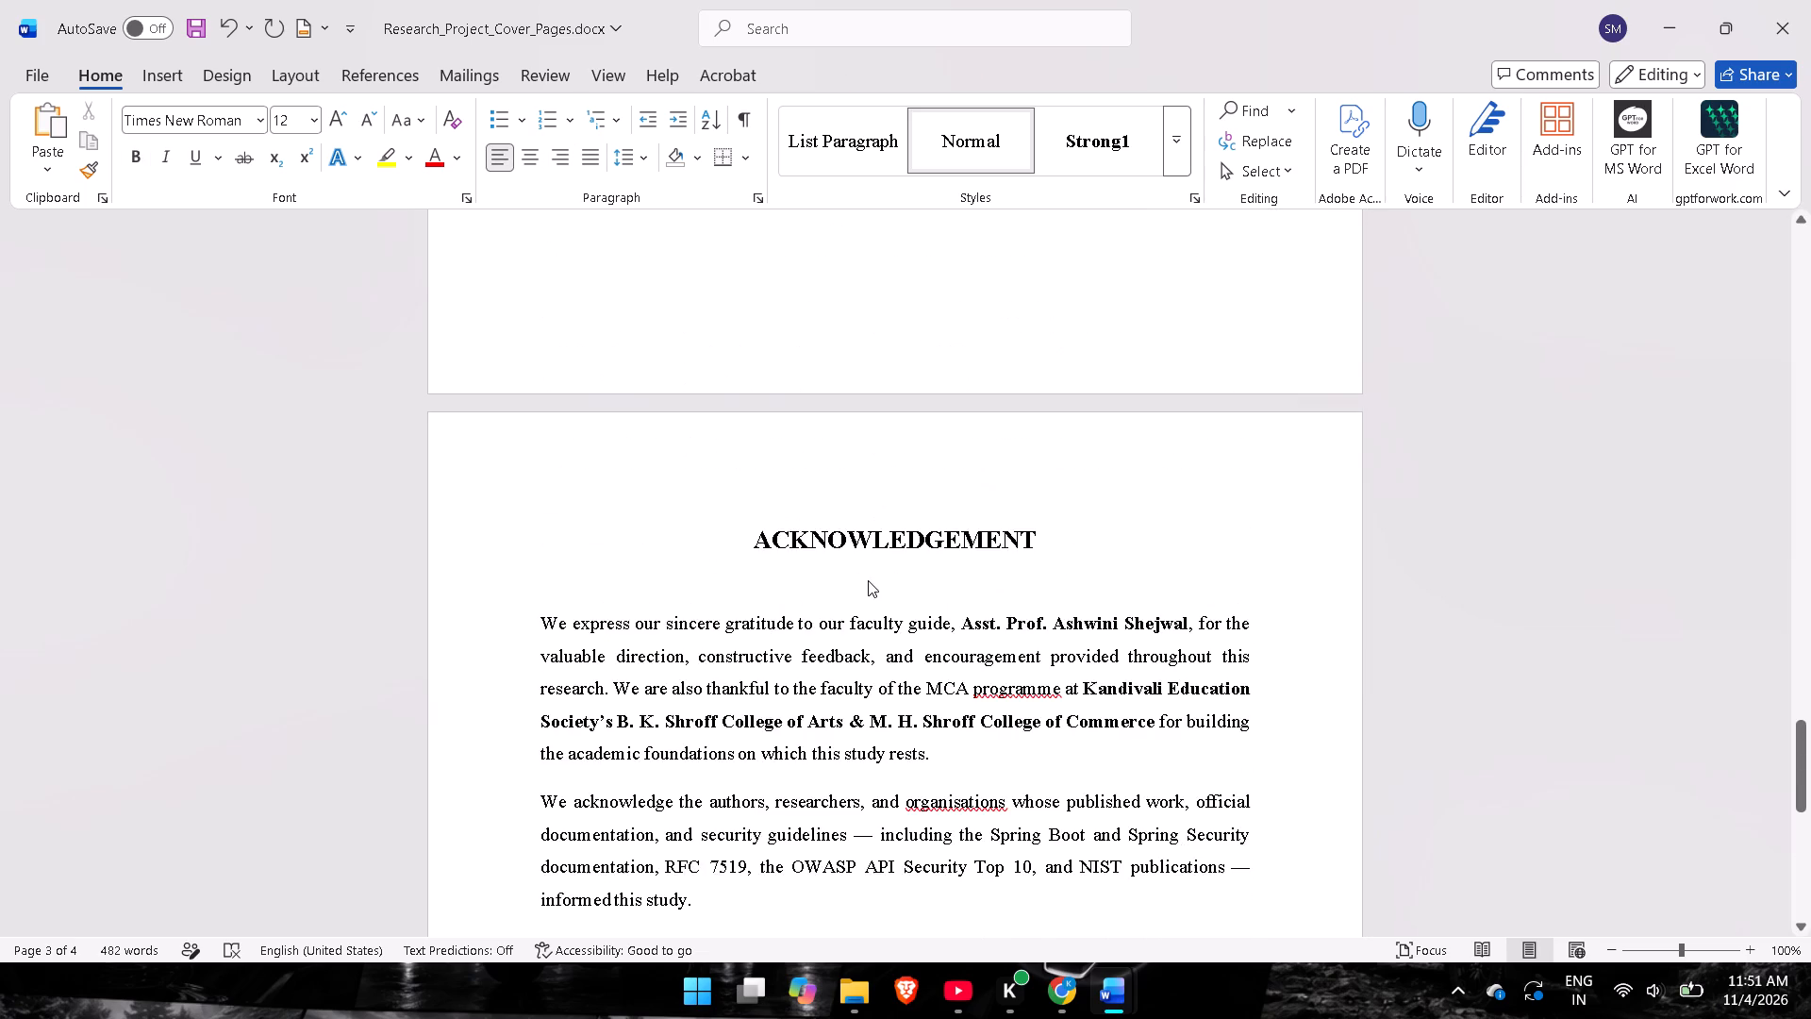
{"action": "scroll", "coordinate": [868, 580], "scroll_direction": "up", "scroll_amount": 20}
{"action": "scroll", "coordinate": [868, 580], "scroll_direction": "up", "scroll_amount": 18}
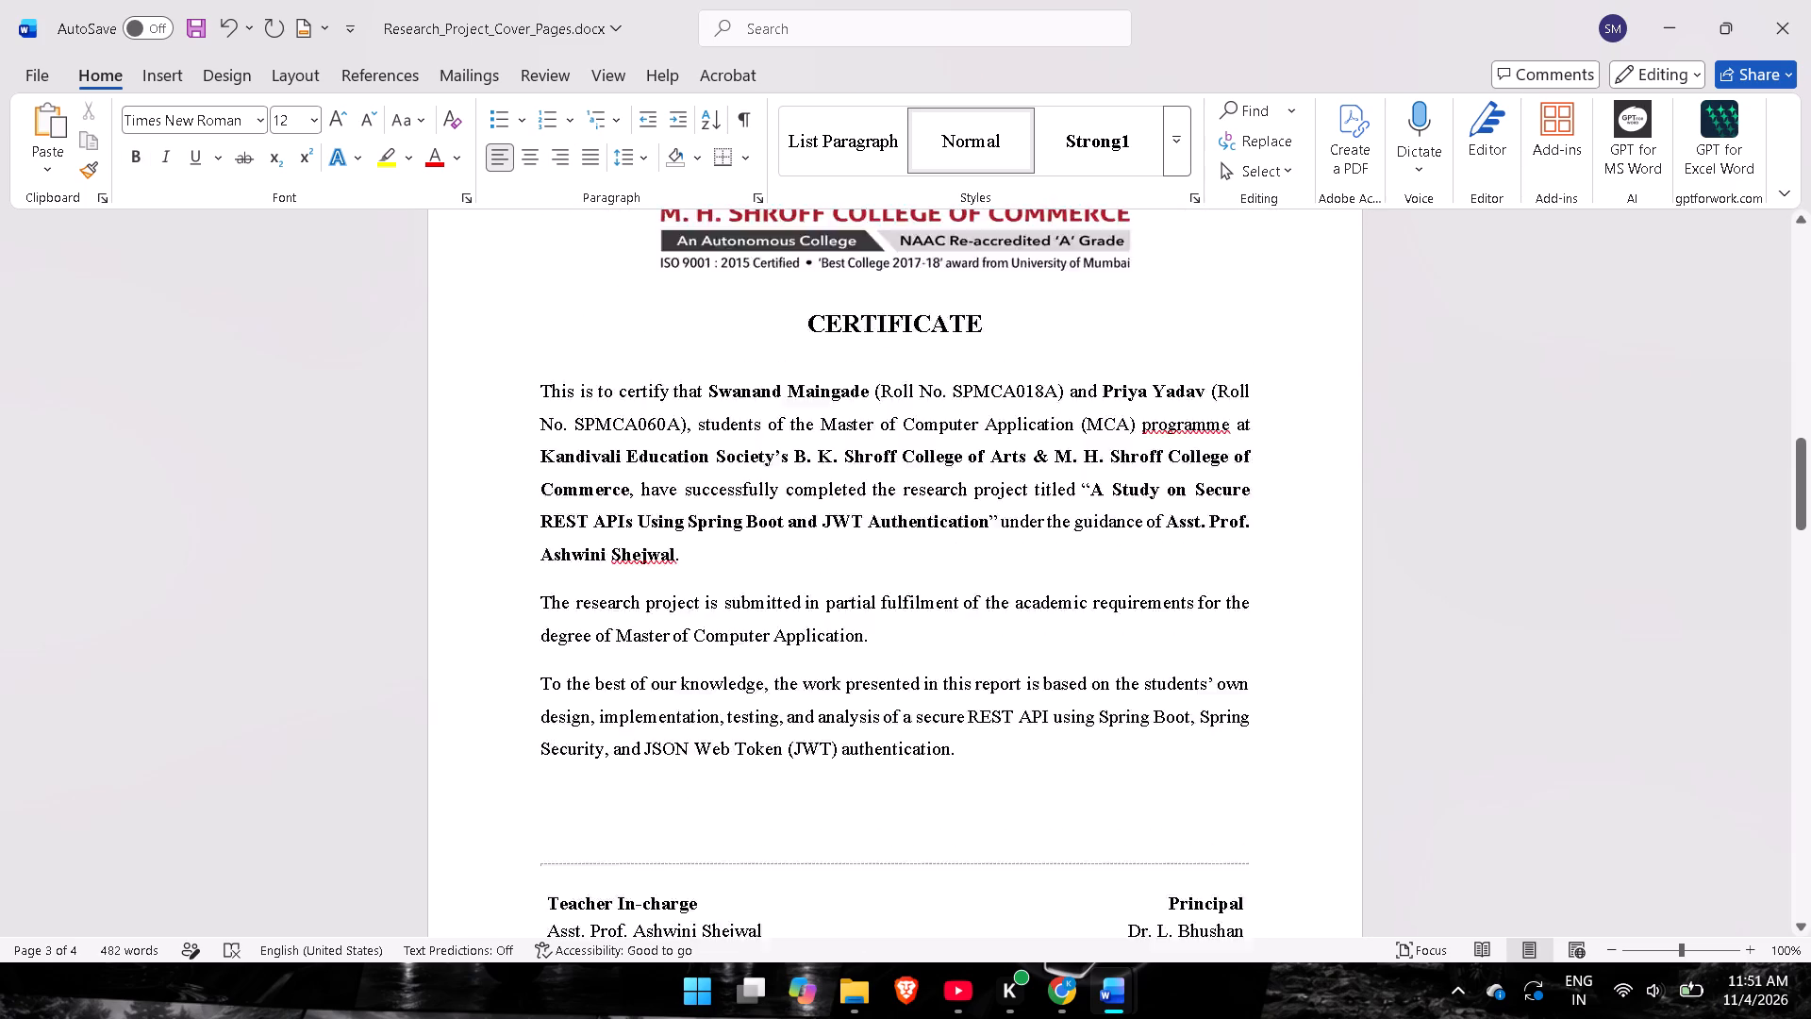
{"action": "scroll", "coordinate": [868, 580], "scroll_direction": "up", "scroll_amount": 16}
{"action": "scroll", "coordinate": [868, 580], "scroll_direction": "up", "scroll_amount": 14}
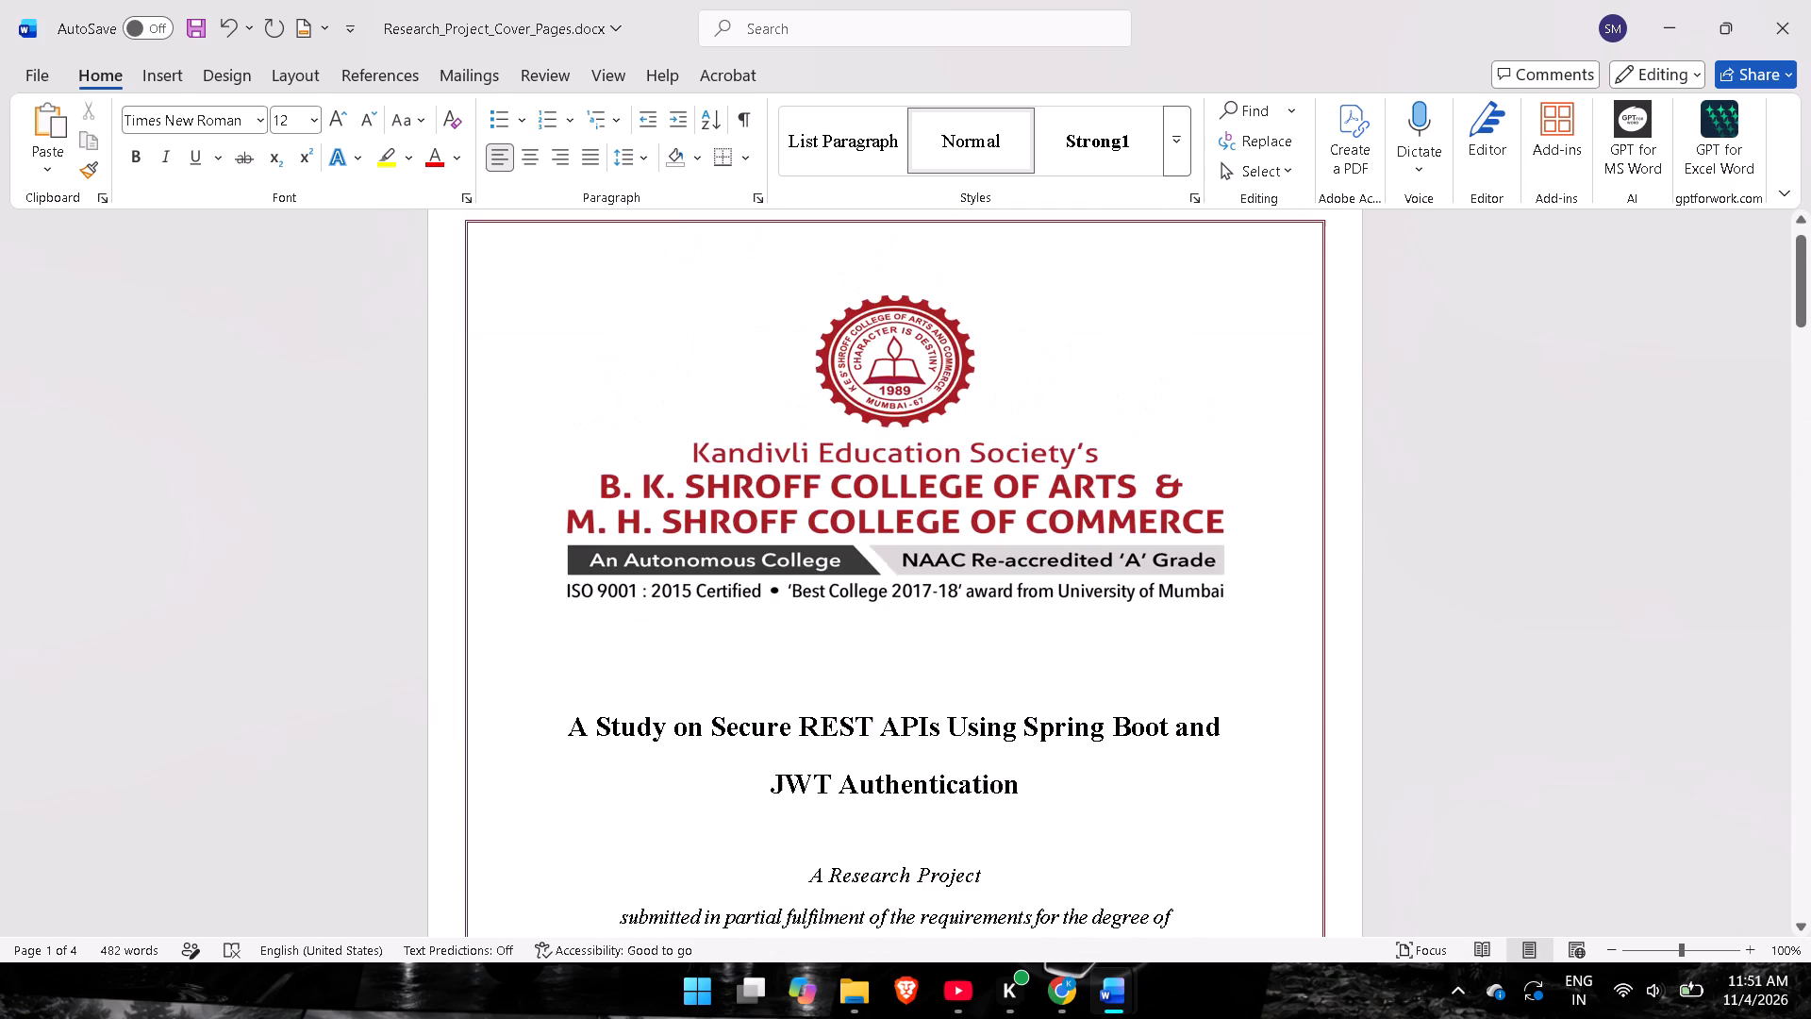
Set the left page margin to 1.5" from the Certificate page onward, applied to this point forward.
{"action": "scroll", "coordinate": [868, 580], "scroll_direction": "down", "scroll_amount": 15}
{"action": "scroll", "coordinate": [868, 580], "scroll_direction": "down", "scroll_amount": 6}
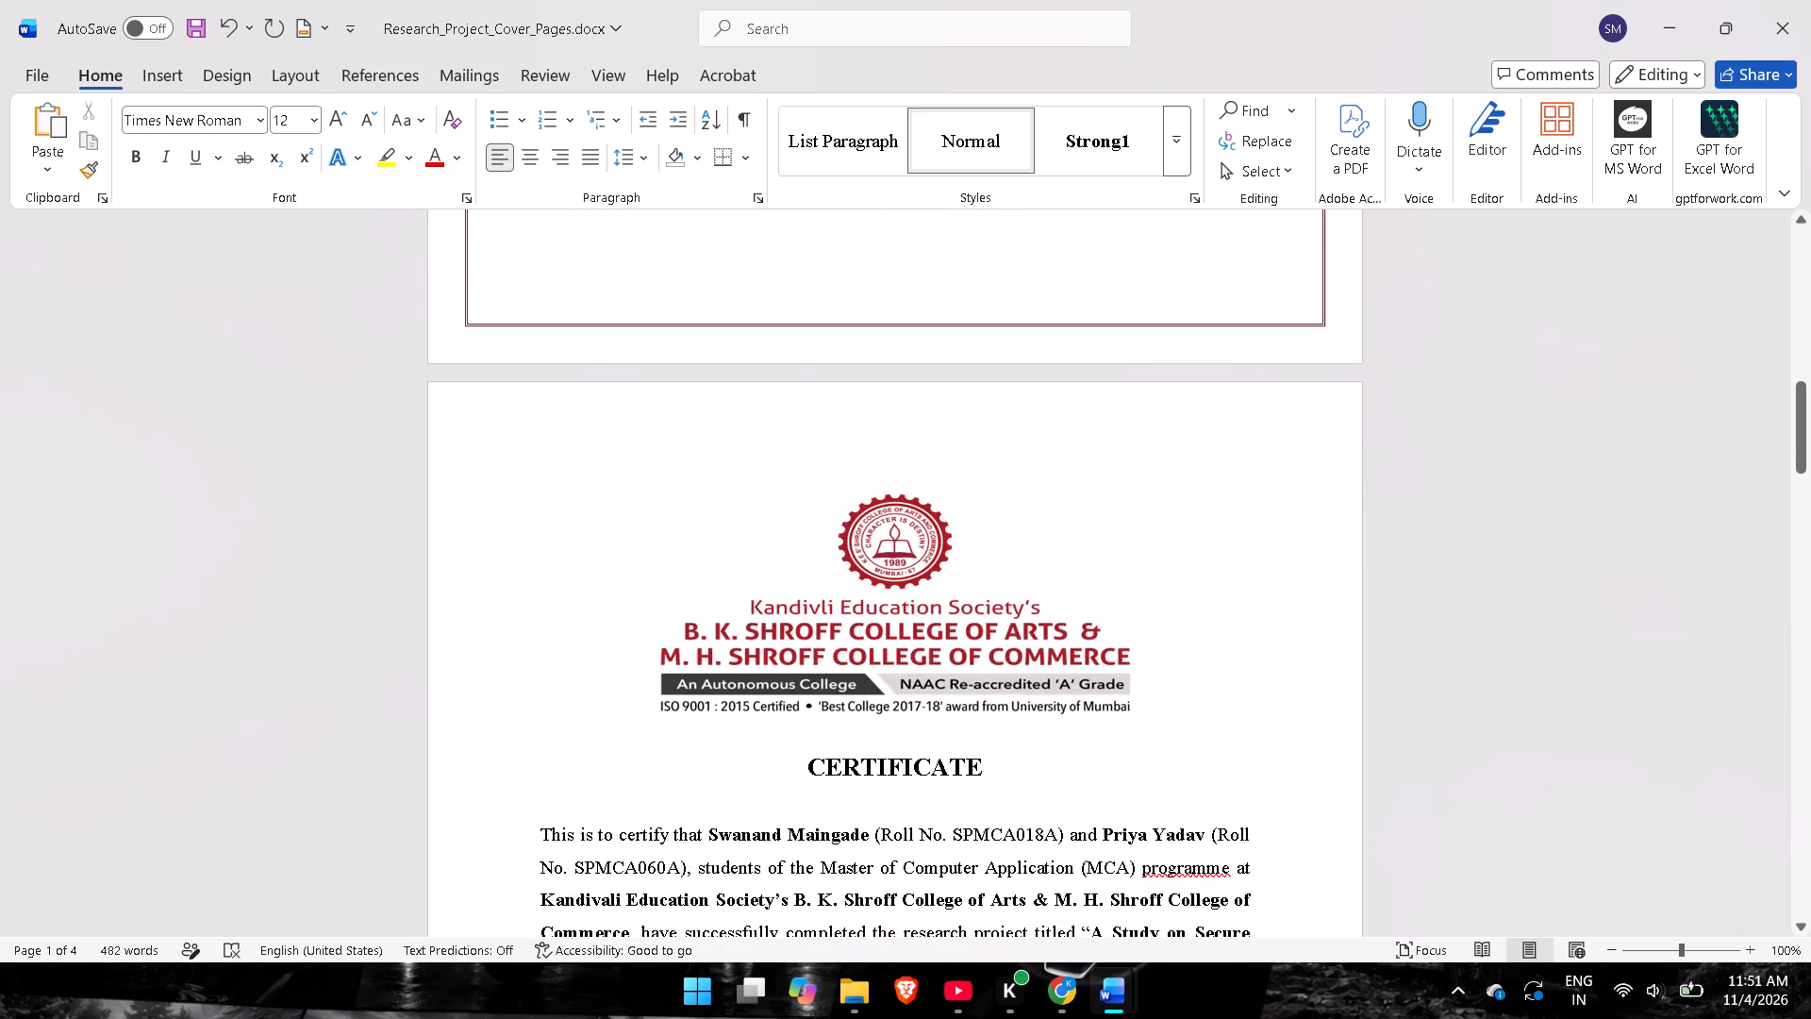
{"action": "scroll", "coordinate": [868, 580], "scroll_direction": "down", "scroll_amount": 3}
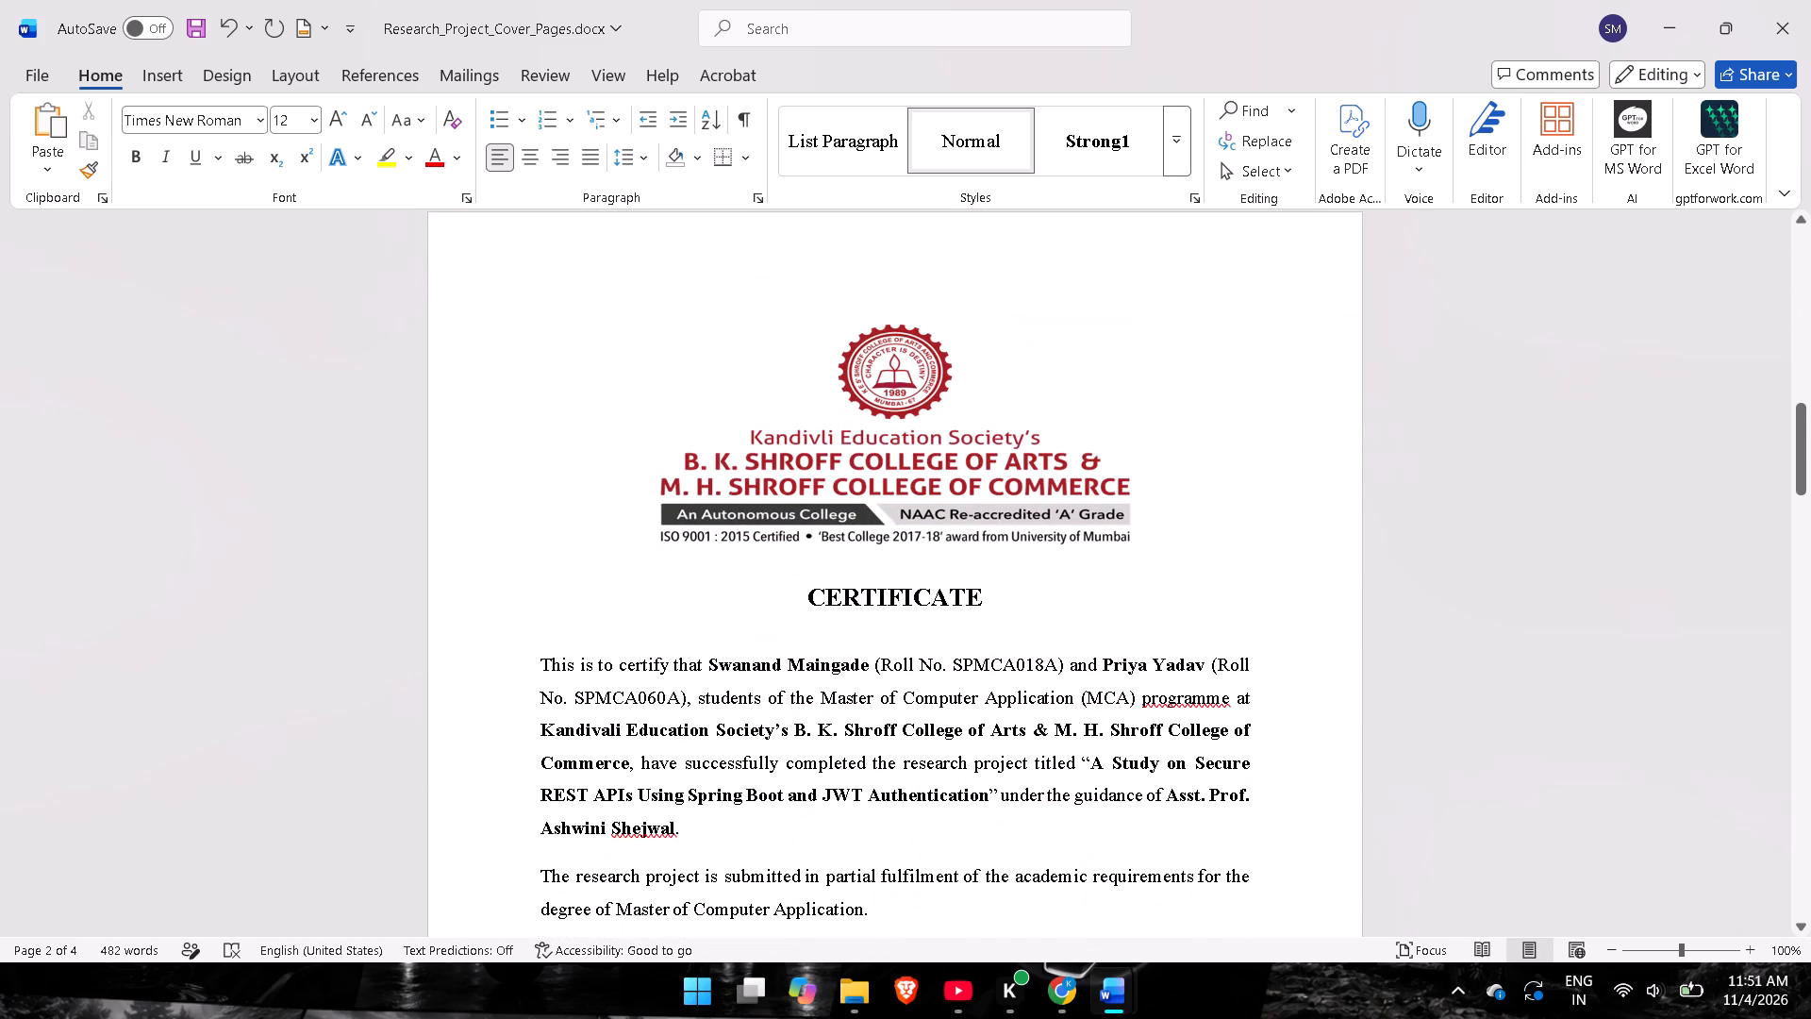
{"action": "left_click", "coordinate": [526, 334]}
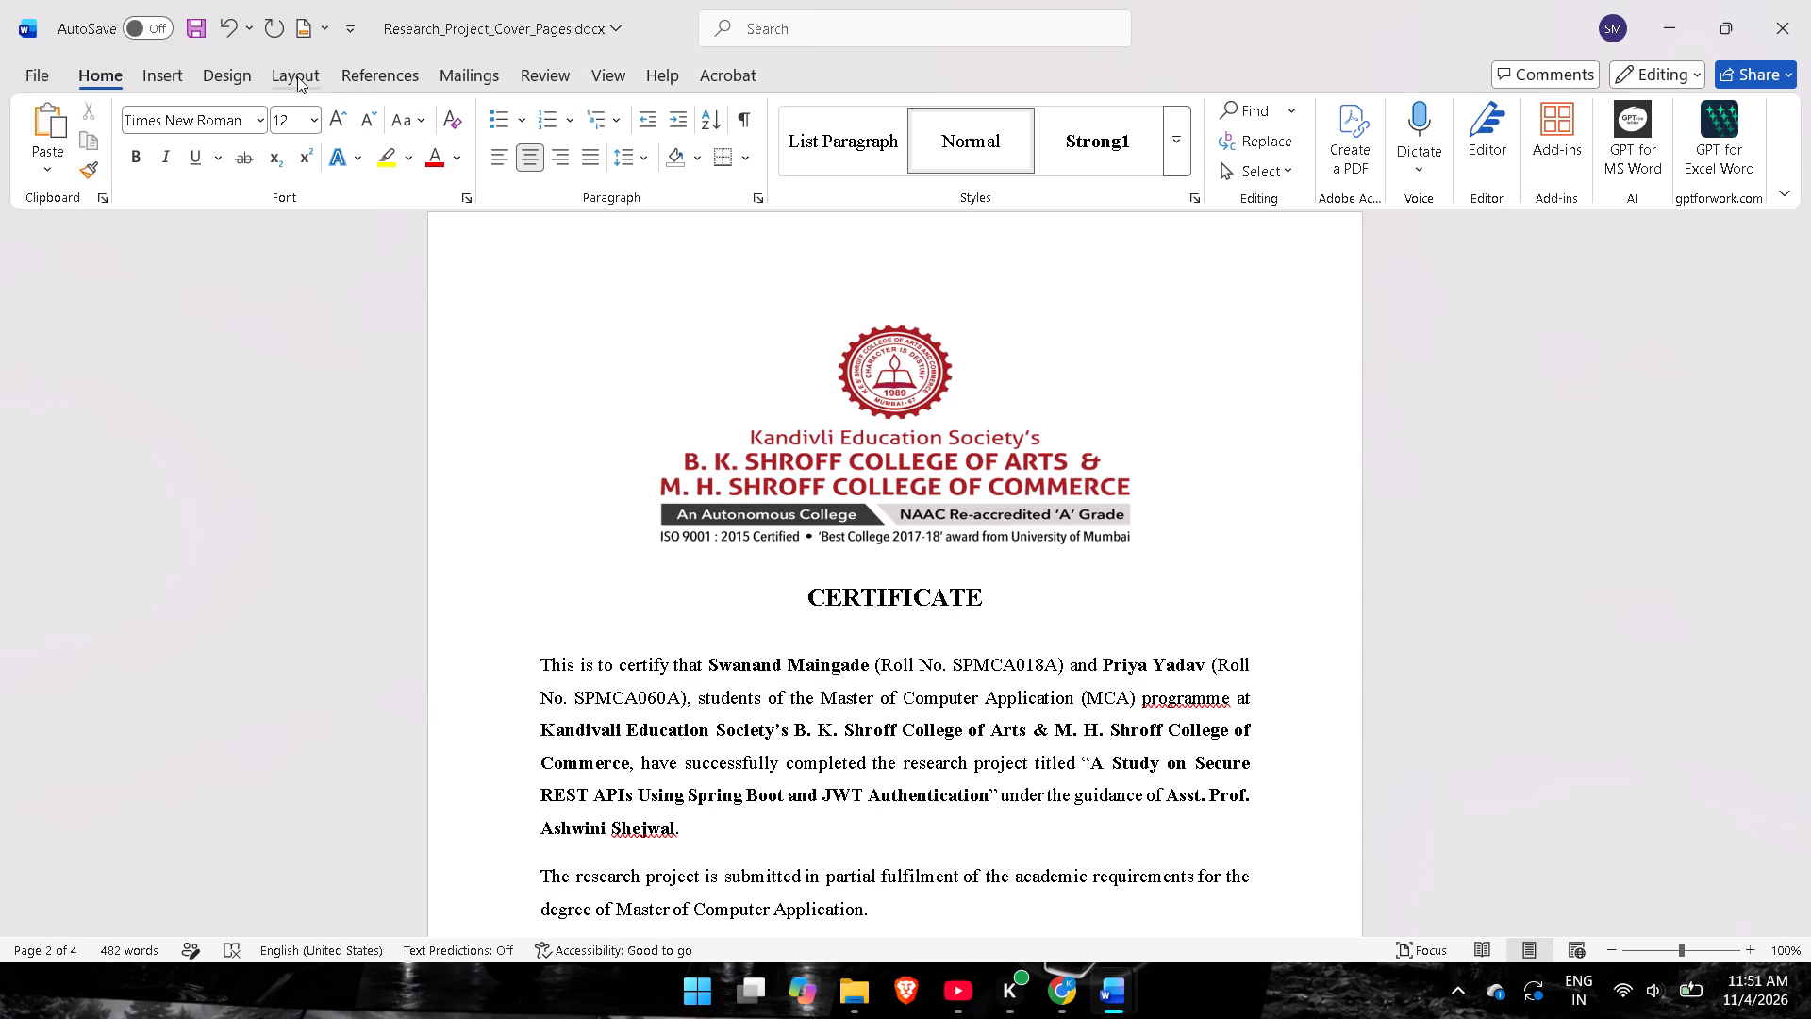
{"action": "left_click", "coordinate": [297, 76]}
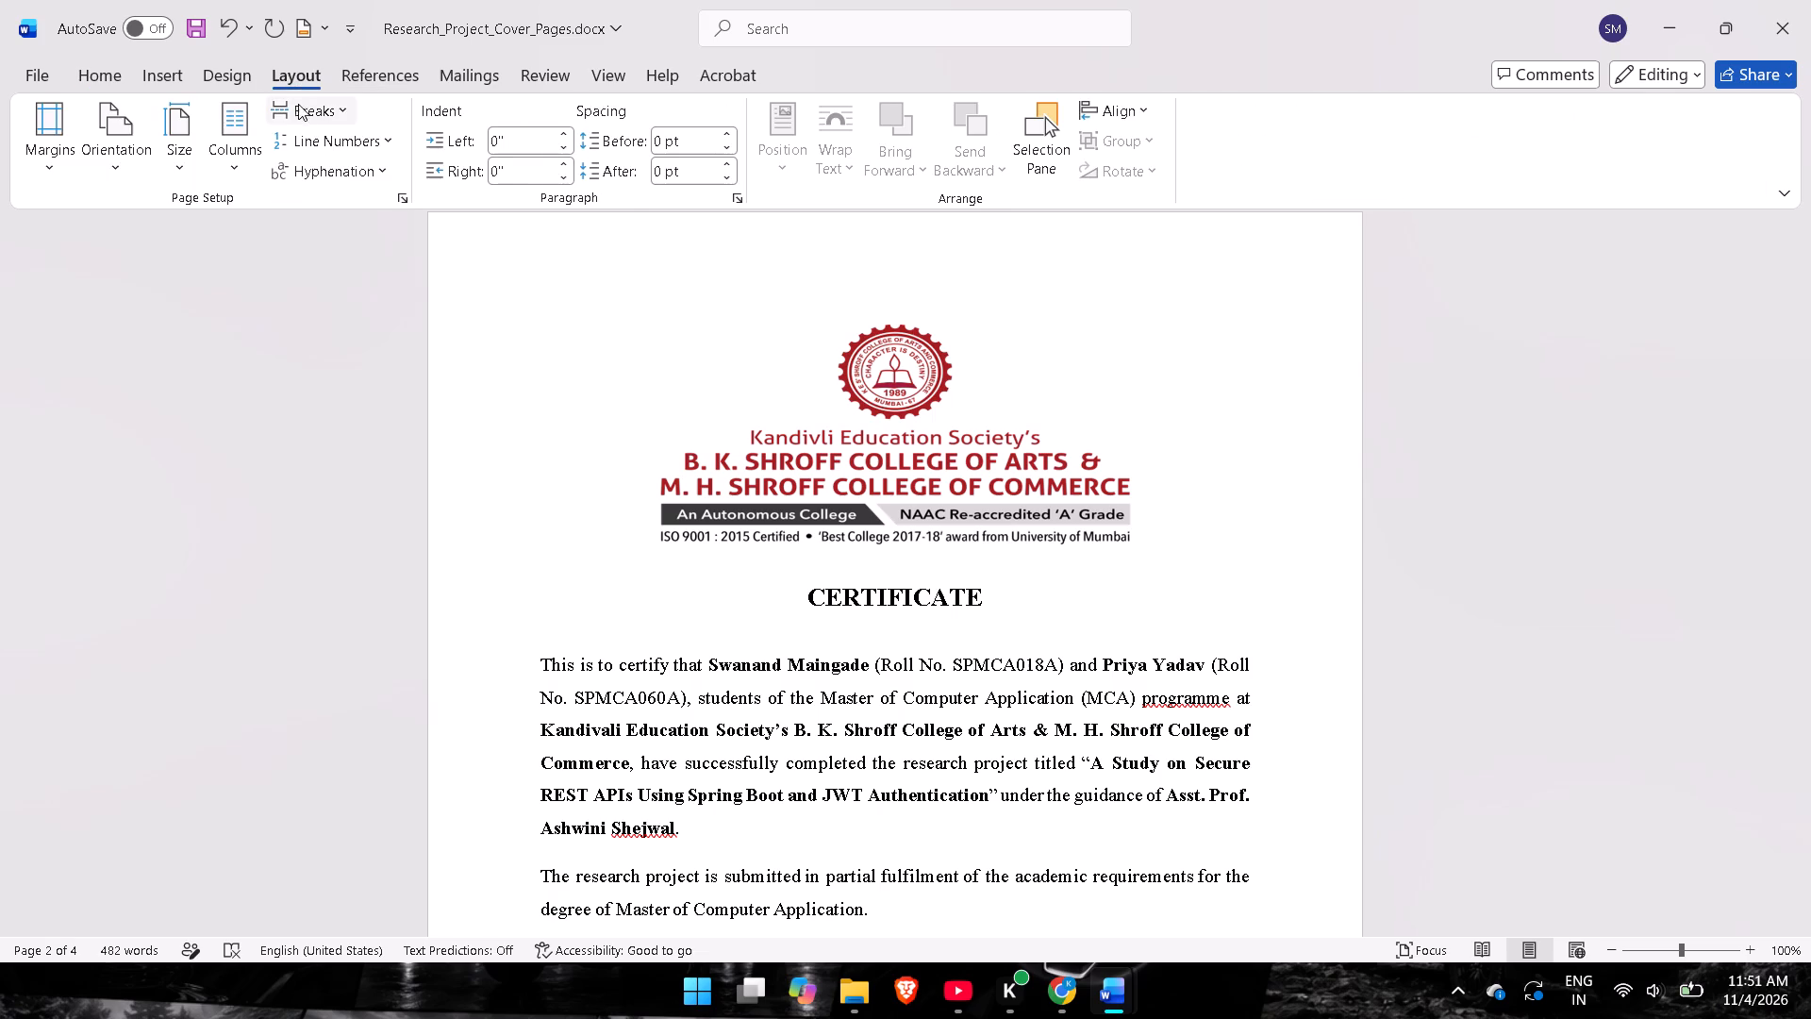
{"action": "left_click", "coordinate": [48, 152]}
{"action": "right_click", "coordinate": [151, 232]}
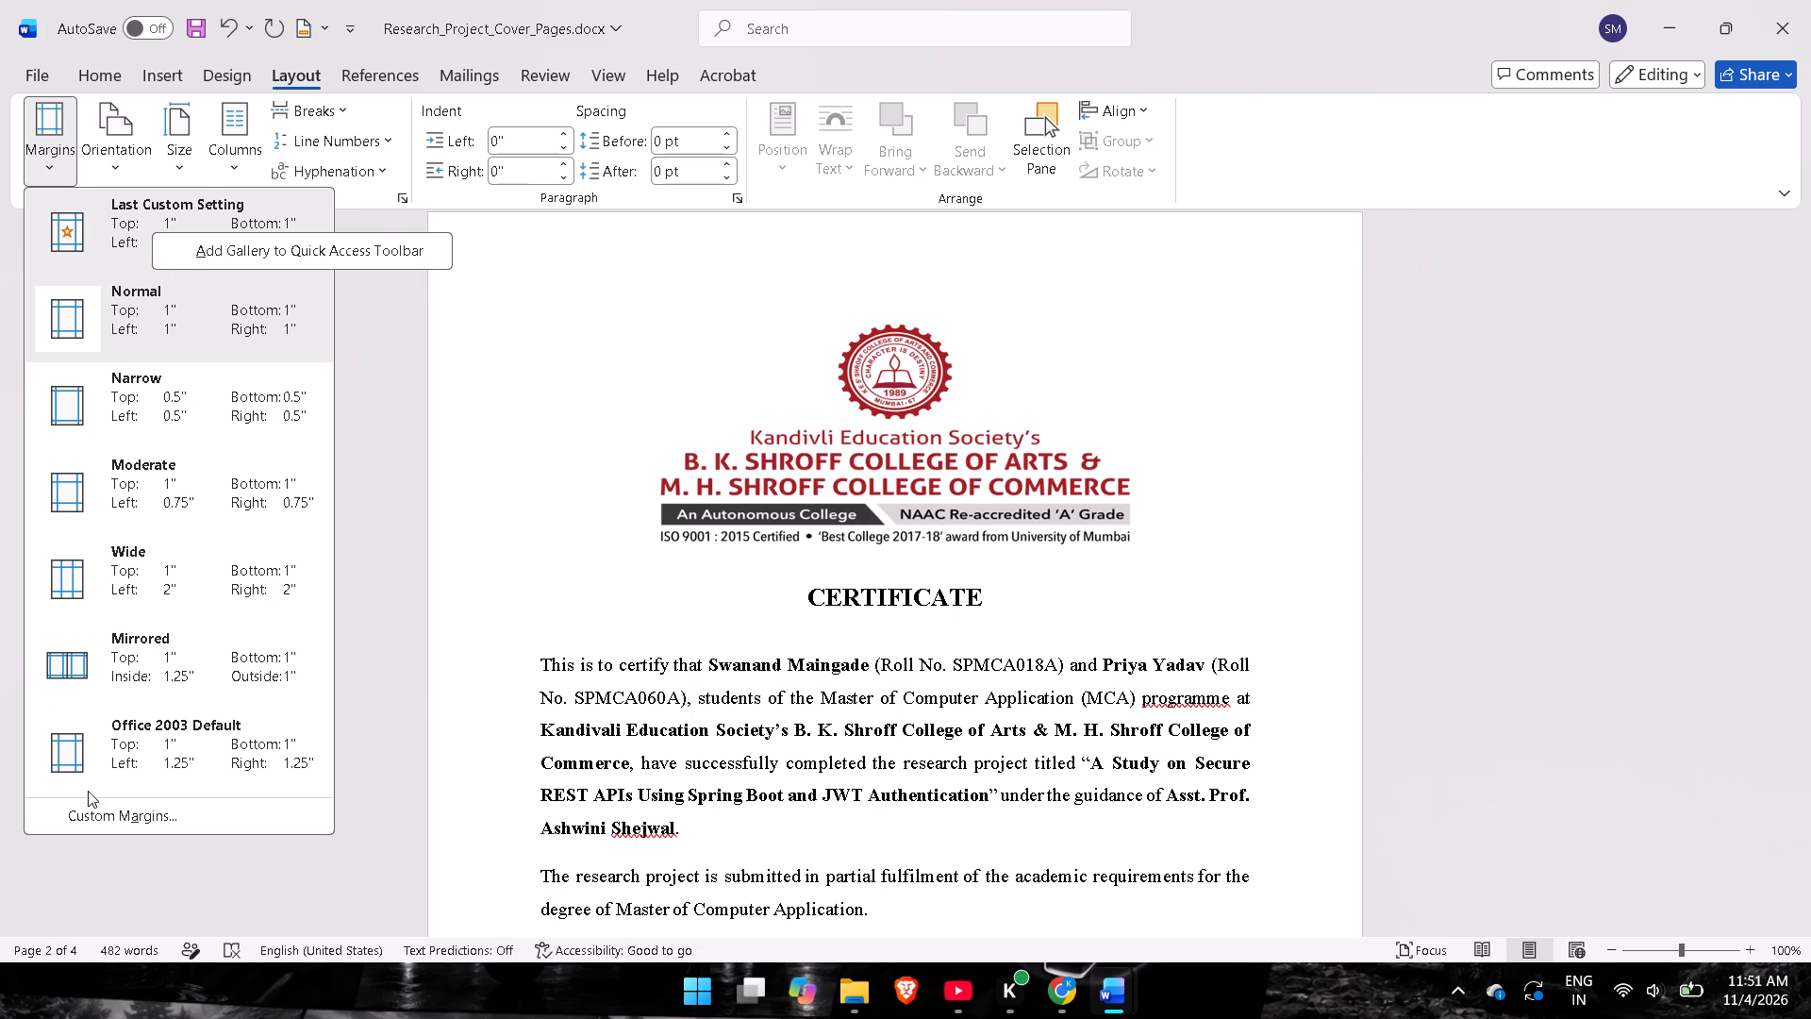
{"action": "left_click", "coordinate": [99, 821]}
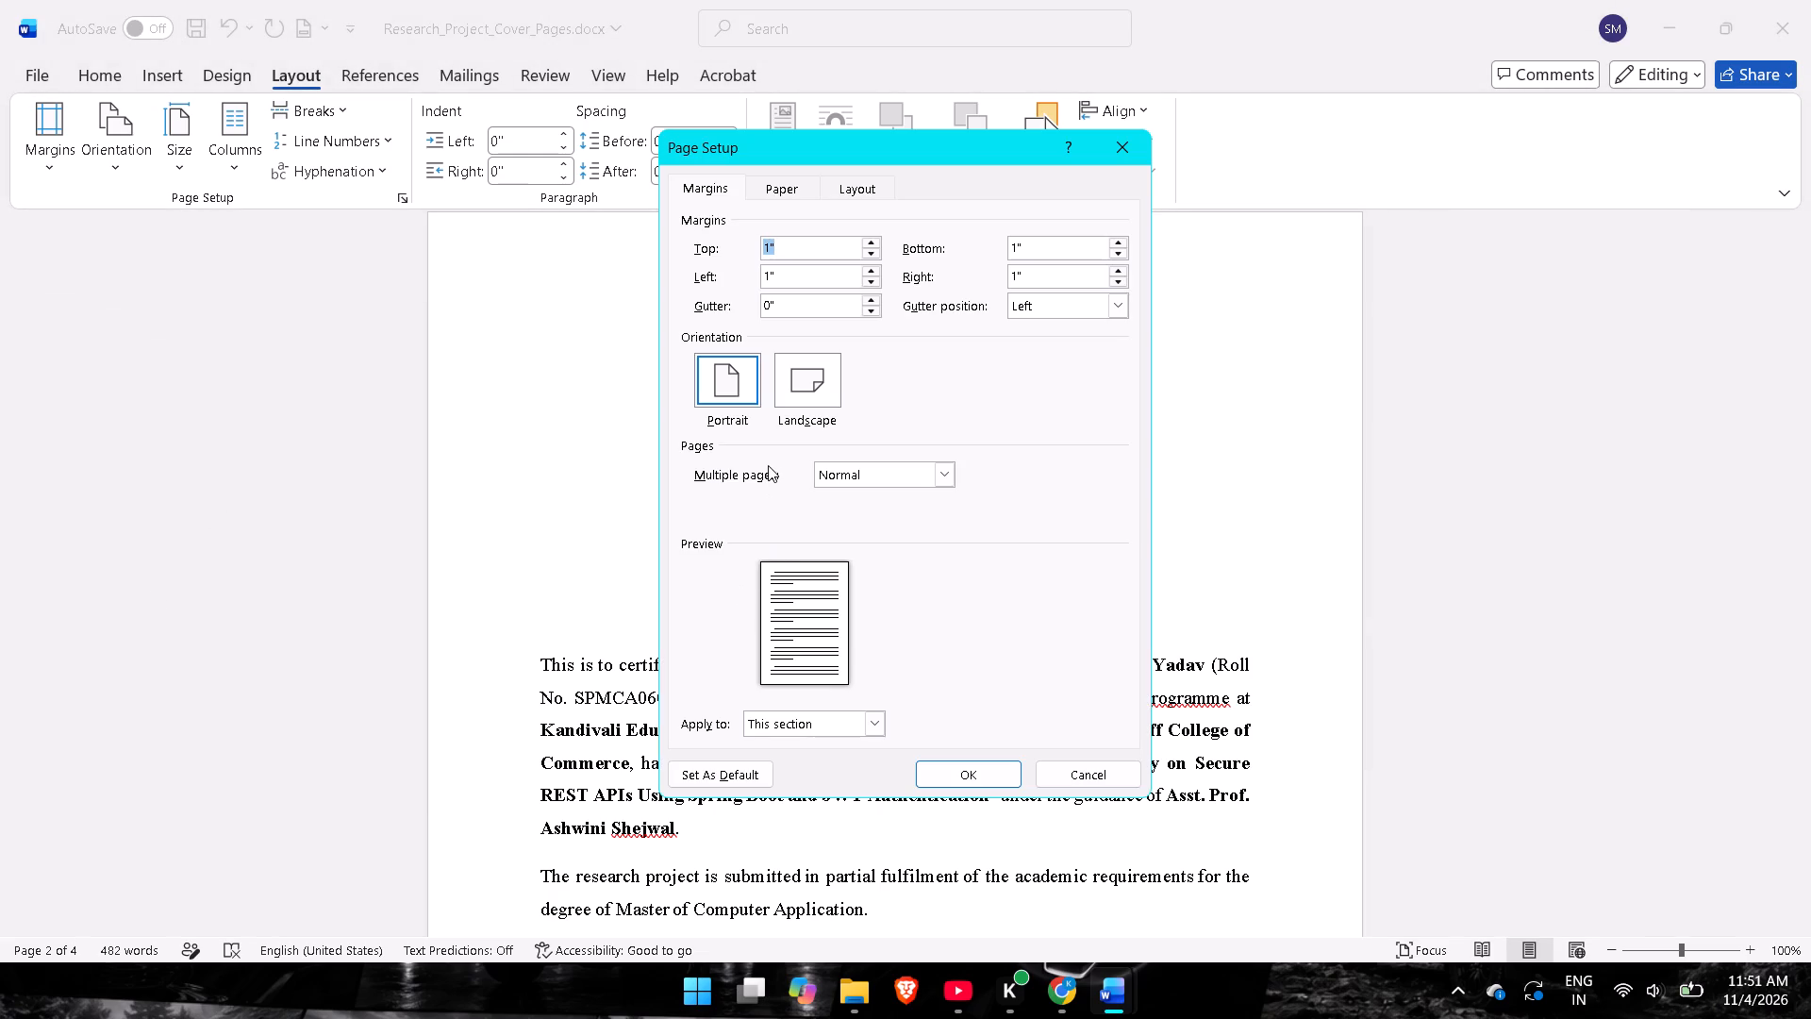
{"action": "left_click", "coordinate": [770, 276]}
{"action": "left_click", "coordinate": [872, 269]}
{"action": "triple_click", "coordinate": [872, 269]}
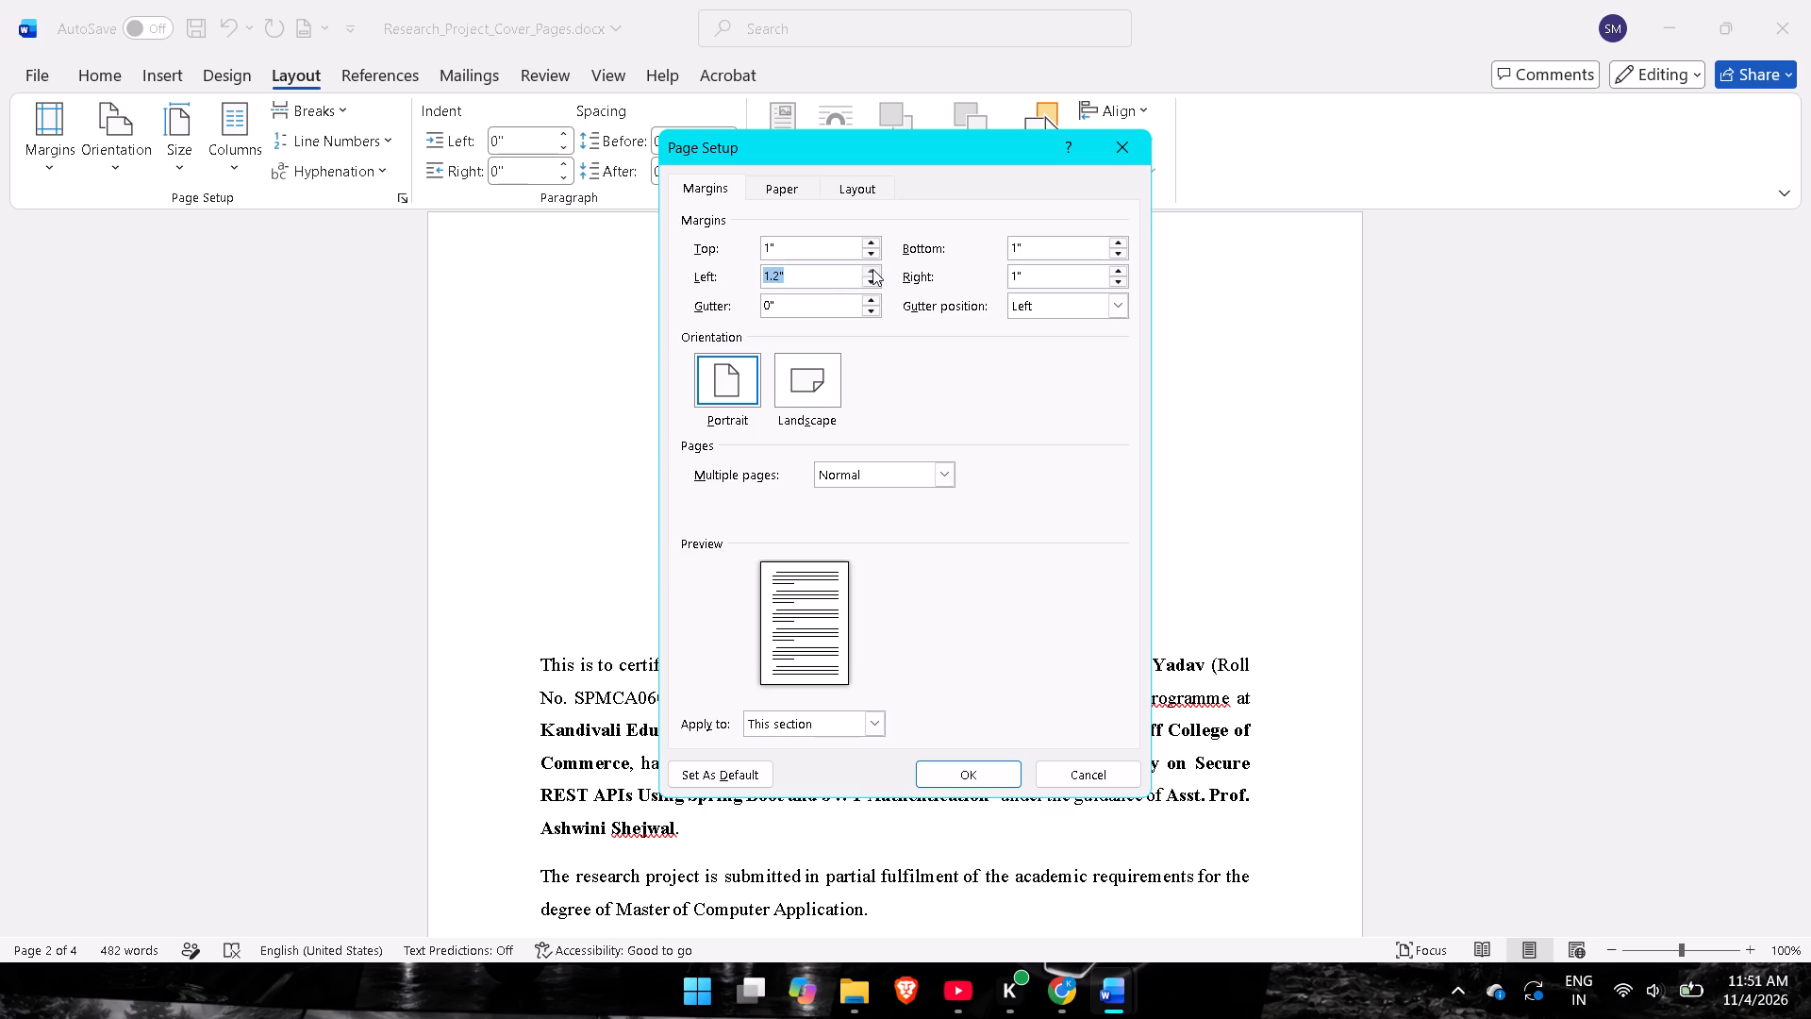
{"action": "left_click", "coordinate": [872, 269]}
{"action": "left_click", "coordinate": [967, 428]}
{"action": "left_click", "coordinate": [988, 512]}
{"action": "left_click", "coordinate": [800, 280]}
{"action": "left_click", "coordinate": [870, 719]}
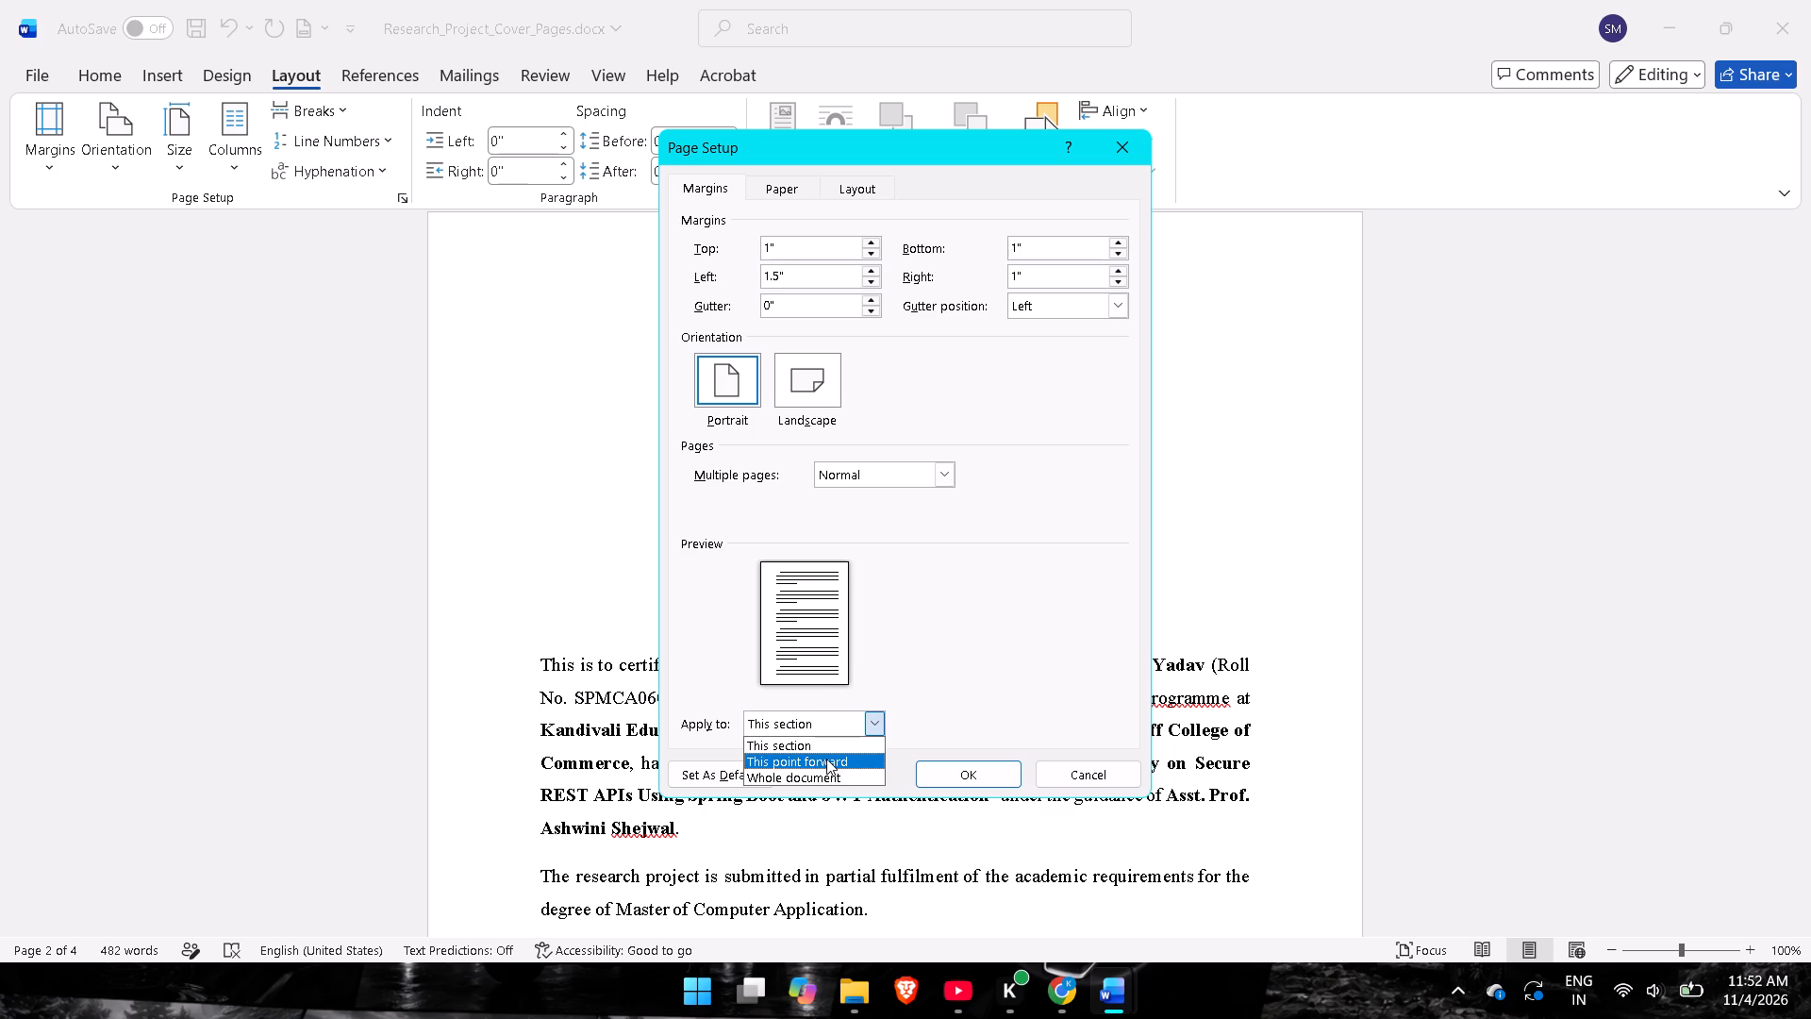
{"action": "left_click", "coordinate": [826, 759]}
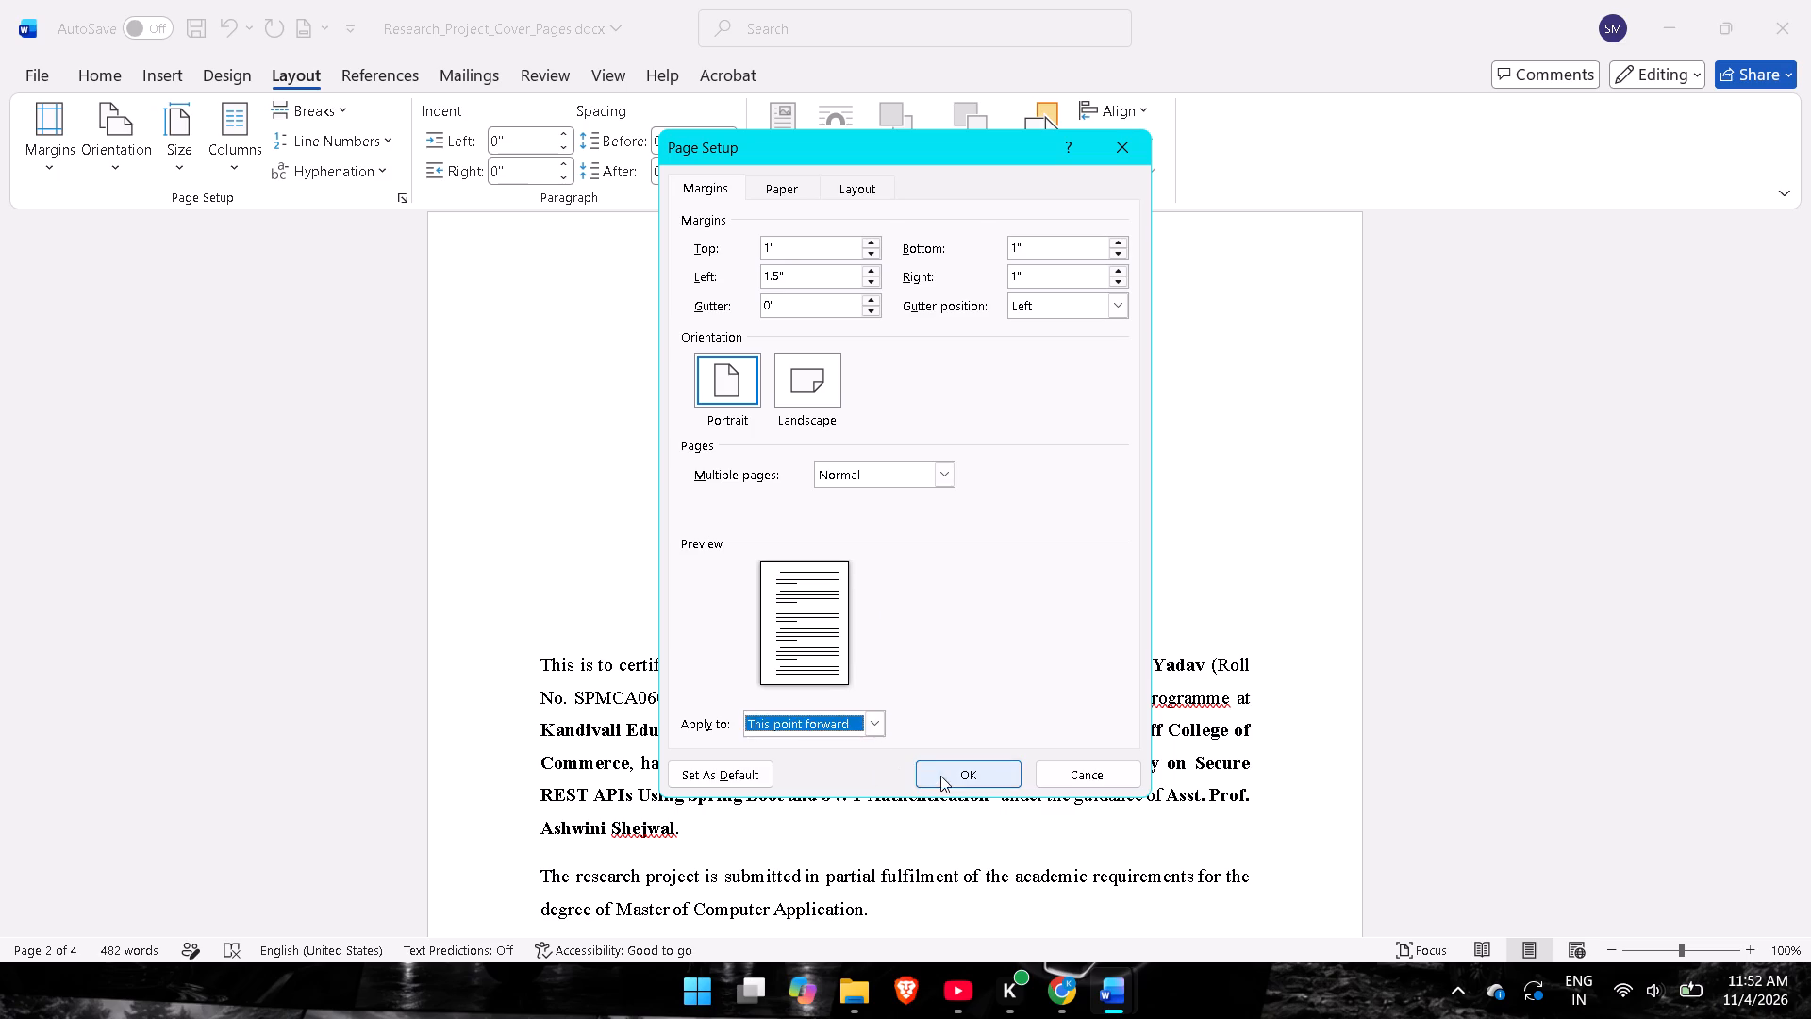
{"action": "left_click", "coordinate": [940, 776]}
Check the layout of the cover, Certificate and Declaration pages with the new left margin.
{"action": "scroll", "coordinate": [998, 514], "scroll_direction": "up", "scroll_amount": 12}
{"action": "scroll", "coordinate": [998, 514], "scroll_direction": "down", "scroll_amount": 8}
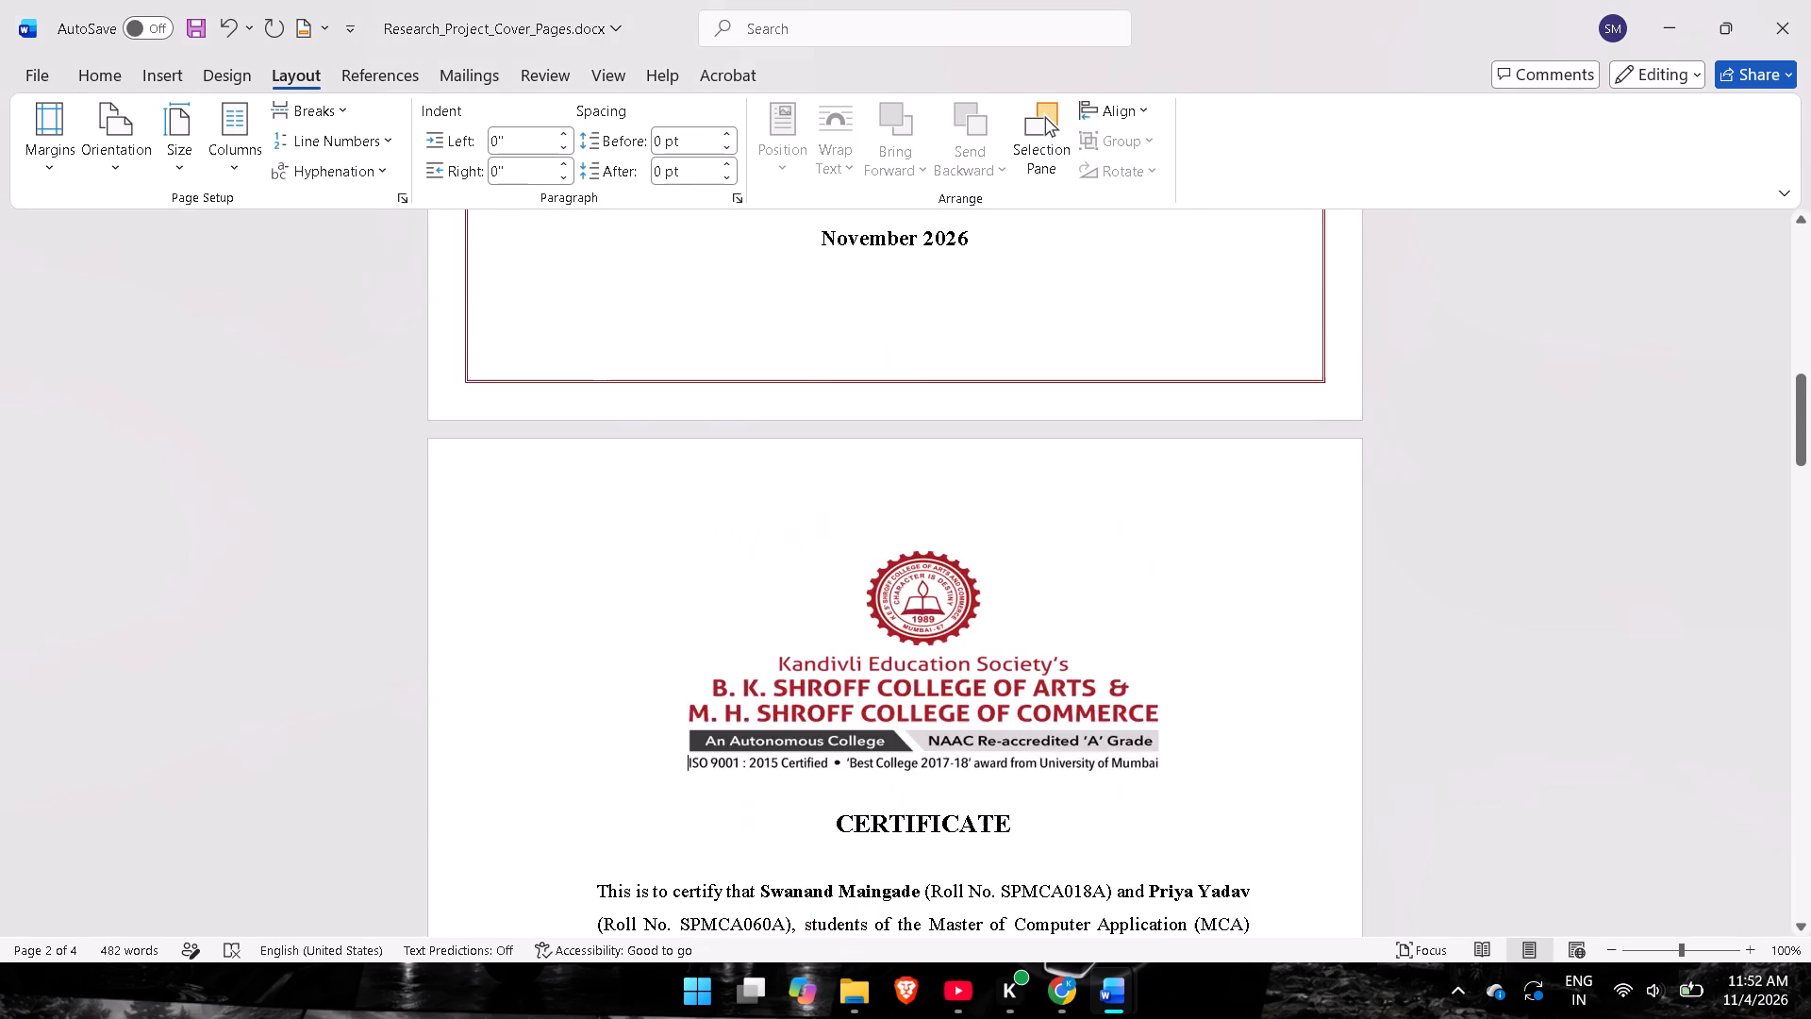
{"action": "scroll", "coordinate": [998, 514], "scroll_direction": "up", "scroll_amount": 15}
{"action": "scroll", "coordinate": [998, 514], "scroll_direction": "down", "scroll_amount": 3}
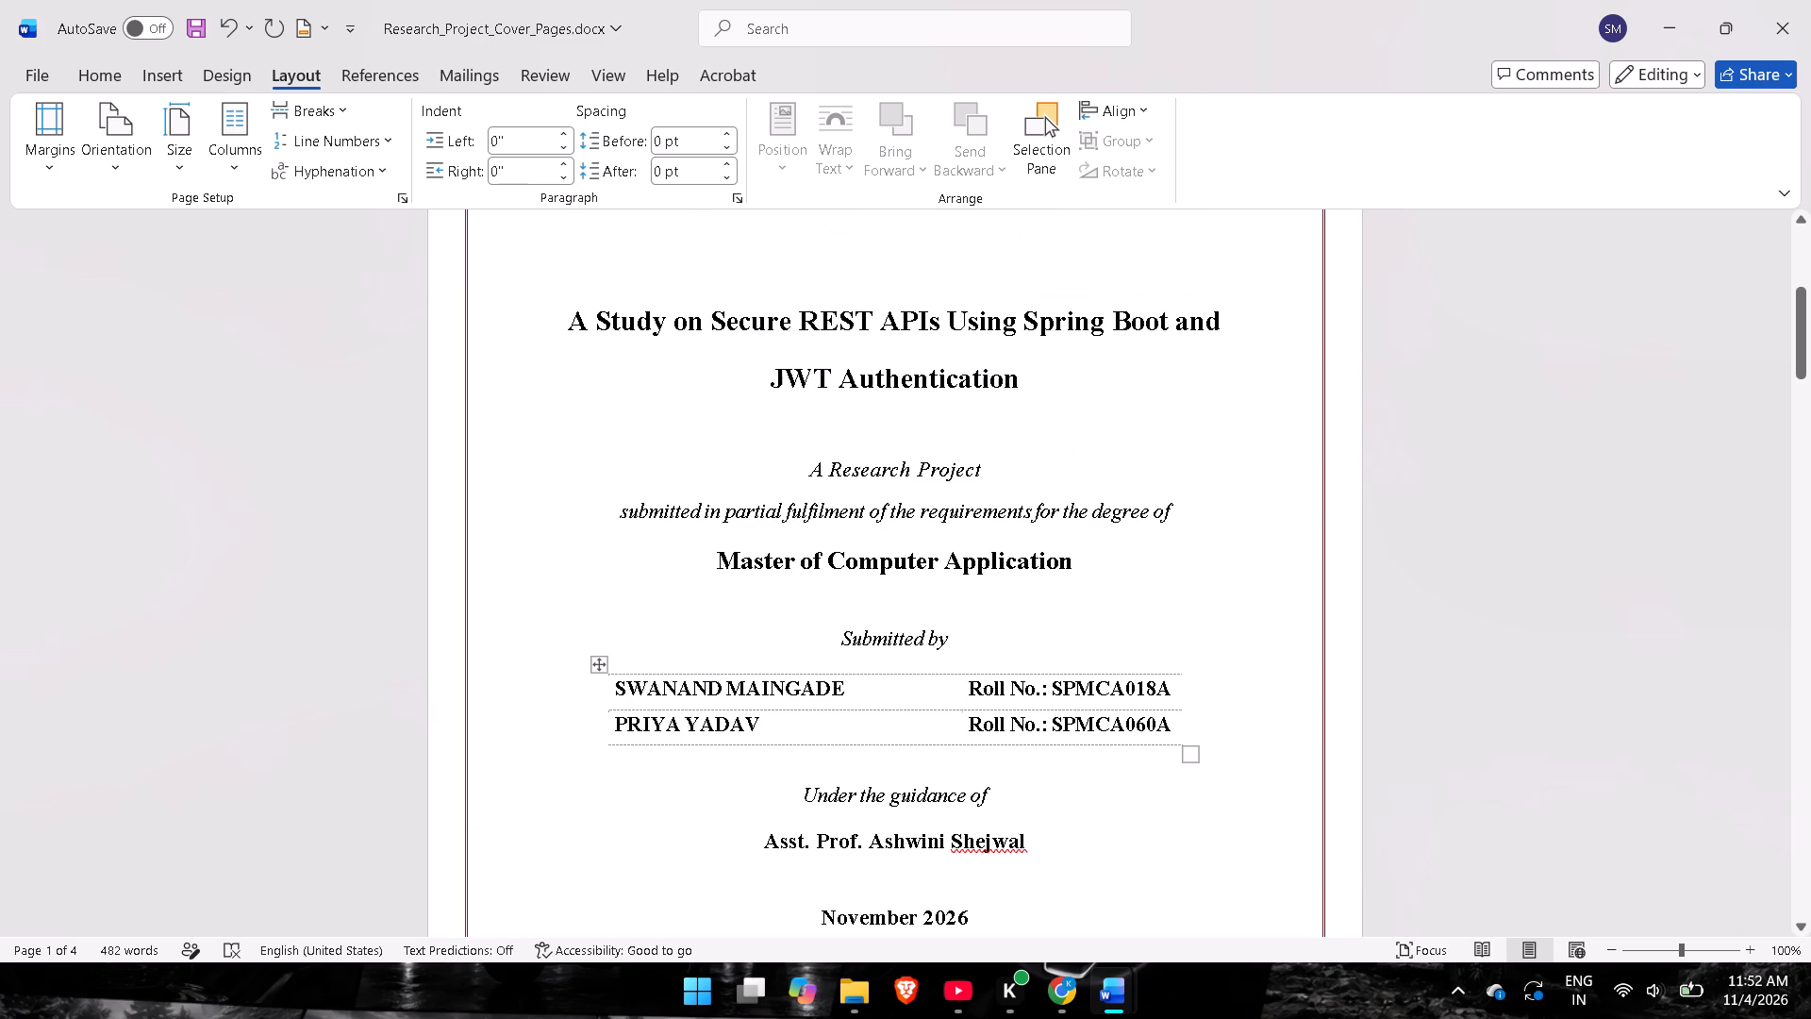
{"action": "scroll", "coordinate": [998, 514], "scroll_direction": "down", "scroll_amount": 15}
{"action": "scroll", "coordinate": [998, 514], "scroll_direction": "down", "scroll_amount": 17}
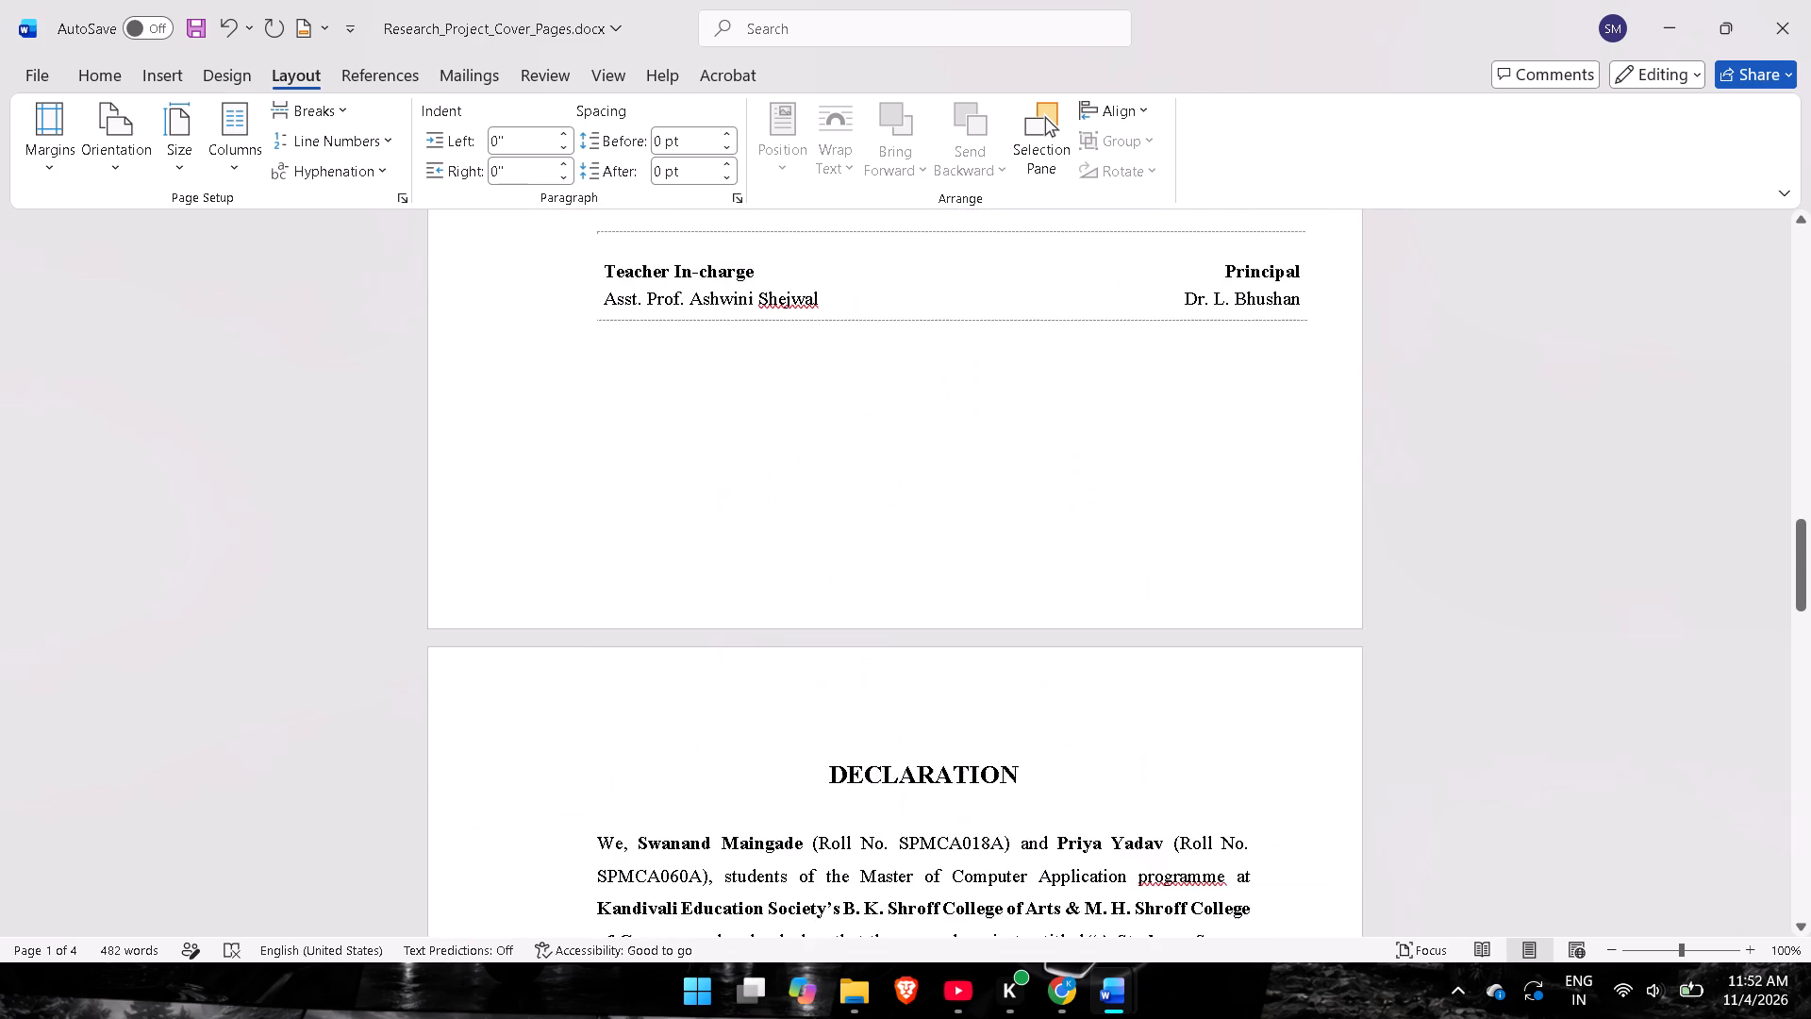
{"action": "scroll", "coordinate": [998, 514], "scroll_direction": "down", "scroll_amount": 1}
{"action": "scroll", "coordinate": [998, 514], "scroll_direction": "up", "scroll_amount": 6}
{"action": "scroll", "coordinate": [998, 514], "scroll_direction": "down", "scroll_amount": 6}
{"action": "scroll", "coordinate": [998, 514], "scroll_direction": "up", "scroll_amount": 12}
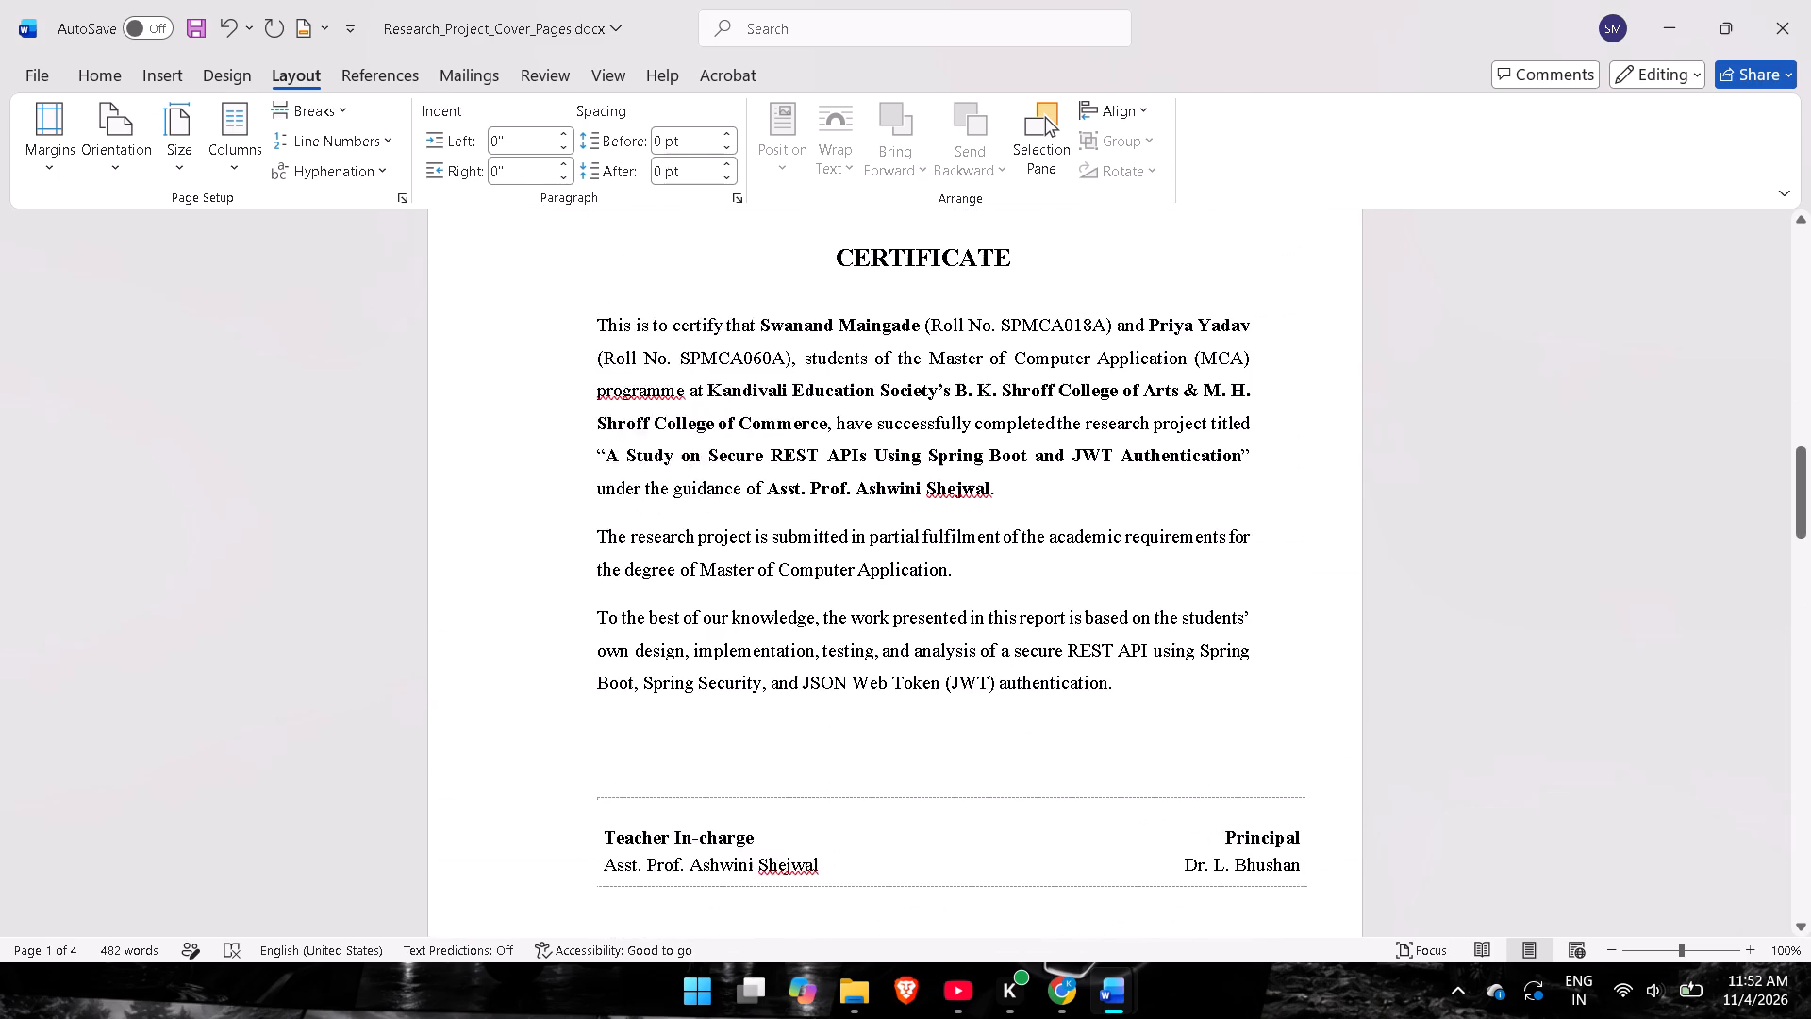
Narrow the Certificate signature table so the Principal's column ends at the body text's right margin.
{"action": "scroll", "coordinate": [1228, 594], "scroll_direction": "down", "scroll_amount": 6}
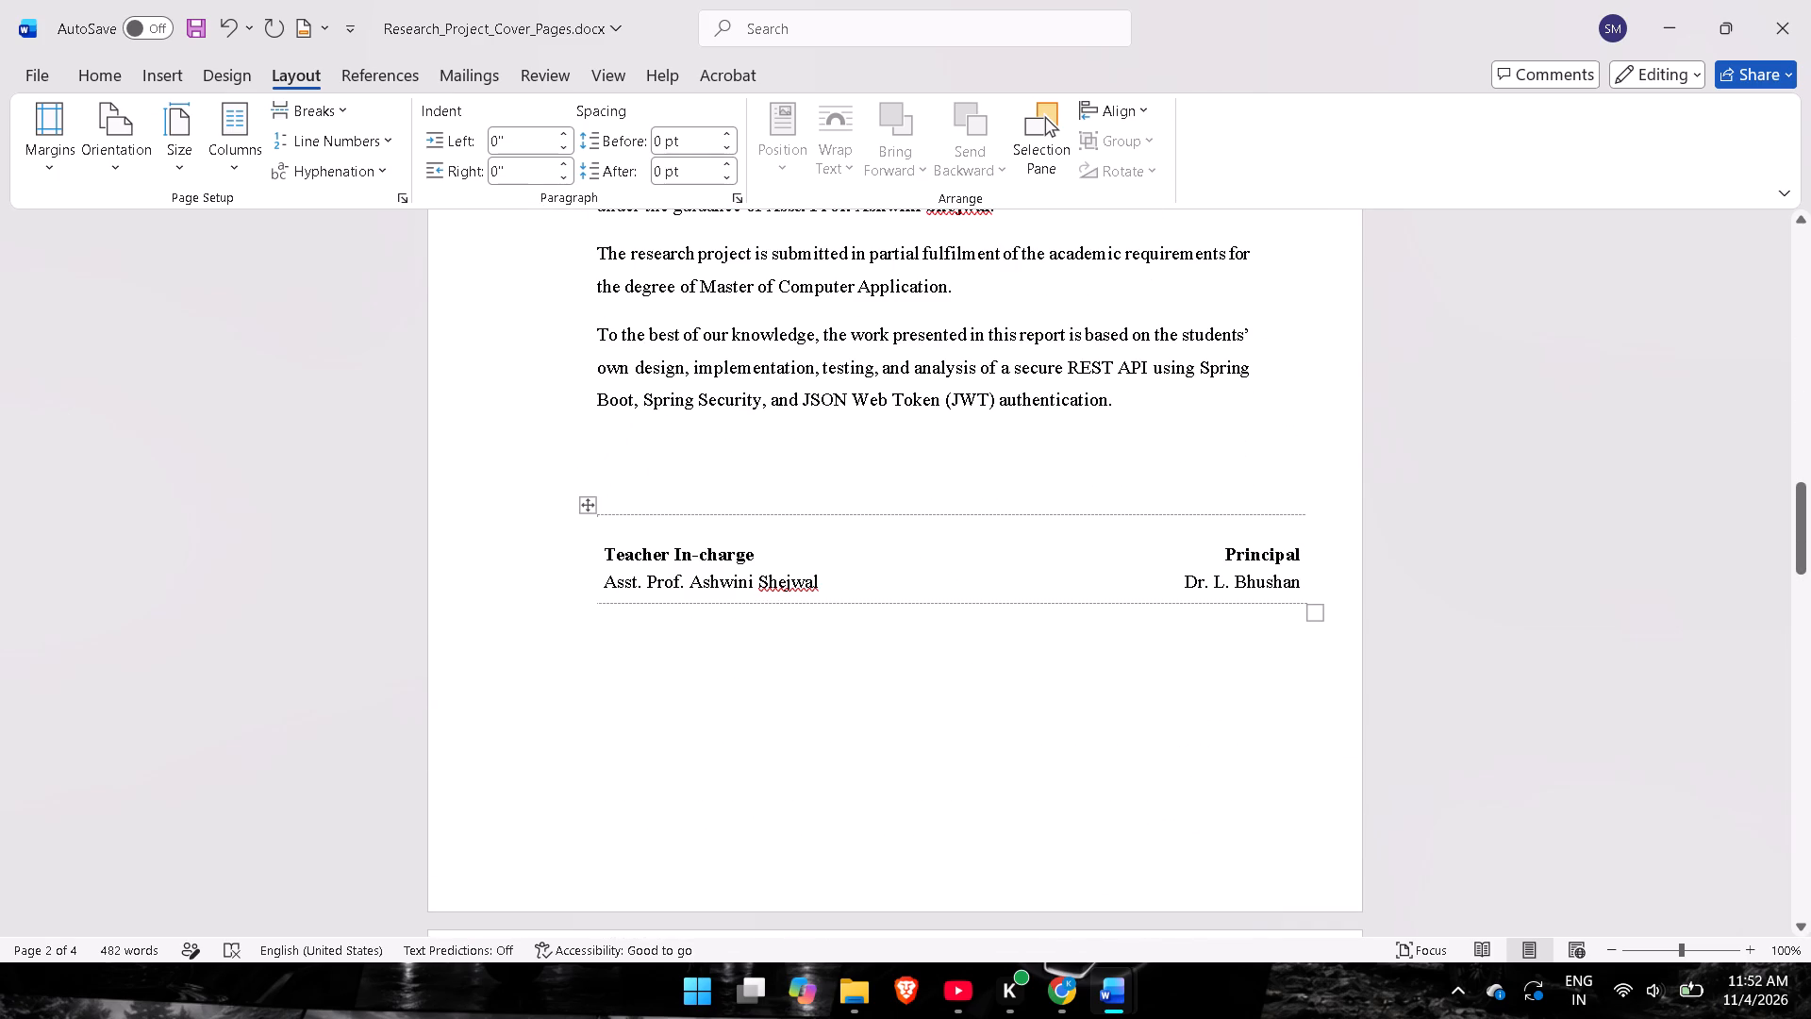
{"action": "left_click_drag", "start_coordinate": [1303, 575], "coordinate": [1244, 578]}
Narrow the Declaration signature table so the second partner's name and roll number end at the body text's right margin.
{"action": "scroll", "coordinate": [1211, 595], "scroll_direction": "down", "scroll_amount": 8}
{"action": "scroll", "coordinate": [1082, 593], "scroll_direction": "down", "scroll_amount": 8}
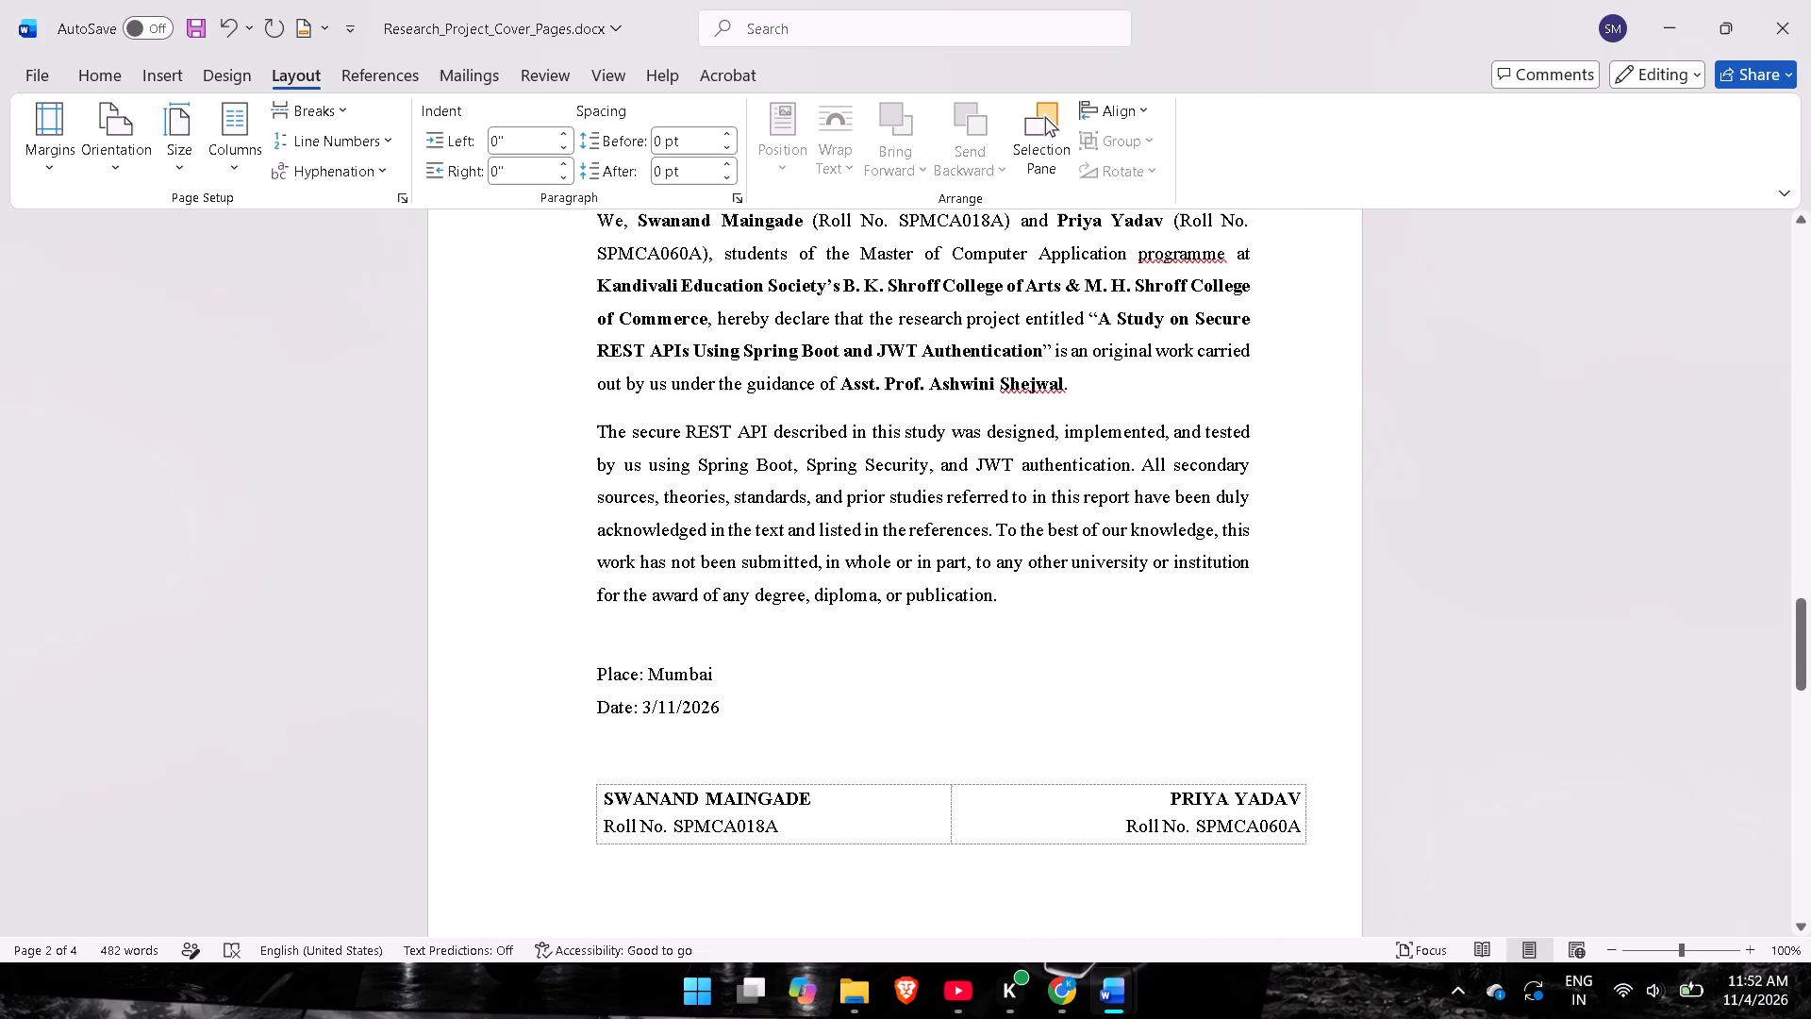
{"action": "left_click_drag", "start_coordinate": [1305, 814], "coordinate": [1289, 815]}
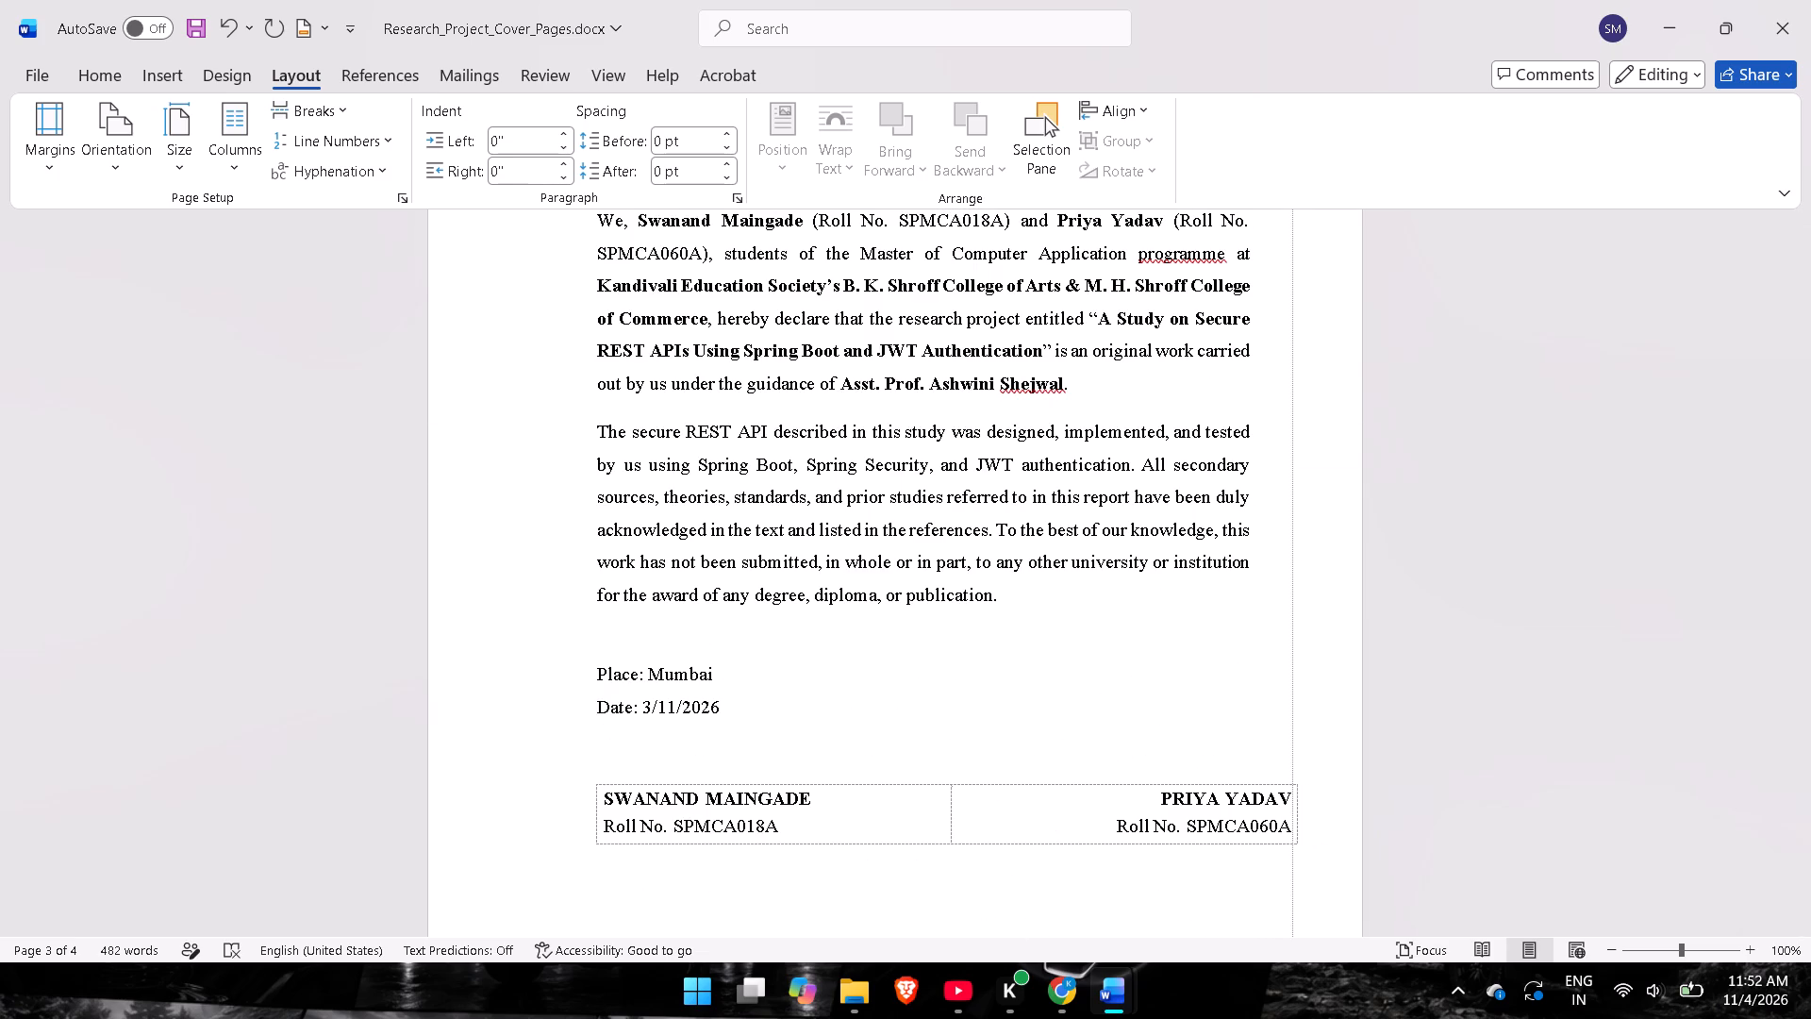
{"action": "left_click_drag", "start_coordinate": [1289, 815], "coordinate": [1250, 829]}
Narrow the Acknowledgement signature table so the second partner's name ends at the body text's right margin.
{"action": "scroll", "coordinate": [1174, 709], "scroll_direction": "down", "scroll_amount": 10}
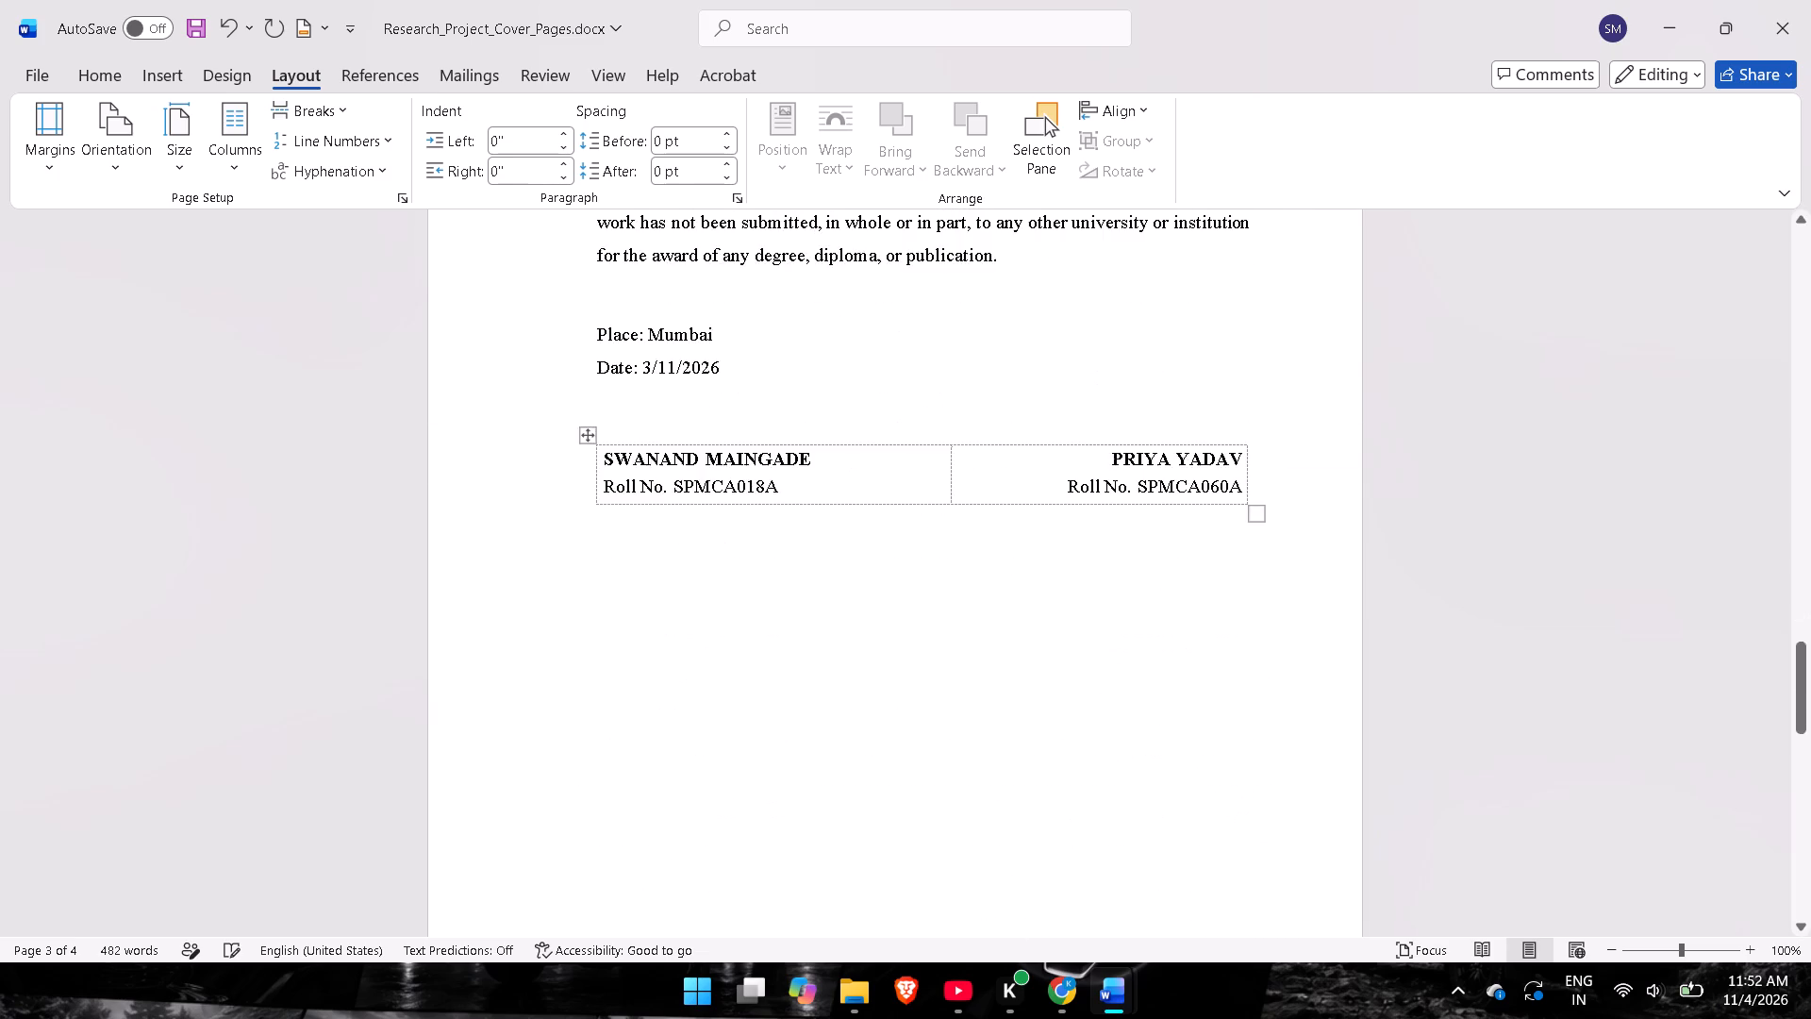
{"action": "scroll", "coordinate": [1055, 676], "scroll_direction": "down", "scroll_amount": 13}
{"action": "left_click_drag", "start_coordinate": [1309, 725], "coordinate": [1268, 727]}
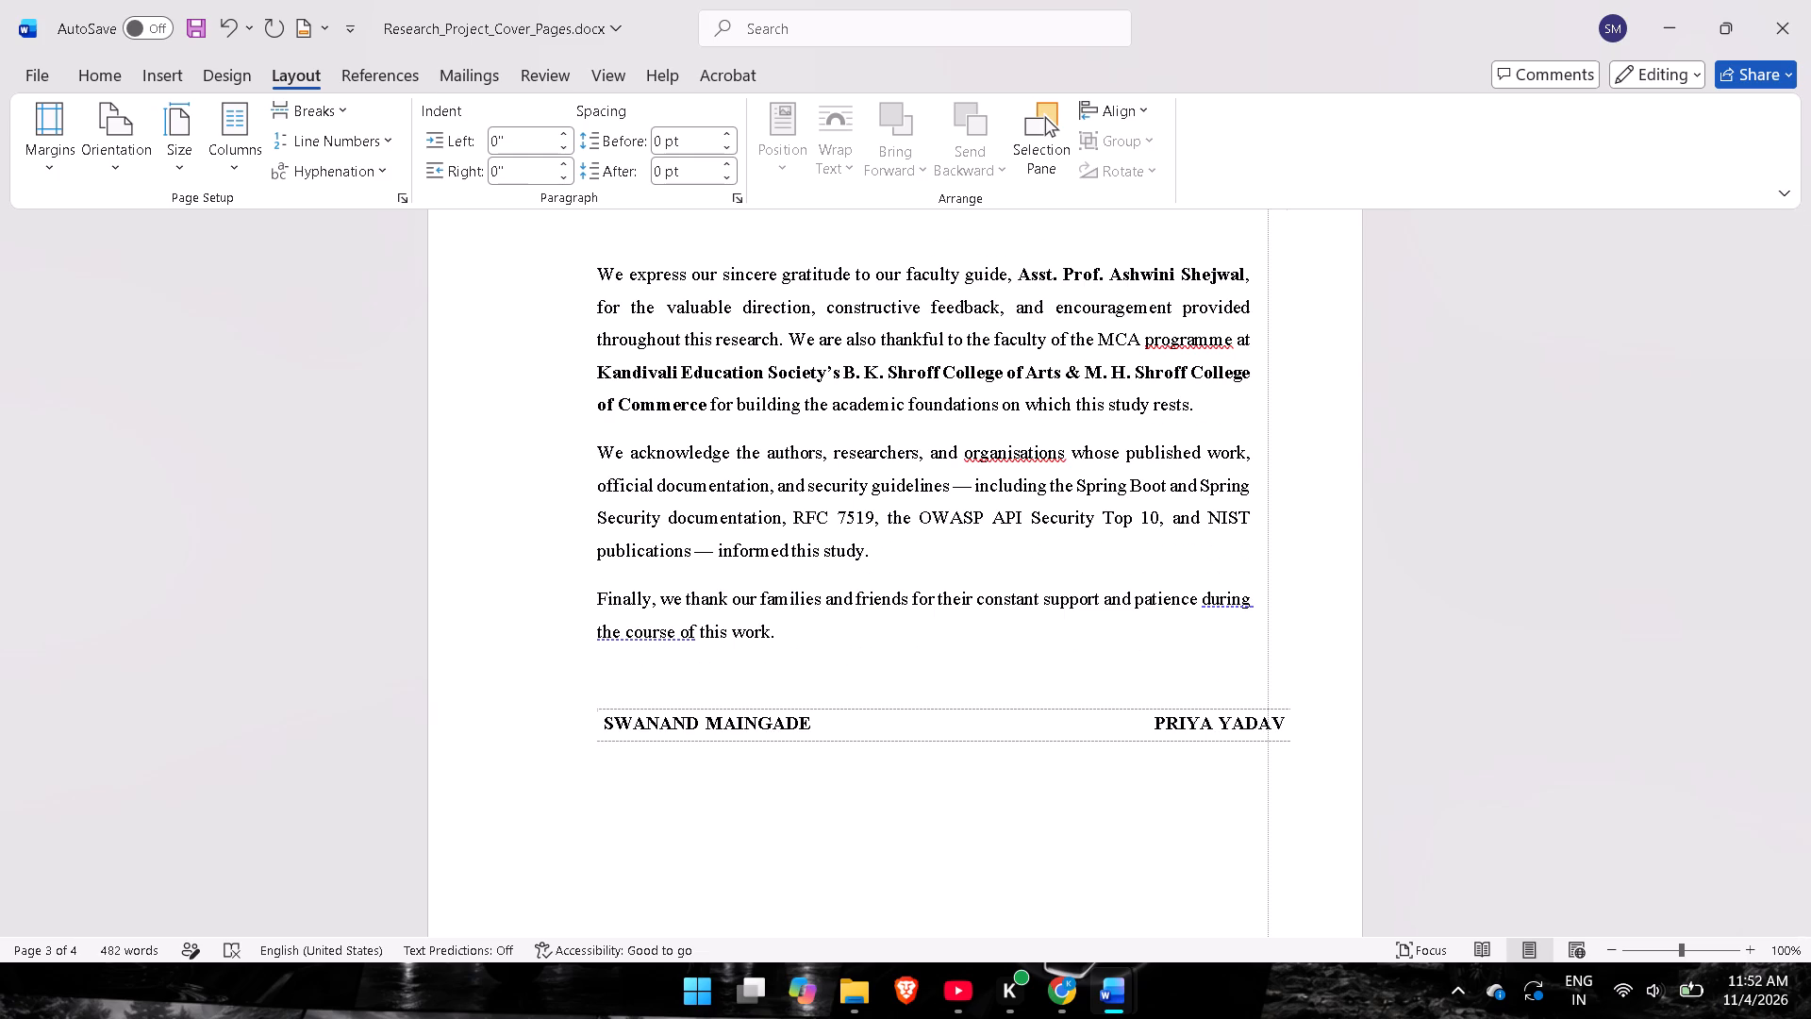
{"action": "left_click_drag", "start_coordinate": [1268, 727], "coordinate": [1250, 732]}
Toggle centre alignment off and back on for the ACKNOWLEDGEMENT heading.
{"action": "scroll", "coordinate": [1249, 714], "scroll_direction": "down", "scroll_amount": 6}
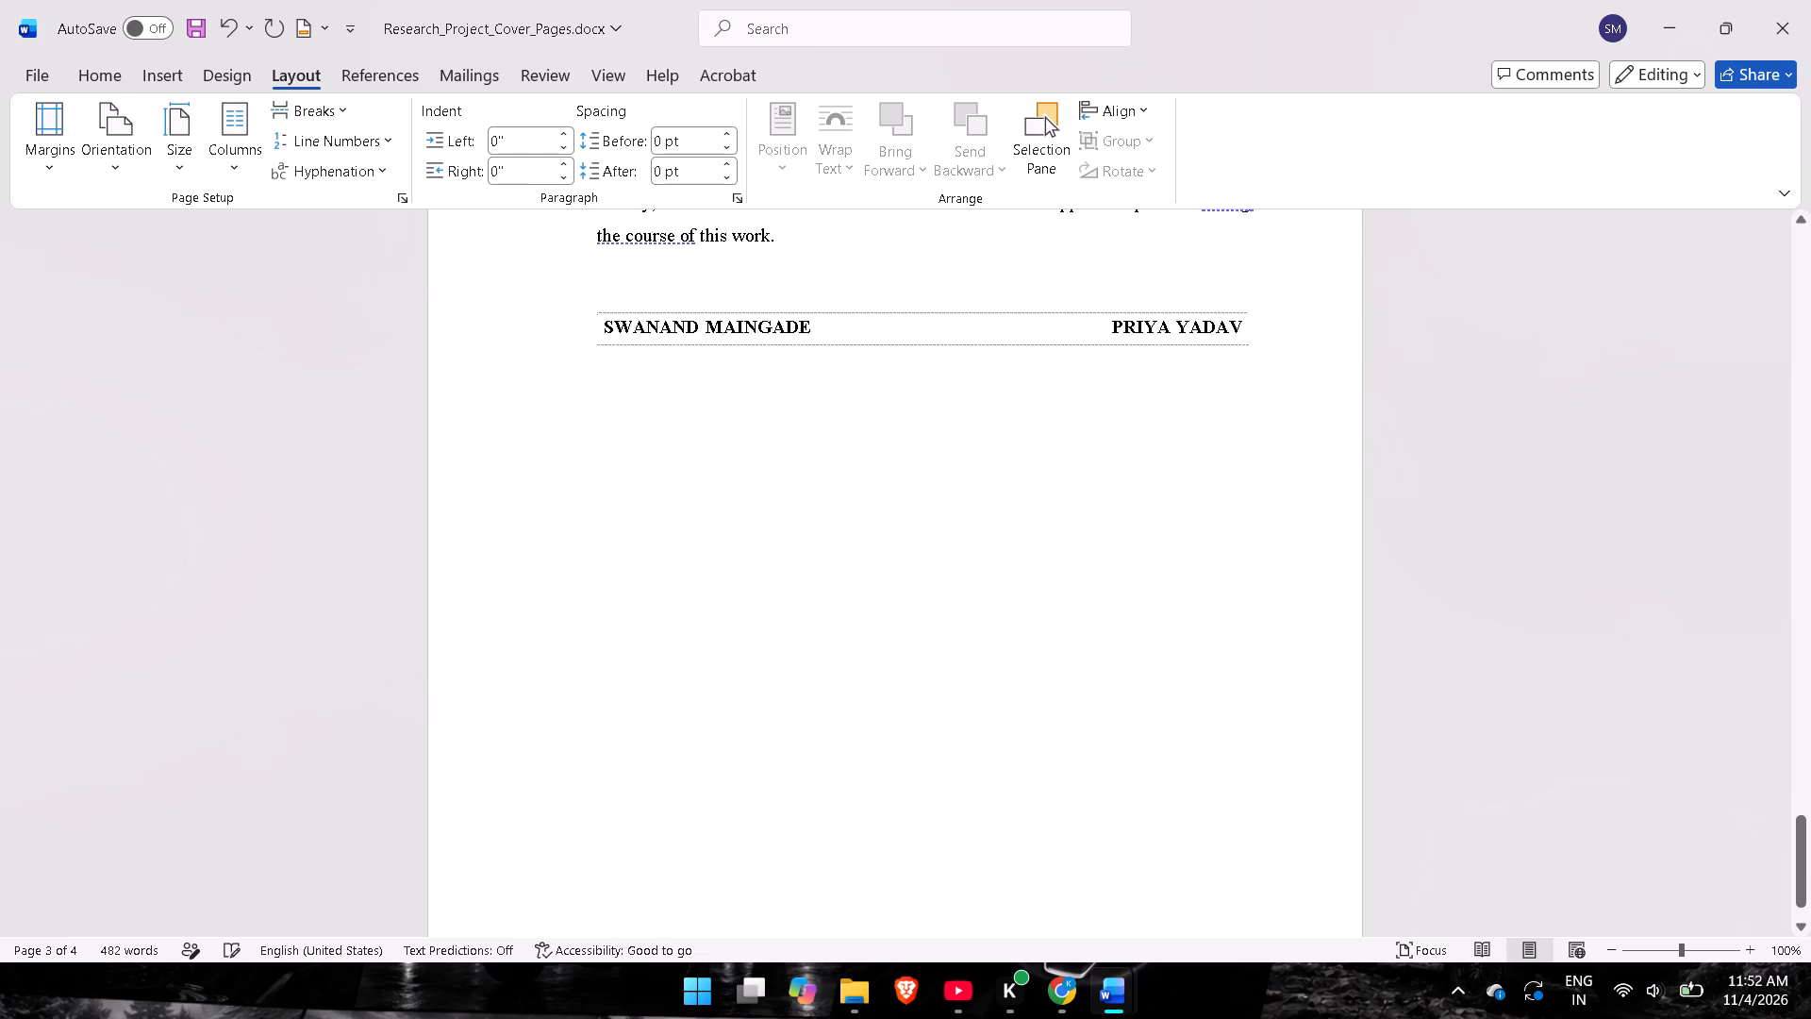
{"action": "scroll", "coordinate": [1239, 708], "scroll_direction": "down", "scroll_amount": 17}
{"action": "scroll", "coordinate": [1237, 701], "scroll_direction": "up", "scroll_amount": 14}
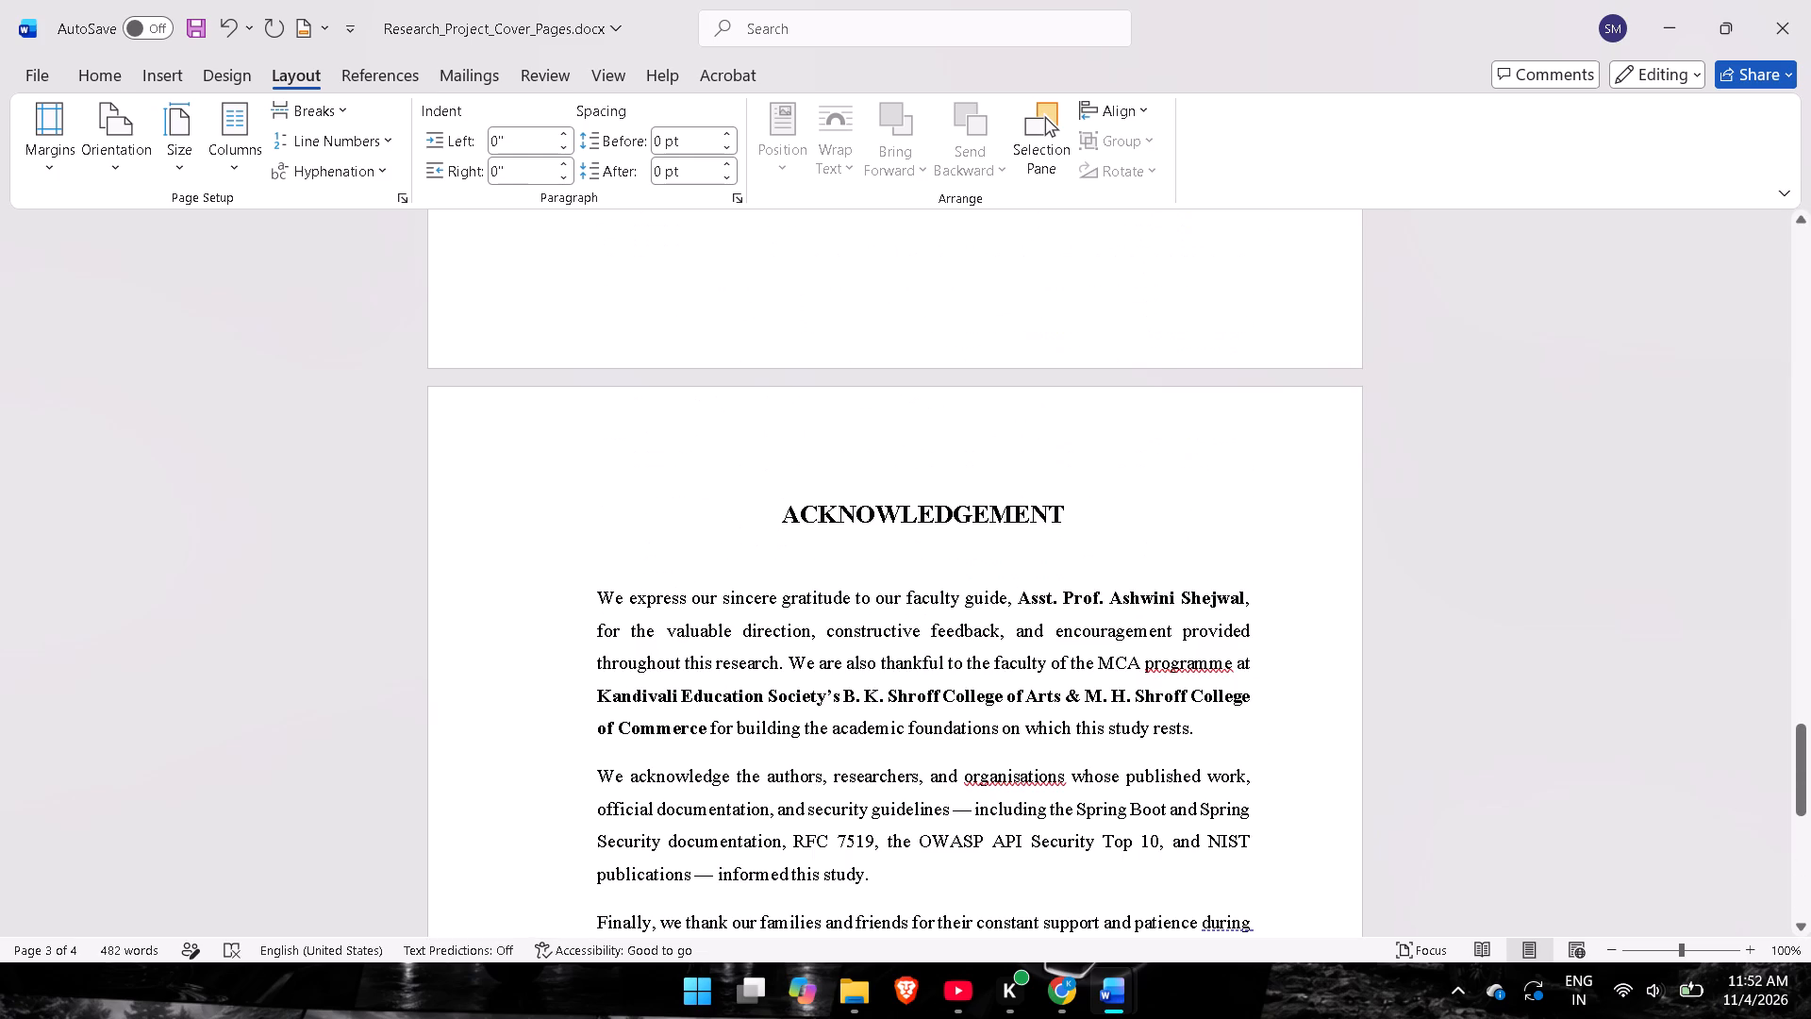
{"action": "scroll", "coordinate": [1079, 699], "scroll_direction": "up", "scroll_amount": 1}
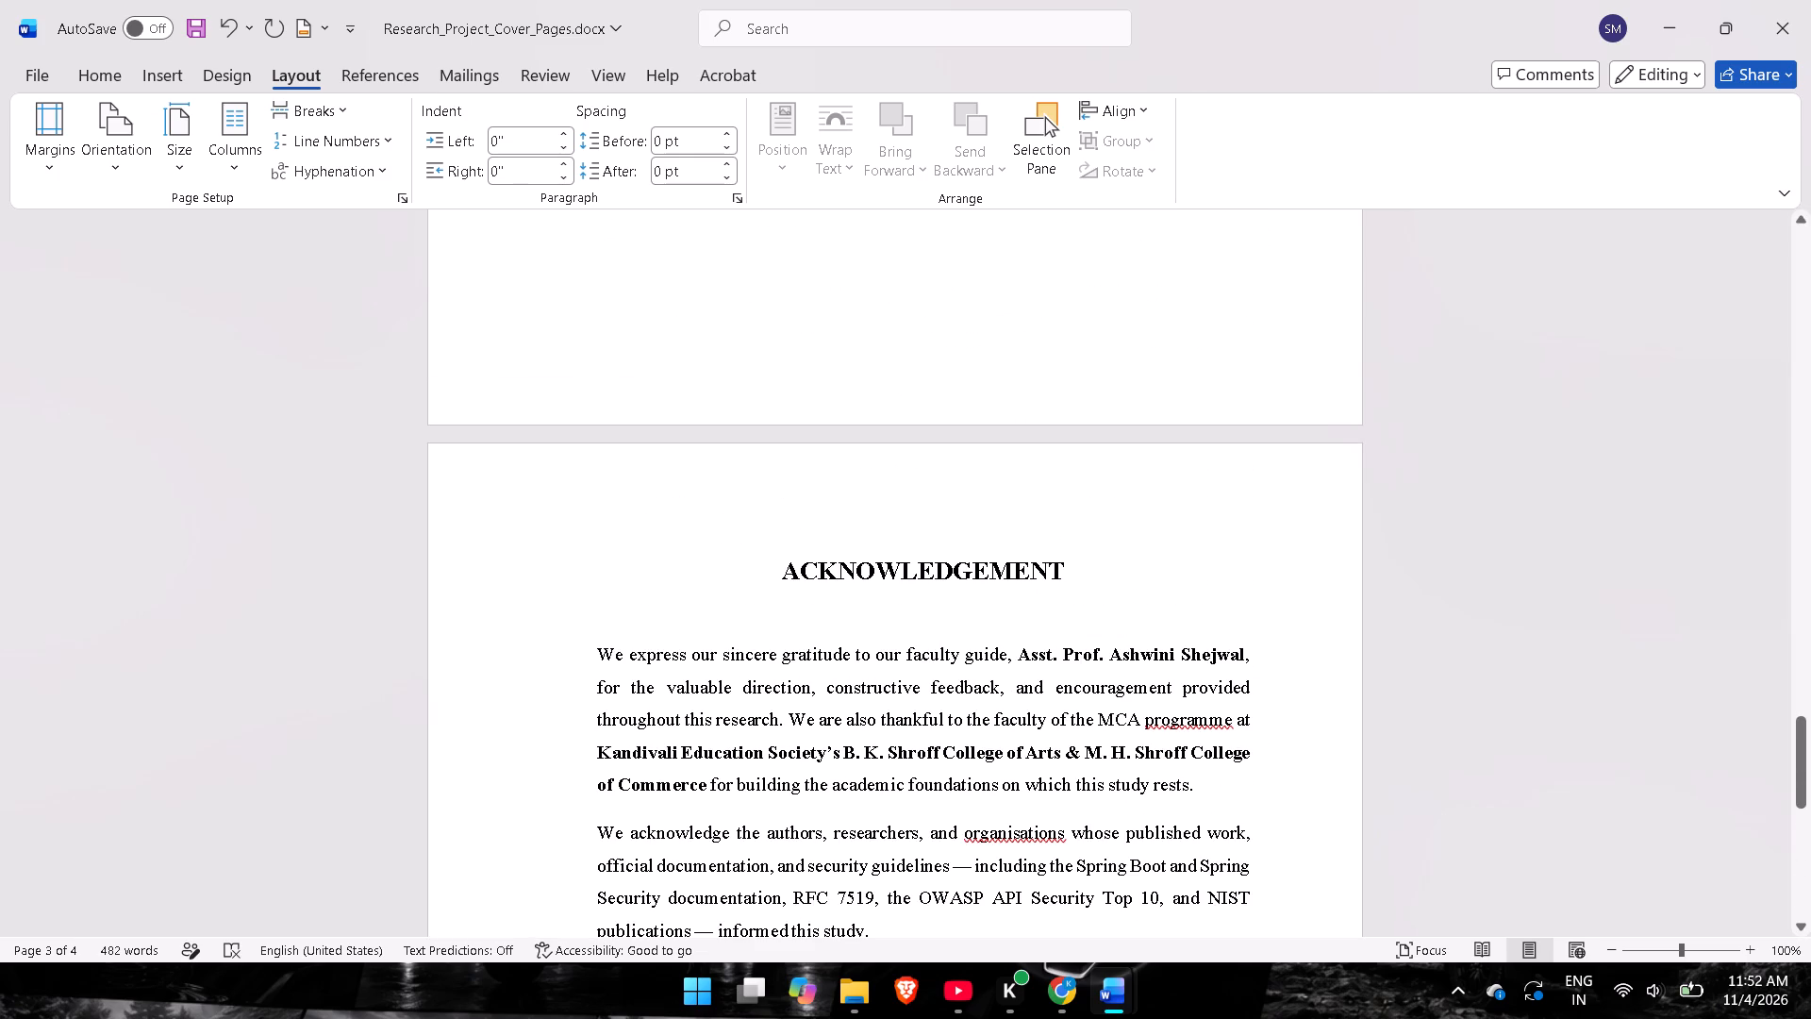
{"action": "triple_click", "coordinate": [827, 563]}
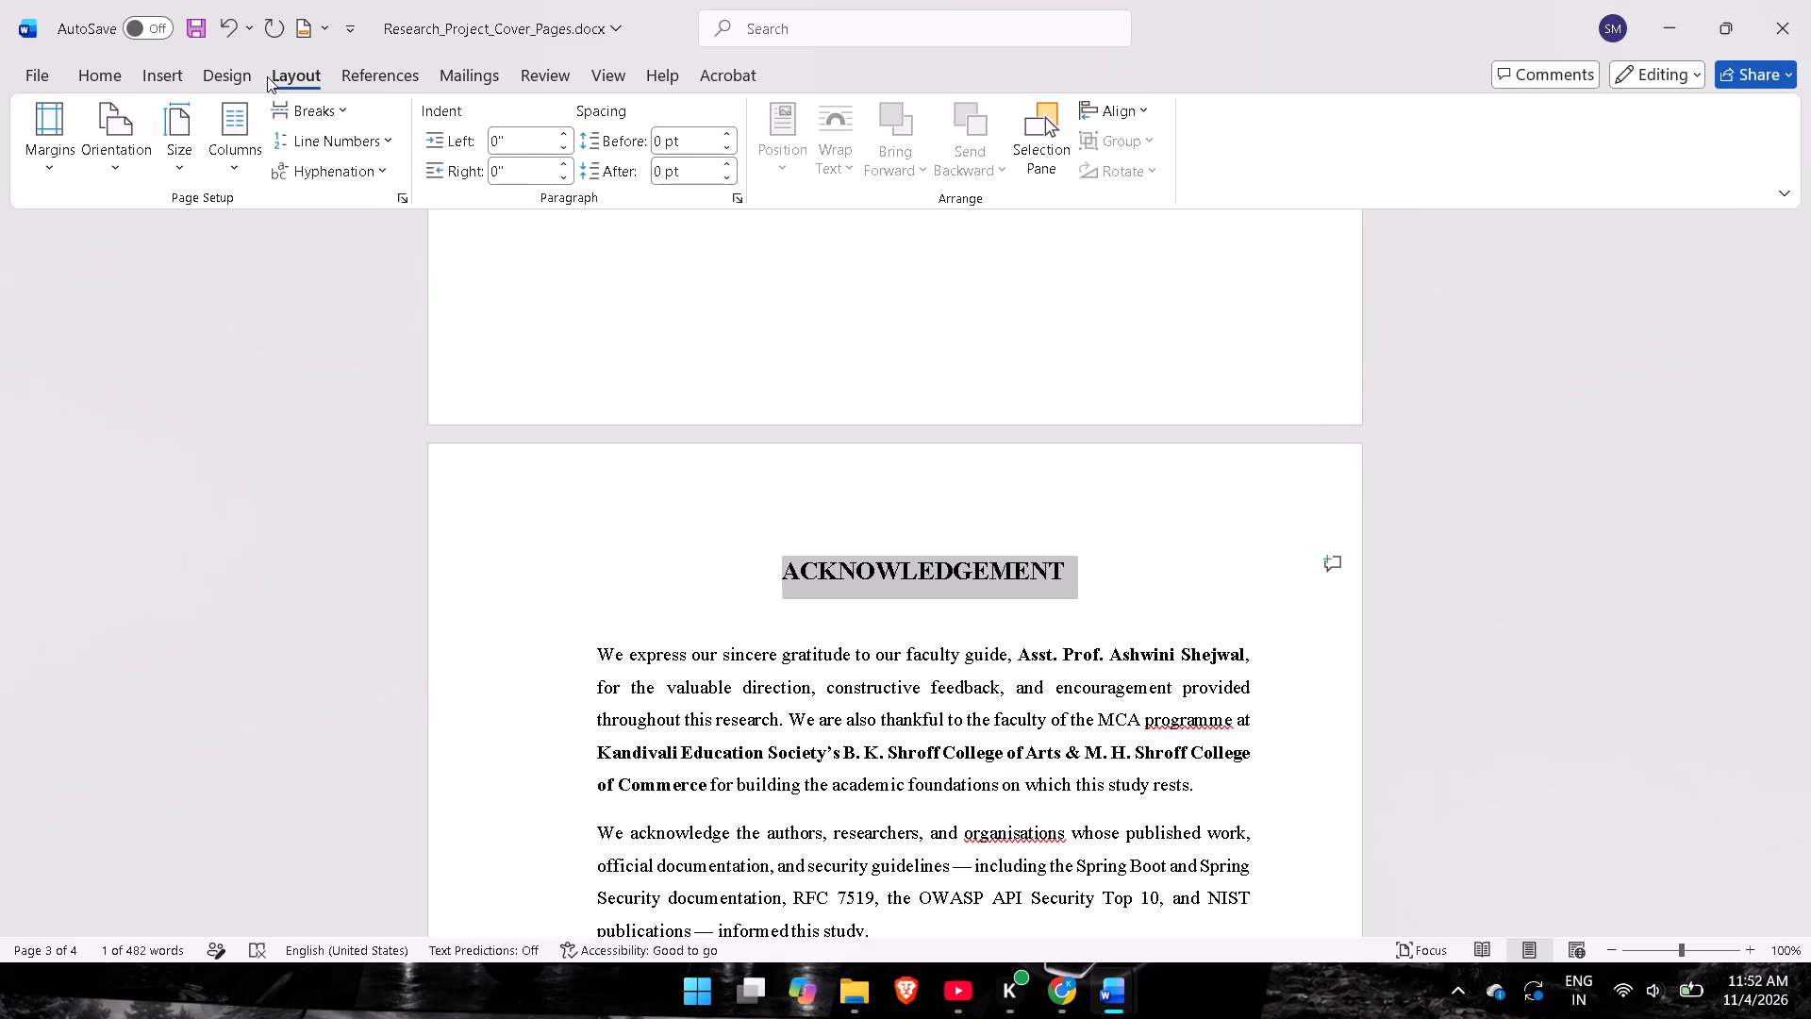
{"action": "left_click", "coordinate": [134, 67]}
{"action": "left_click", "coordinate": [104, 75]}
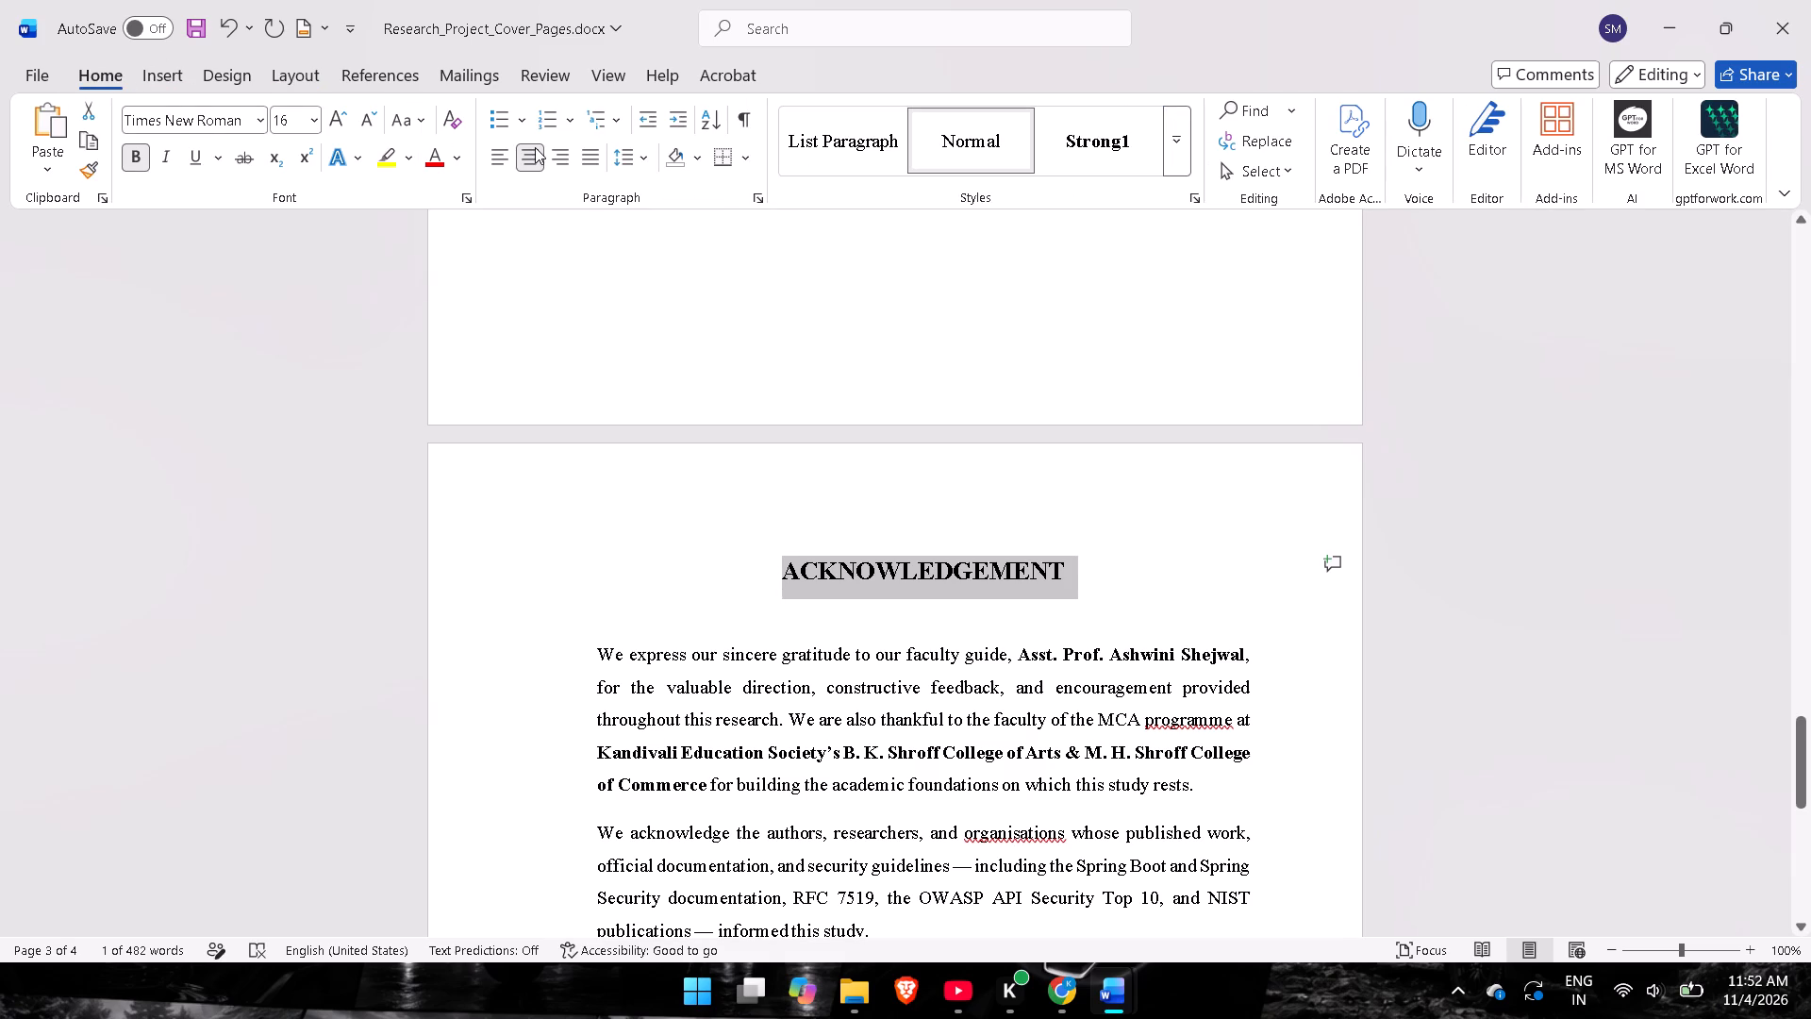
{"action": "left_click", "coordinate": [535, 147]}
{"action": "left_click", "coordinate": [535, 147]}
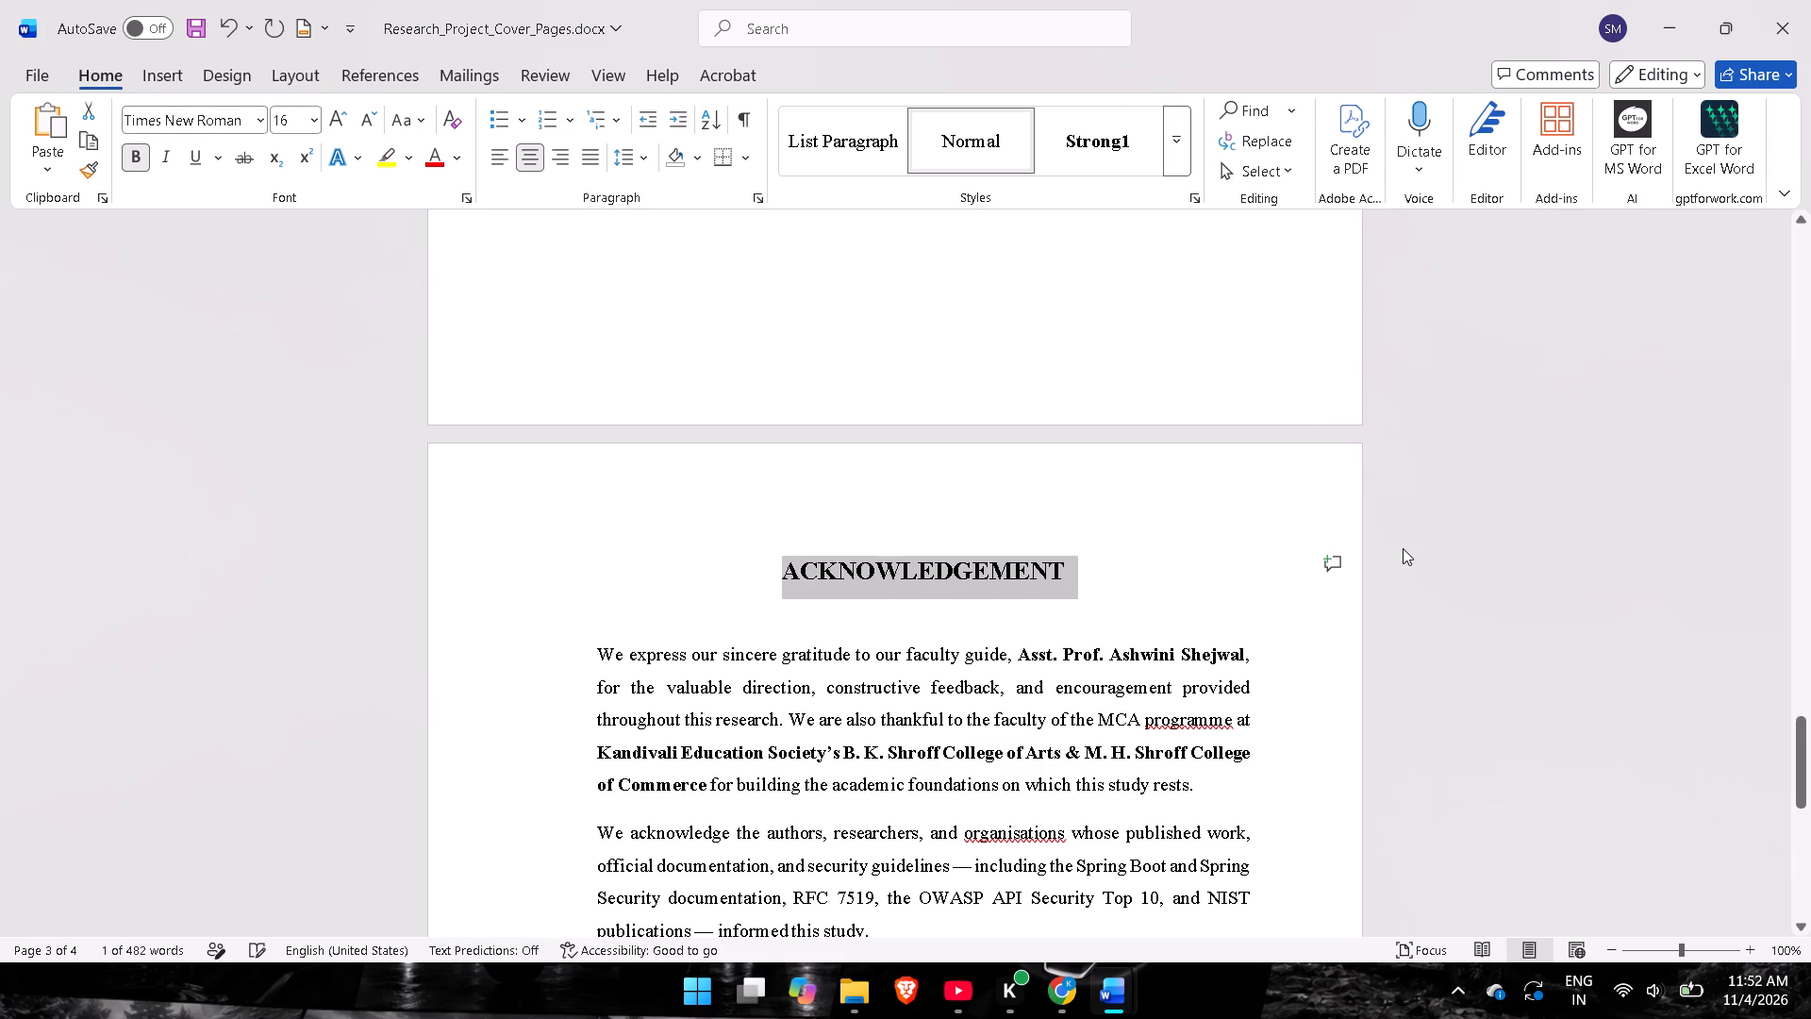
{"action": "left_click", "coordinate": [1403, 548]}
Compare the Declaration sign-off block with the one in the original template, Research Proj Cover.docx, and return to the cover pages document.
{"action": "scroll", "coordinate": [1023, 573], "scroll_direction": "up", "scroll_amount": 20}
{"action": "scroll", "coordinate": [1023, 573], "scroll_direction": "up", "scroll_amount": 1}
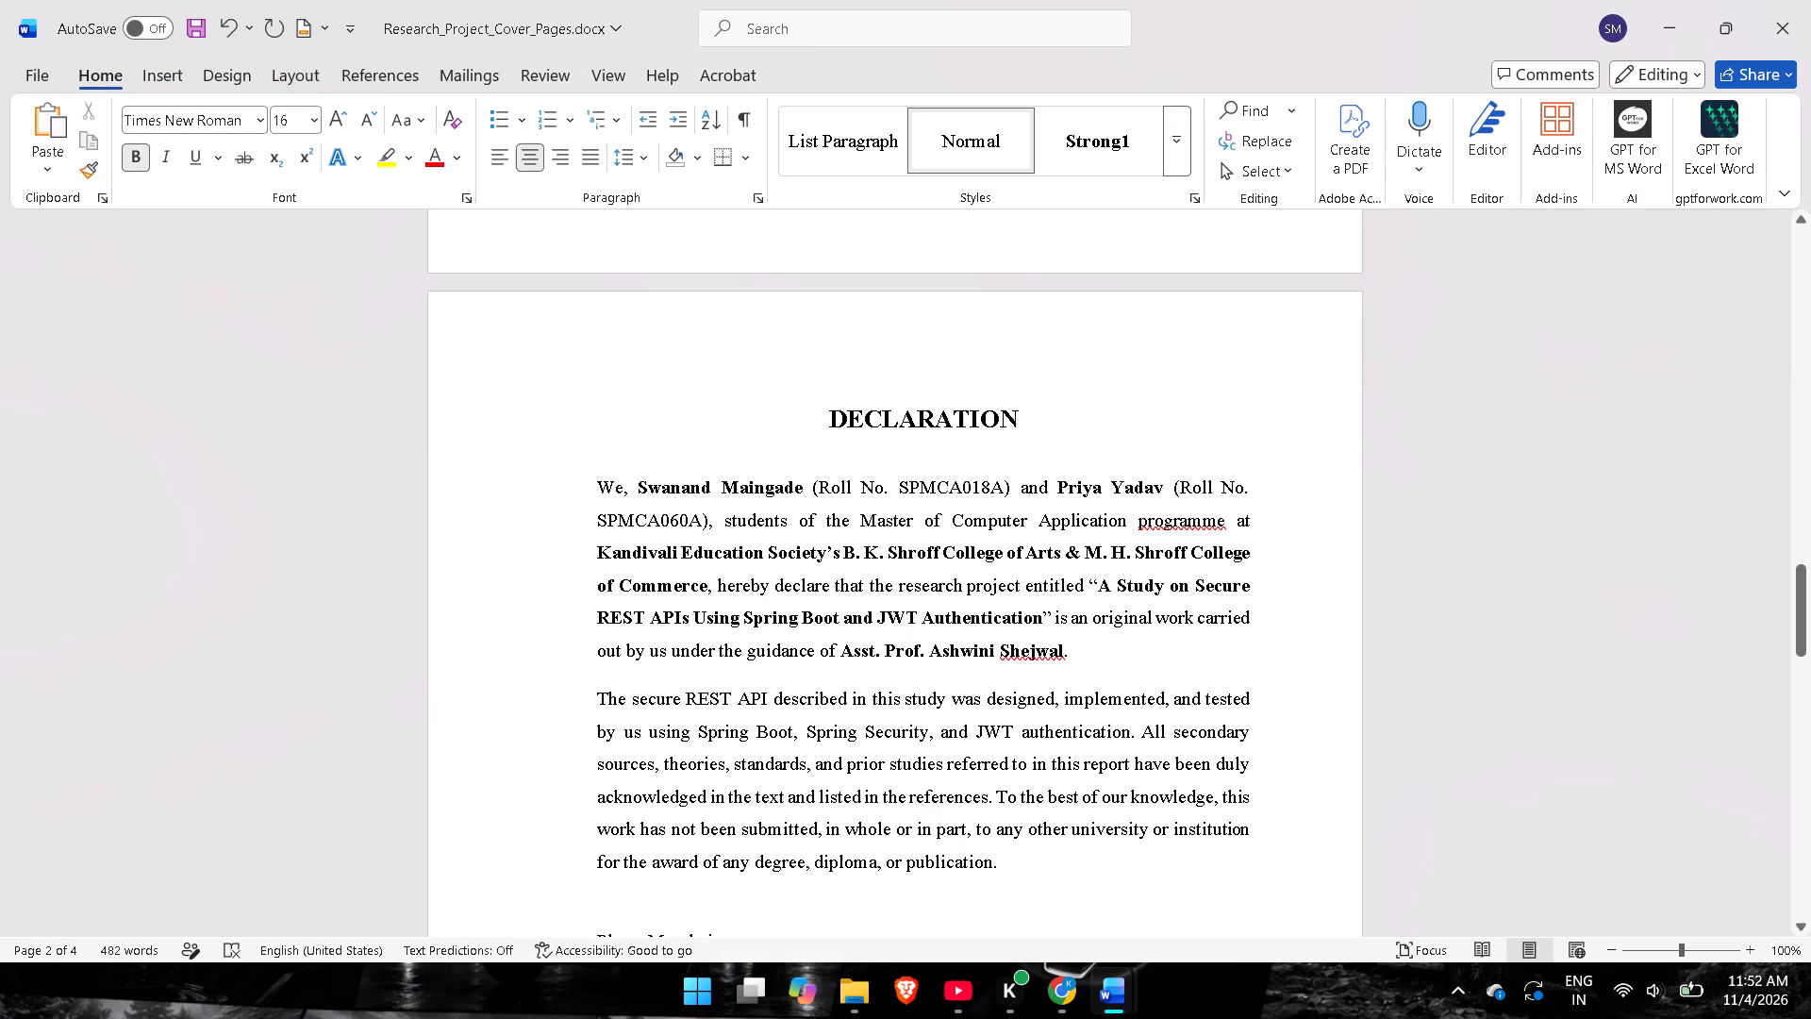
{"action": "scroll", "coordinate": [765, 533], "scroll_direction": "down", "scroll_amount": 6}
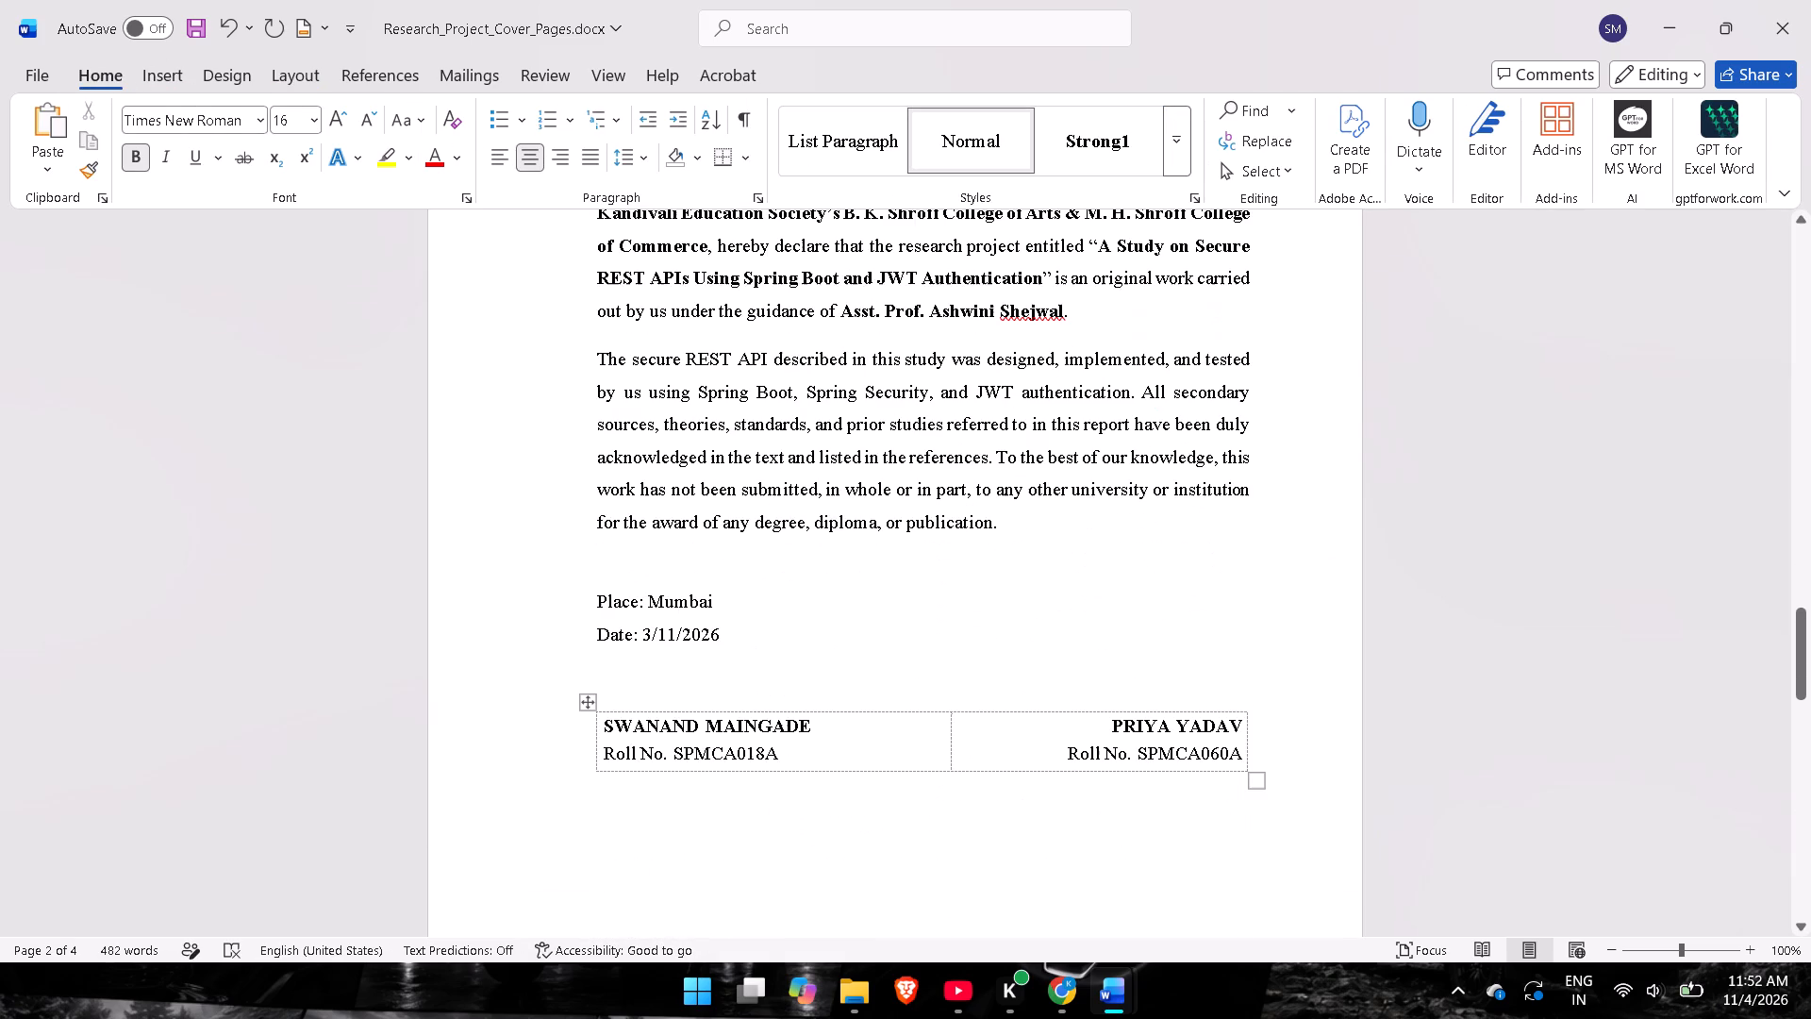
{"action": "key", "text": "alt+Tab"}
{"action": "key", "text": "alt+Tab"}
{"action": "key", "text": "alt+Tab"}
{"action": "scroll", "coordinate": [852, 533], "scroll_direction": "down", "scroll_amount": 2}
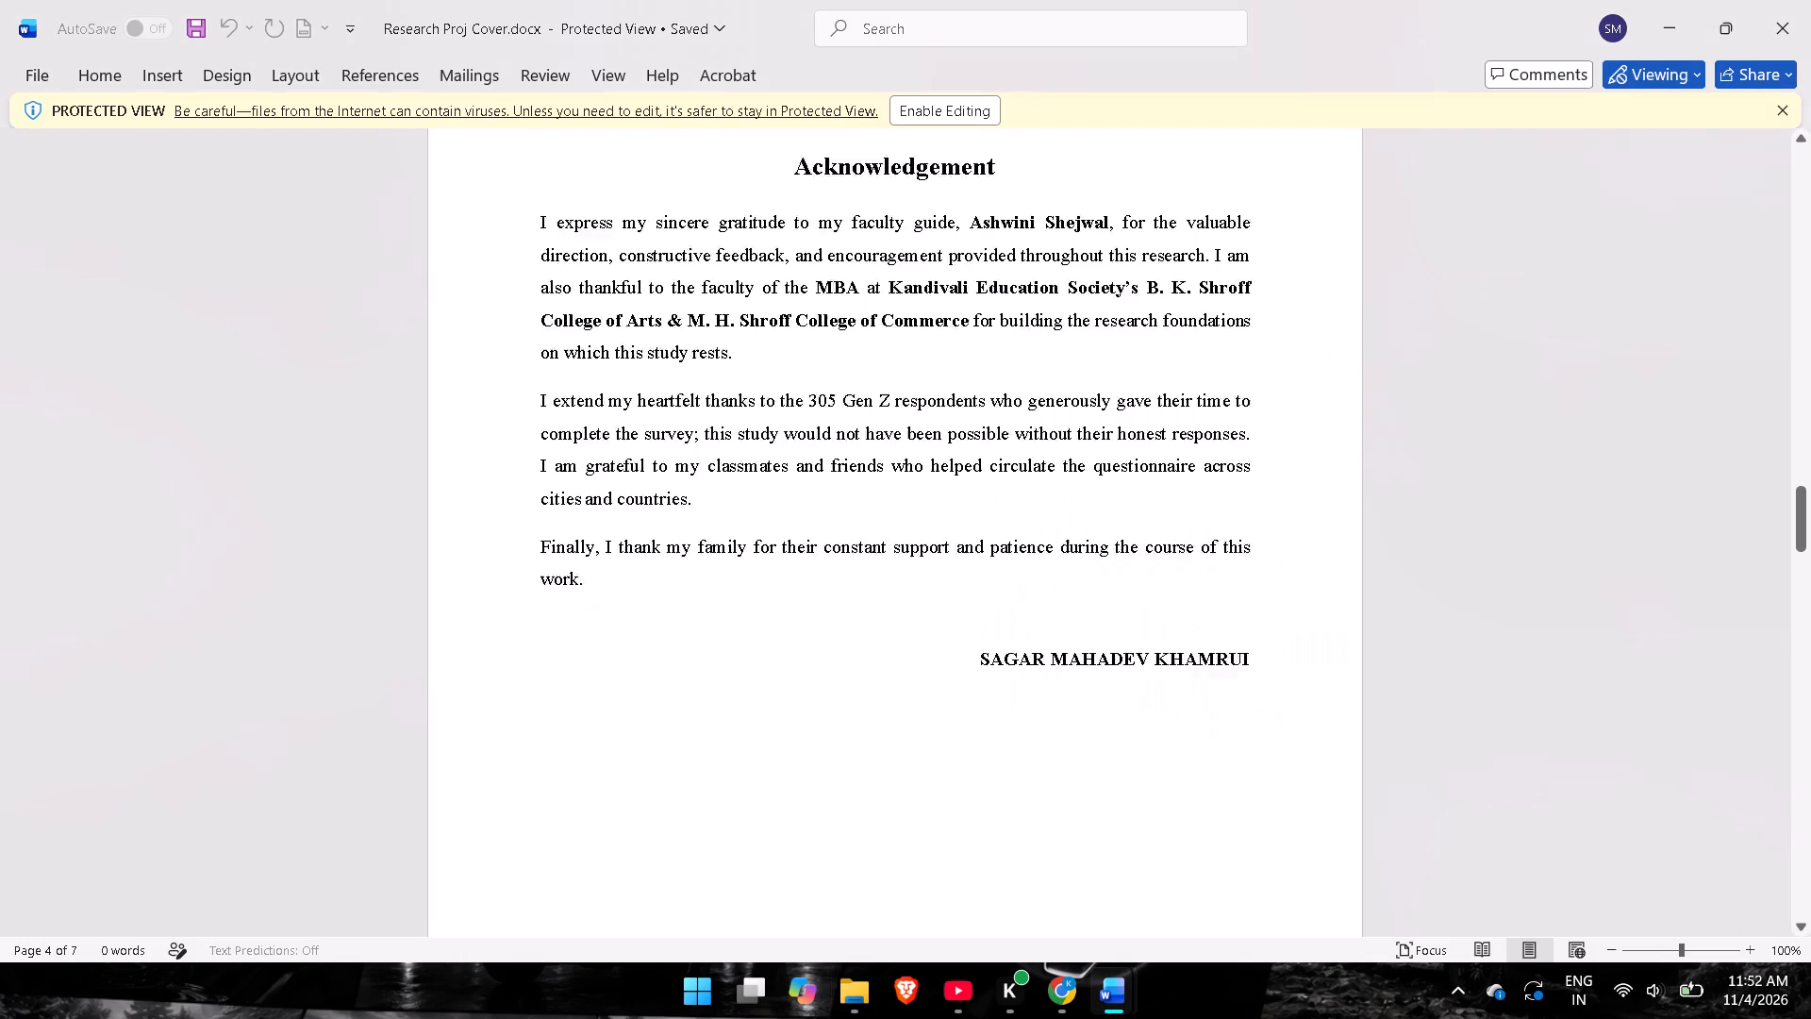
{"action": "scroll", "coordinate": [858, 533], "scroll_direction": "down", "scroll_amount": 7}
{"action": "scroll", "coordinate": [858, 533], "scroll_direction": "up", "scroll_amount": 20}
{"action": "scroll", "coordinate": [858, 533], "scroll_direction": "up", "scroll_amount": 8}
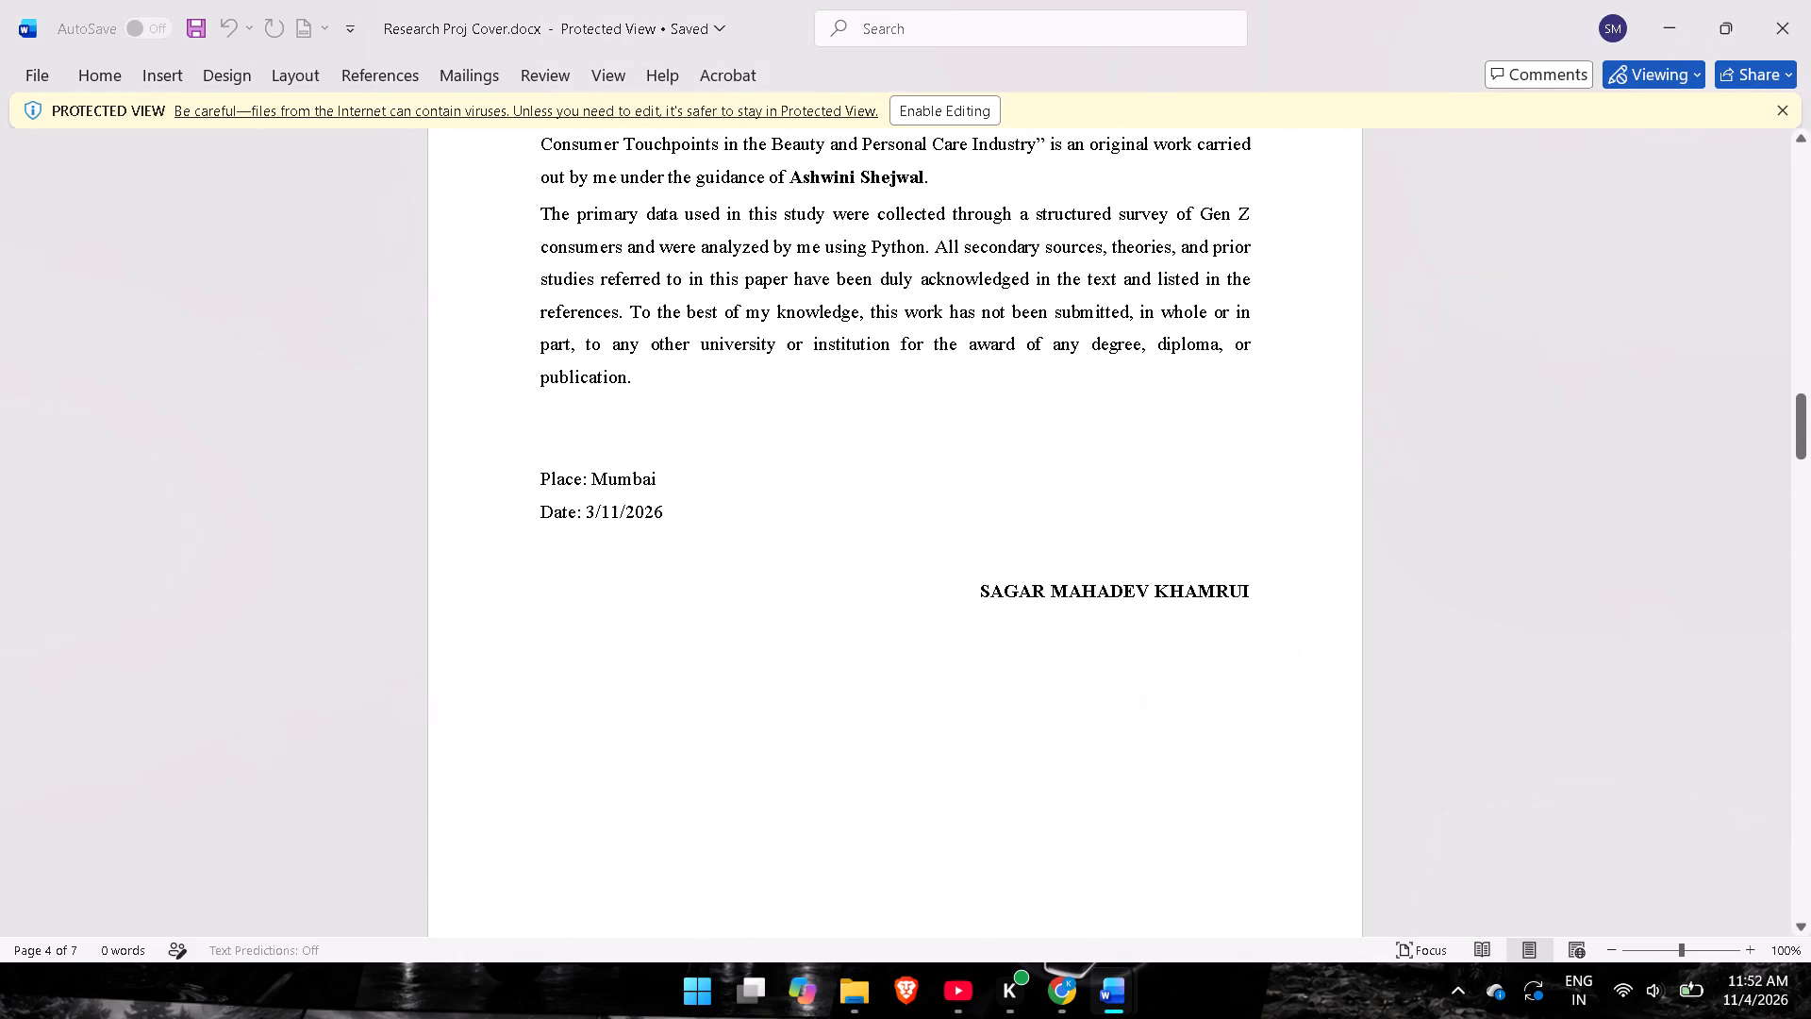
{"action": "key", "text": "alt+Tab"}
{"action": "key", "text": "alt+Tab"}
{"action": "key", "text": "alt+Tab"}
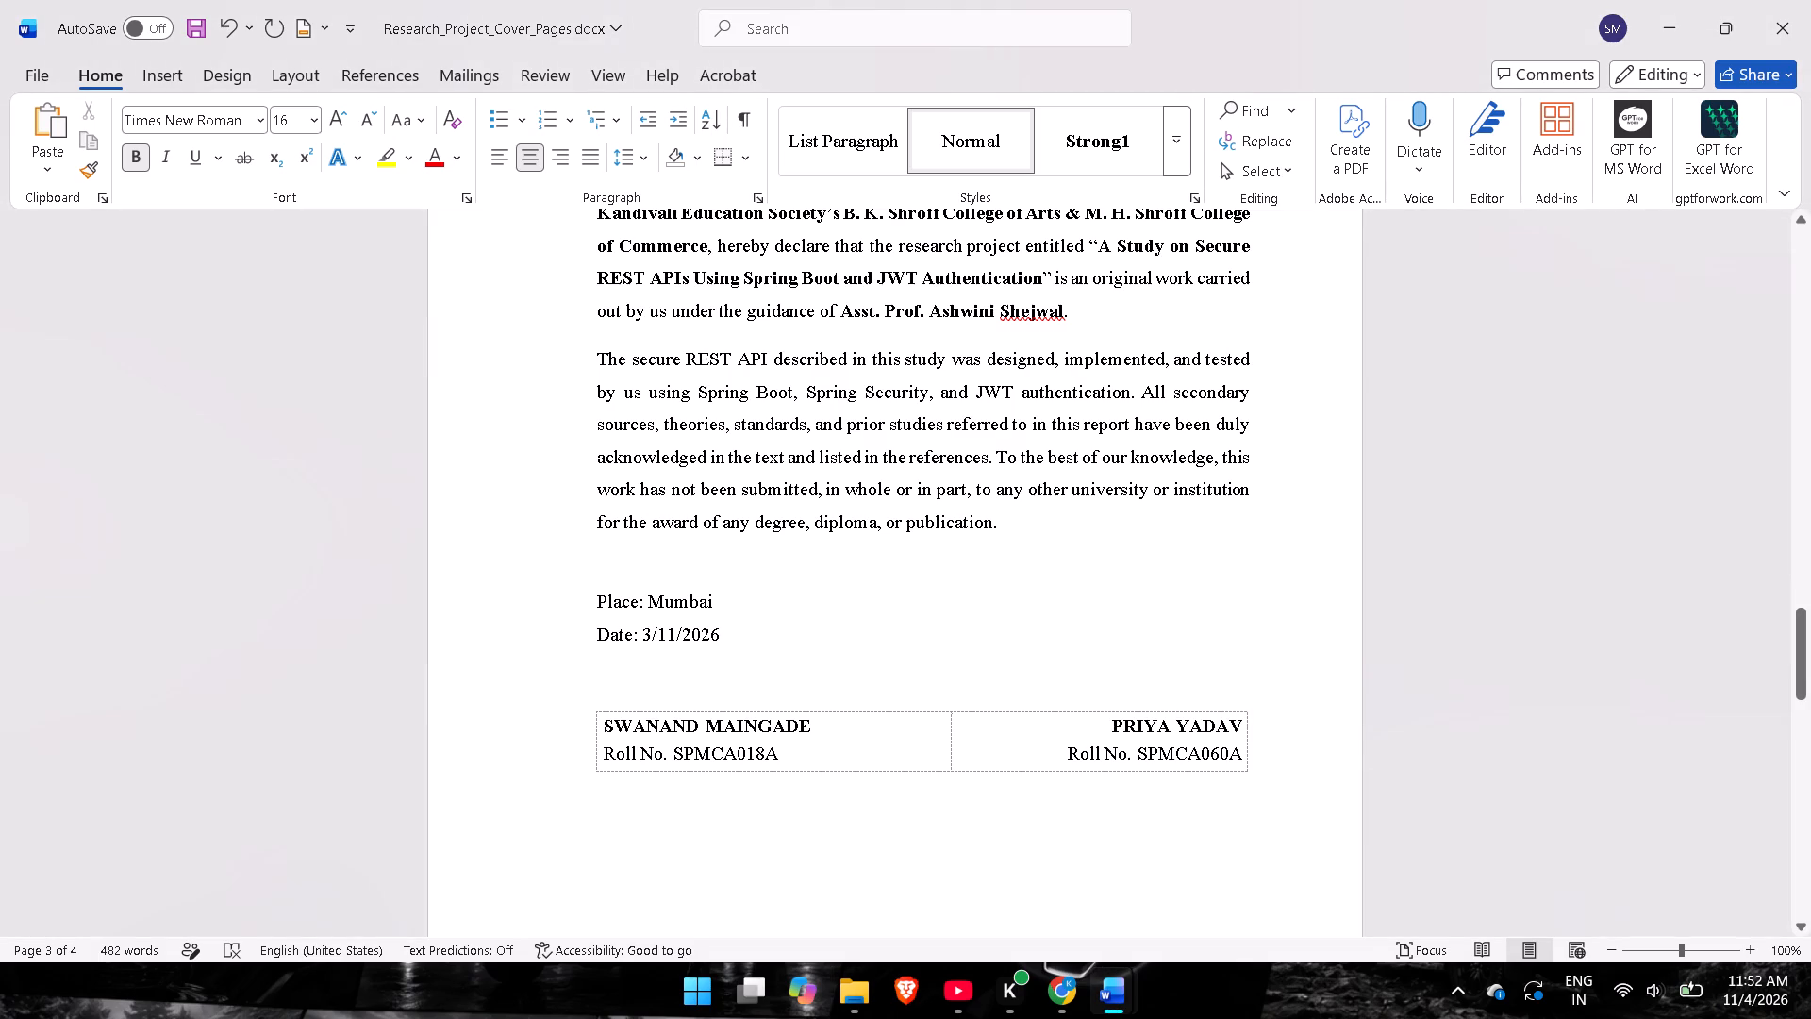
{"action": "left_click", "coordinate": [798, 751]}
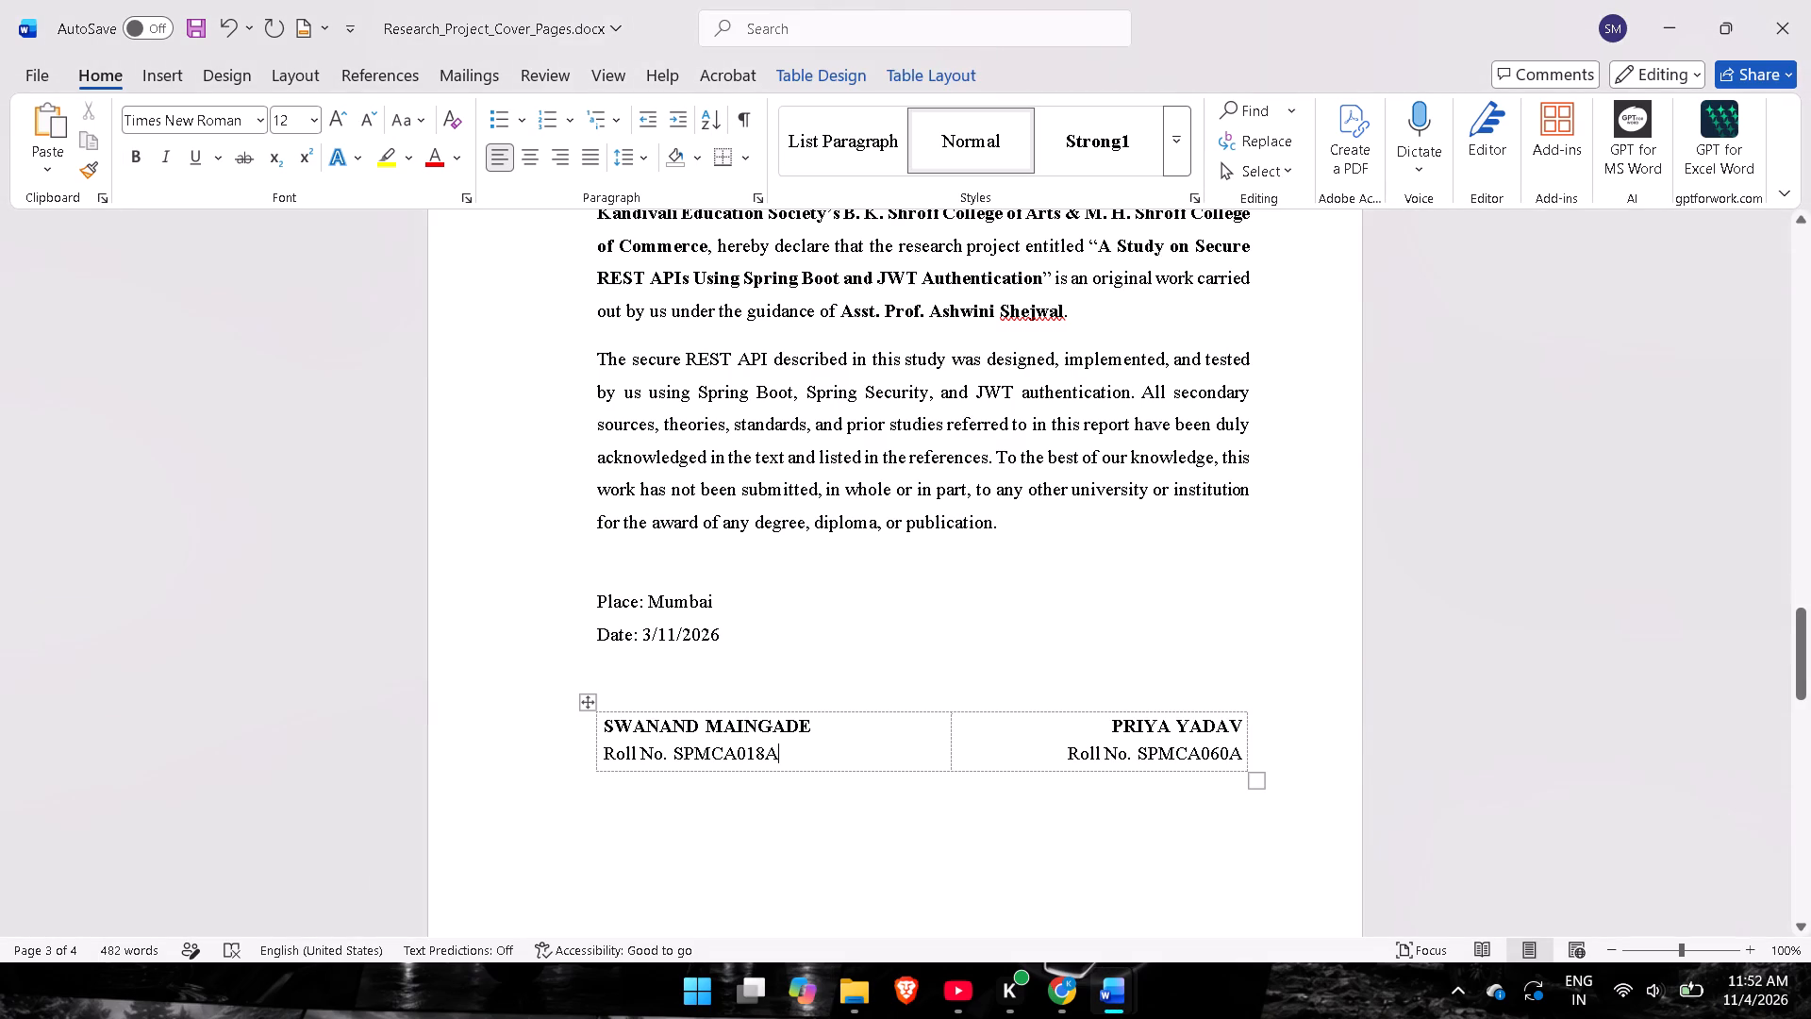
{"action": "key", "text": "alt+Tab"}
{"action": "key", "text": "alt+Tab"}
{"action": "key", "text": "alt+Tab"}
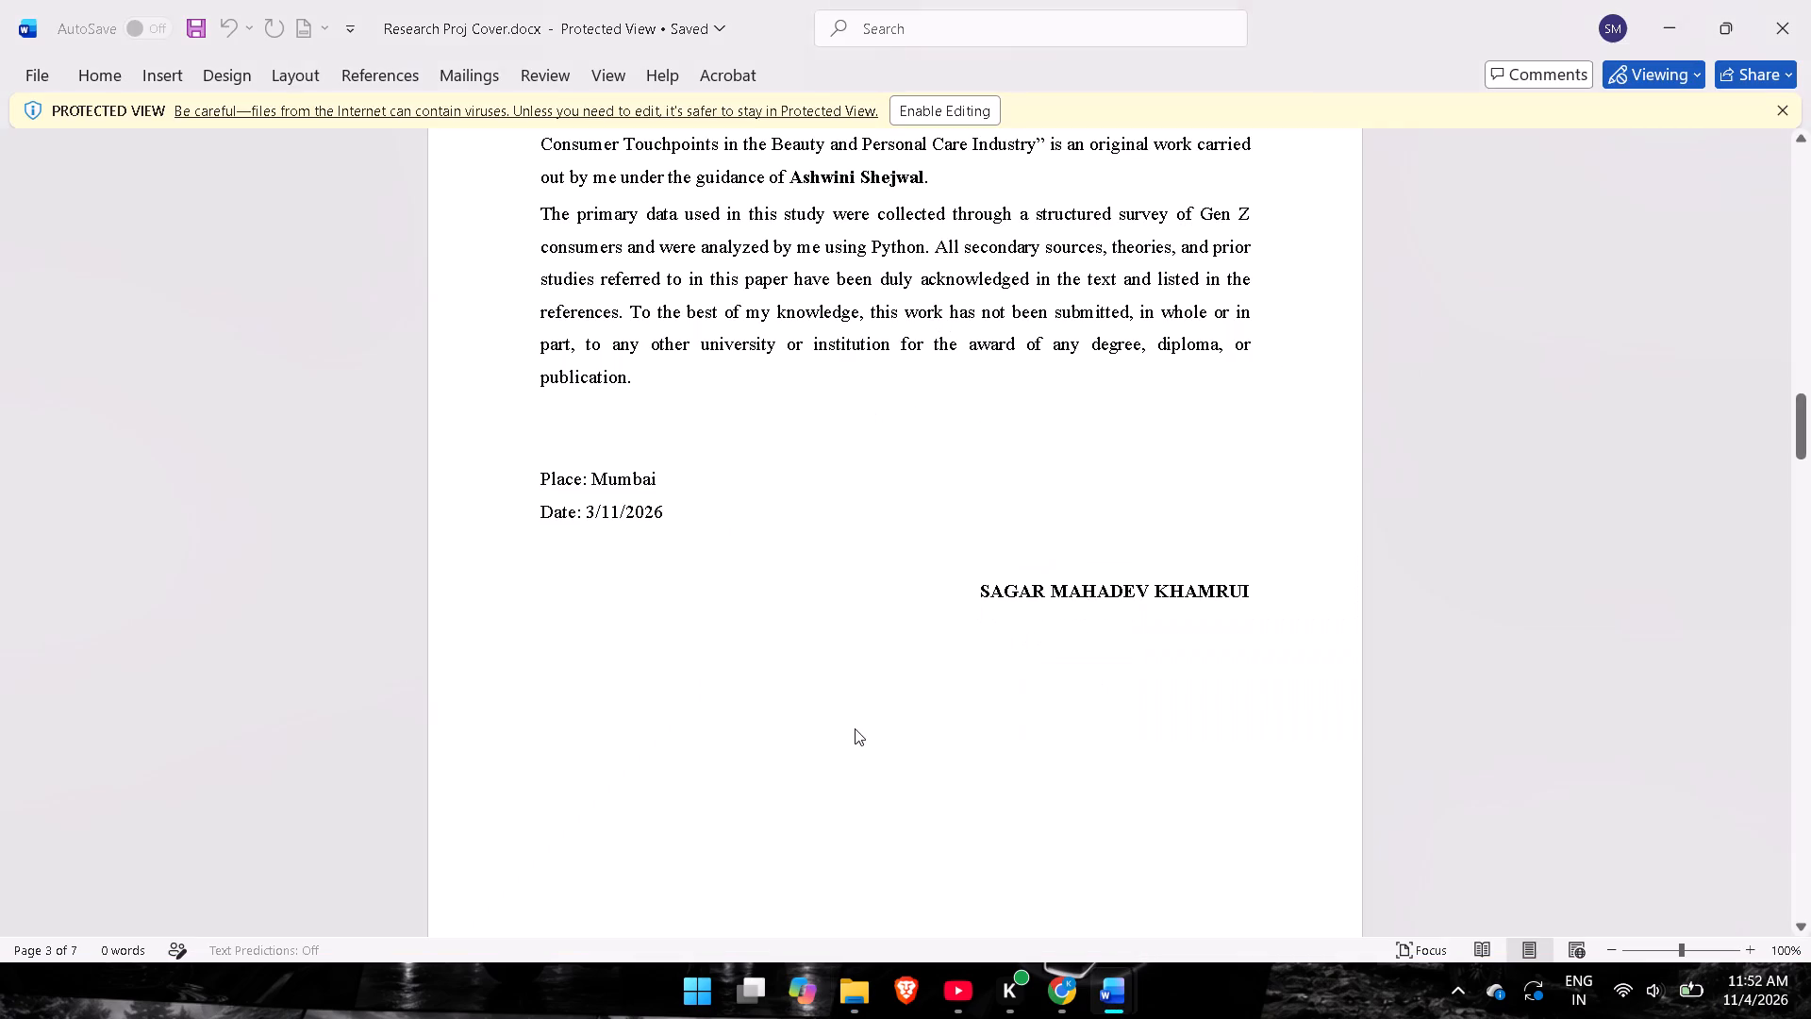
{"action": "key", "text": "alt+Tab"}
{"action": "left_click", "coordinate": [1088, 226], "text": "alt"}
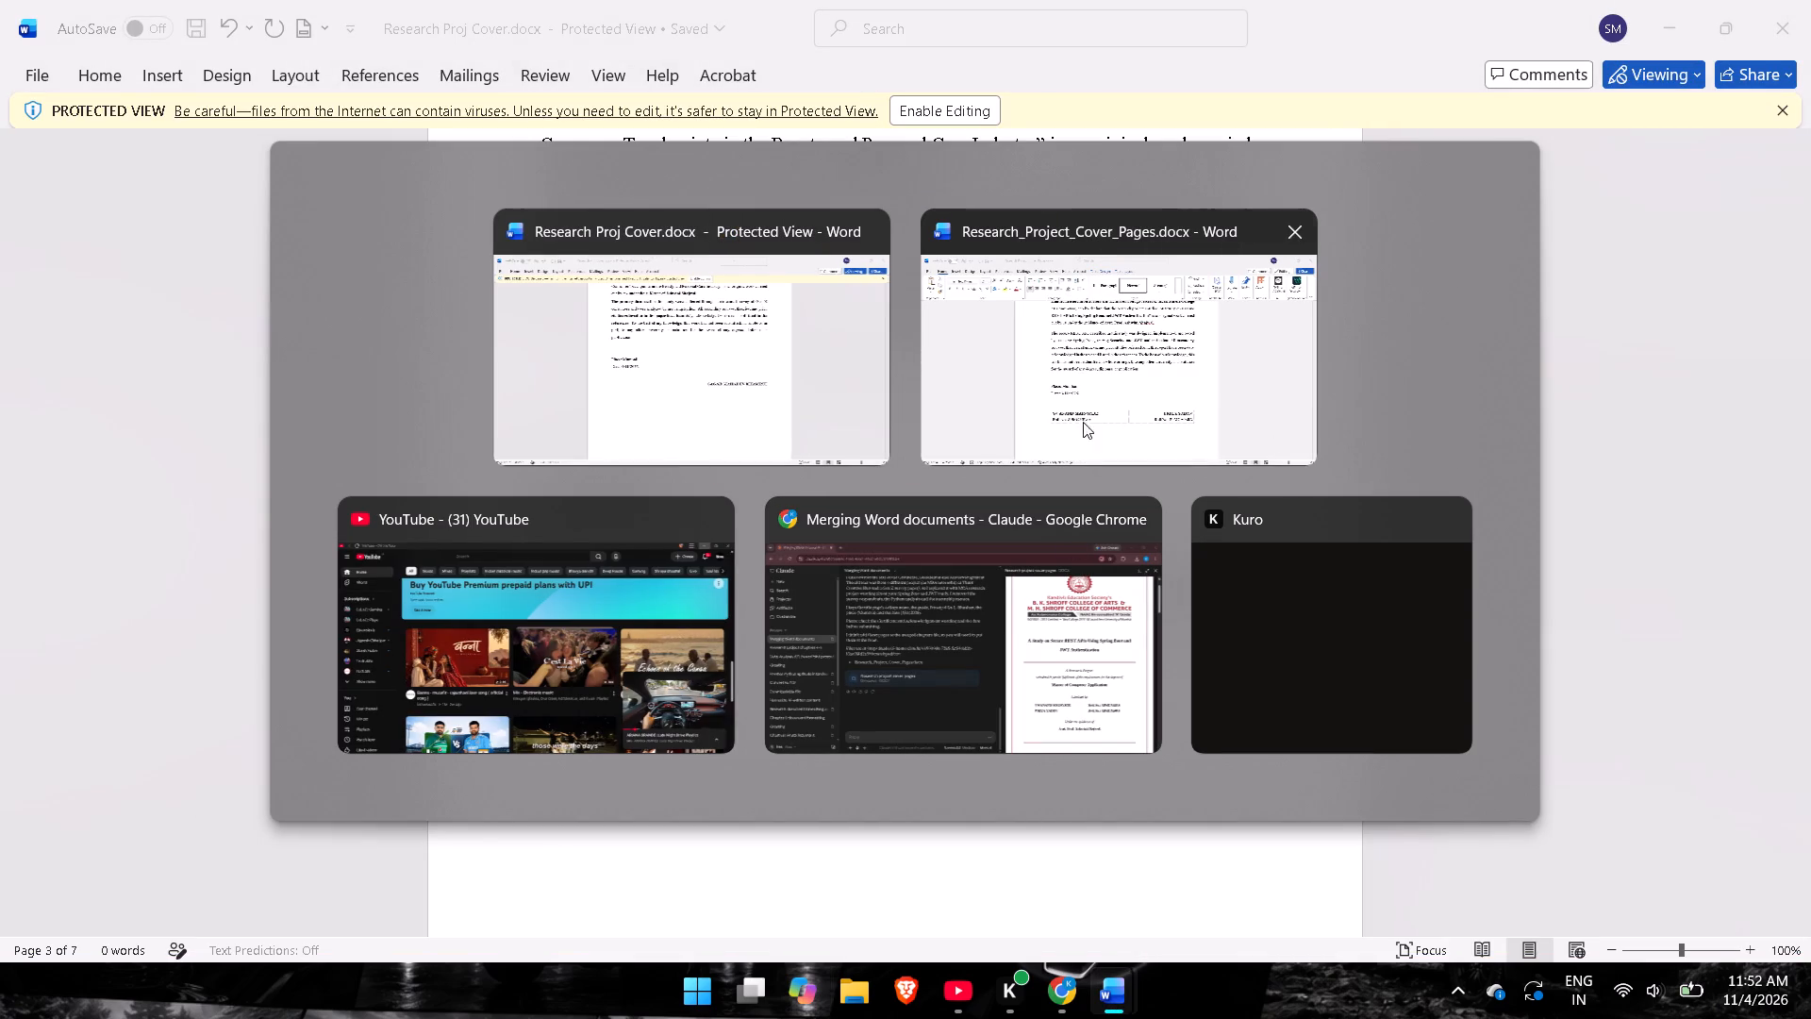
{"action": "left_click", "coordinate": [1060, 364], "text": "alt"}
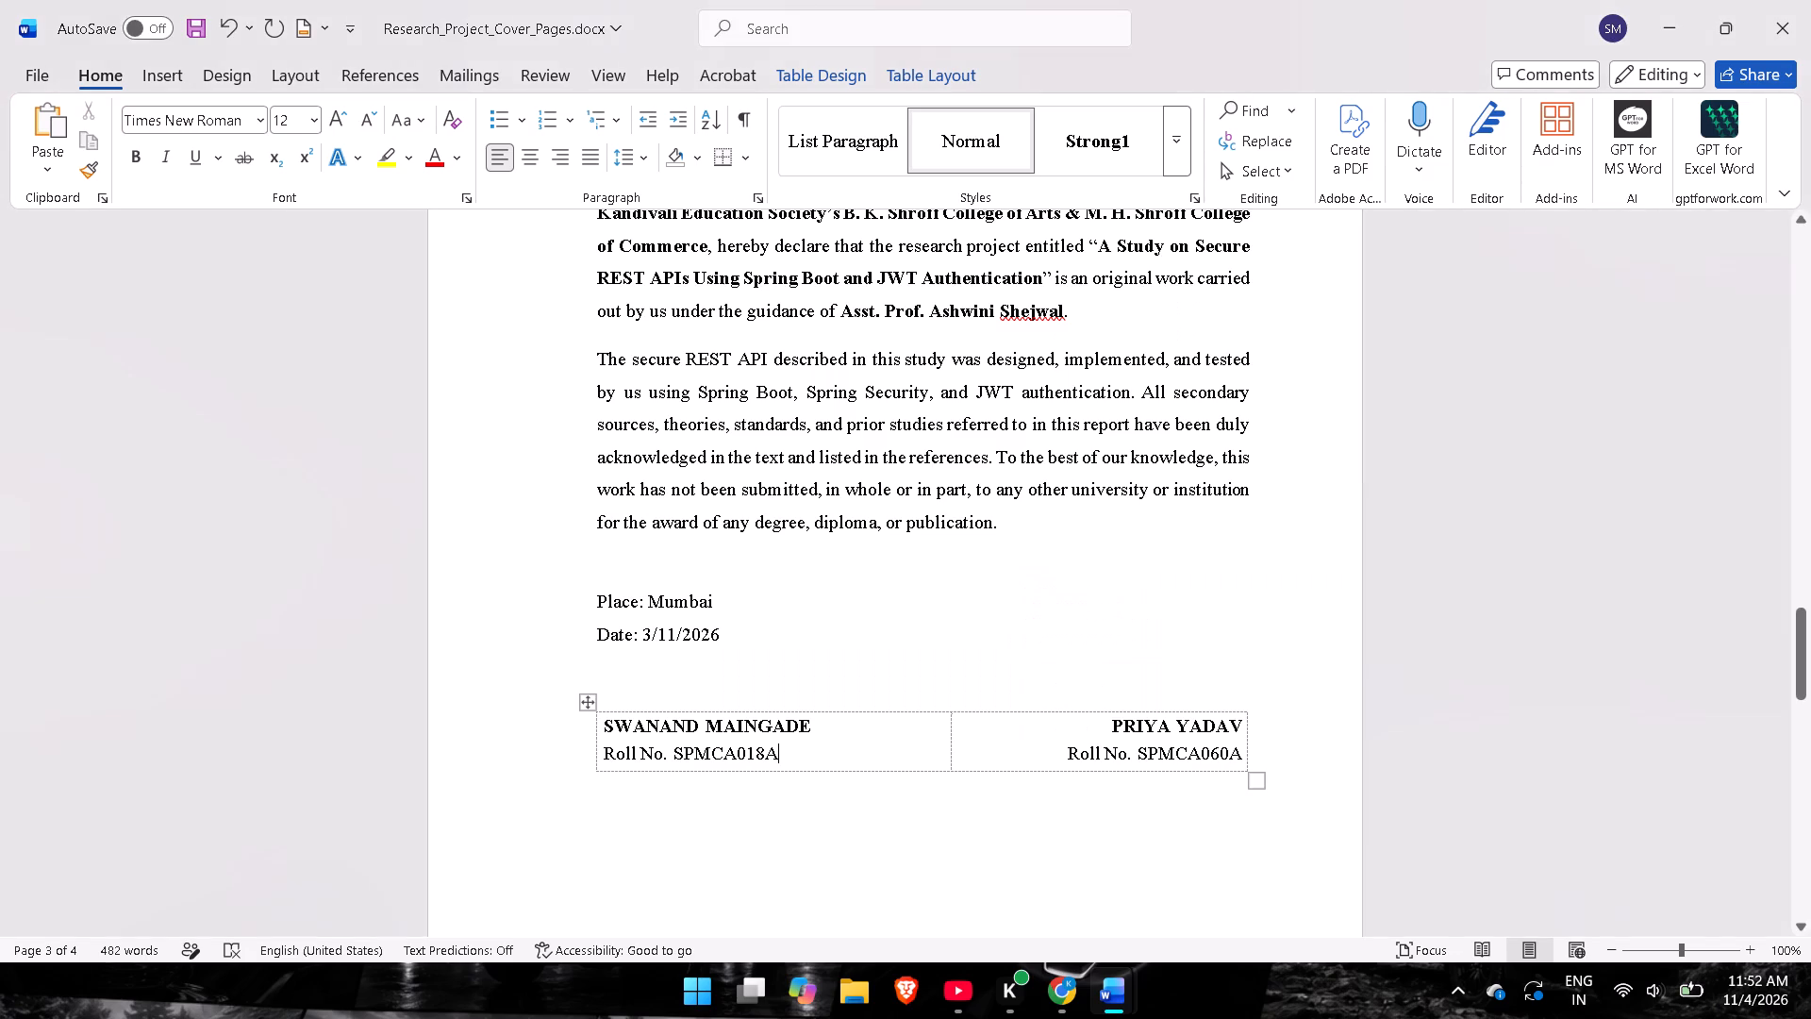
Check the template's Declaration sign-off again and delete both partners' roll number lines from the Declaration signature table.
{"action": "key", "text": "alt+Tab"}
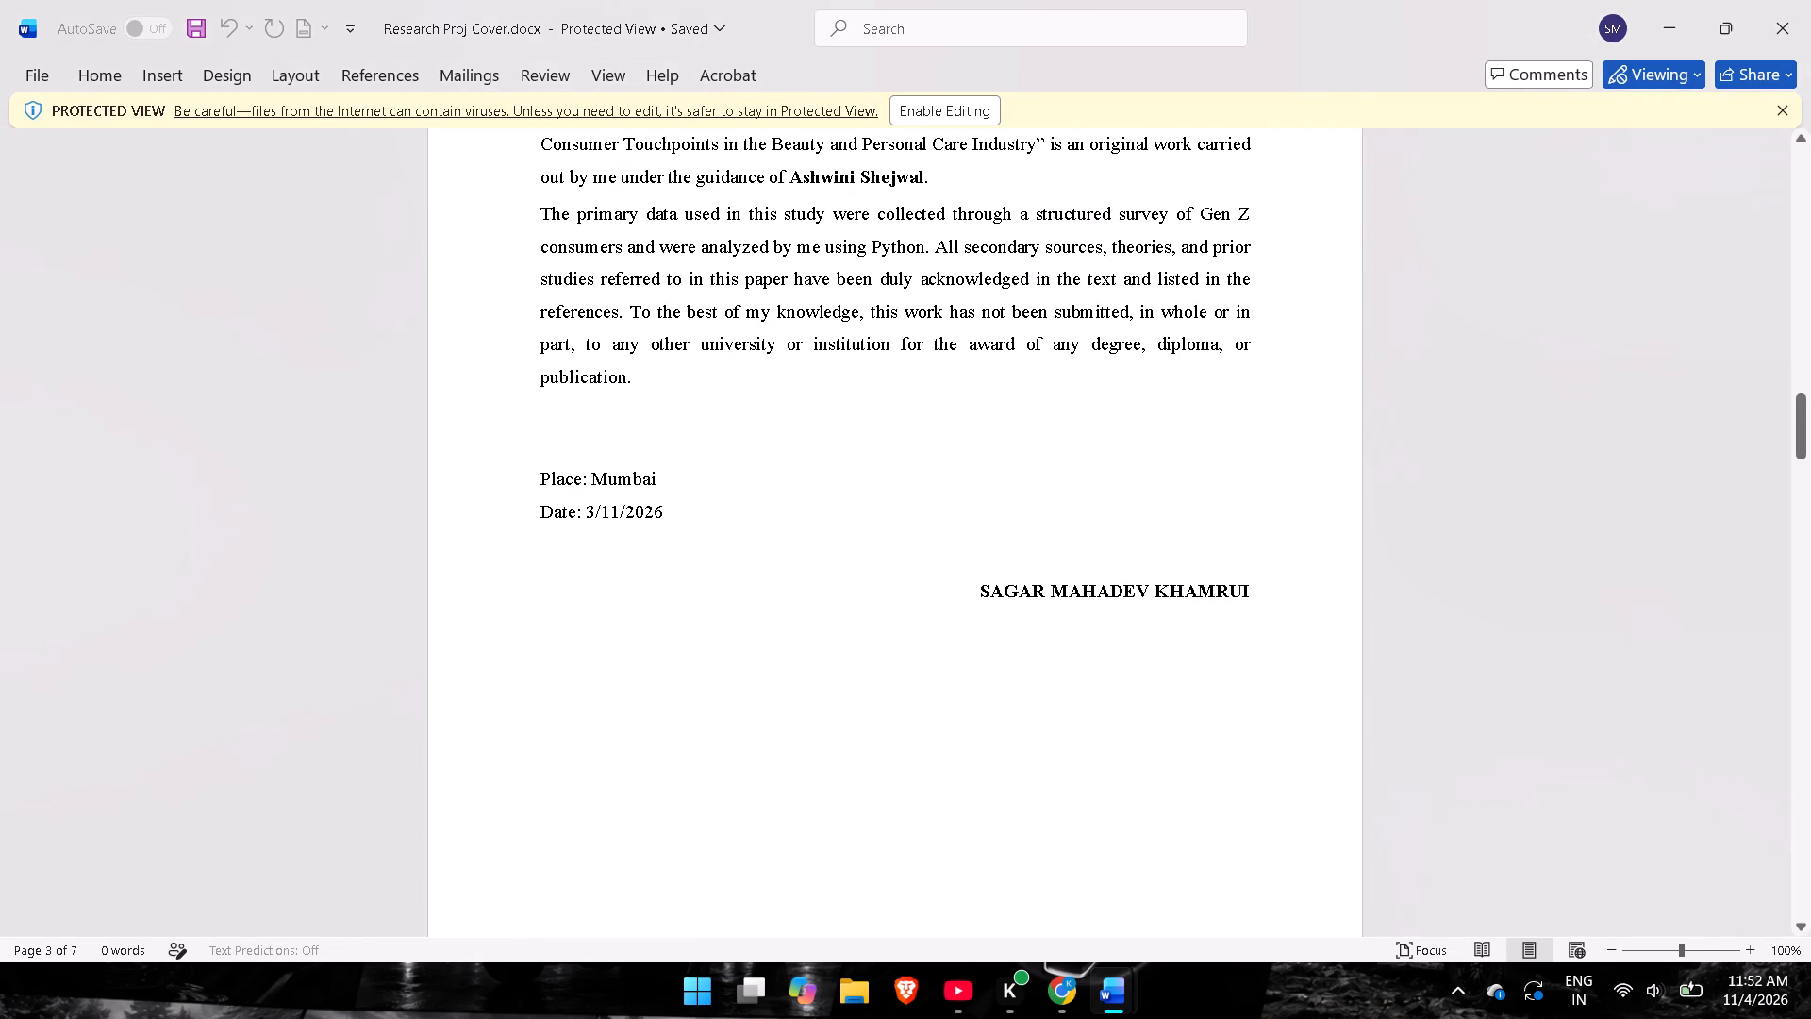
{"action": "key", "text": "alt+Tab"}
{"action": "left_click_drag", "start_coordinate": [797, 750], "coordinate": [617, 746]}
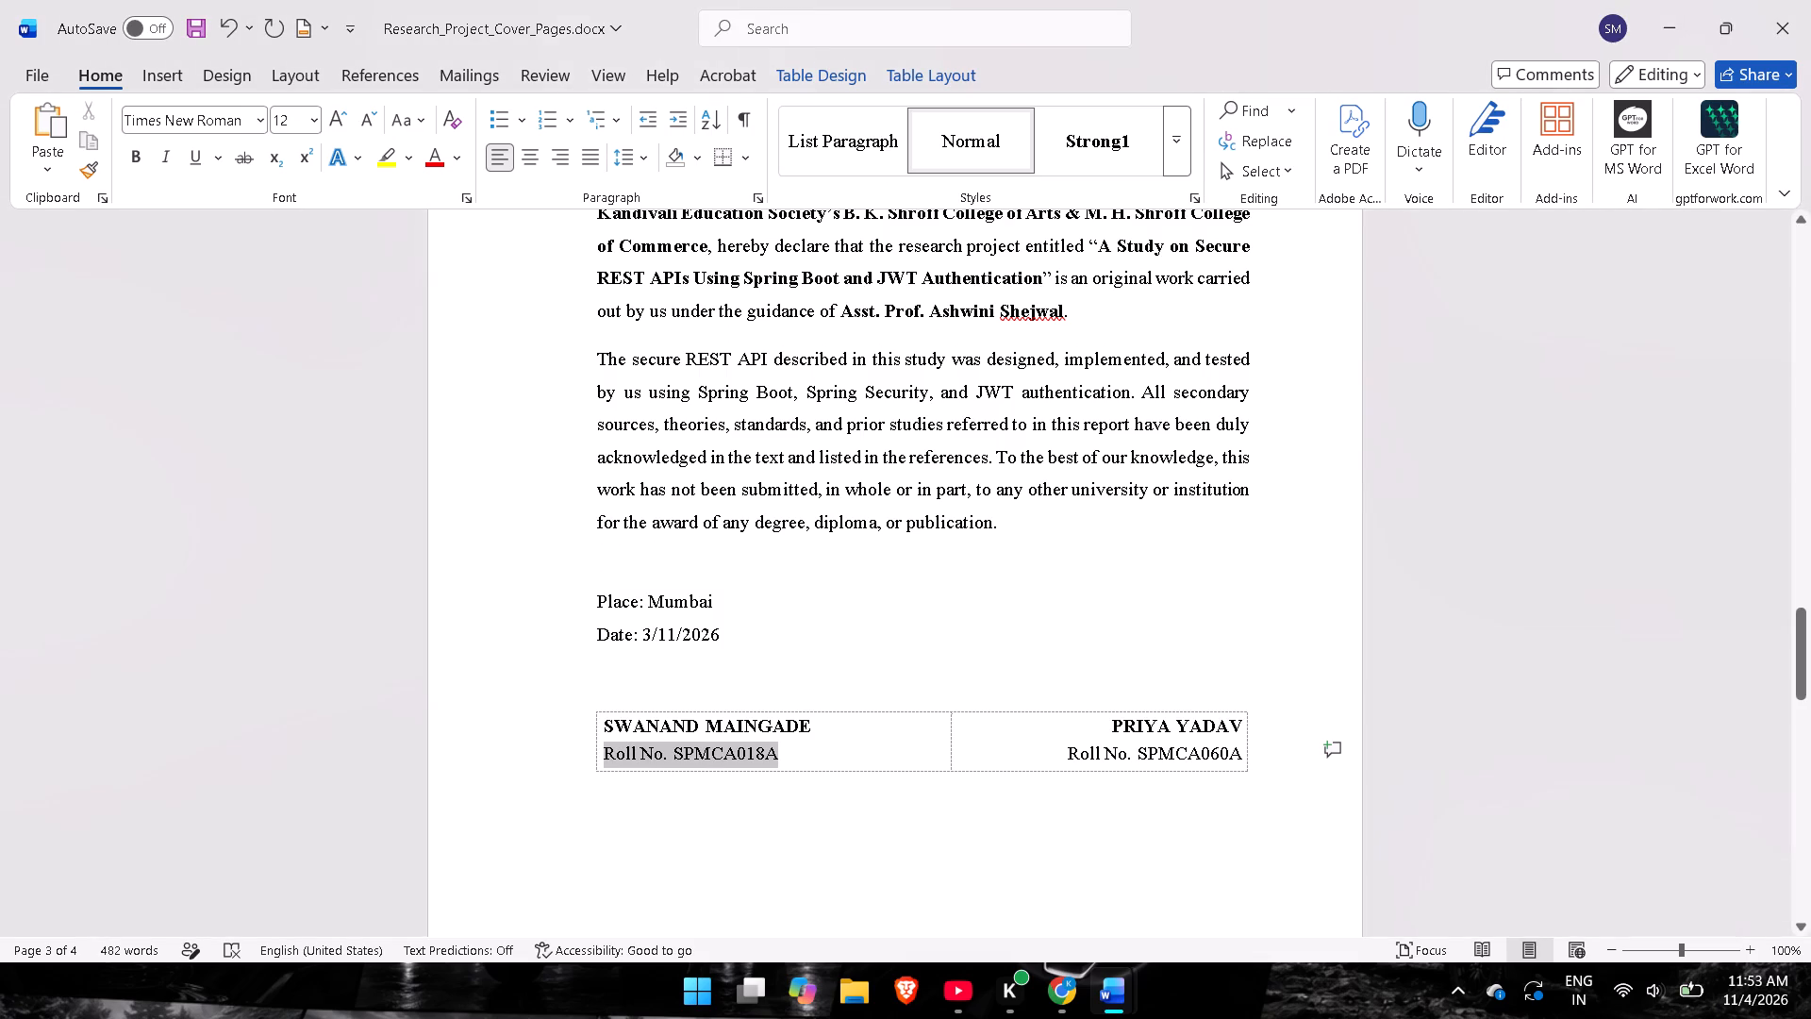
{"action": "left_click_drag", "start_coordinate": [617, 746], "coordinate": [615, 746]}
{"action": "left_click", "coordinate": [788, 747]}
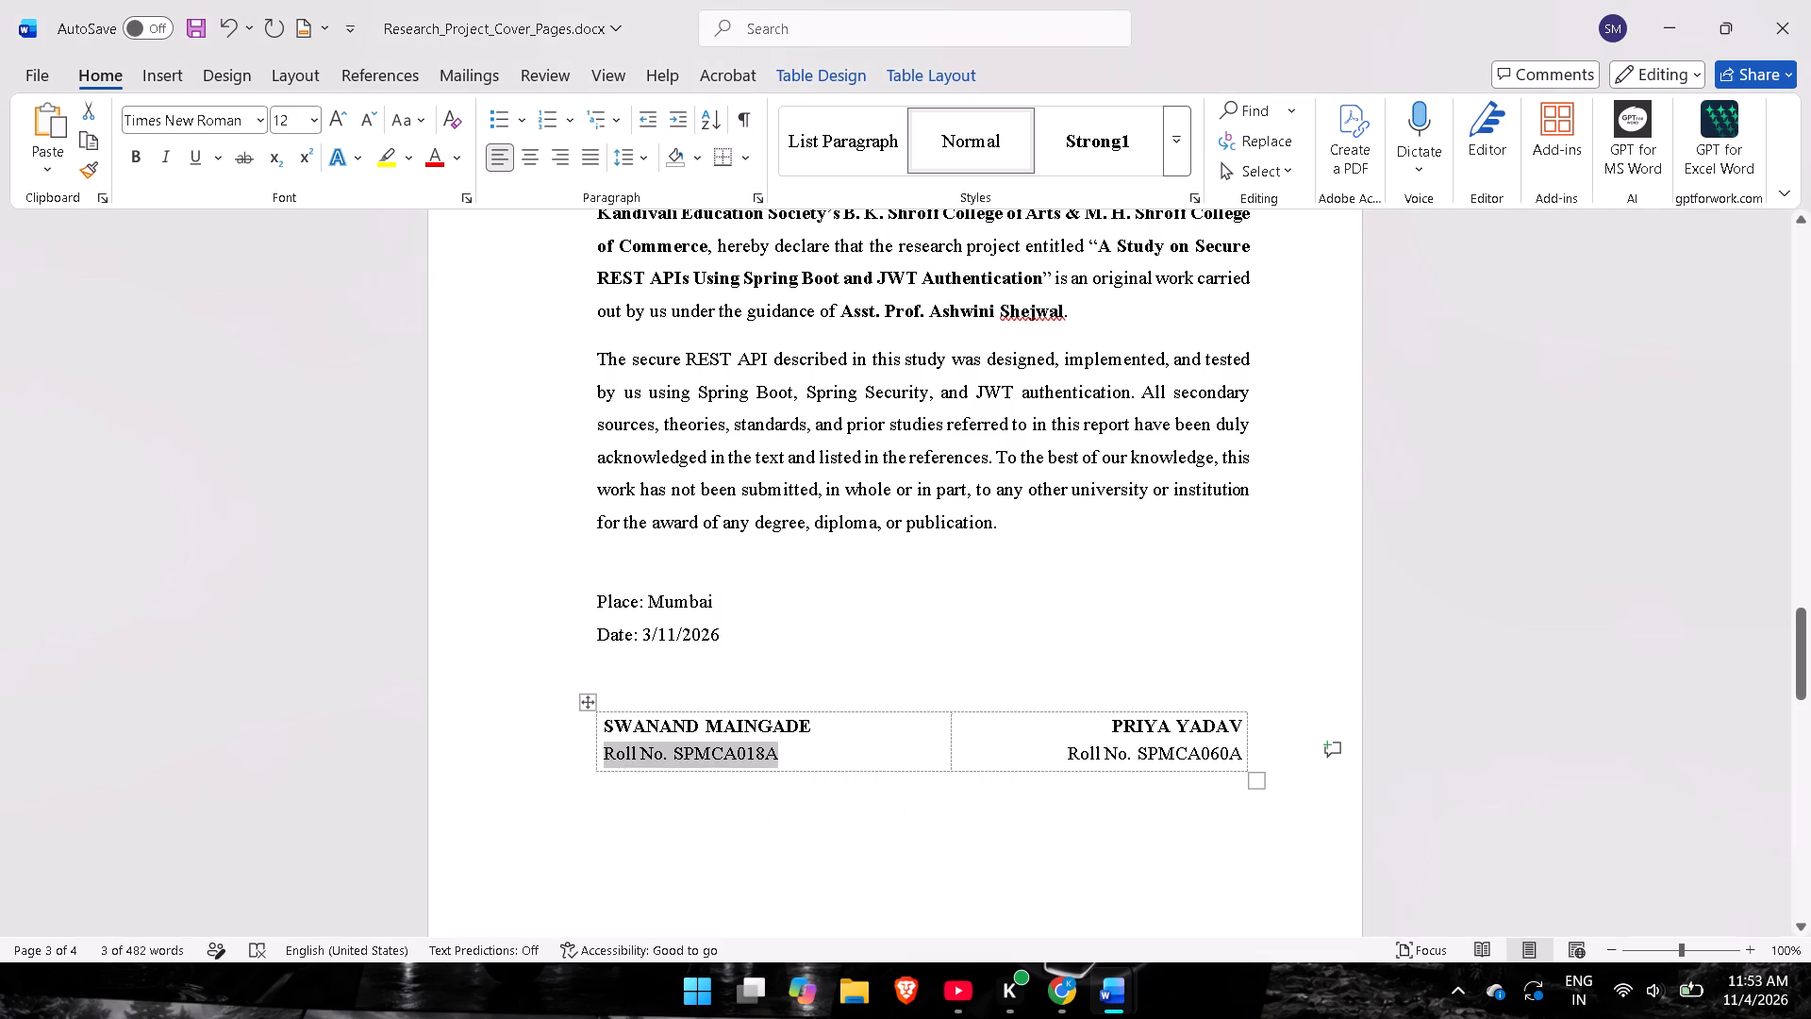
{"action": "left_click_drag", "start_coordinate": [788, 747], "coordinate": [602, 751]}
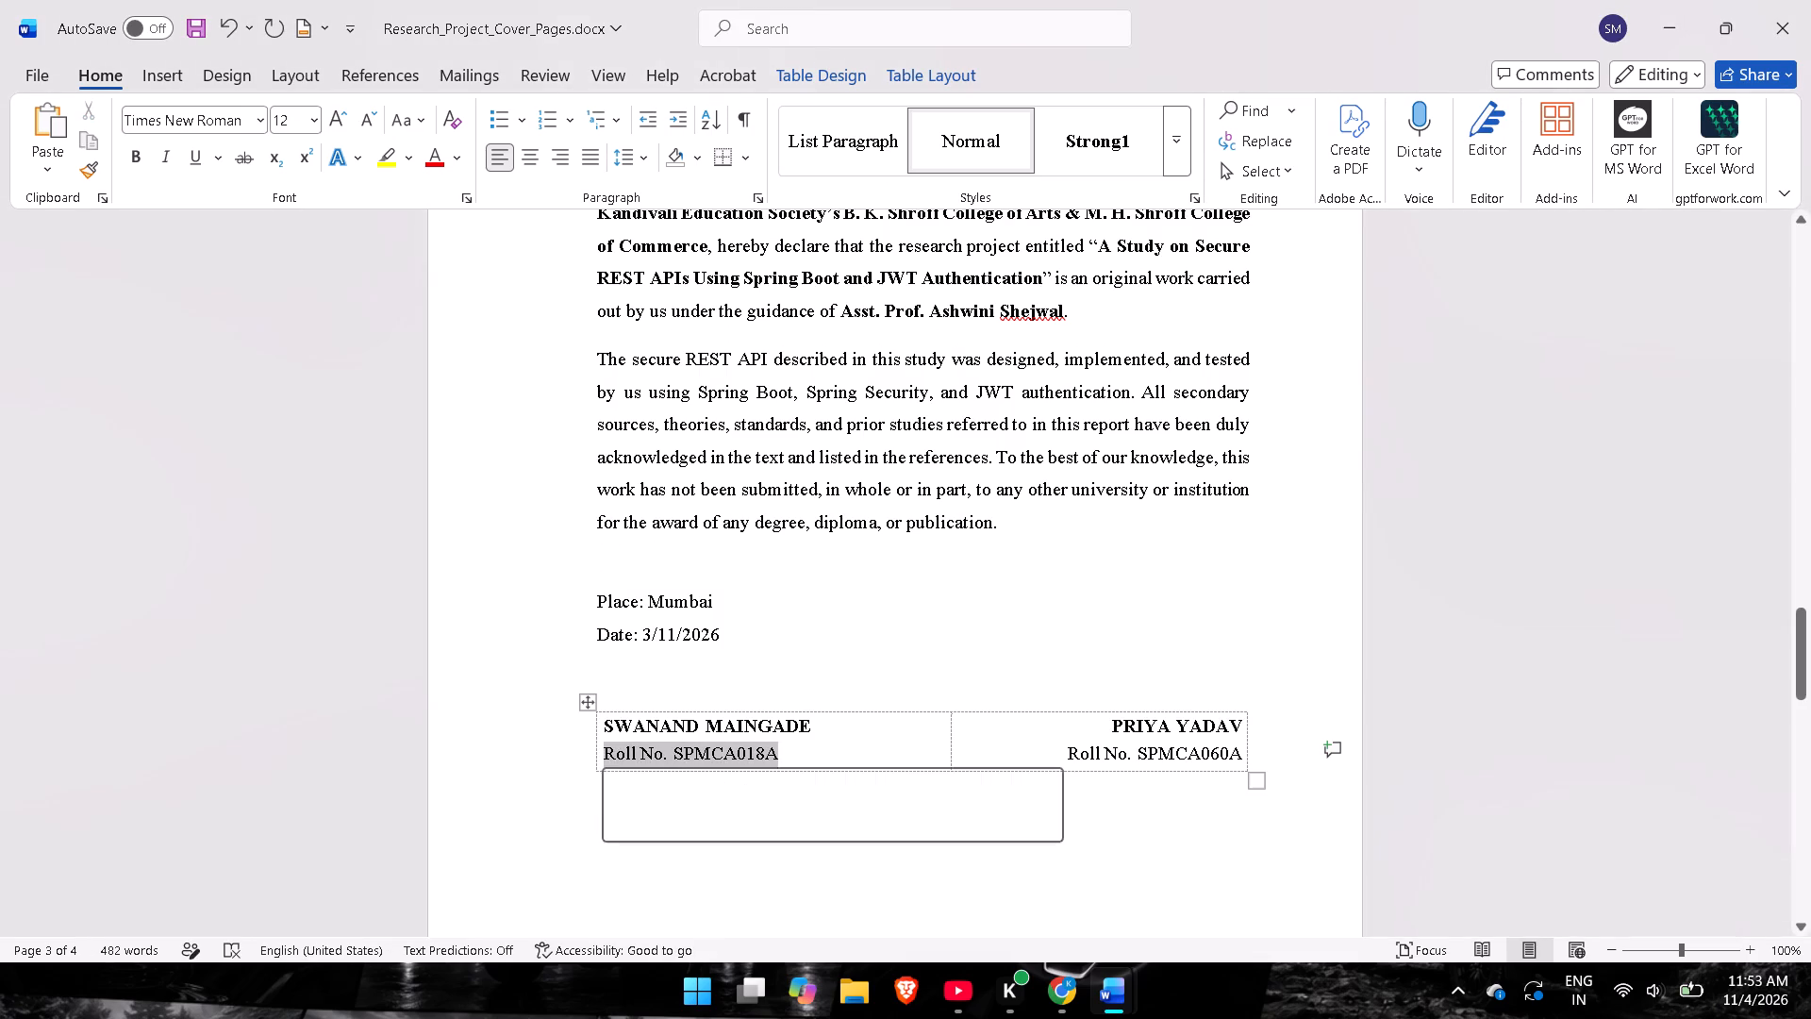
{"action": "key", "text": "BackSpace"}
{"action": "left_click_drag", "start_coordinate": [1241, 757], "coordinate": [1068, 752]}
{"action": "key", "text": "BackSpace"}
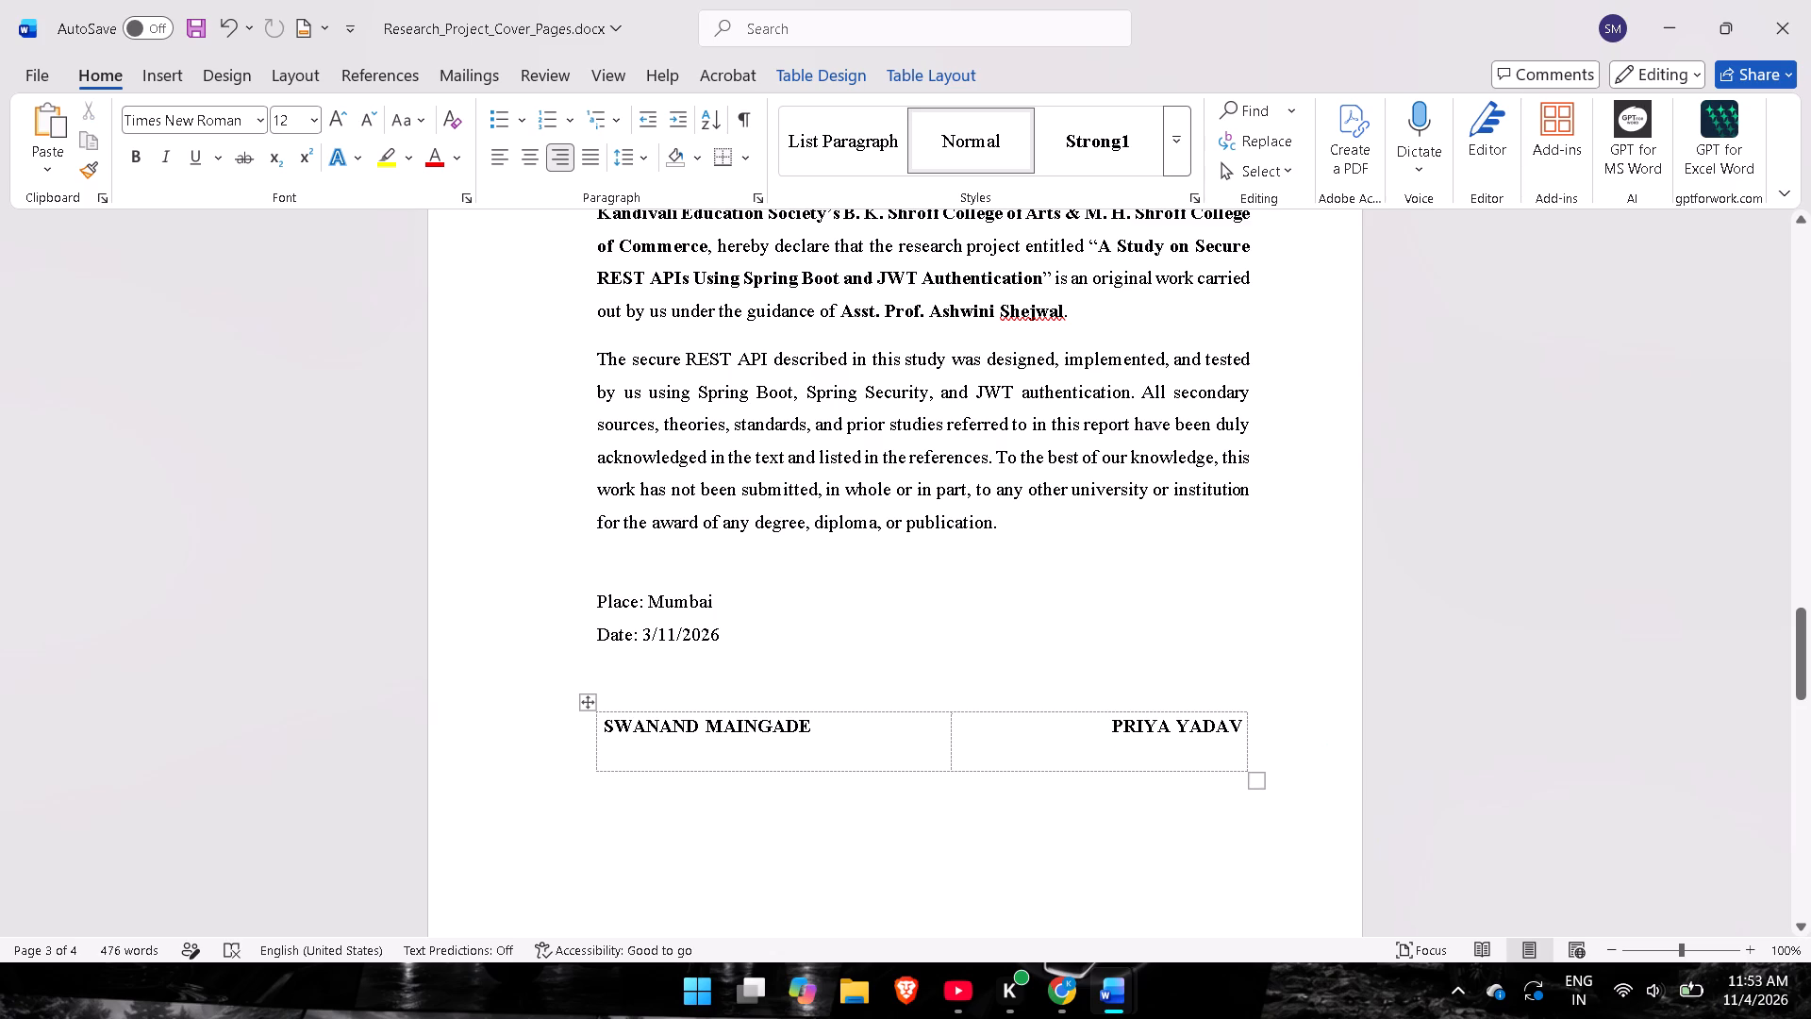
Move the first partner's name into the signature table's second cell, beneath the second partner's name.
{"action": "left_click_drag", "start_coordinate": [1240, 725], "coordinate": [1109, 722]}
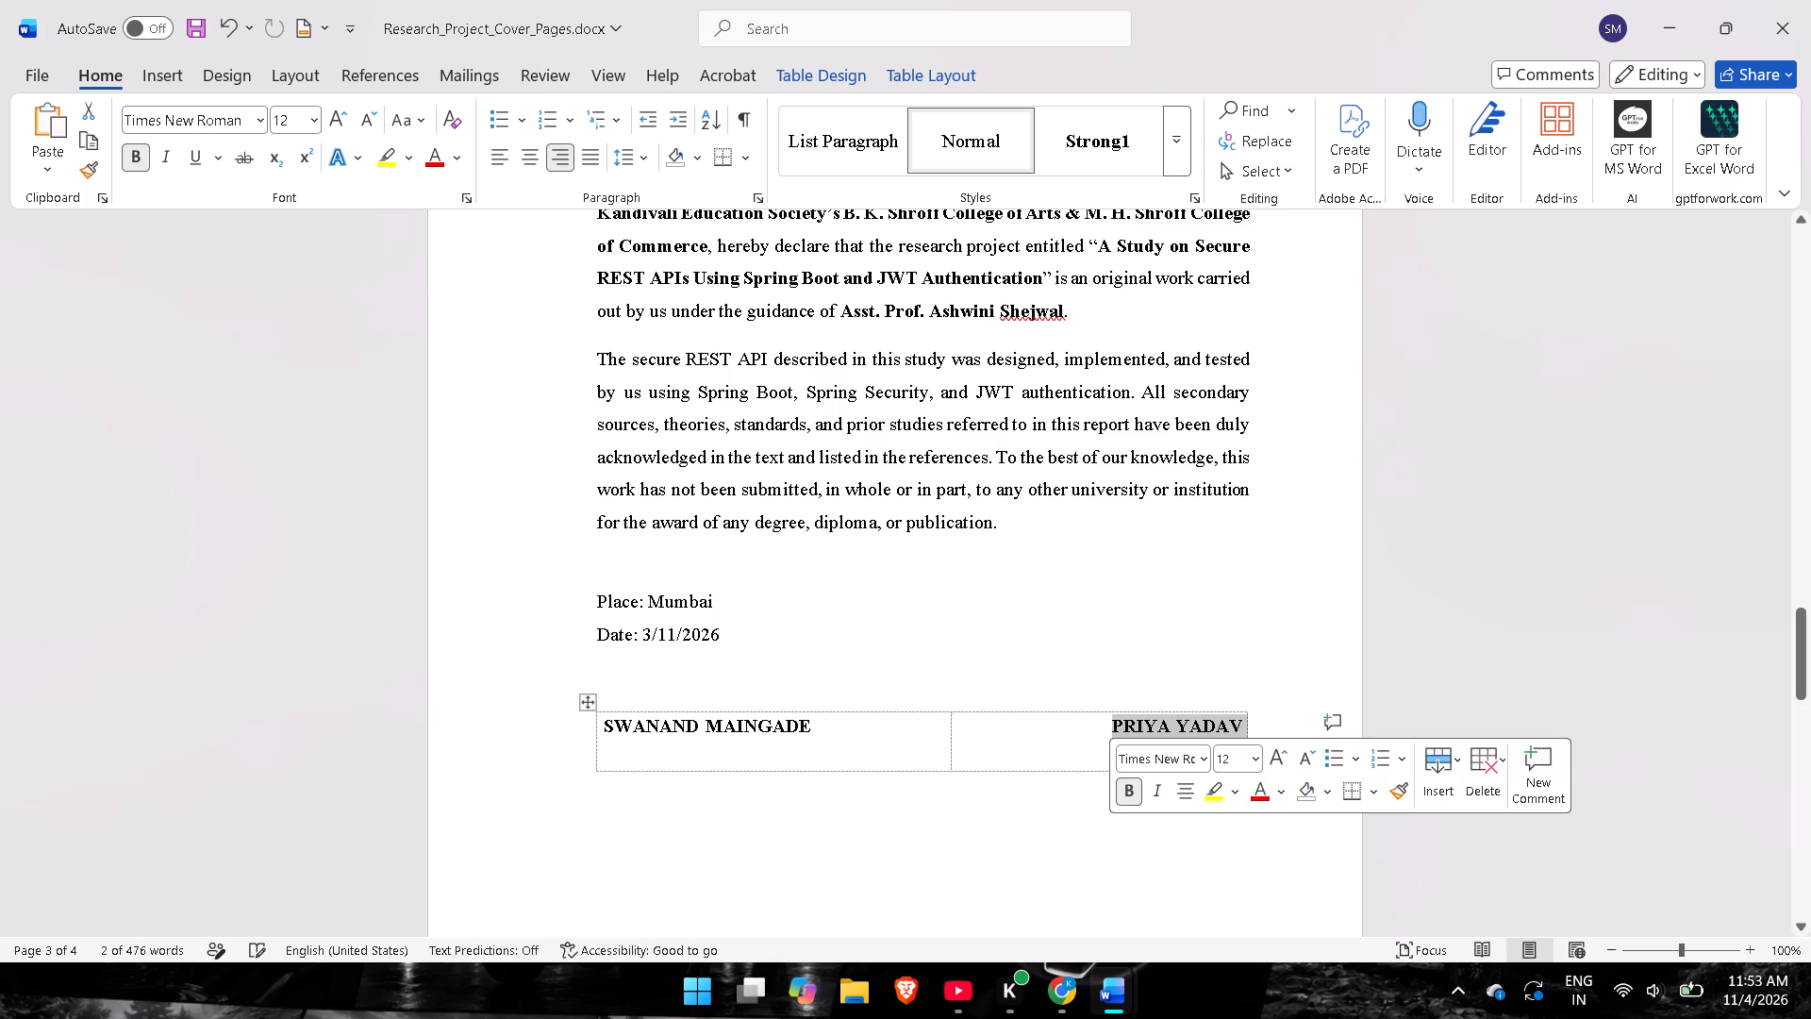
{"action": "left_click", "coordinate": [835, 719]}
{"action": "left_click_drag", "start_coordinate": [835, 719], "coordinate": [721, 720]}
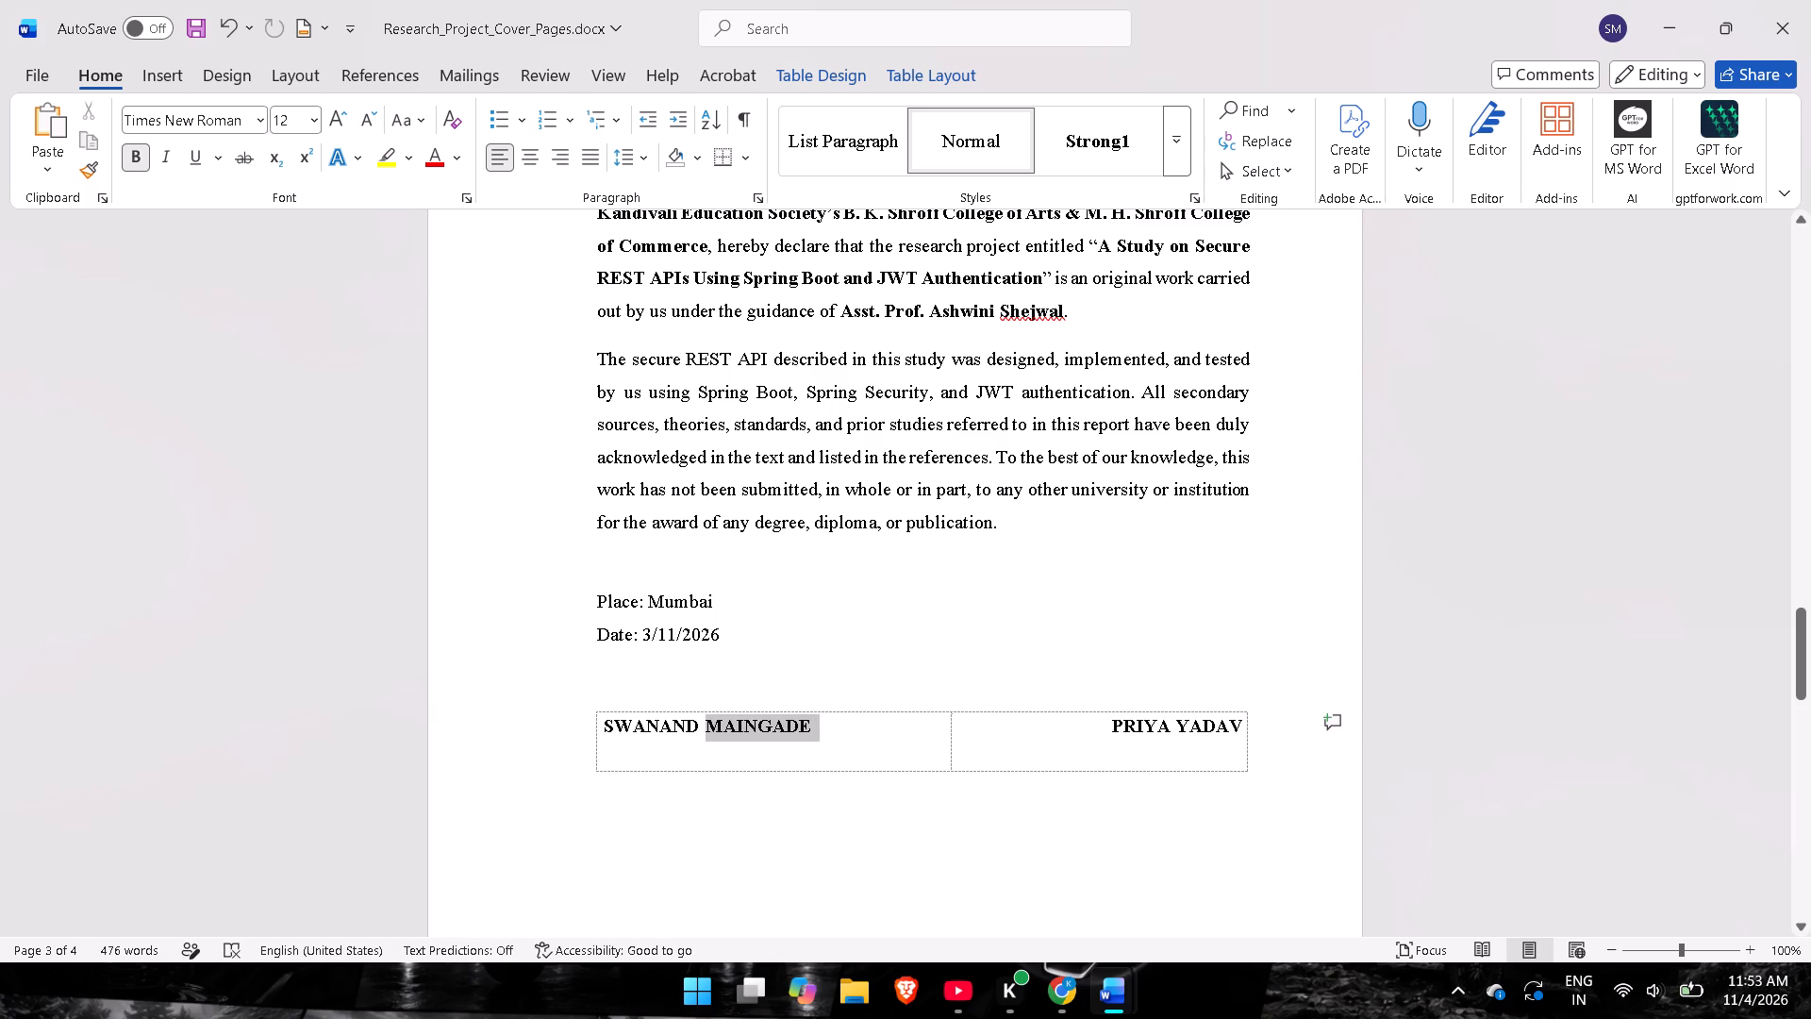
{"action": "left_click_drag", "start_coordinate": [721, 720], "coordinate": [599, 717]}
{"action": "key", "text": "ctrl+x"}
{"action": "left_click", "coordinate": [1171, 755]}
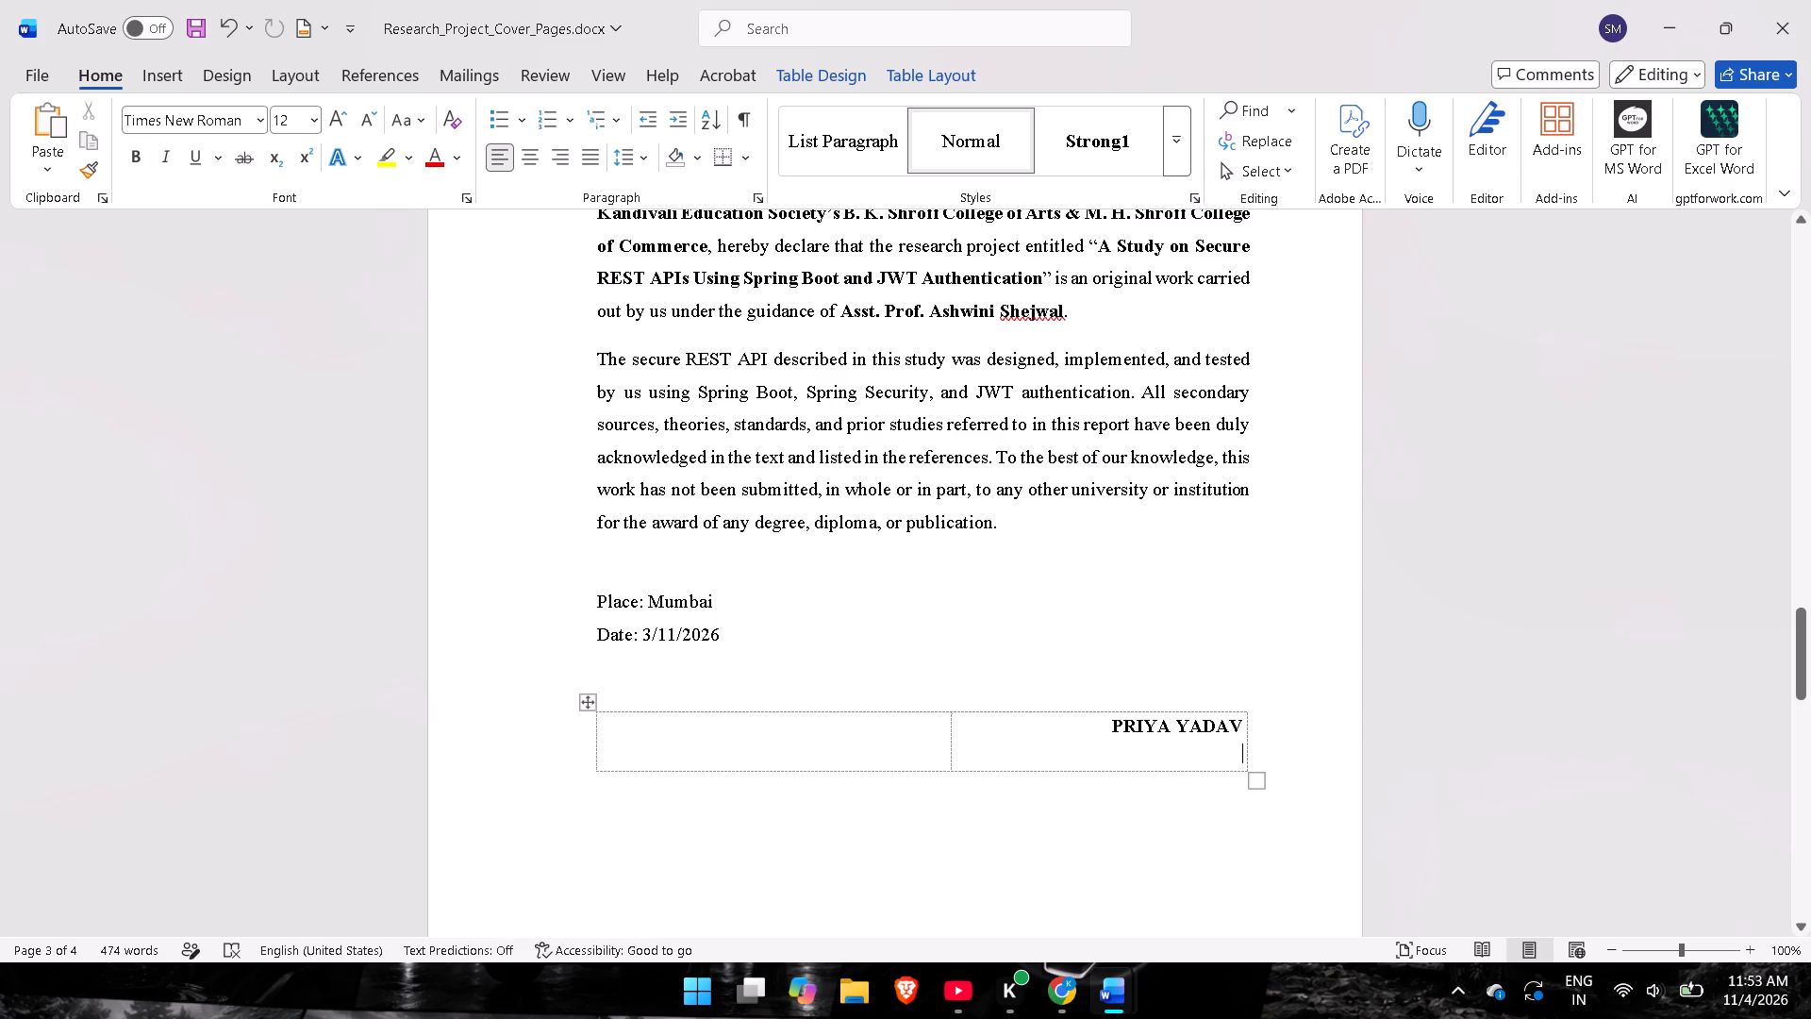
{"action": "key", "text": "ctrl+v"}
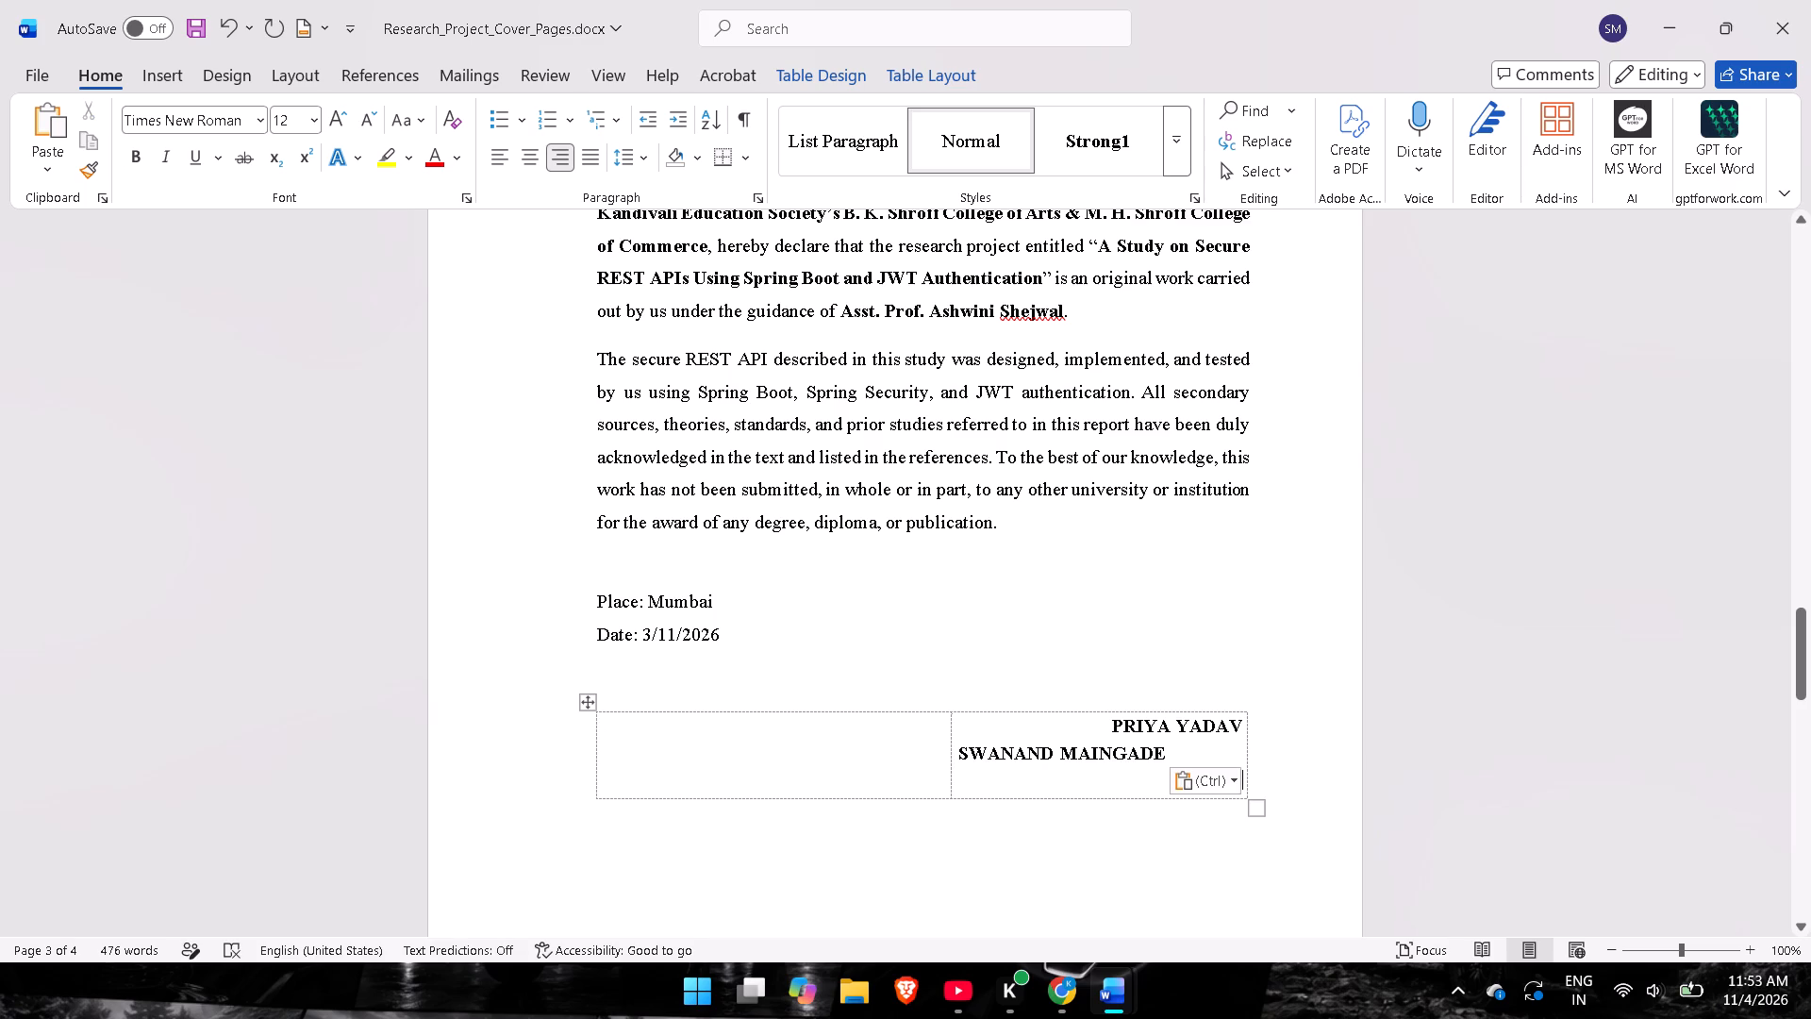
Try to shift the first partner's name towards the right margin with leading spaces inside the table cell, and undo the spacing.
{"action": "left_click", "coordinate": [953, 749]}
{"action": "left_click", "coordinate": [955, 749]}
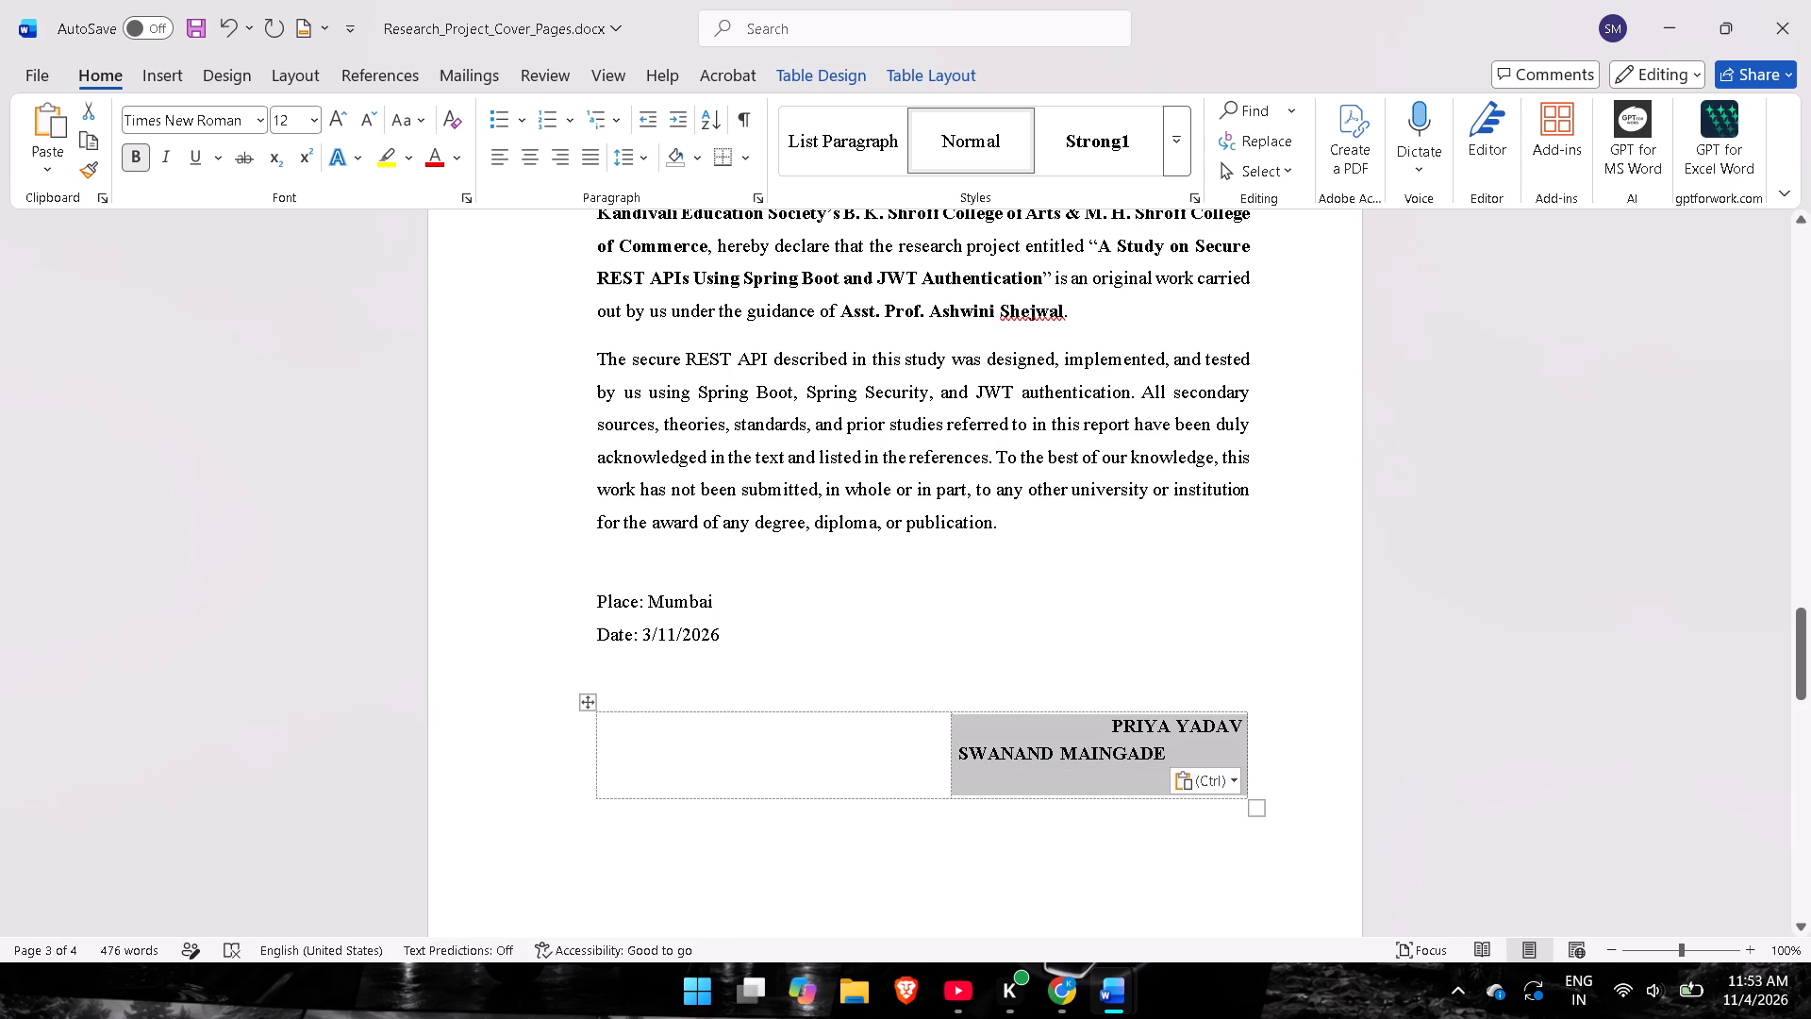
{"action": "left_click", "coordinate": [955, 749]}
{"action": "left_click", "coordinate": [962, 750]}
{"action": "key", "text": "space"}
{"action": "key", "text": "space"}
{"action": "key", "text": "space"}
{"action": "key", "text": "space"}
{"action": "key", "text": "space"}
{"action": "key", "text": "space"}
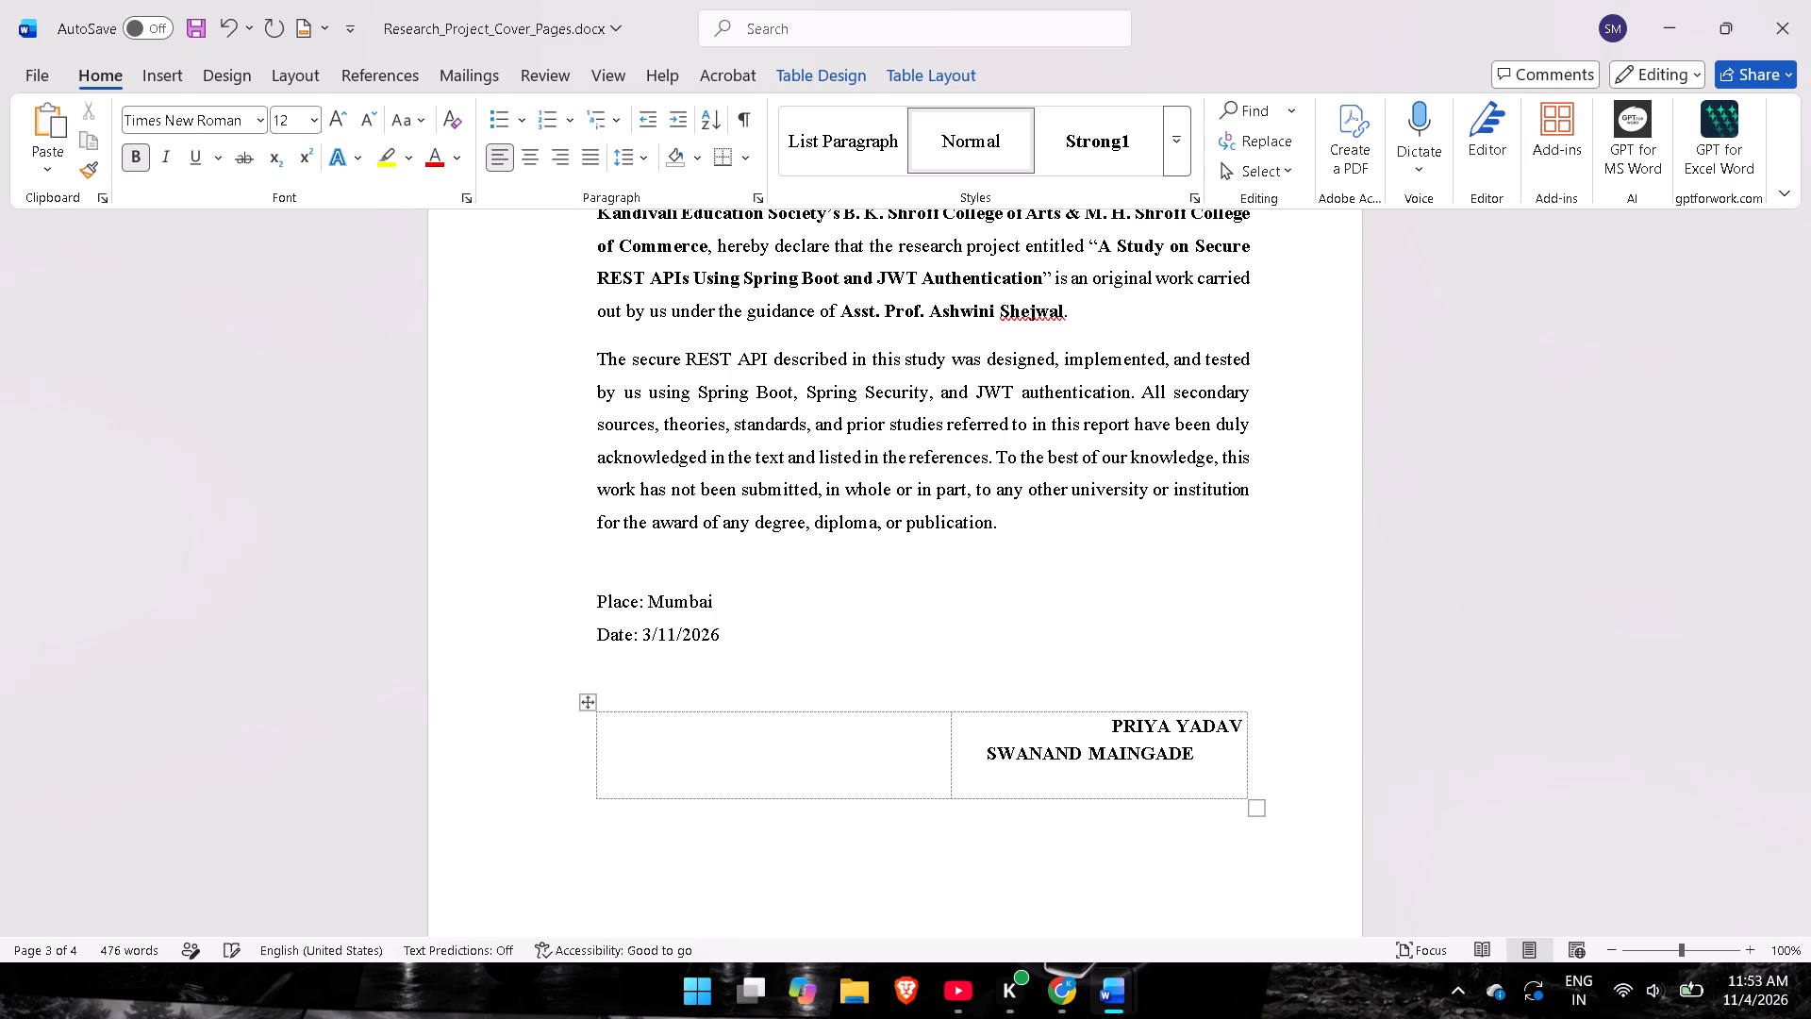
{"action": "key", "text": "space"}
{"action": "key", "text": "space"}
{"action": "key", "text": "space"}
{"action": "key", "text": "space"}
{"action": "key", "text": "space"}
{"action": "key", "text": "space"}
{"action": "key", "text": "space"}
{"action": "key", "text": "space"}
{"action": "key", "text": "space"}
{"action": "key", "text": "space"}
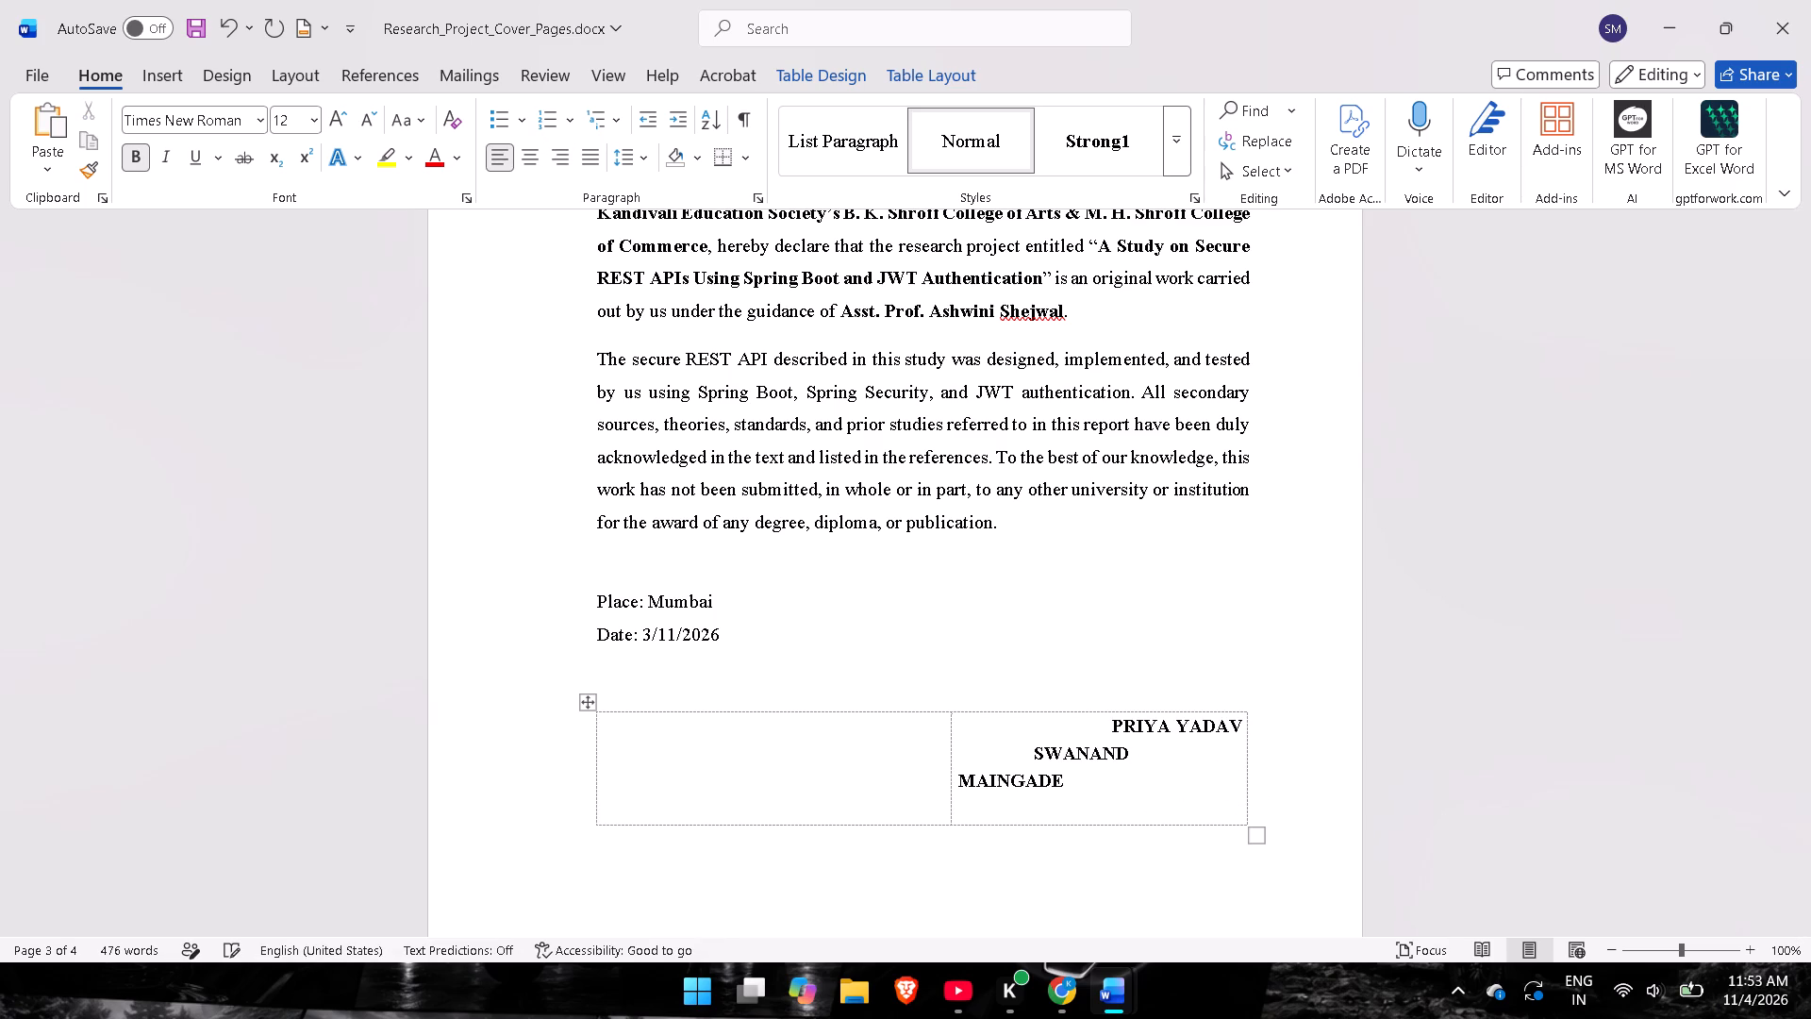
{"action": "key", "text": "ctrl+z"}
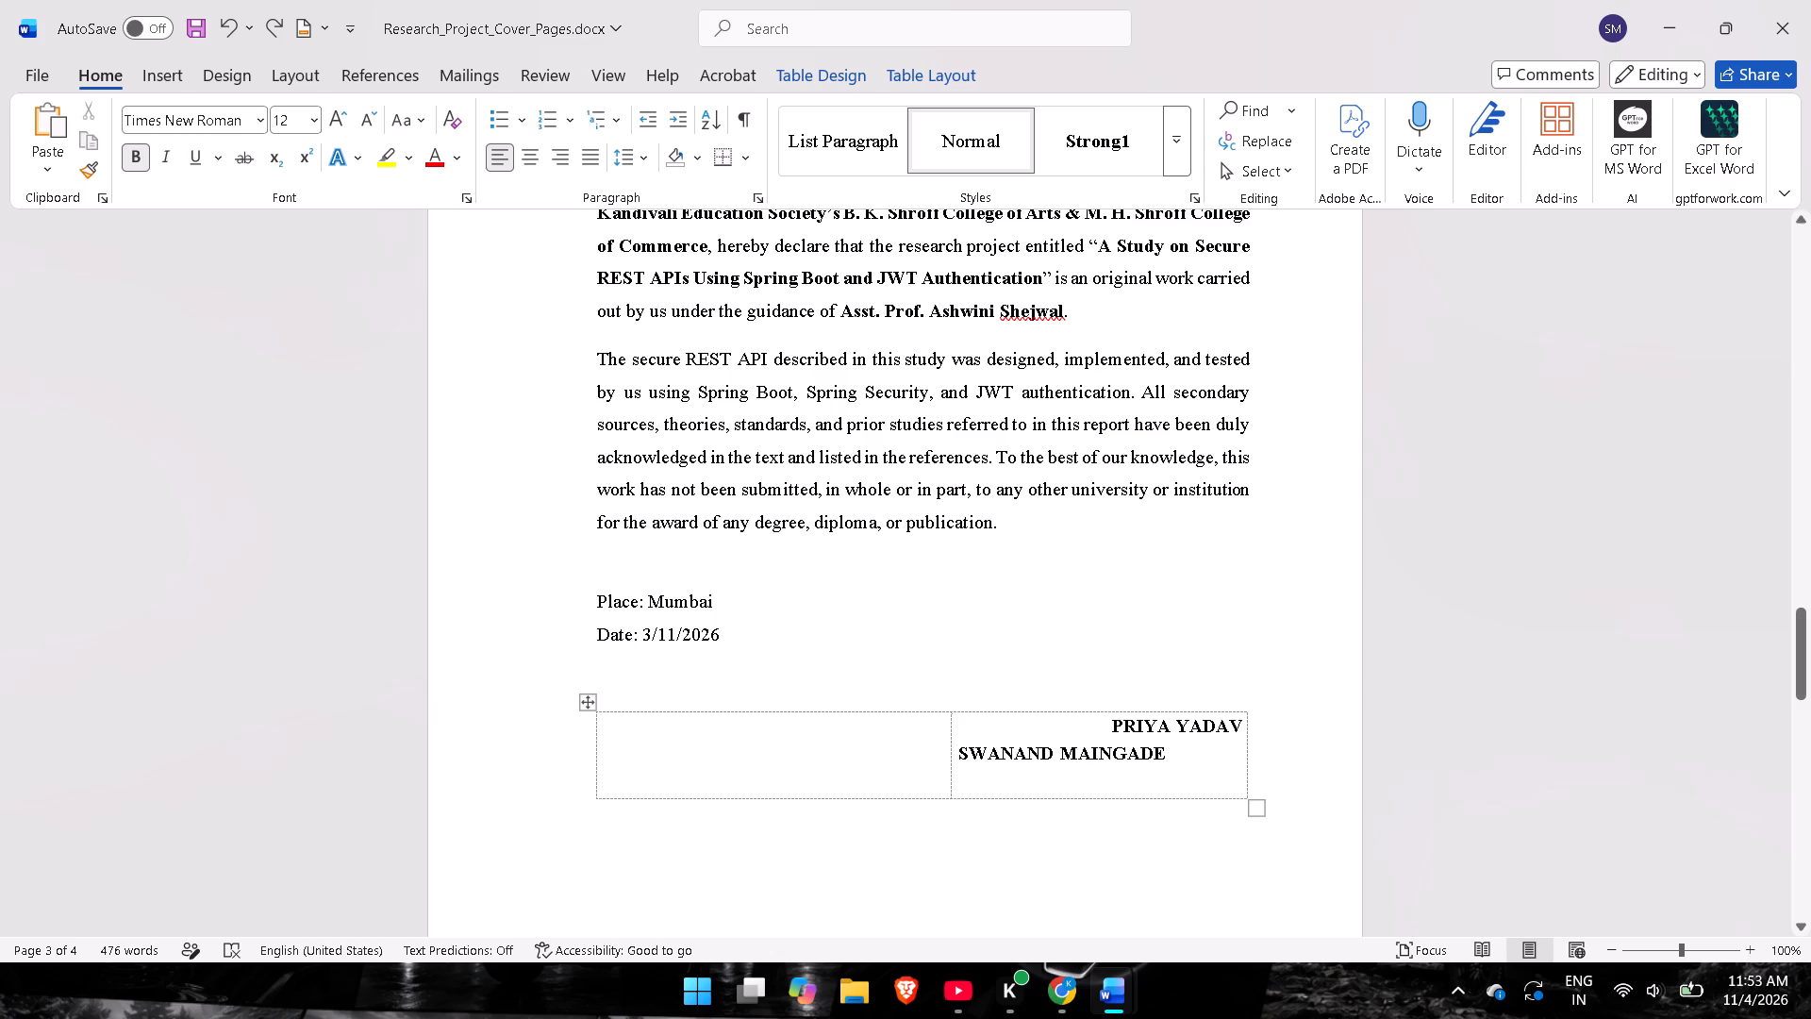
Replace the Declaration signature table with the two partners' names as plain stacked lines below the date.
{"action": "left_click", "coordinate": [1108, 722]}
{"action": "key", "text": "BackSpace"}
{"action": "key", "text": "BackSpace"}
{"action": "key", "text": "BackSpace"}
{"action": "left_click_drag", "start_coordinate": [1173, 764], "coordinate": [1017, 726]}
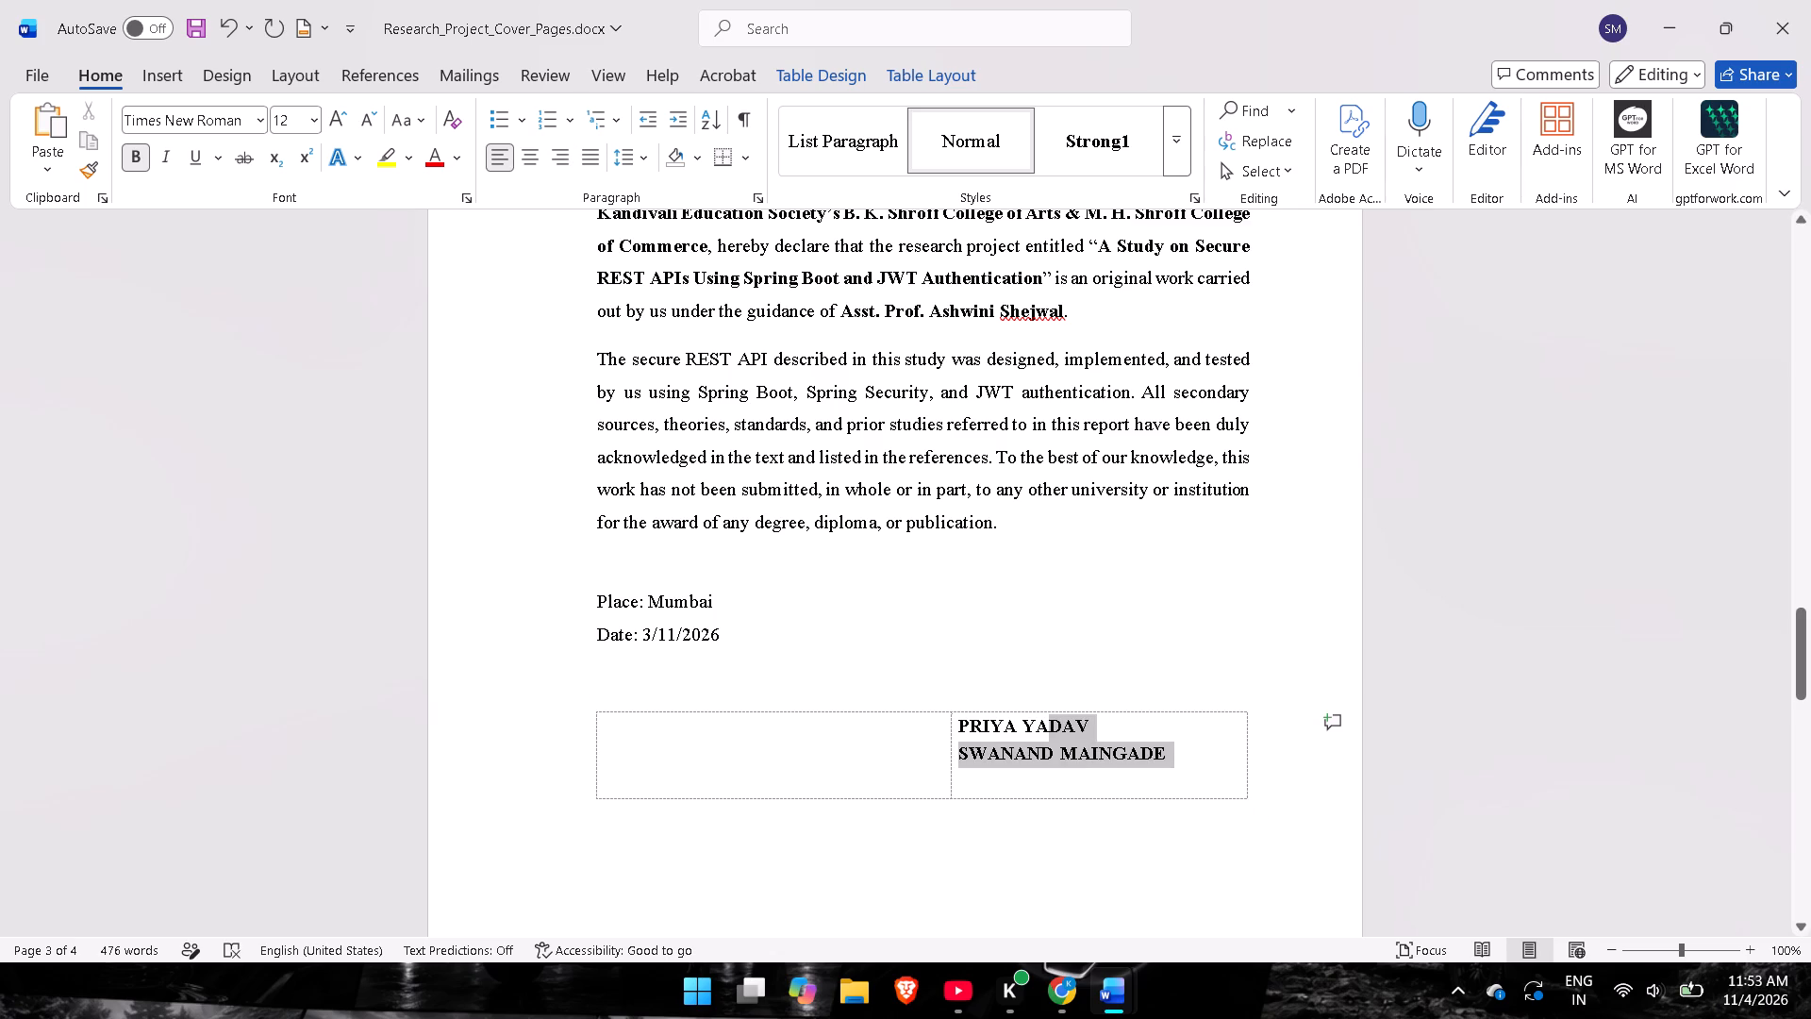
{"action": "left_click_drag", "start_coordinate": [1017, 726], "coordinate": [1004, 725]}
{"action": "key", "text": "ctrl+x"}
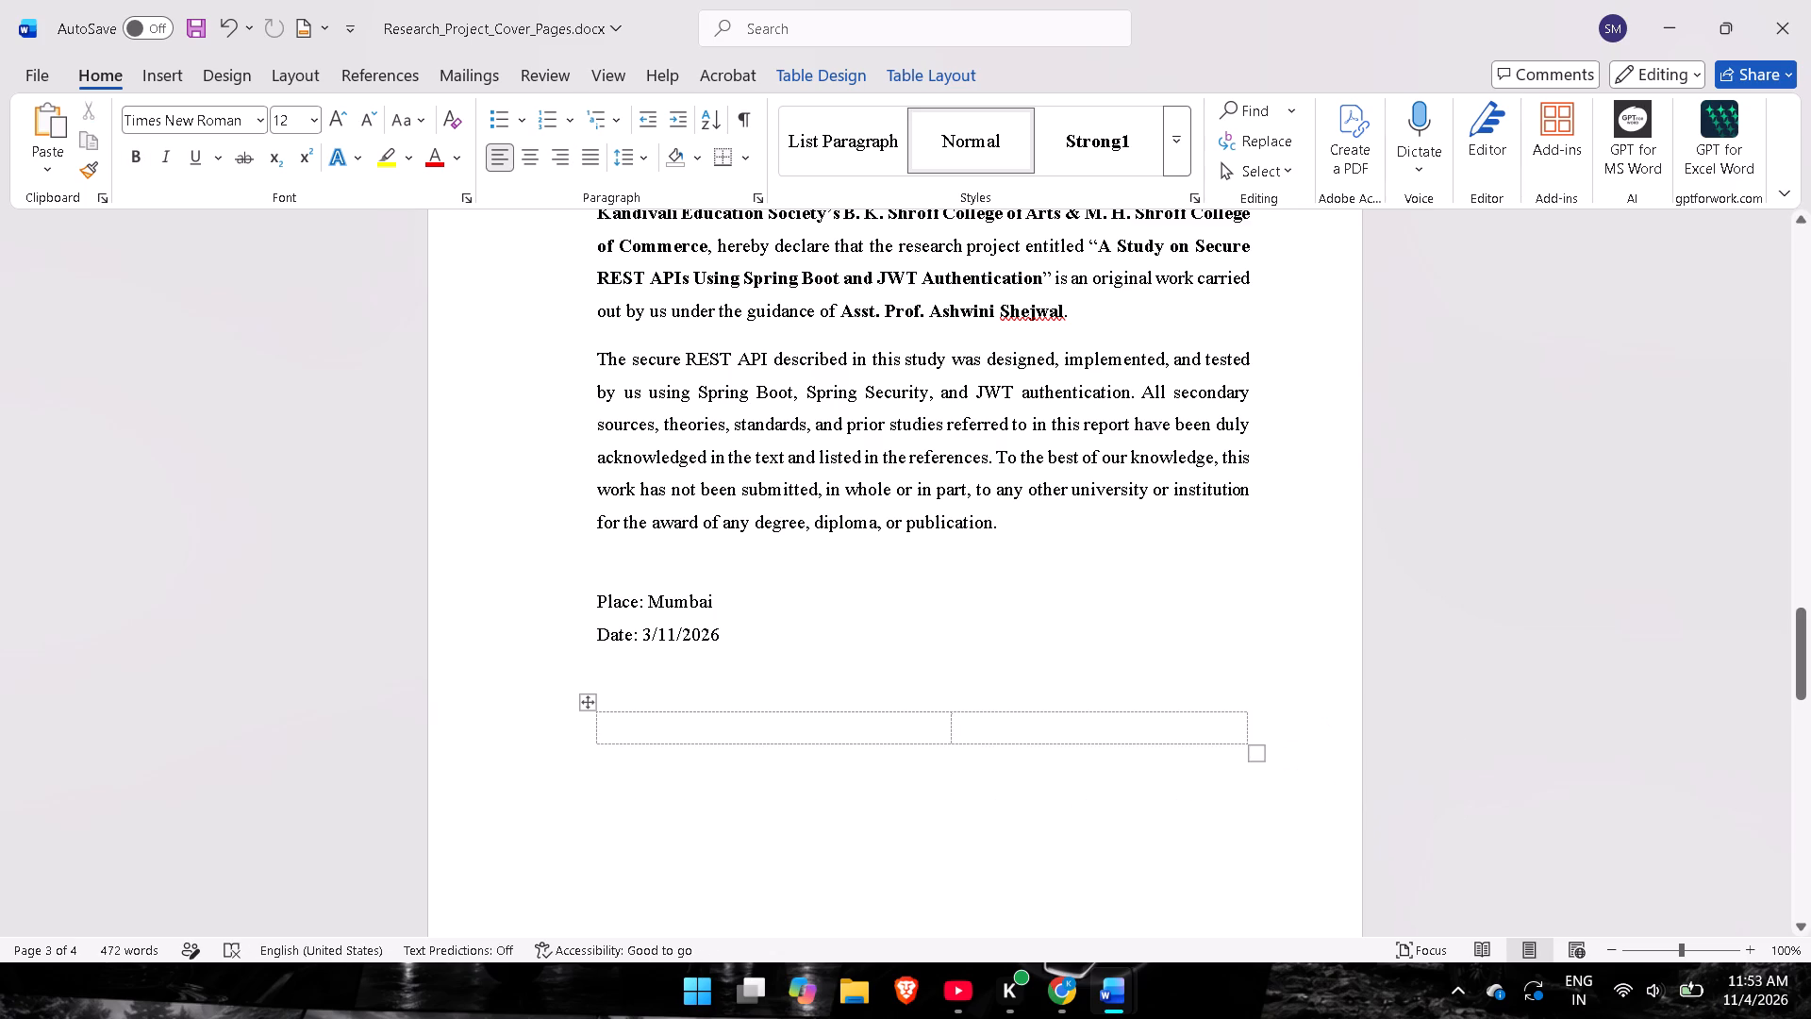
{"action": "left_click", "coordinate": [581, 708]}
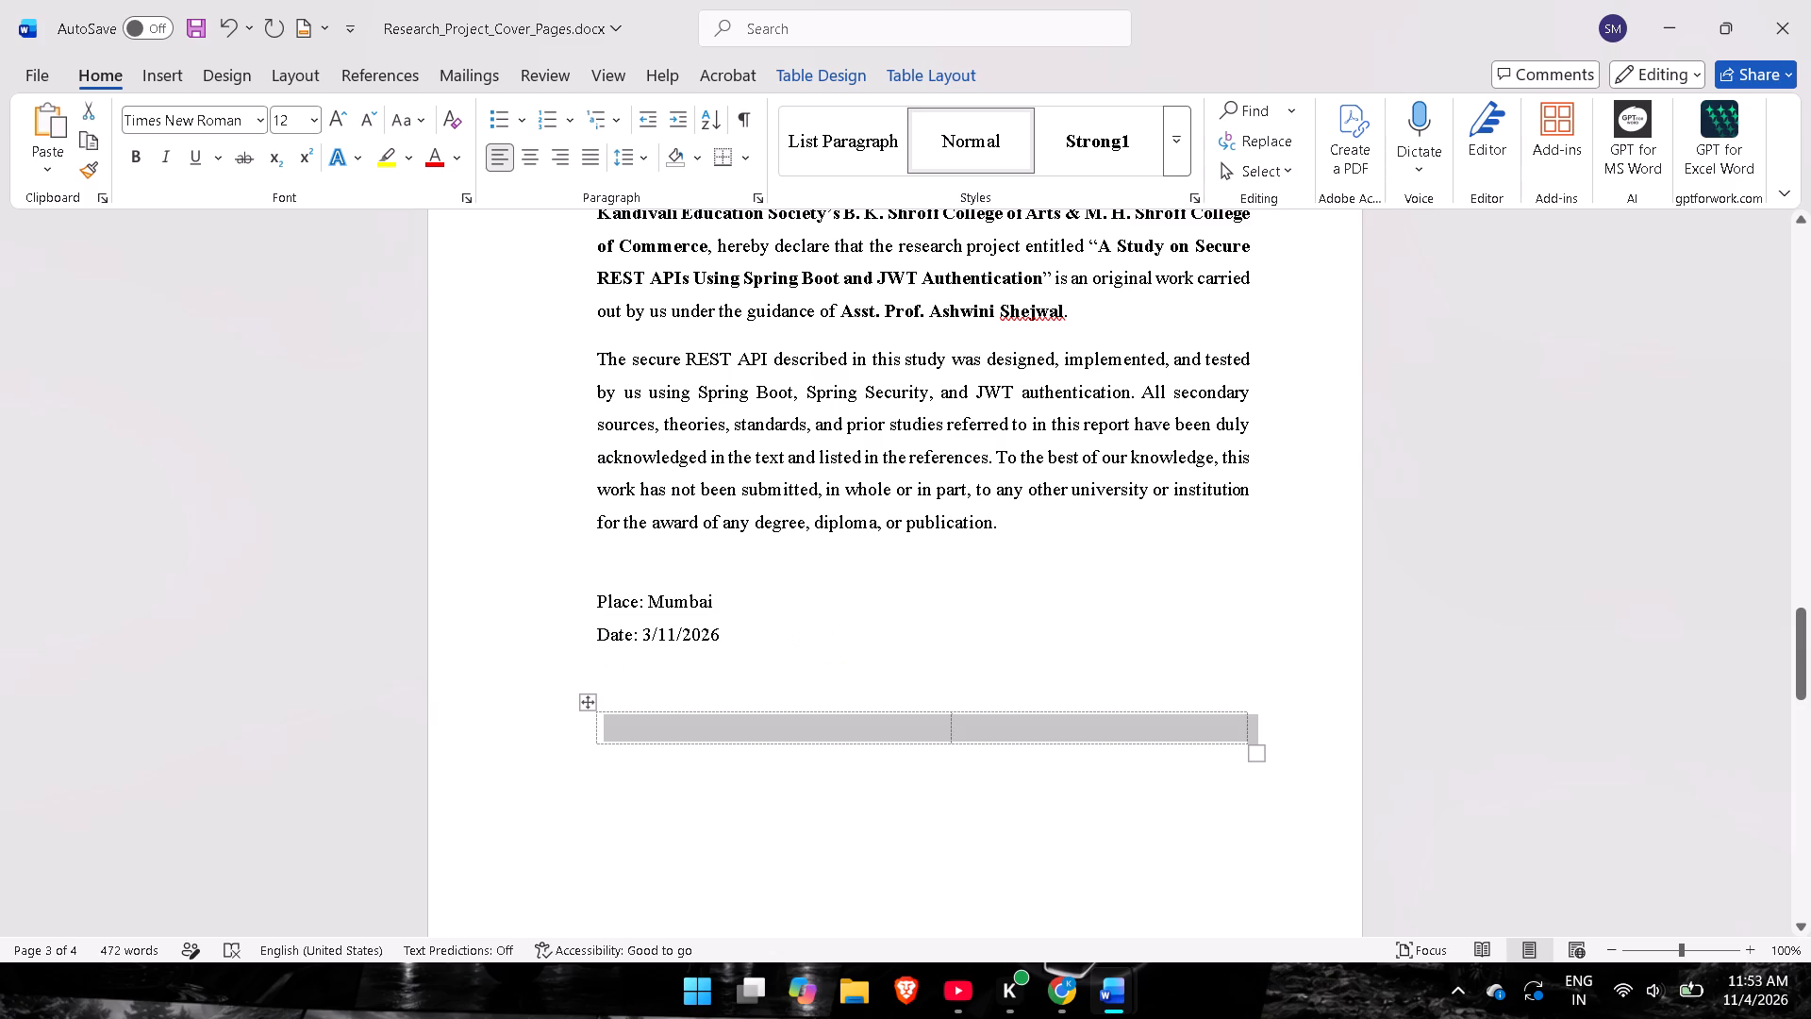
{"action": "key", "text": "Delete"}
{"action": "left_click", "coordinate": [583, 702]}
{"action": "right_click", "coordinate": [589, 705]}
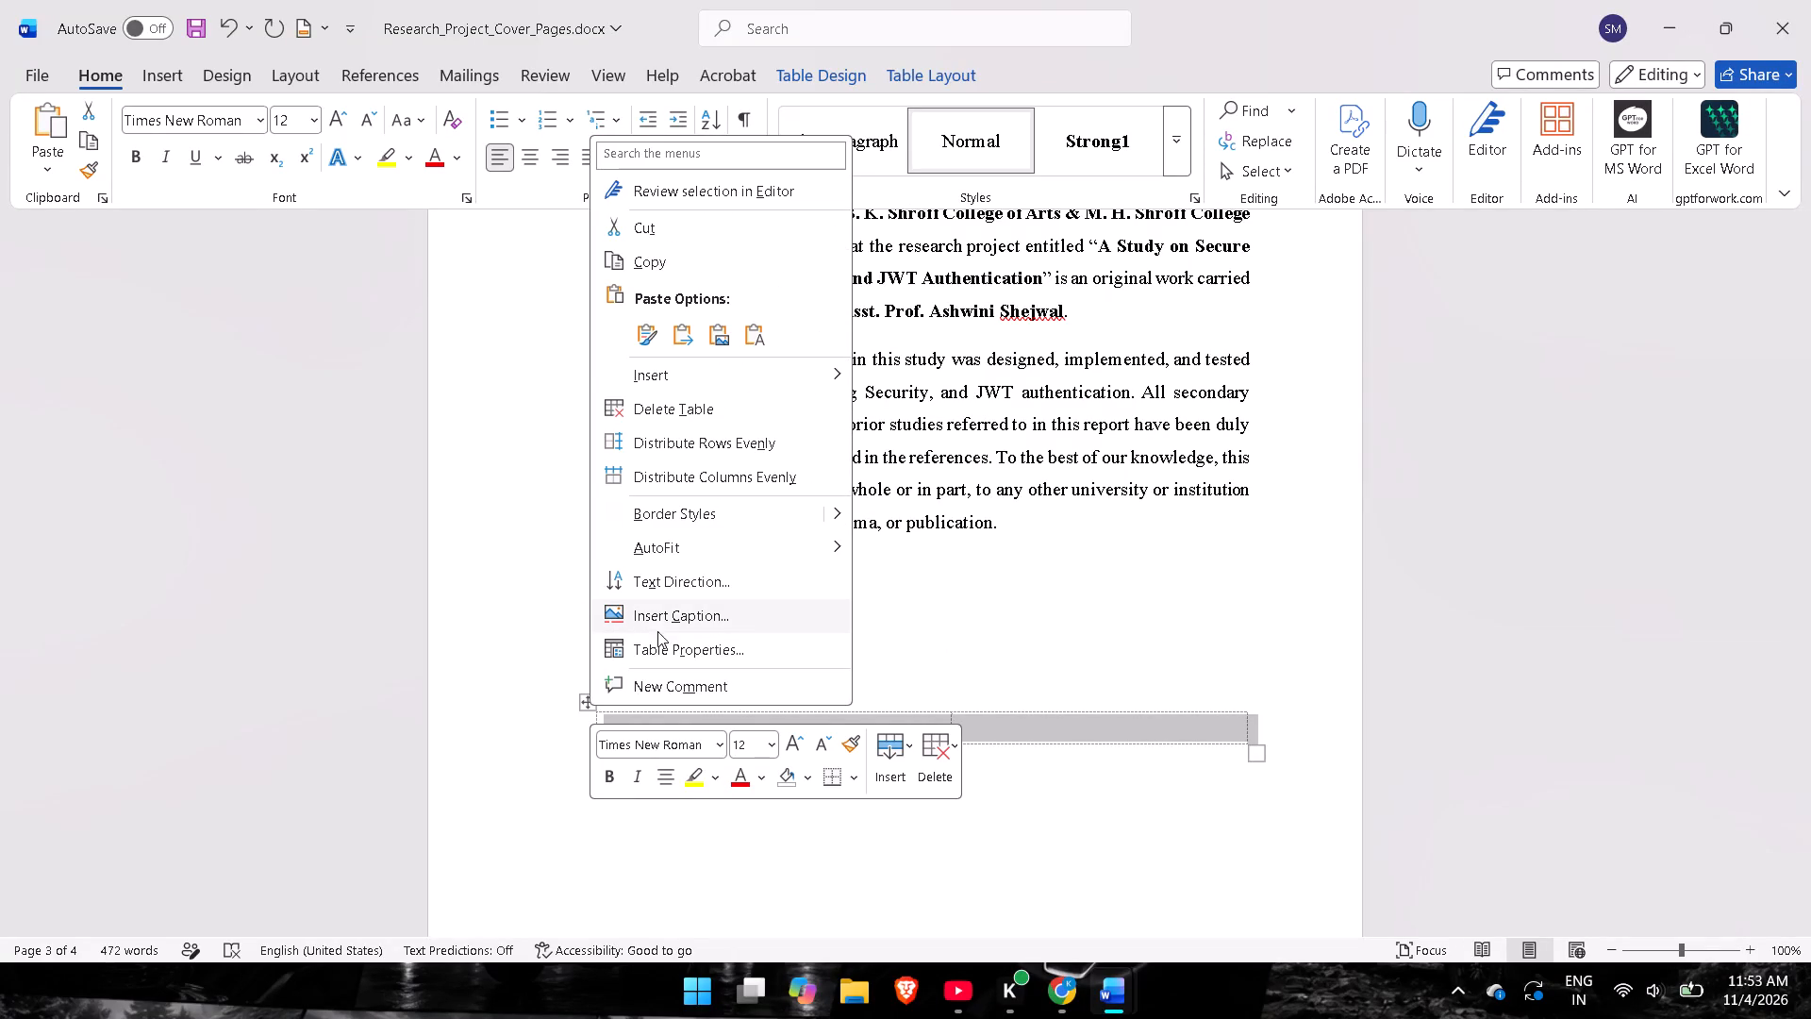
{"action": "left_click", "coordinate": [662, 414]}
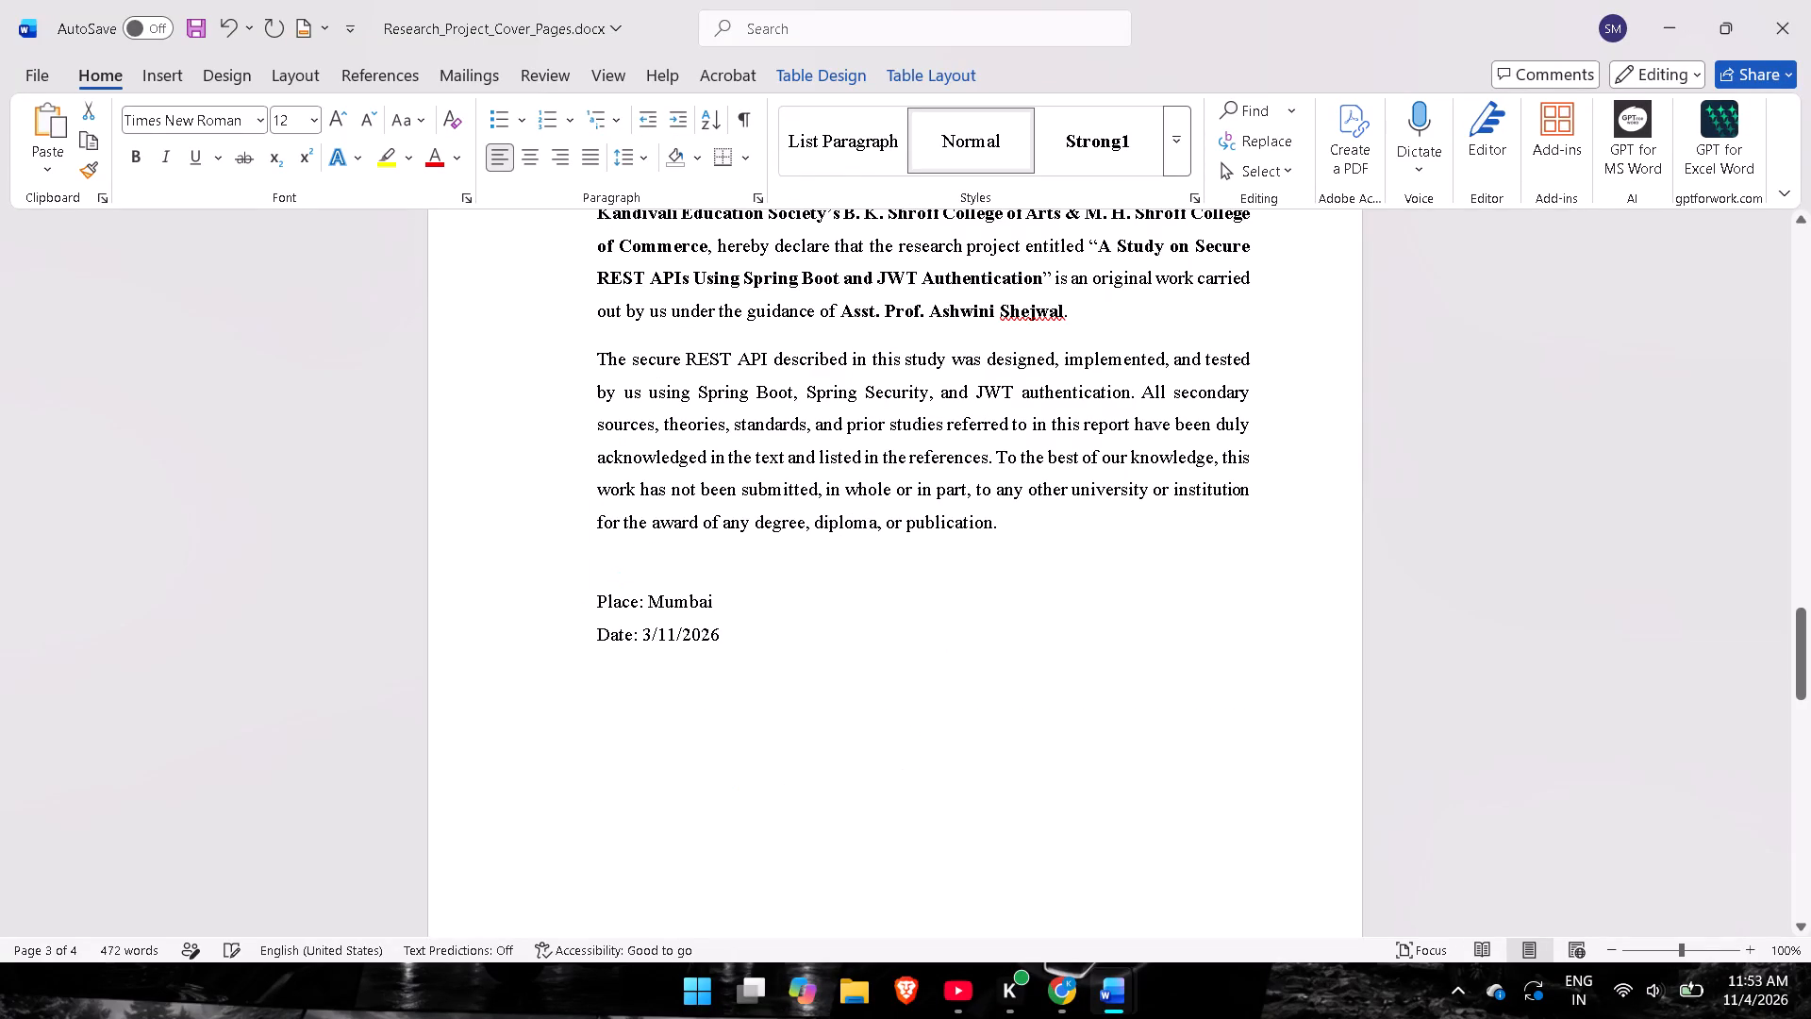
{"action": "key", "text": "ctrl+v"}
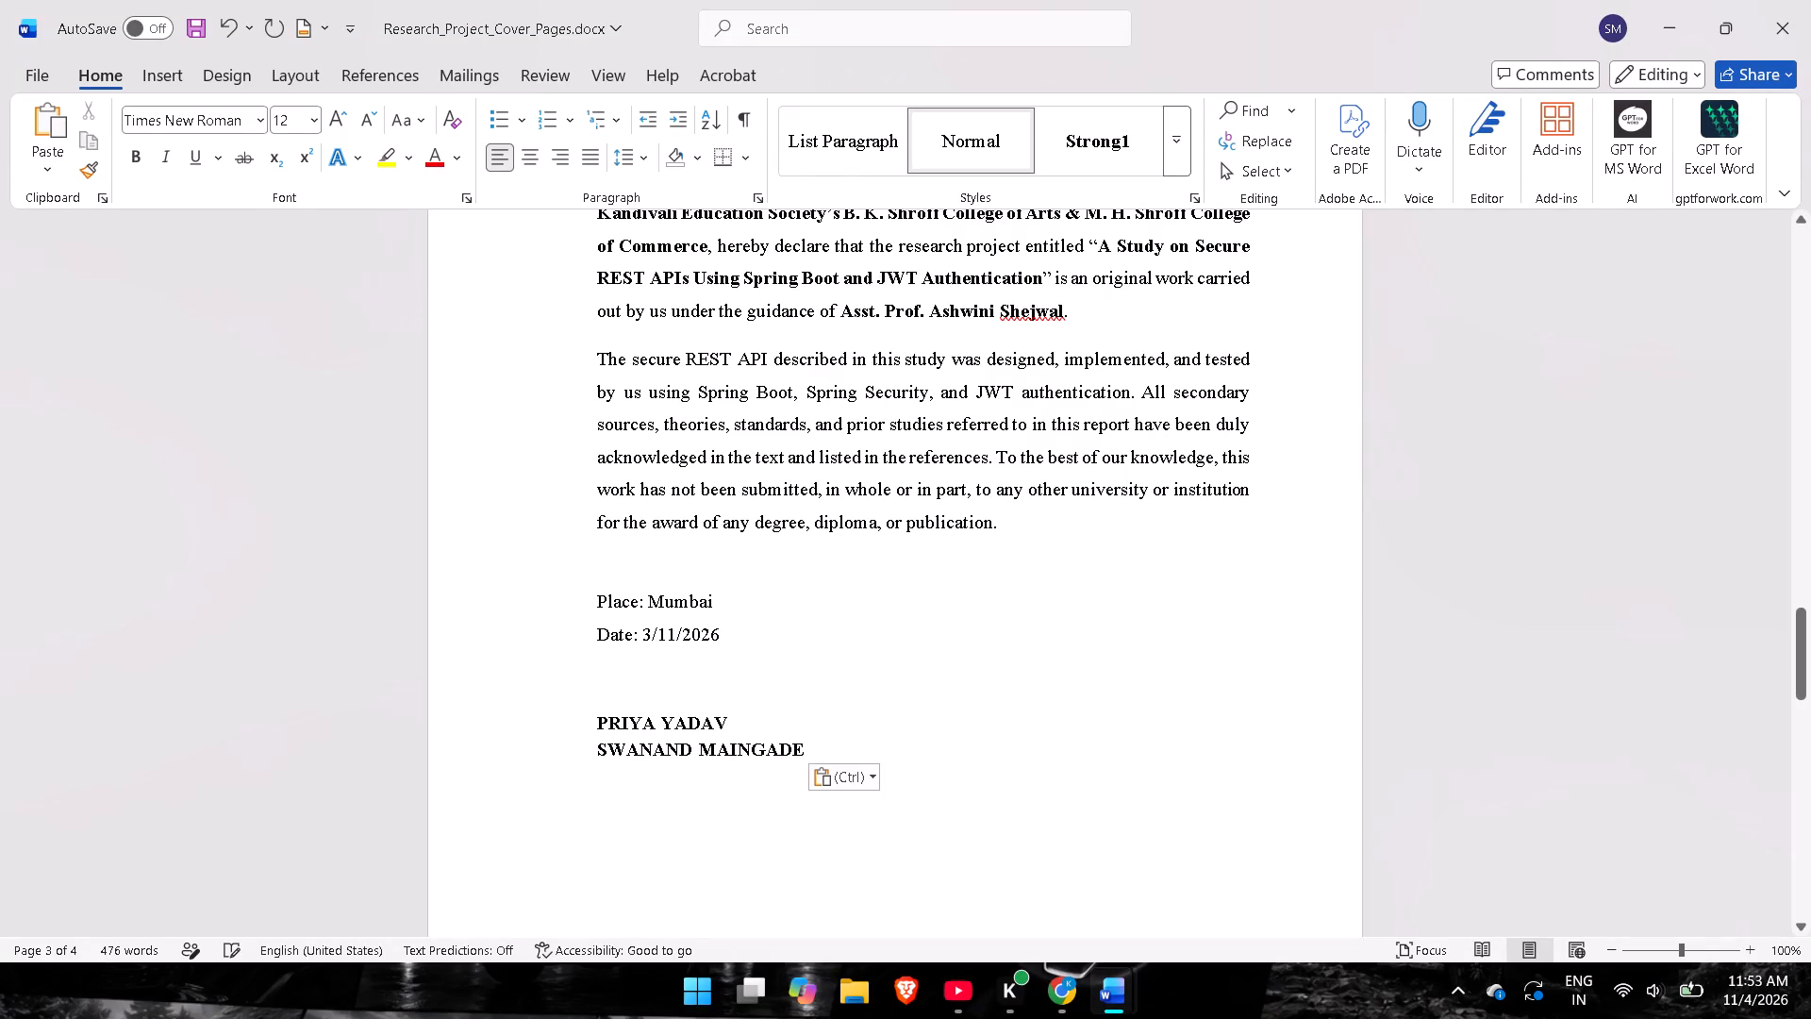
Indent the second partner's name with leading spaces so it ends at the body text's right margin.
{"action": "left_click", "coordinate": [583, 721]}
{"action": "key", "text": "space"}
{"action": "left_click", "coordinate": [584, 743]}
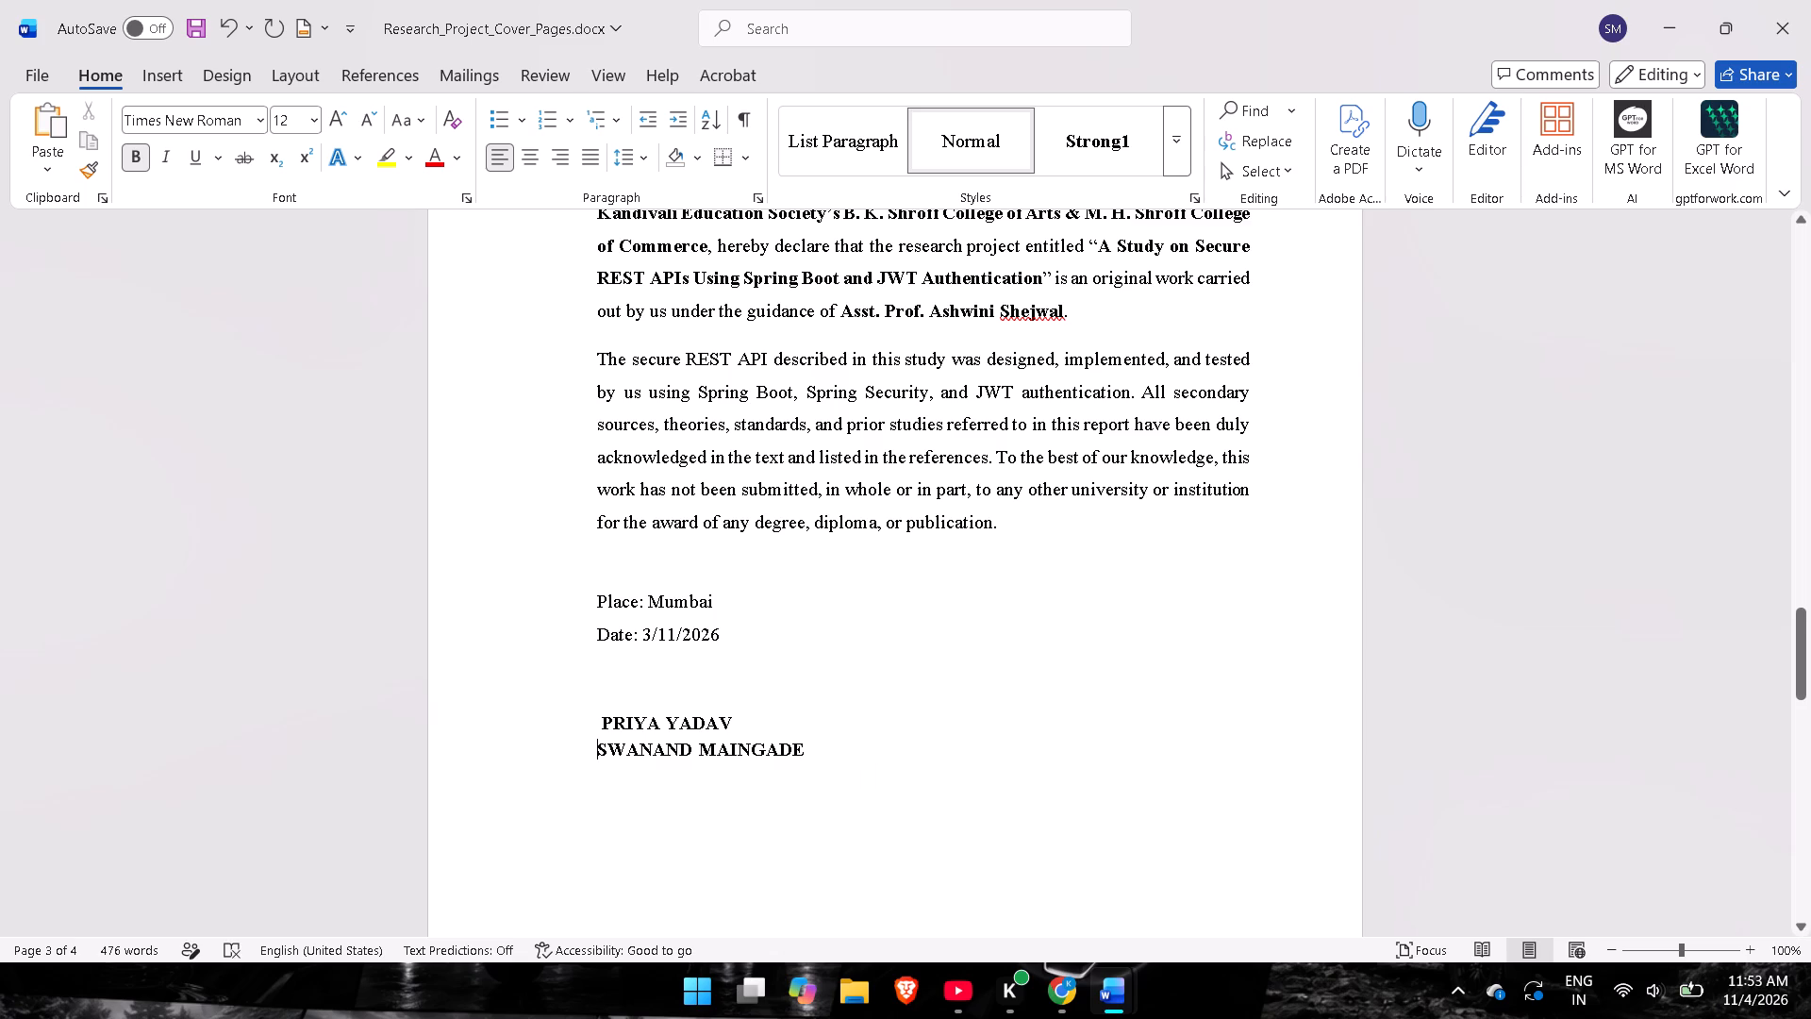
{"action": "key", "text": "space"}
{"action": "left_click", "coordinate": [595, 726]}
{"action": "key", "text": "space"}
{"action": "key", "text": "space"}
{"action": "key", "text": "space"}
{"action": "key", "text": "space"}
{"action": "key", "text": "space"}
{"action": "key", "text": "space"}
{"action": "key", "text": "space"}
{"action": "key", "text": "space"}
{"action": "key", "text": "space"}
{"action": "key", "text": "space"}
{"action": "key", "text": "space"}
{"action": "key", "text": "space"}
{"action": "key", "text": "space"}
{"action": "key", "text": "space"}
{"action": "key", "text": "space"}
{"action": "key", "text": "space"}
{"action": "key", "text": "space"}
{"action": "key", "text": "space"}
{"action": "key", "text": "space"}
{"action": "key", "text": "space"}
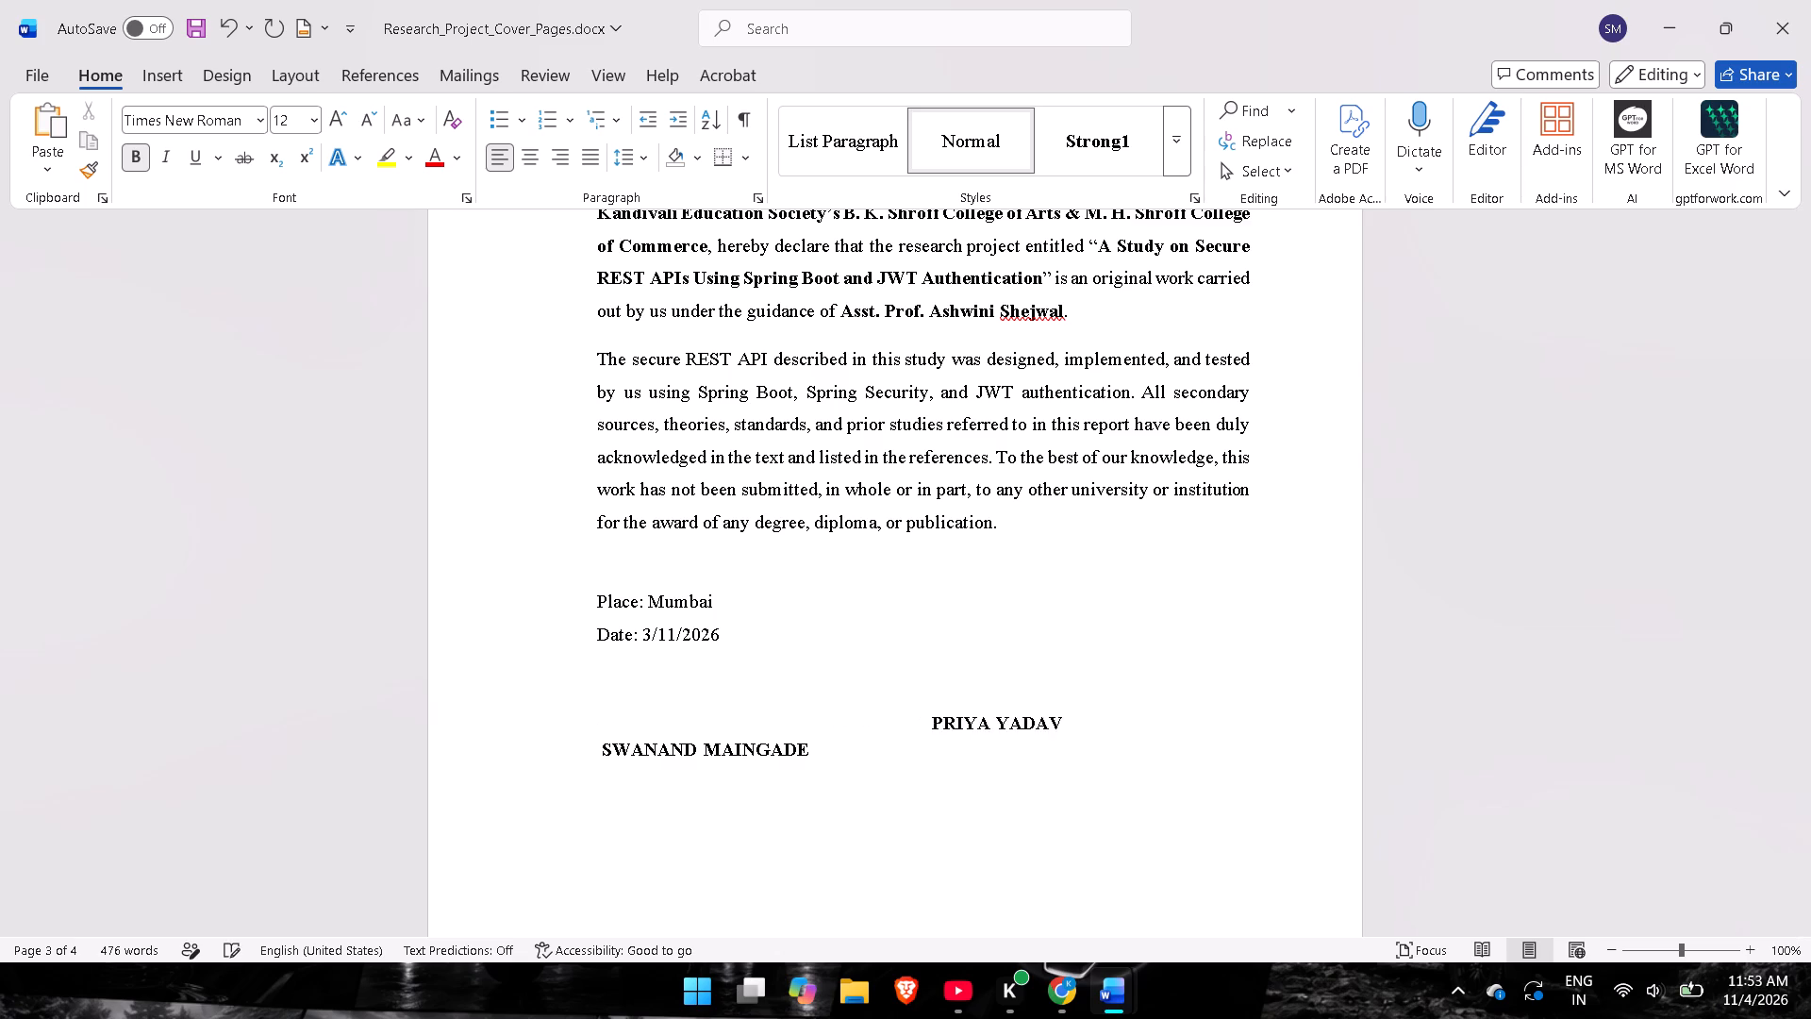
{"action": "key", "text": "space"}
{"action": "key", "text": "space"}
{"action": "key", "text": "space"}
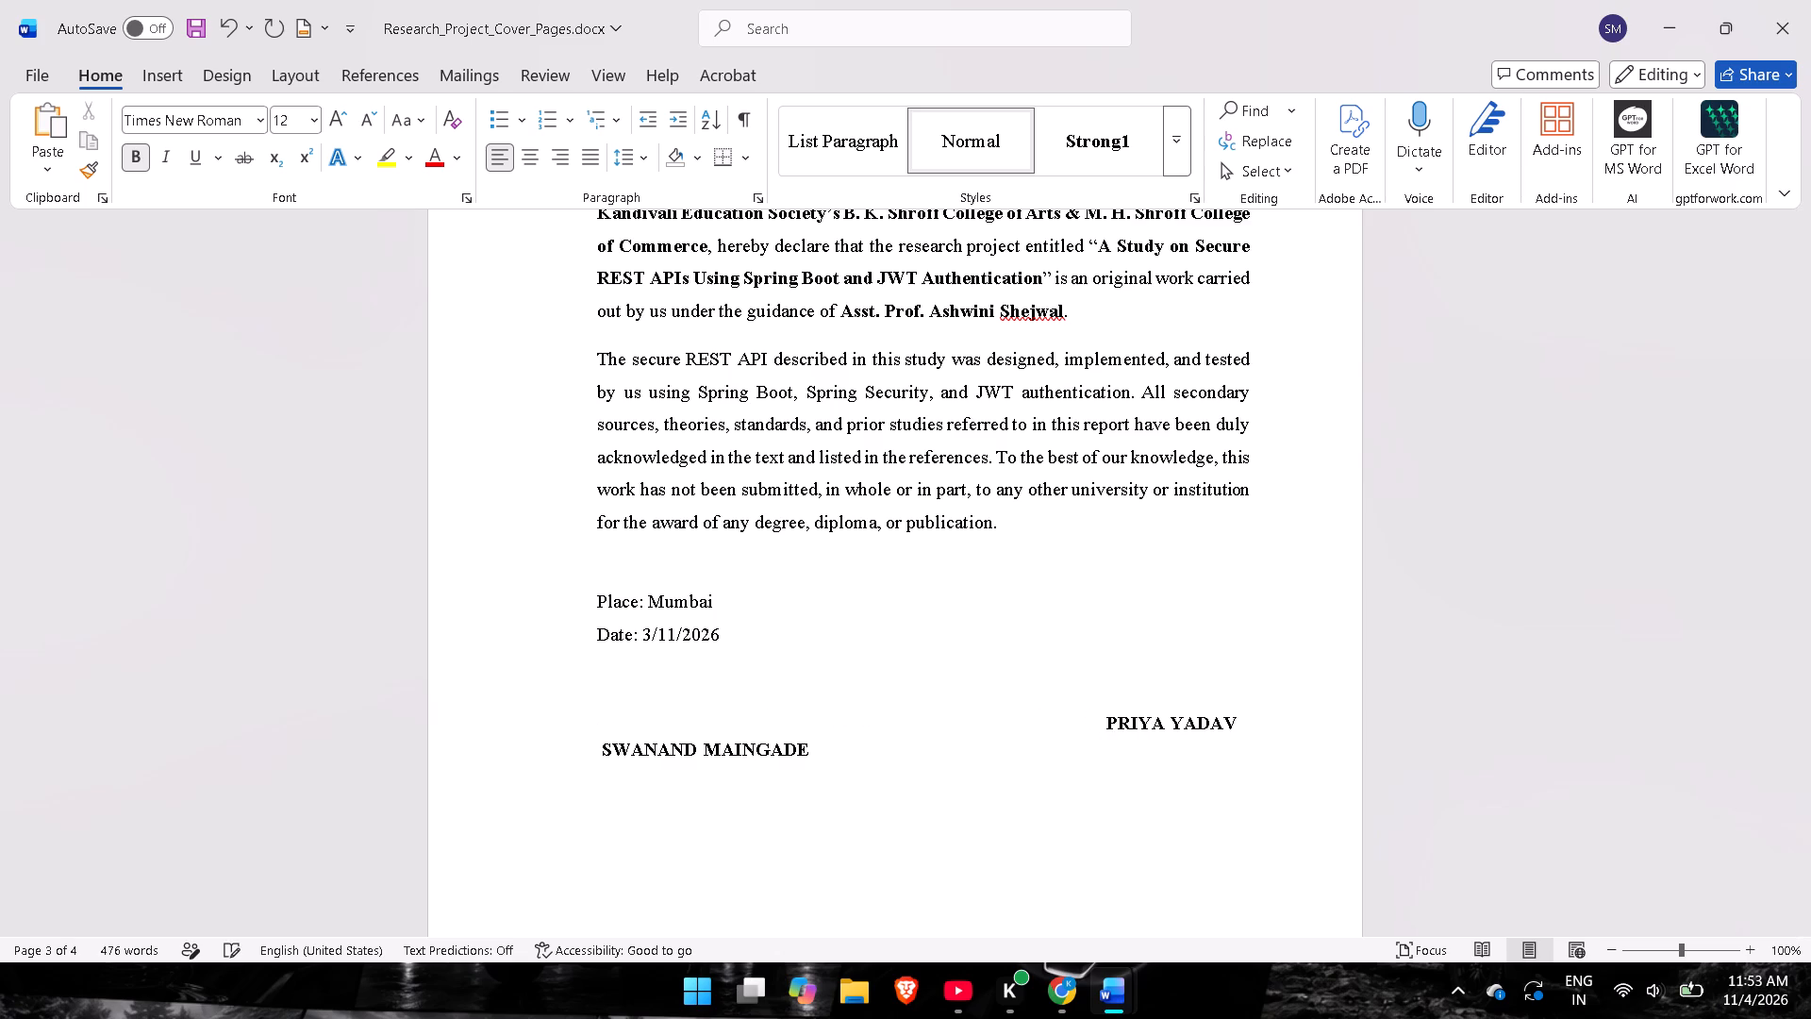
{"action": "key", "text": "space"}
{"action": "key", "text": "space"}
{"action": "key", "text": "space"}
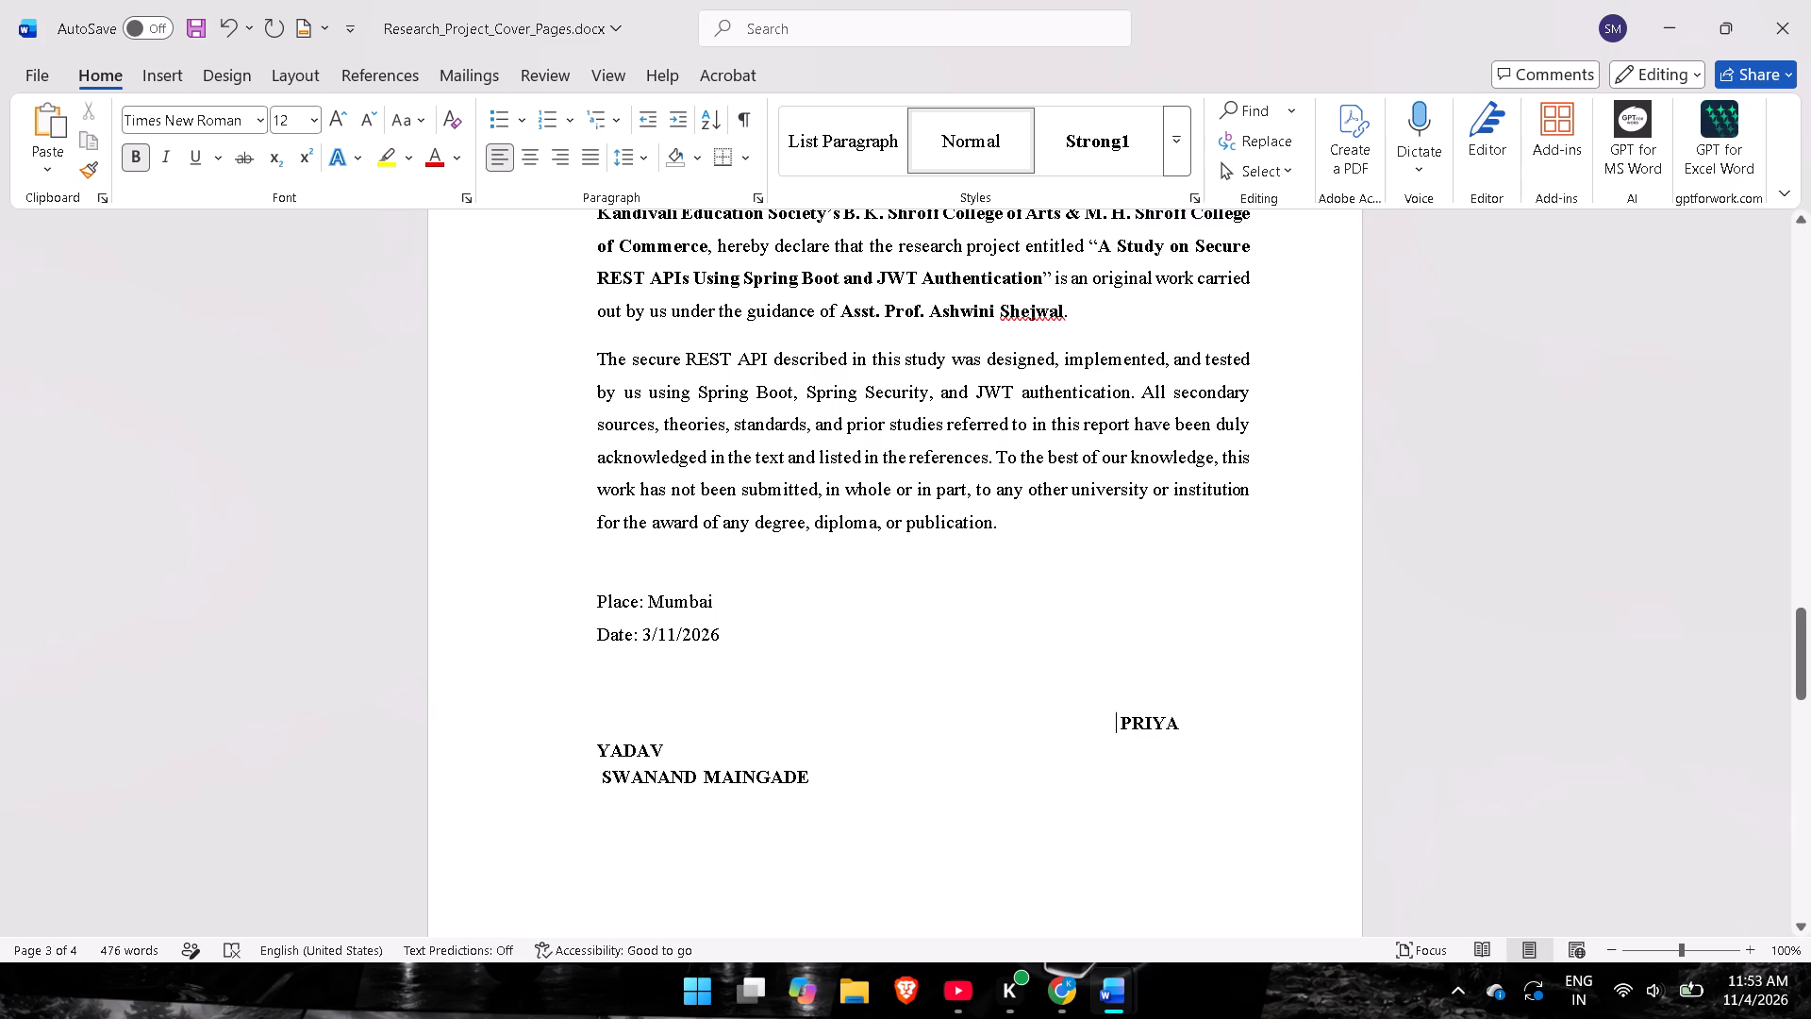
{"action": "key", "text": "BackSpace"}
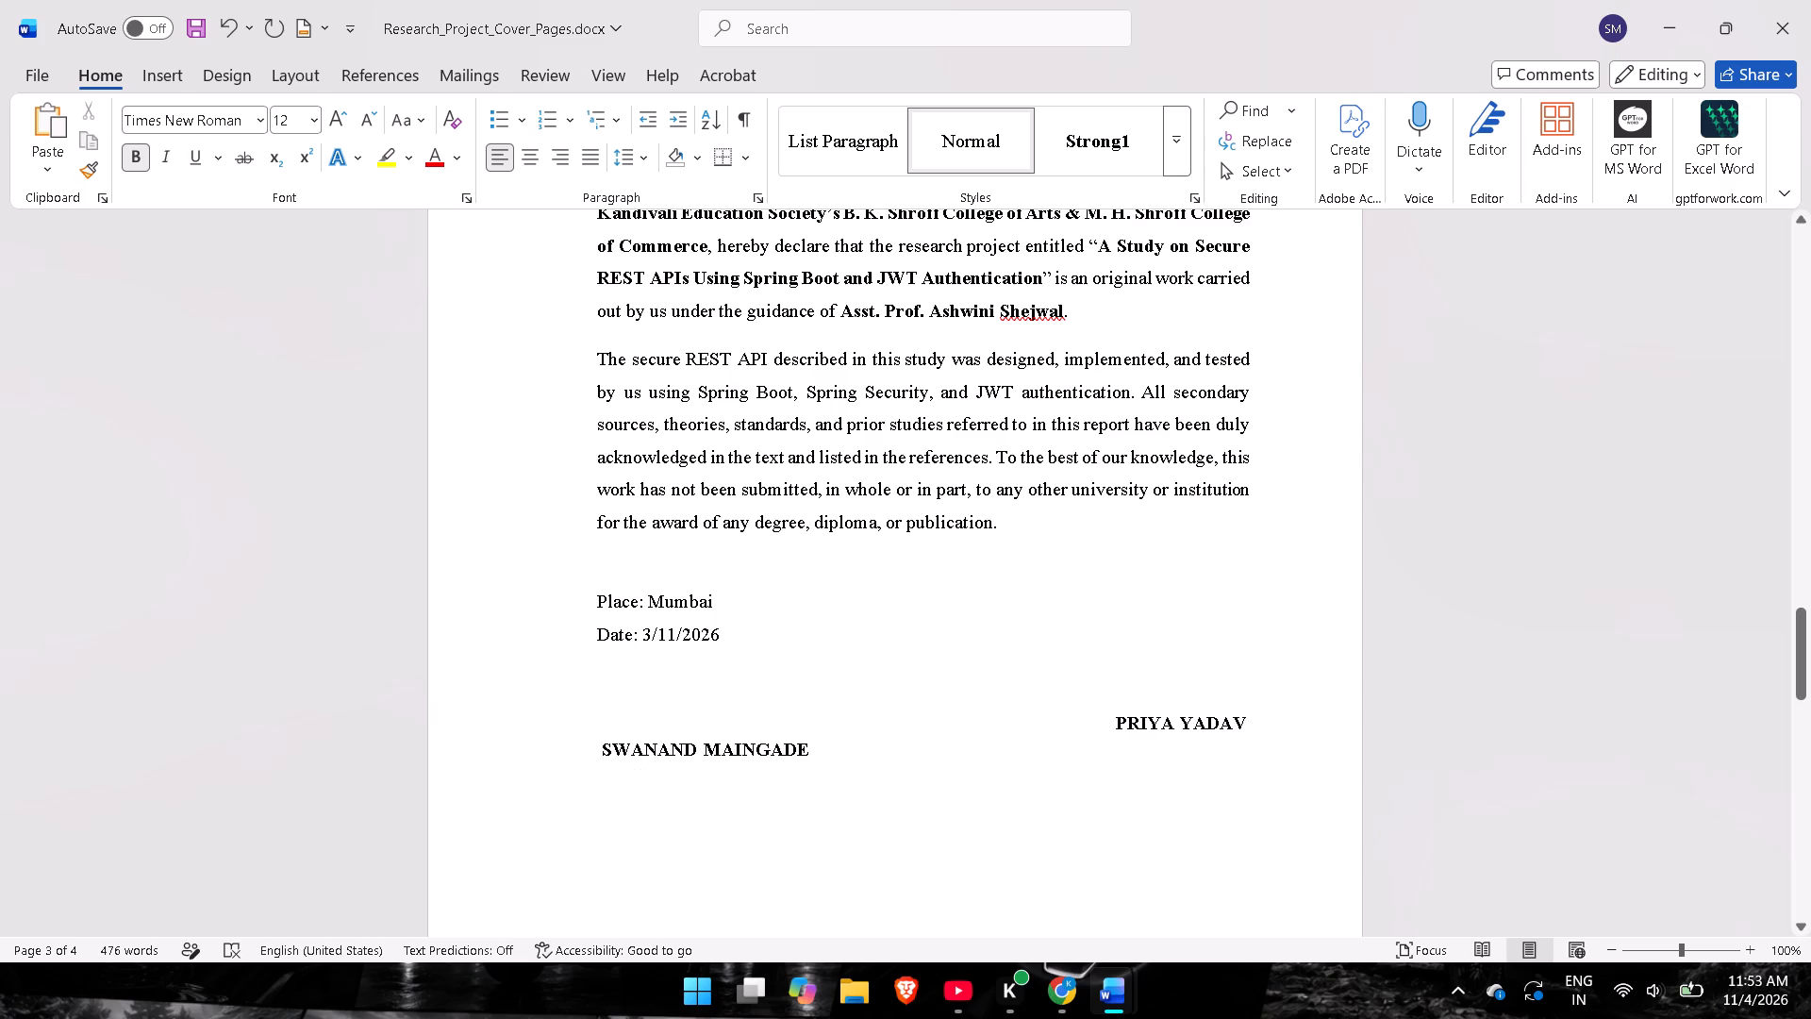
Indent the first partner's name with leading spaces so it ends at the right margin, level with the name above.
{"action": "left_click", "coordinate": [601, 741]}
{"action": "key", "text": "space"}
{"action": "key", "text": "space"}
{"action": "key", "text": "space"}
{"action": "key", "text": "space"}
{"action": "key", "text": "space"}
{"action": "key", "text": "space"}
{"action": "key", "text": "space"}
{"action": "key", "text": "space"}
{"action": "key", "text": "space"}
{"action": "key", "text": "space"}
{"action": "key", "text": "space"}
{"action": "key", "text": "space"}
{"action": "key", "text": "space"}
{"action": "key", "text": "space"}
{"action": "key", "text": "space"}
{"action": "key", "text": "space"}
{"action": "key", "text": "space"}
{"action": "key", "text": "space"}
{"action": "key", "text": "space"}
{"action": "key", "text": "space"}
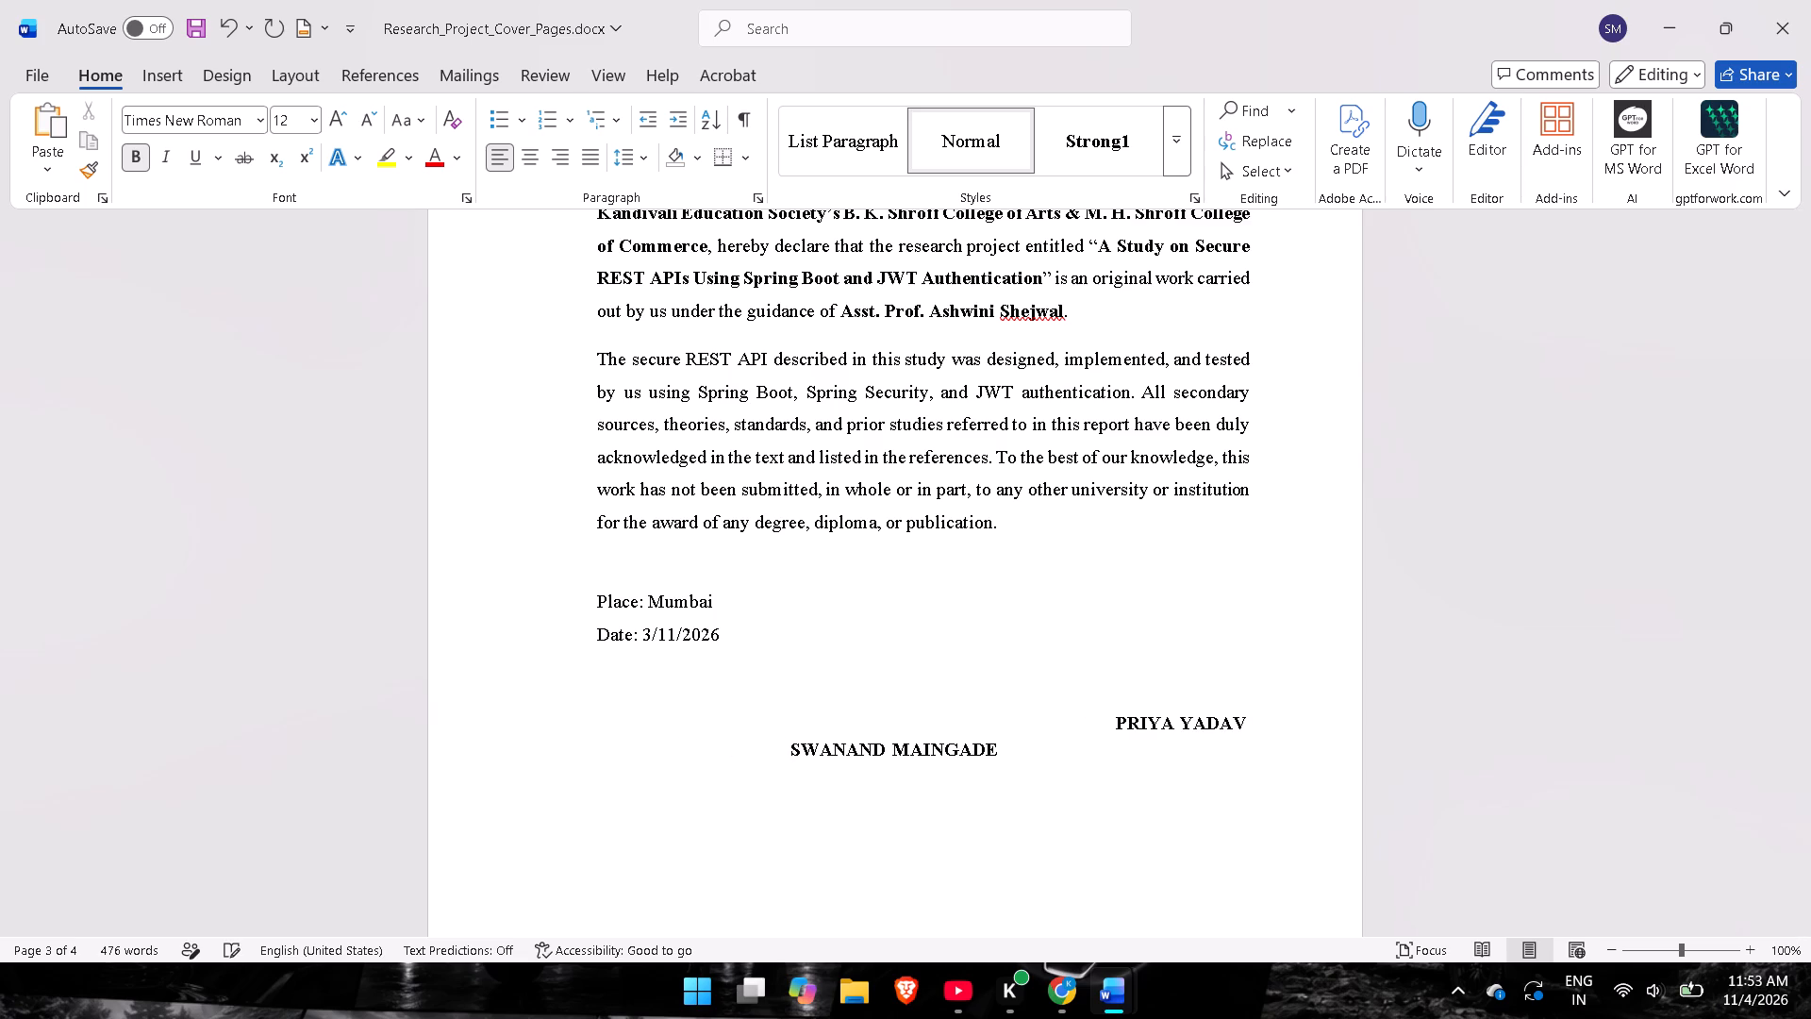
{"action": "key", "text": "space"}
{"action": "key", "text": "space"}
{"action": "key", "text": "space"}
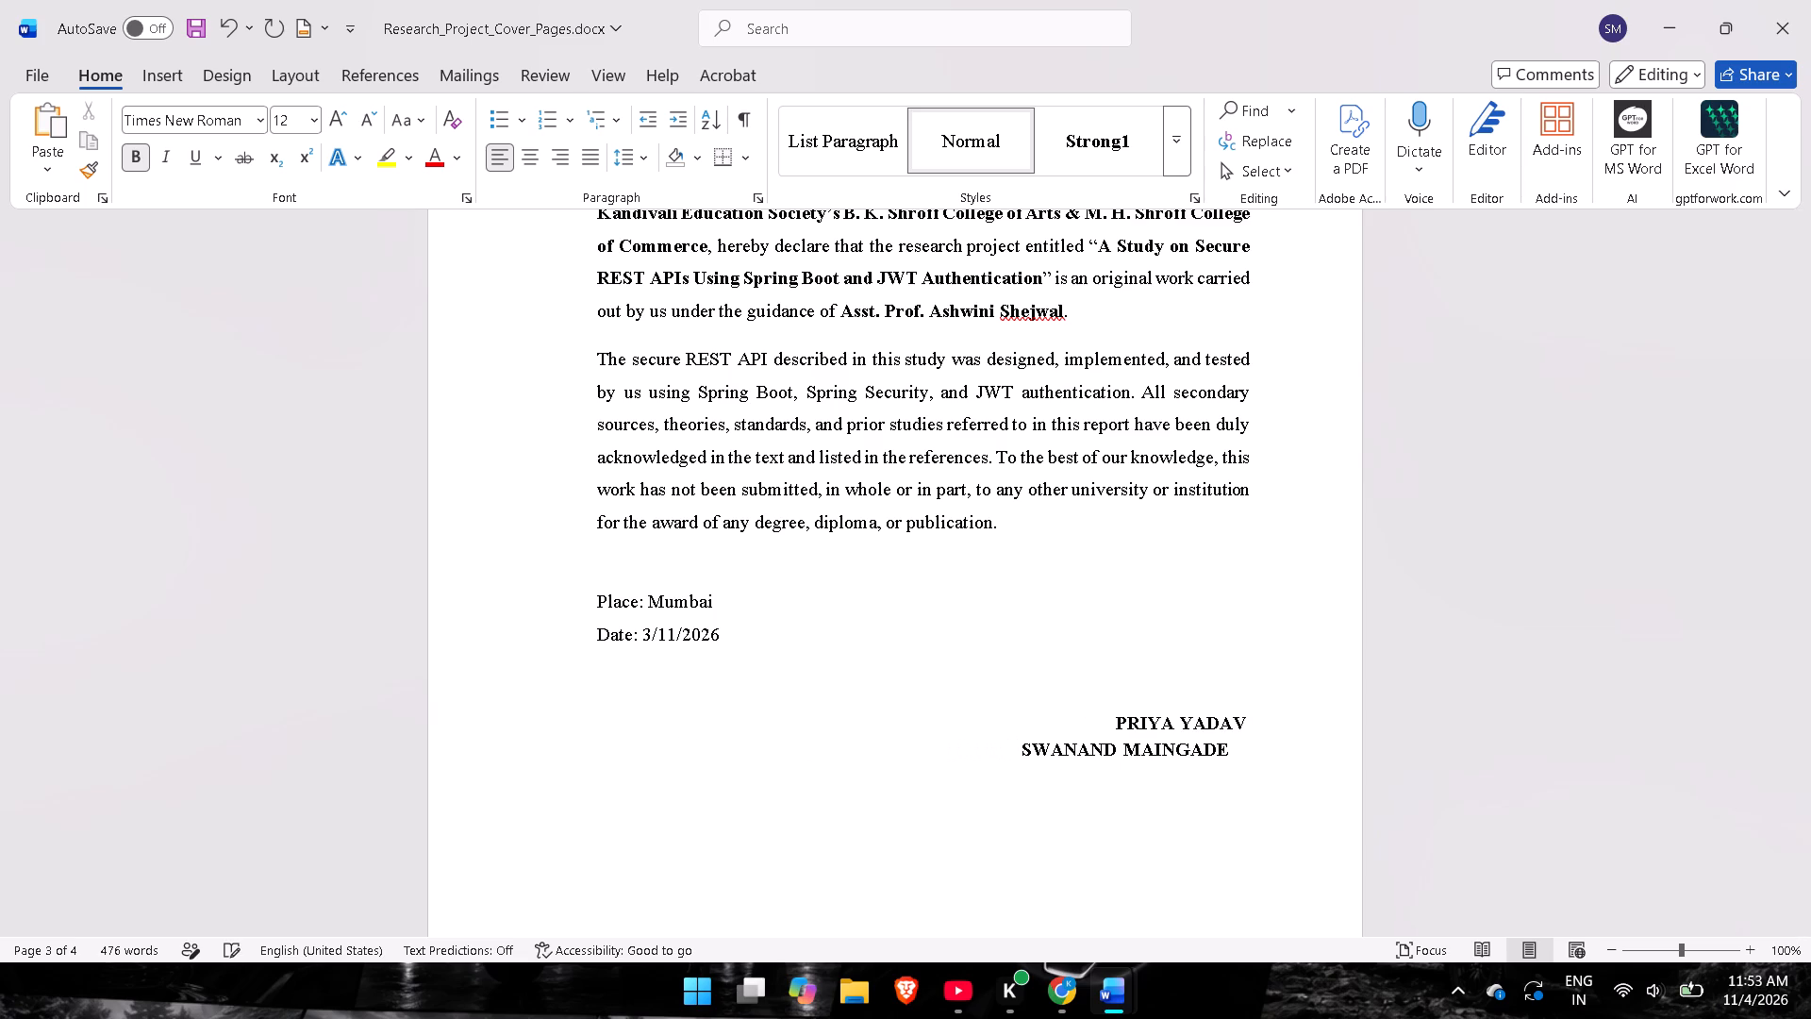
{"action": "key", "text": "space"}
{"action": "key", "text": "space"}
{"action": "key", "text": "space"}
{"action": "key", "text": "space"}
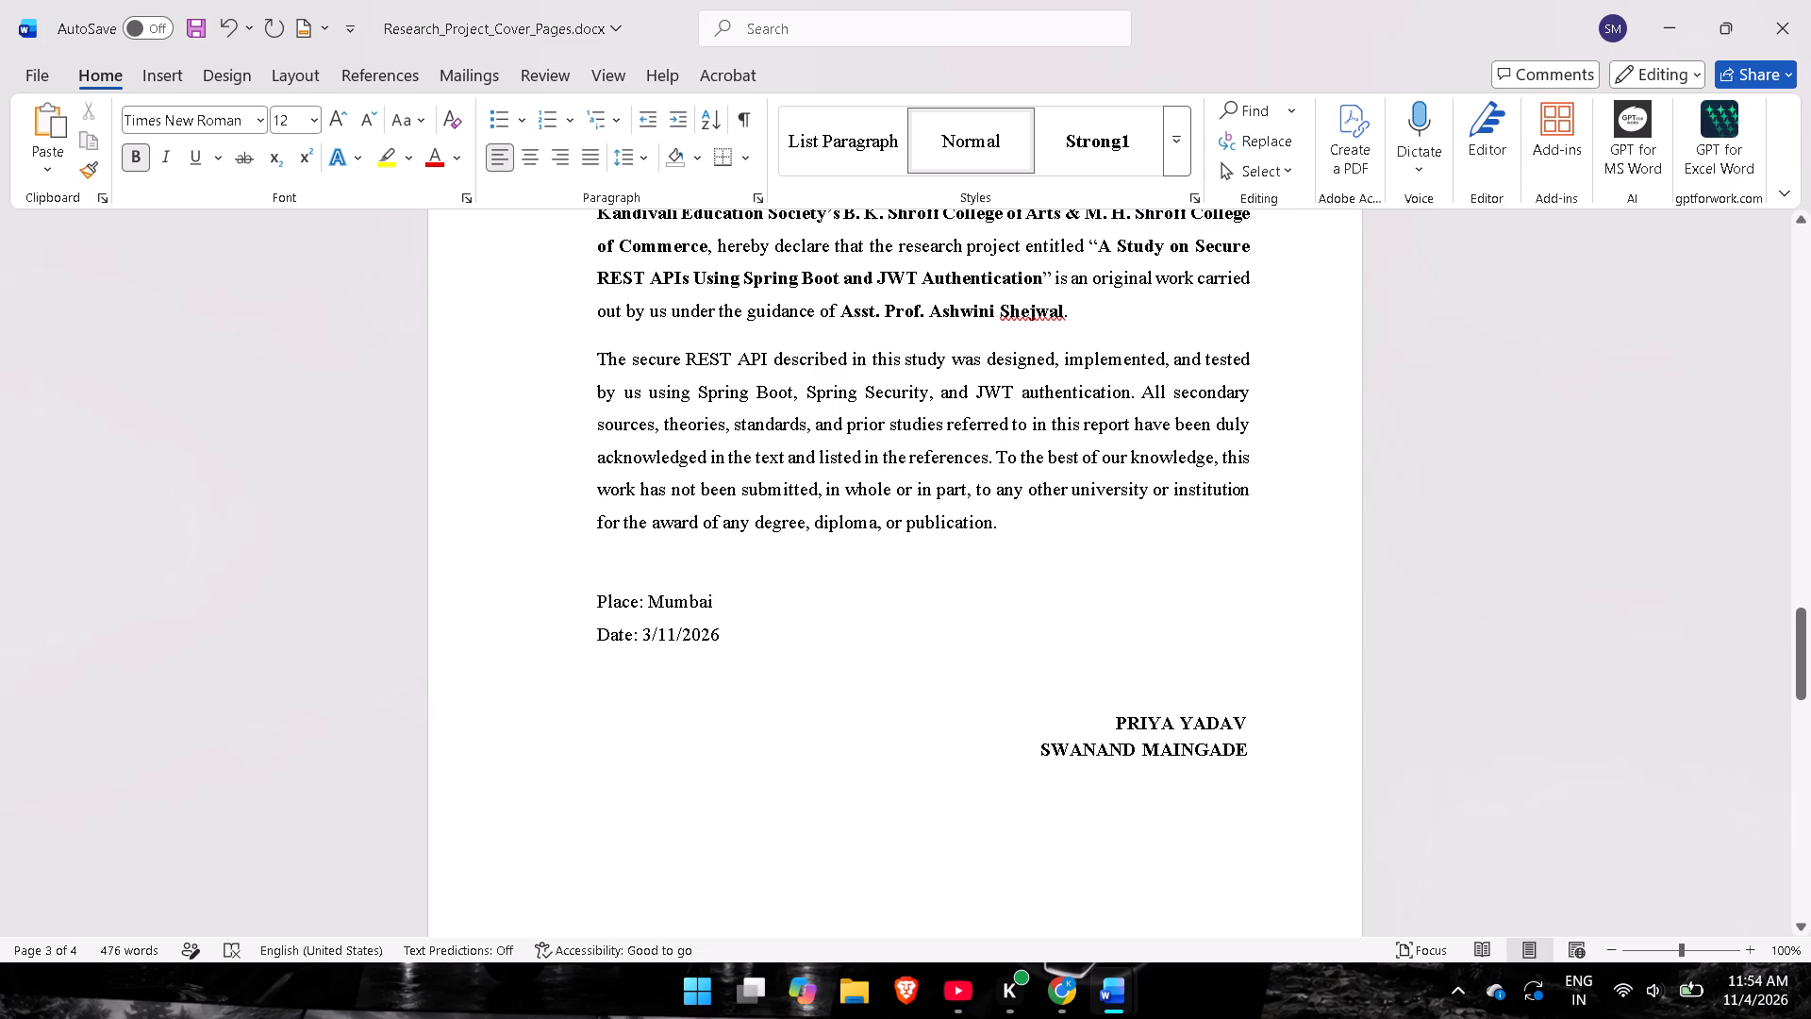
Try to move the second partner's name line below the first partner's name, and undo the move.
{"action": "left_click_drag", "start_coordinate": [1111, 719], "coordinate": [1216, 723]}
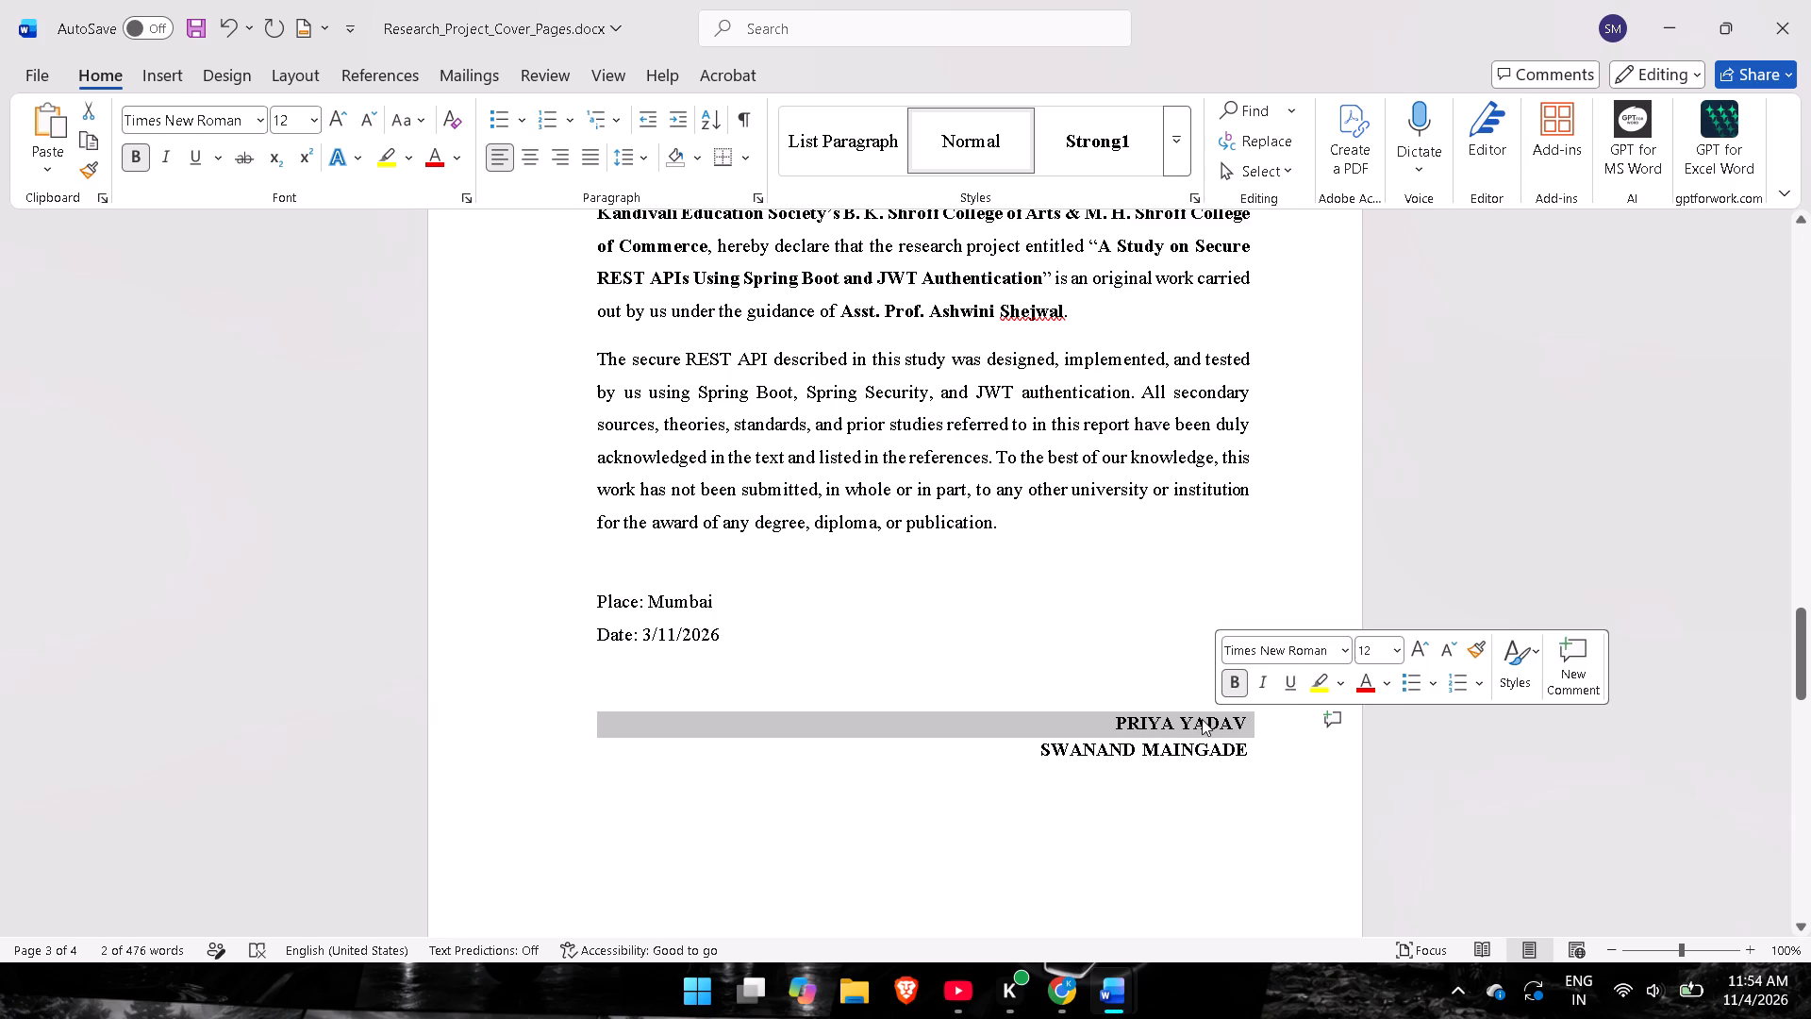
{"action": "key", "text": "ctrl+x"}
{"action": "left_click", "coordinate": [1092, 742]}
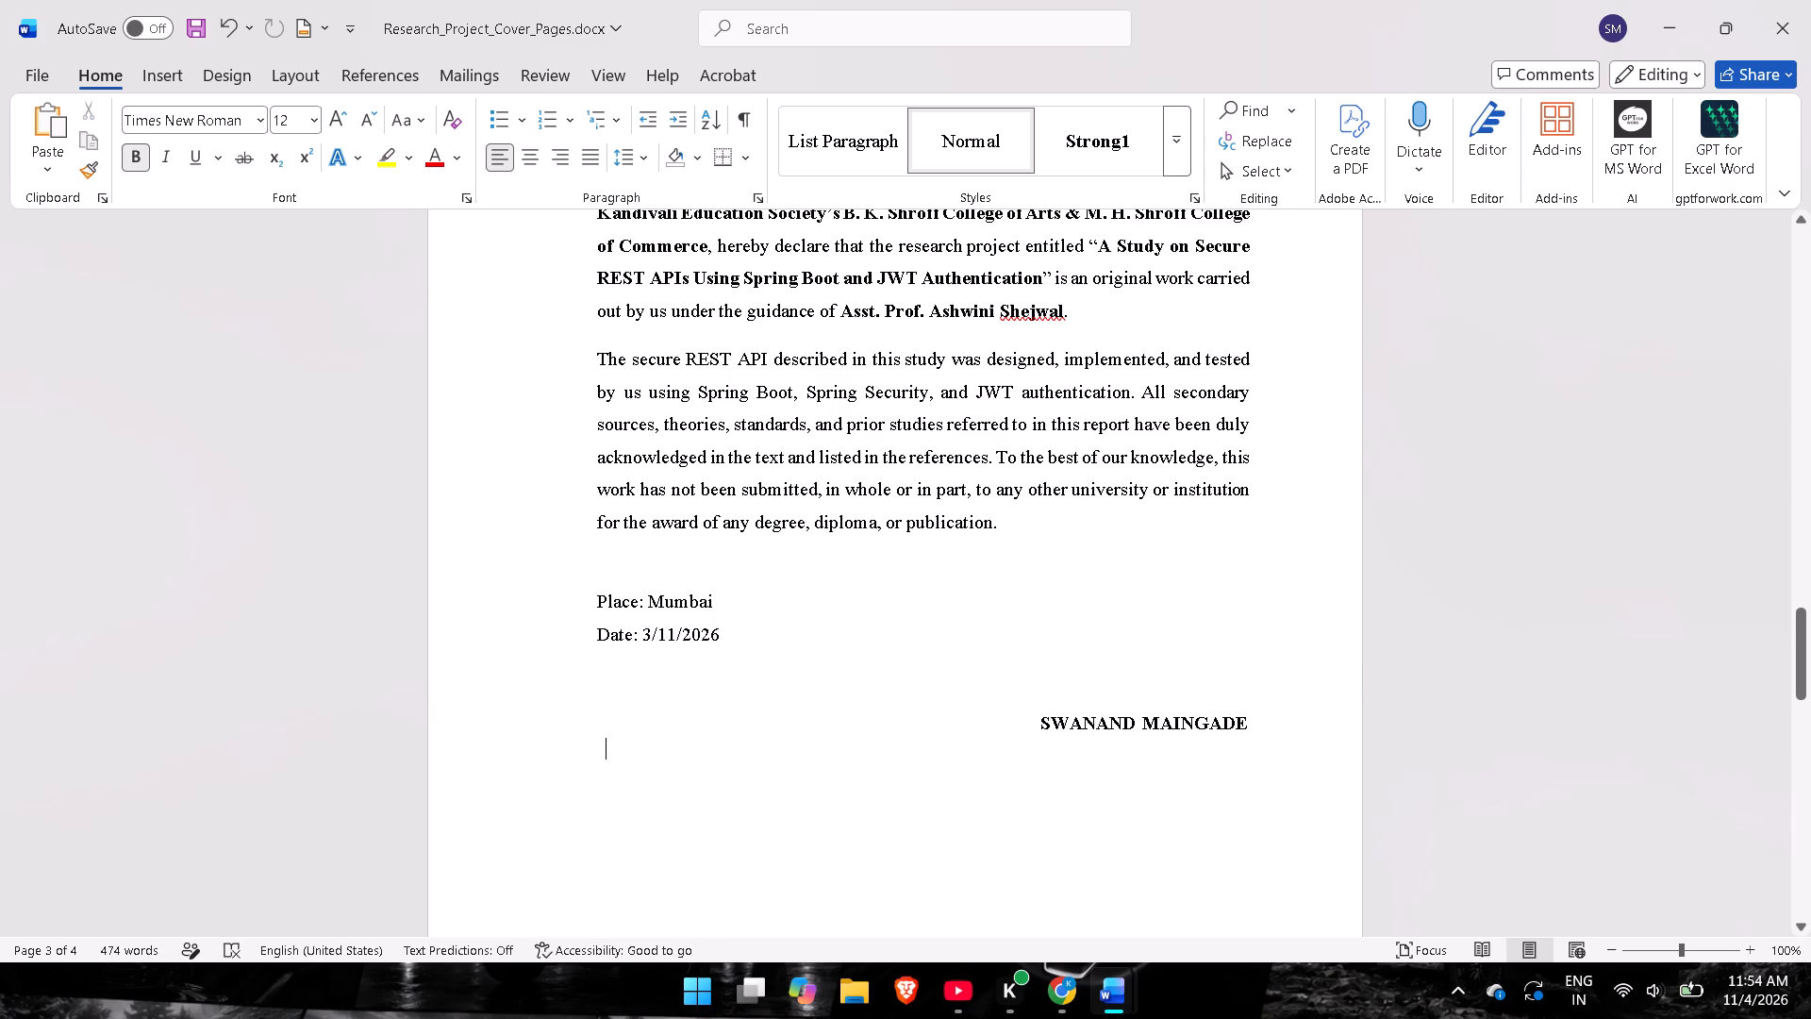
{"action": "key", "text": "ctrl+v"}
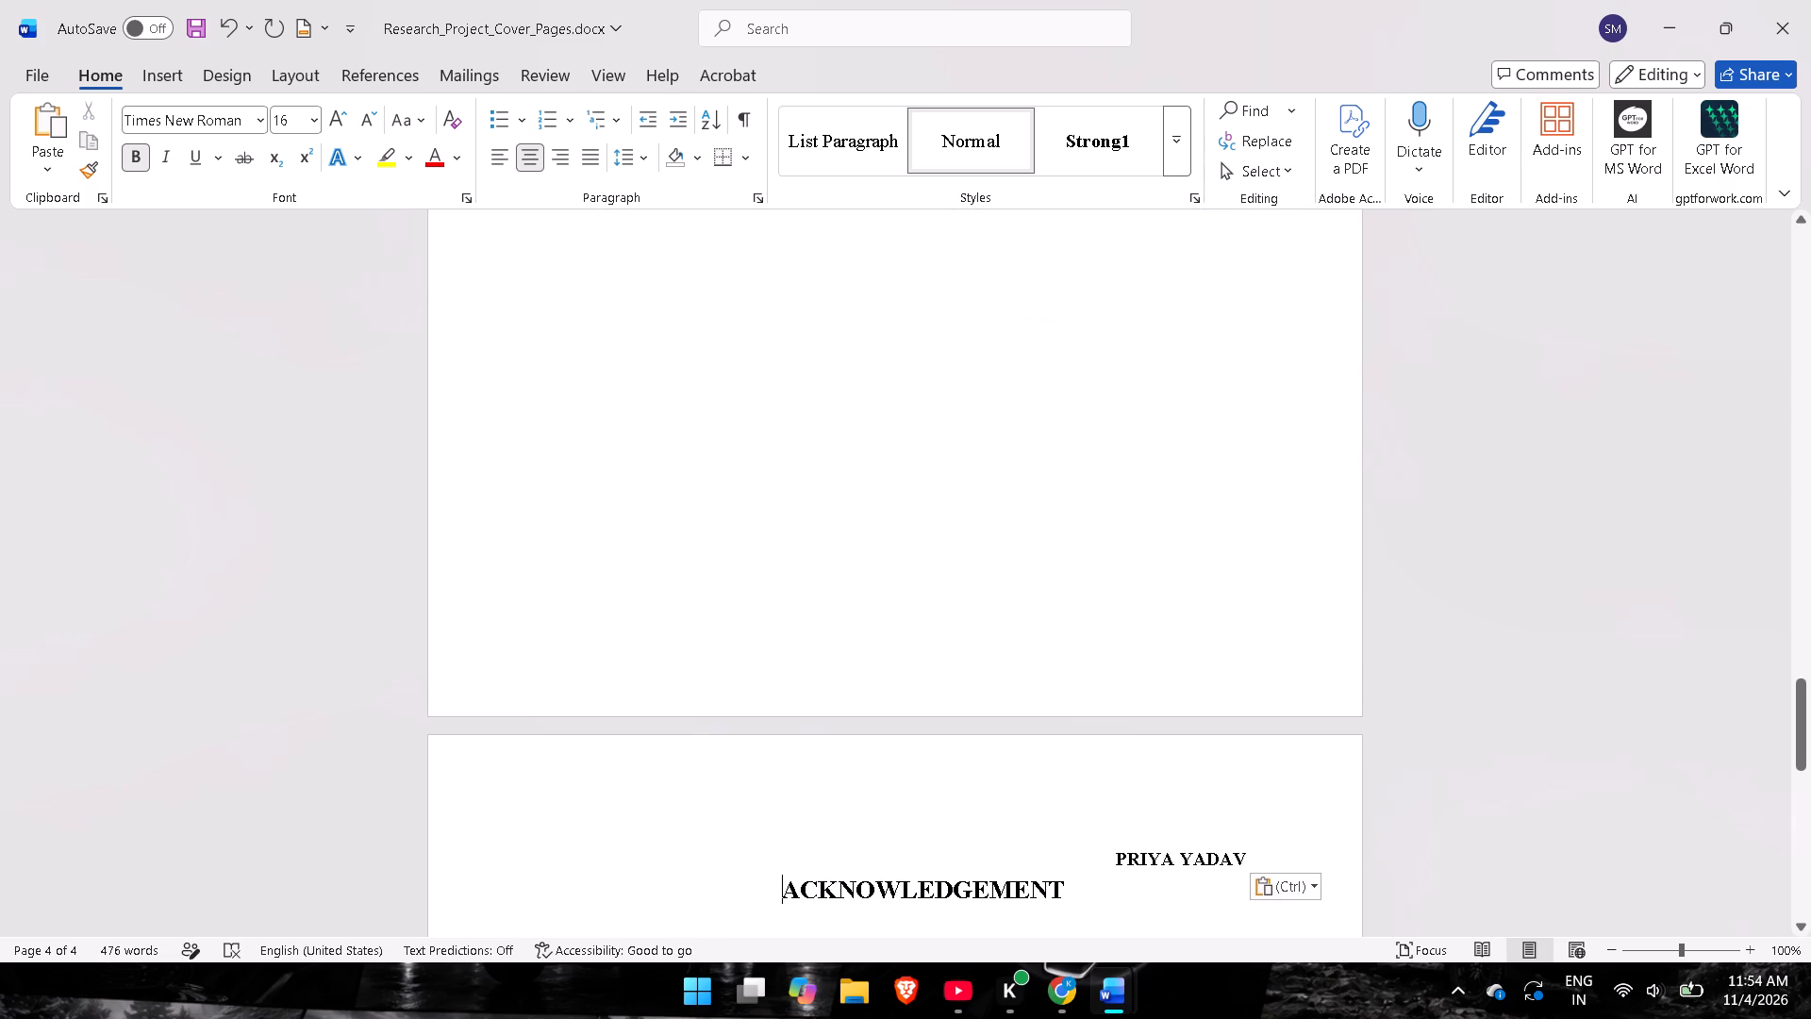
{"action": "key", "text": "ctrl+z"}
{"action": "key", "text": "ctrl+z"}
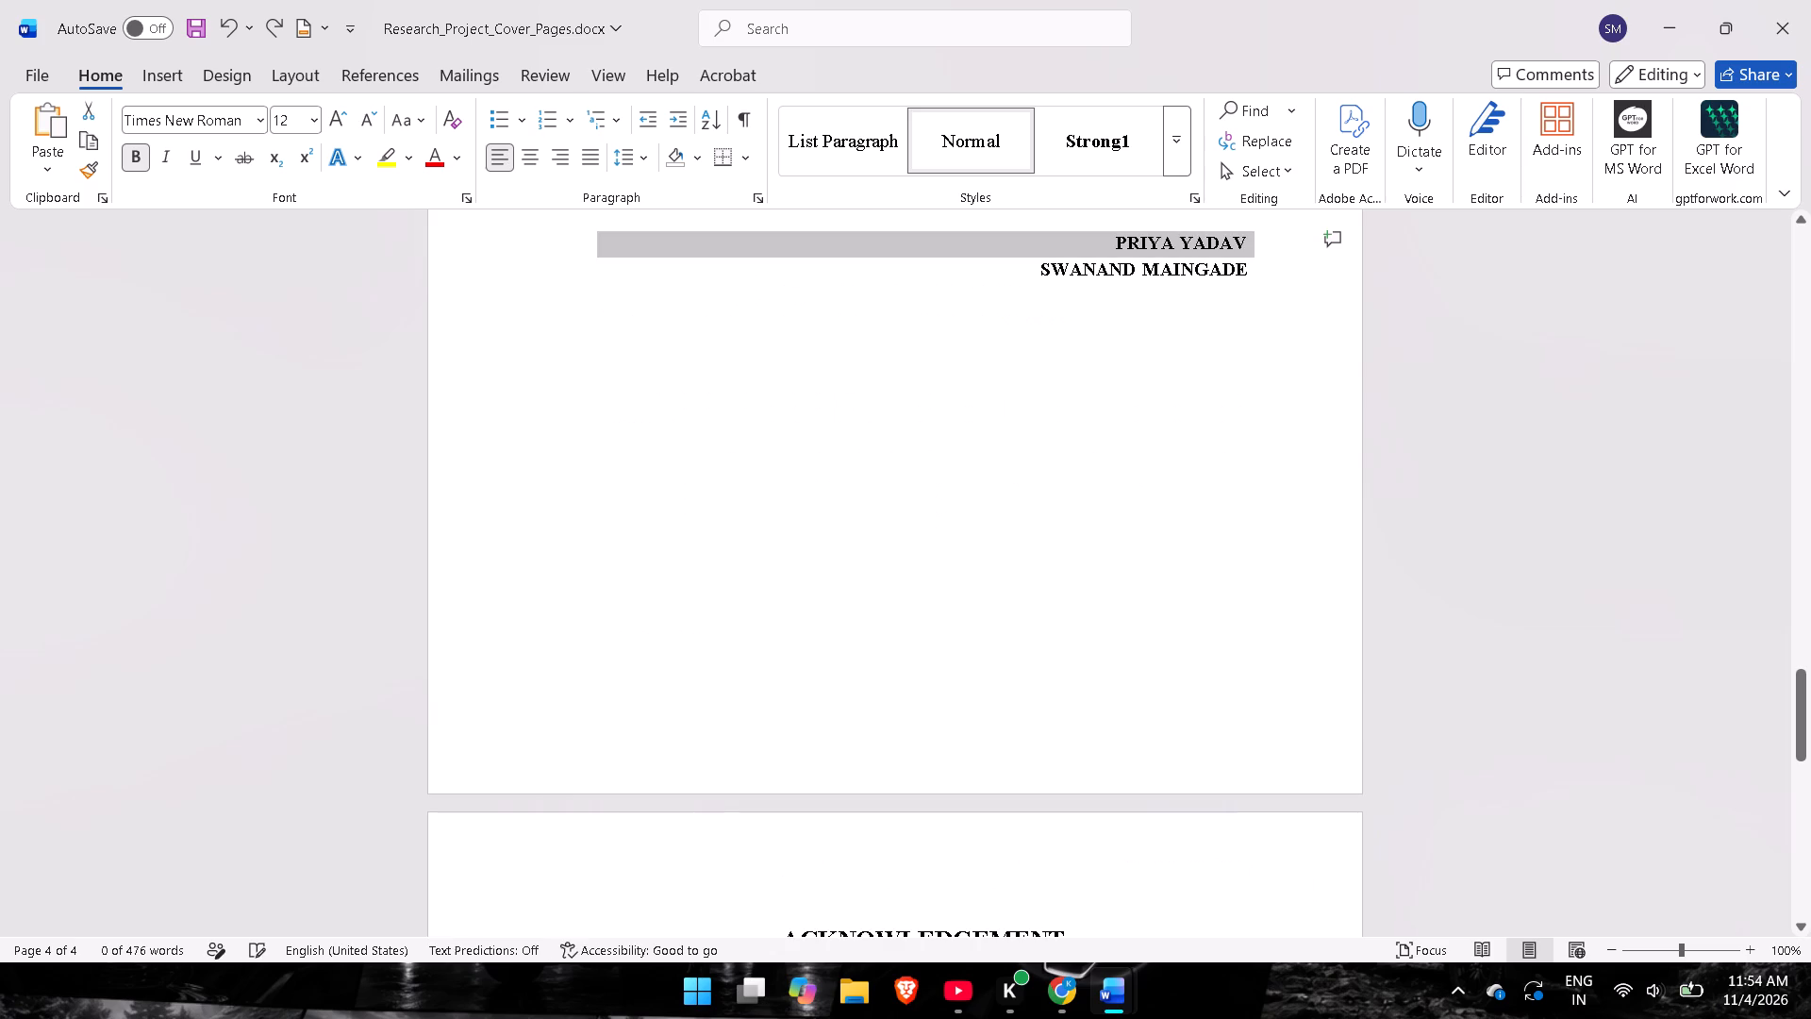
Move the second partner's name line below the first partner's name under the Declaration date, keeping it at the right margin.
{"action": "left_click", "coordinate": [1104, 304]}
{"action": "left_click_drag", "start_coordinate": [1249, 241], "coordinate": [1125, 255]}
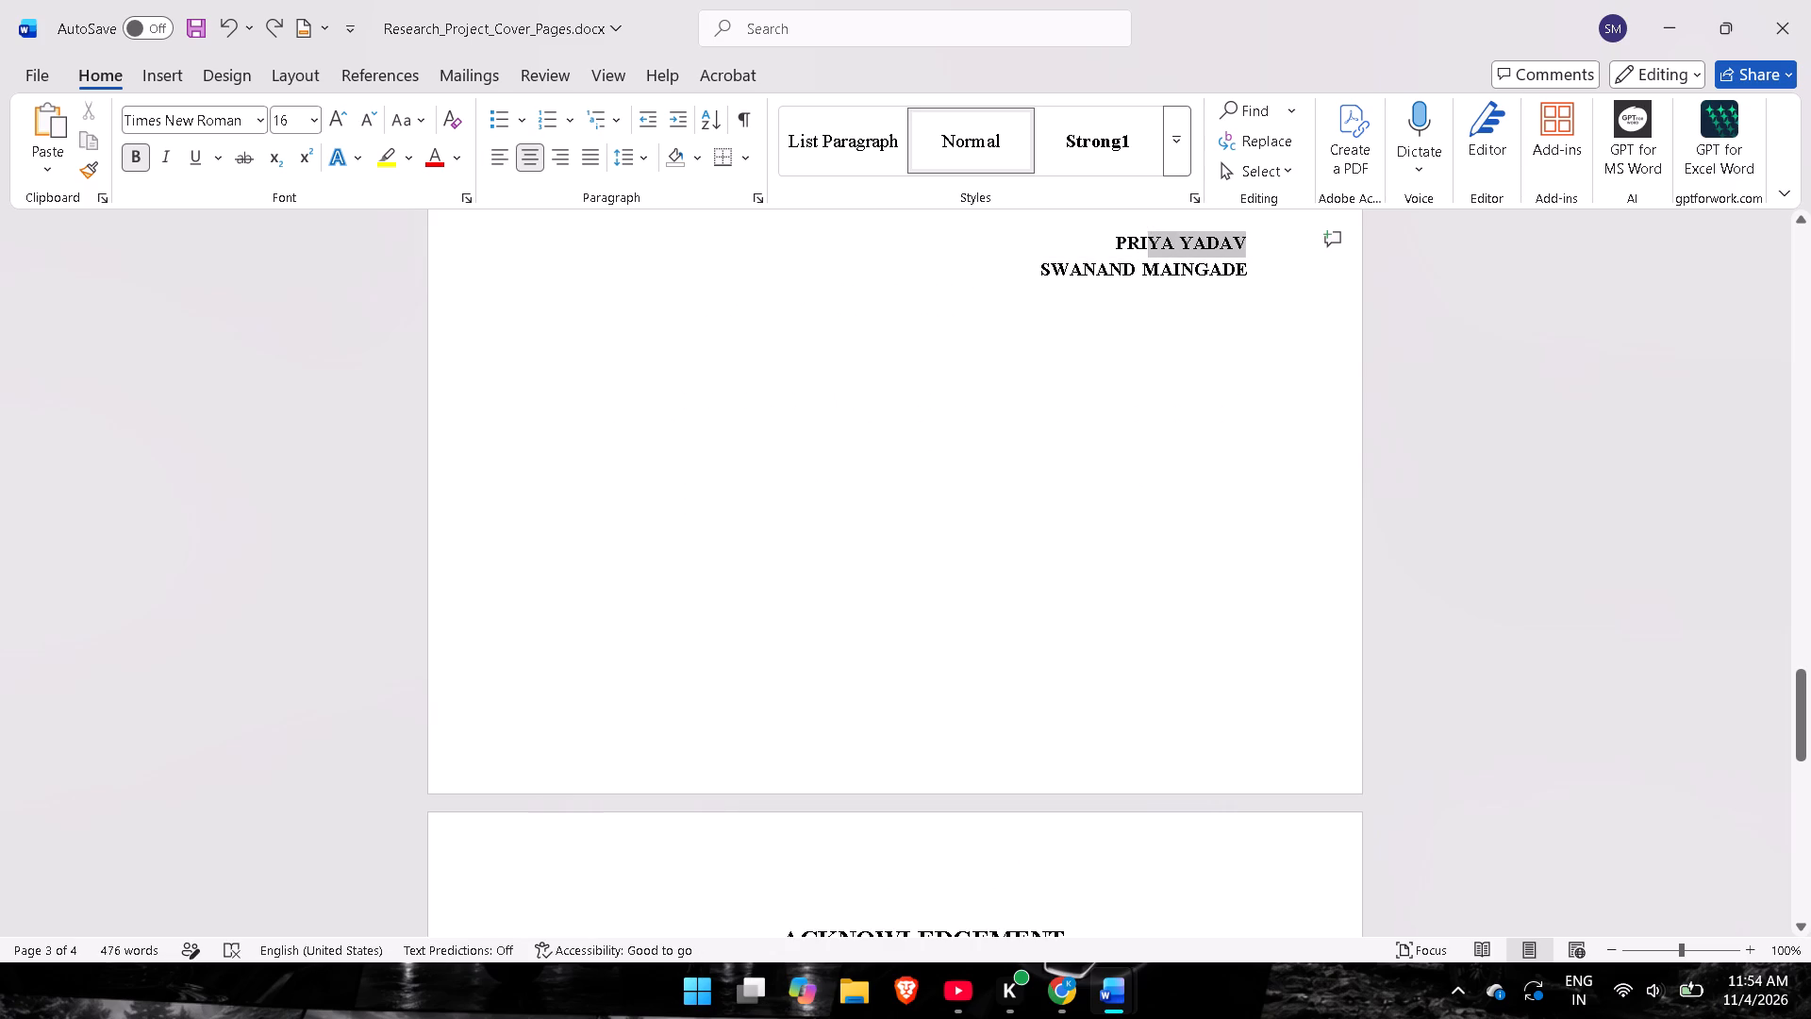
{"action": "left_click_drag", "start_coordinate": [1125, 255], "coordinate": [1109, 255]}
{"action": "key", "text": "ctrl+x"}
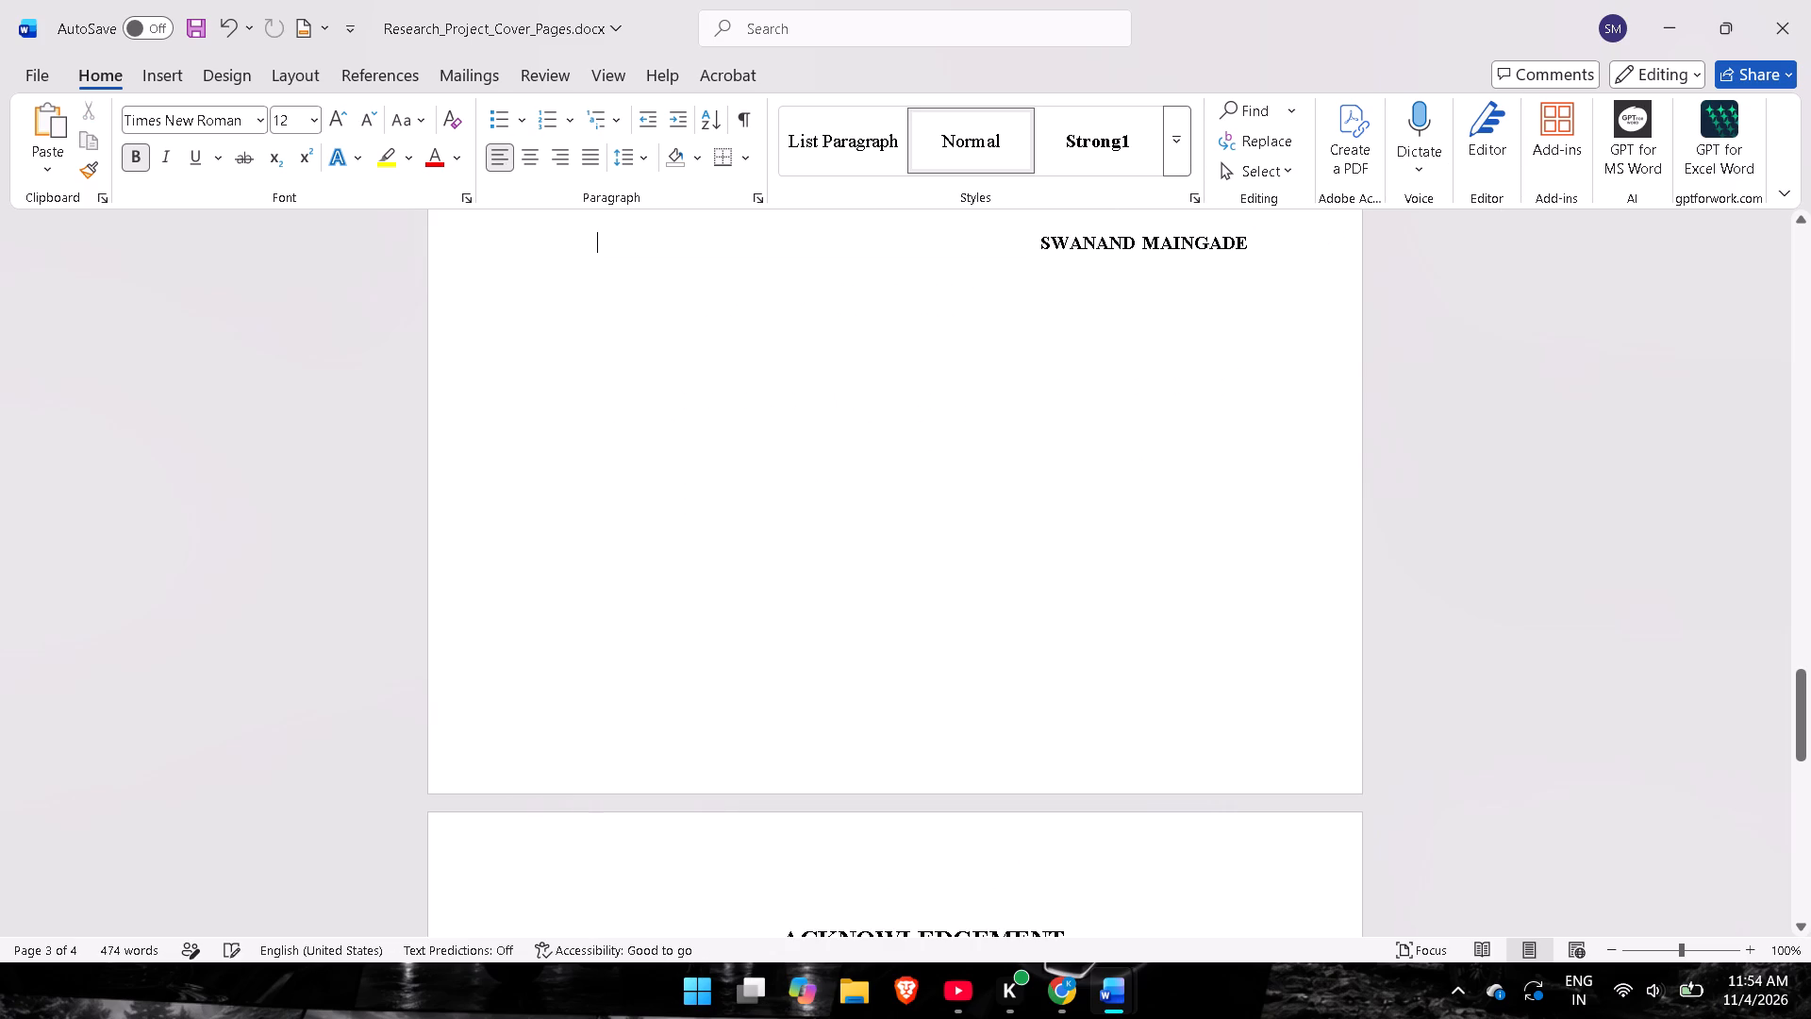
{"action": "left_click", "coordinate": [1268, 239]}
{"action": "key", "text": "Return"}
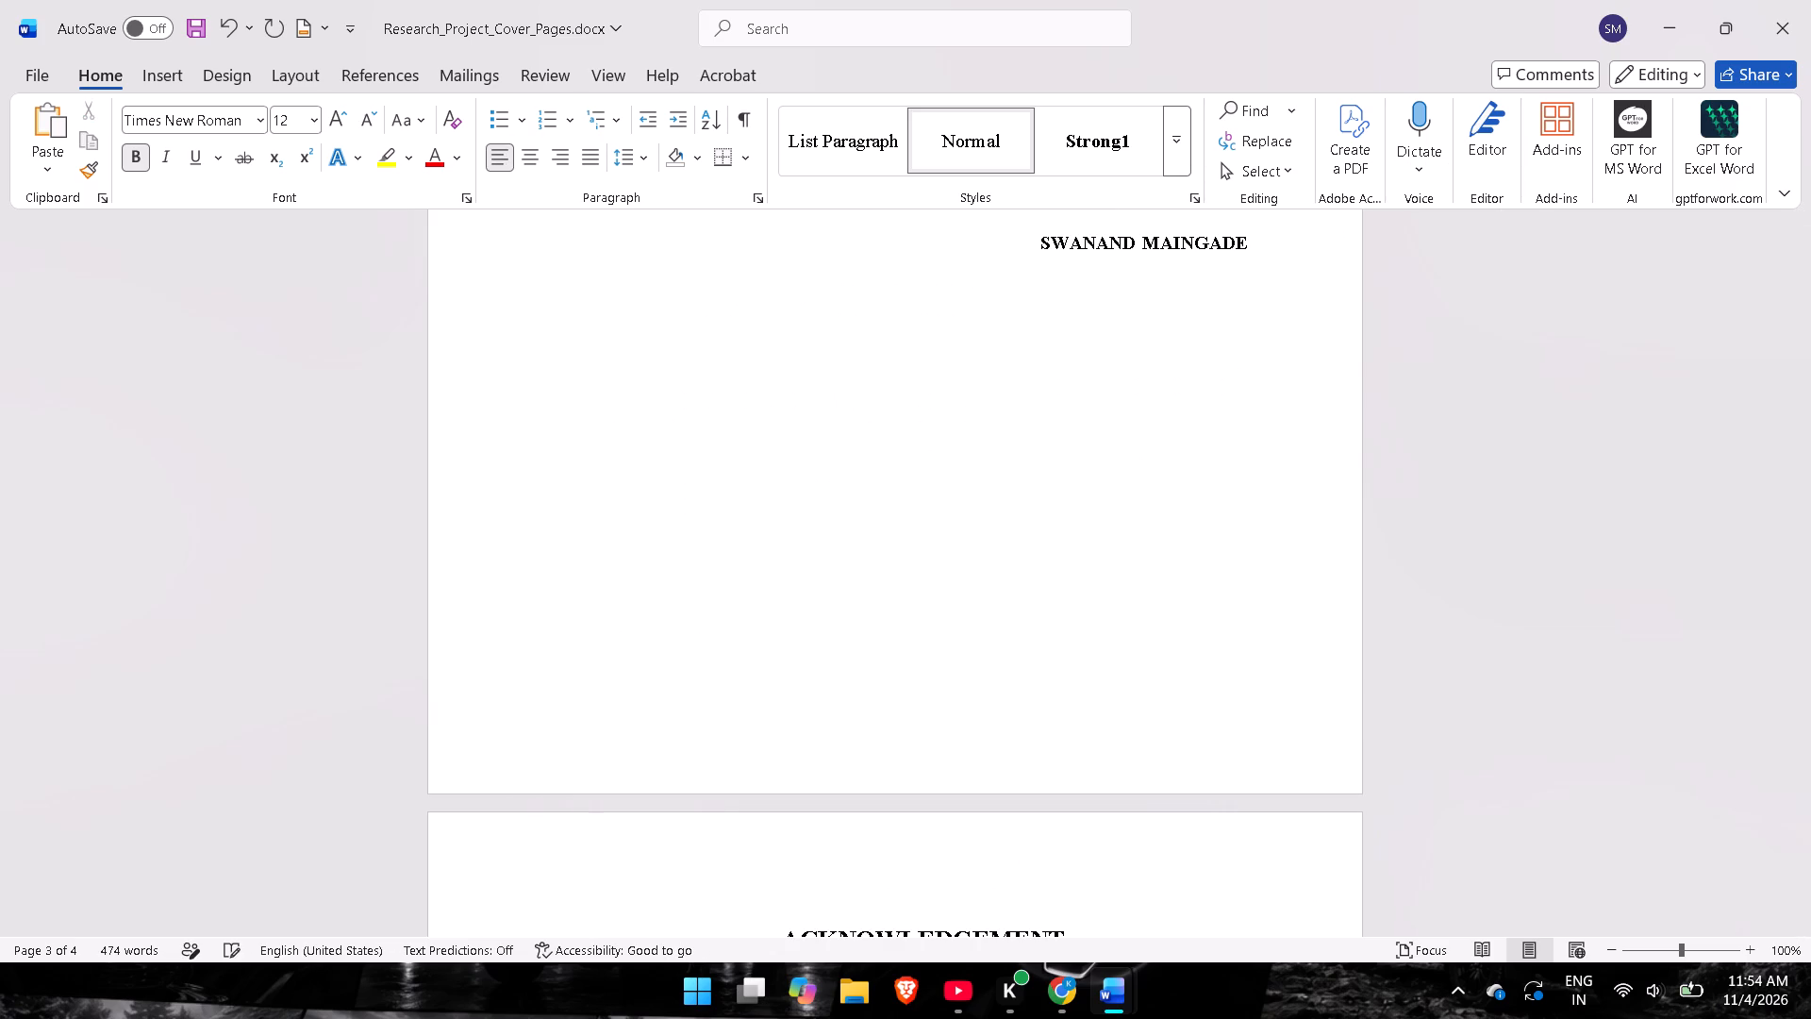
{"action": "key", "text": "ctrl+v"}
Replace the date after "Date:" on the Declaration page with a blank line of underscores.
{"action": "scroll", "coordinate": [1098, 689], "scroll_direction": "up", "scroll_amount": 5}
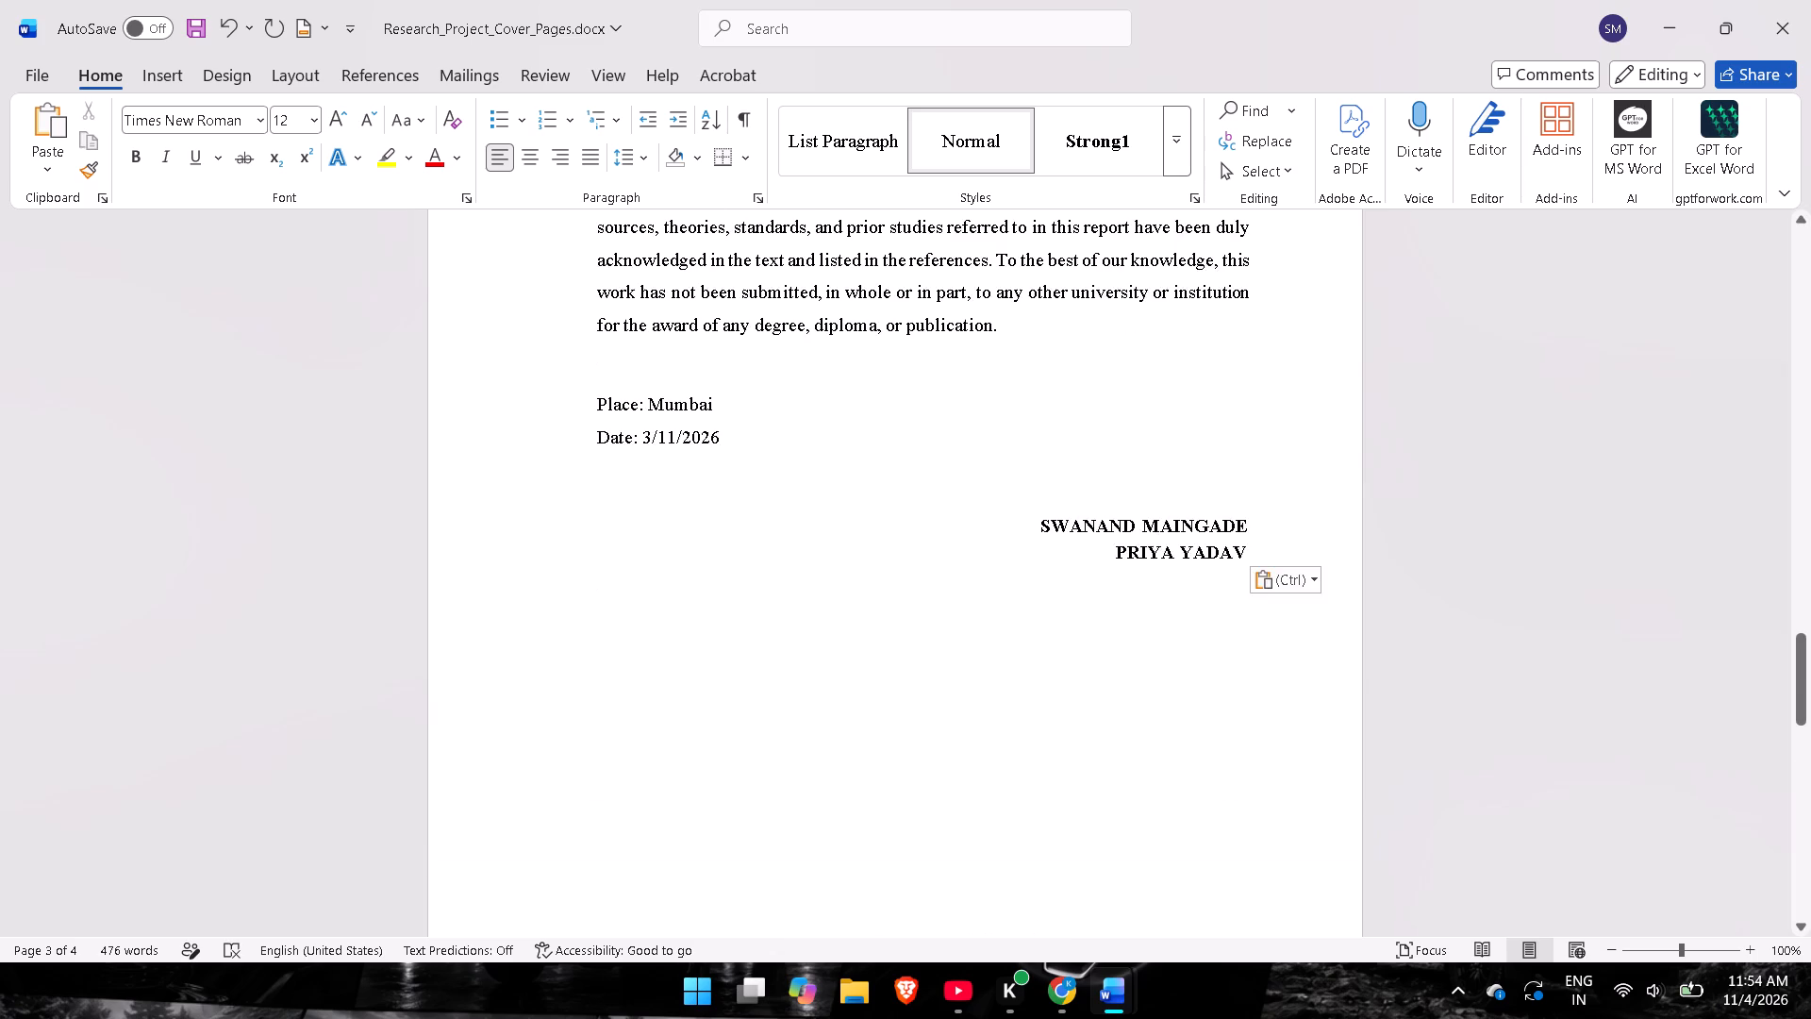
{"action": "scroll", "coordinate": [1110, 671], "scroll_direction": "up", "scroll_amount": 3}
{"action": "scroll", "coordinate": [1006, 716], "scroll_direction": "up", "scroll_amount": 10}
{"action": "scroll", "coordinate": [1006, 716], "scroll_direction": "down", "scroll_amount": 7}
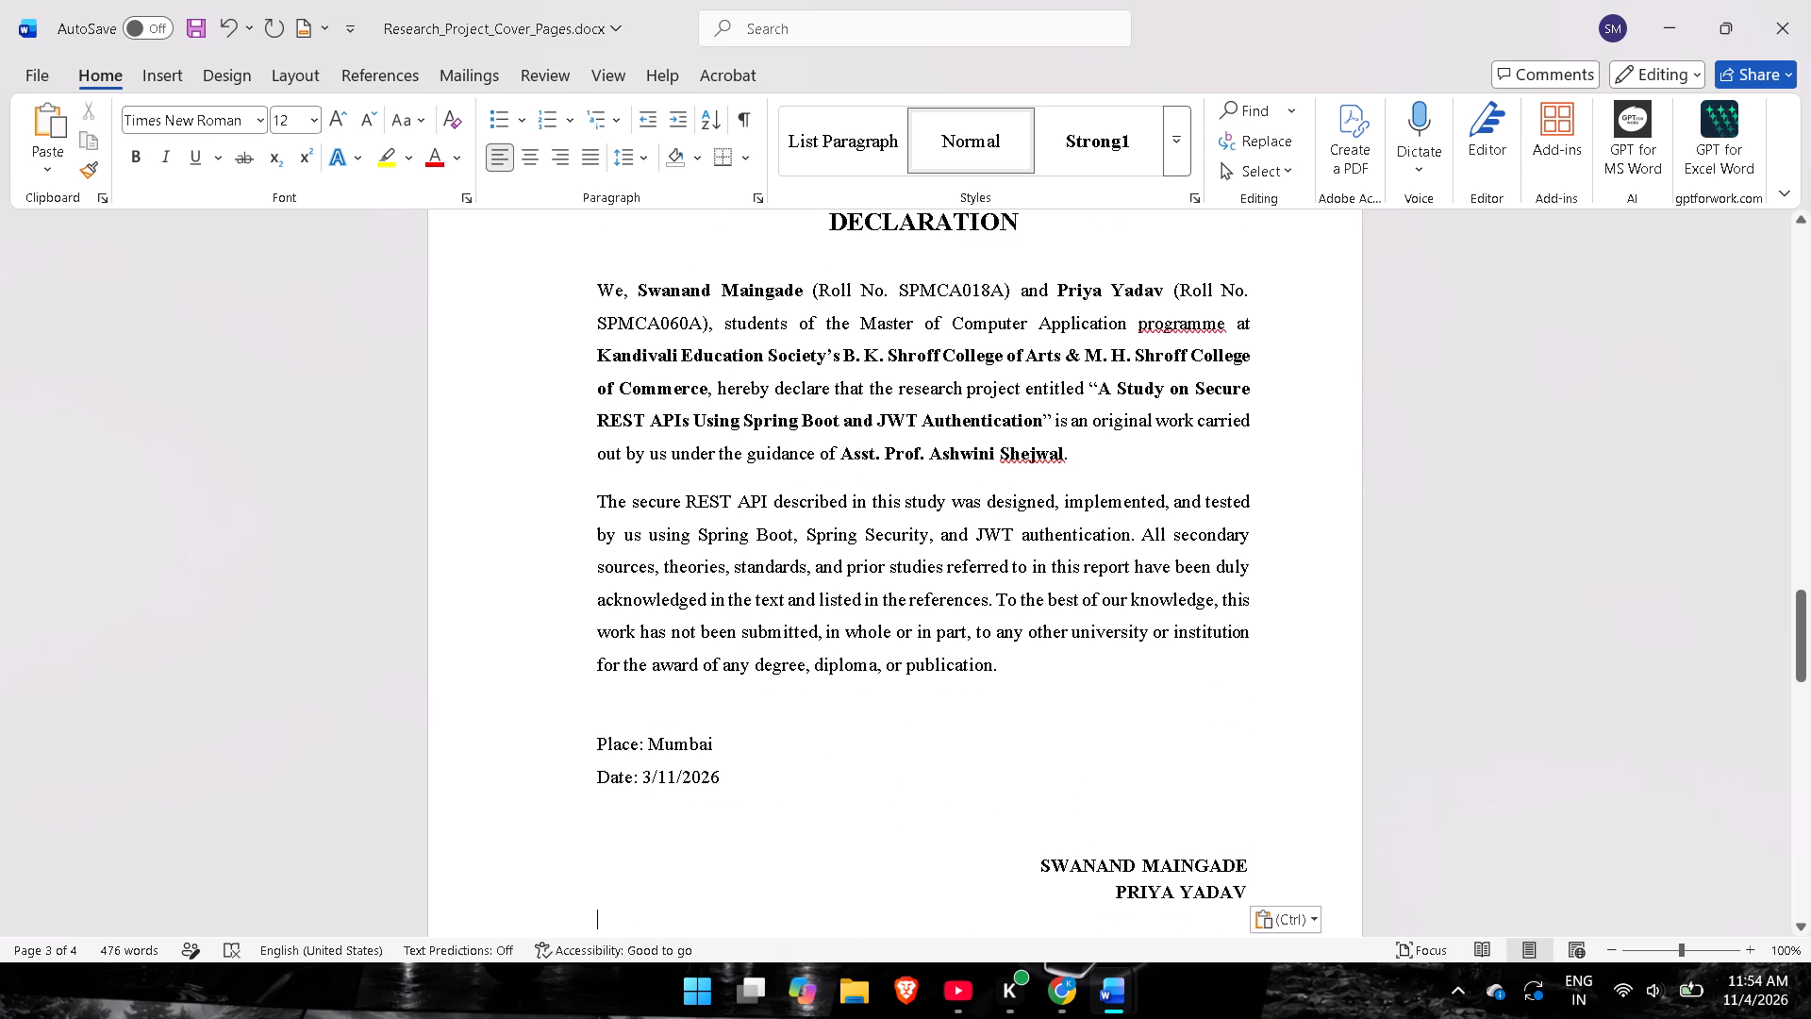
{"action": "left_click_drag", "start_coordinate": [640, 773], "coordinate": [693, 774]}
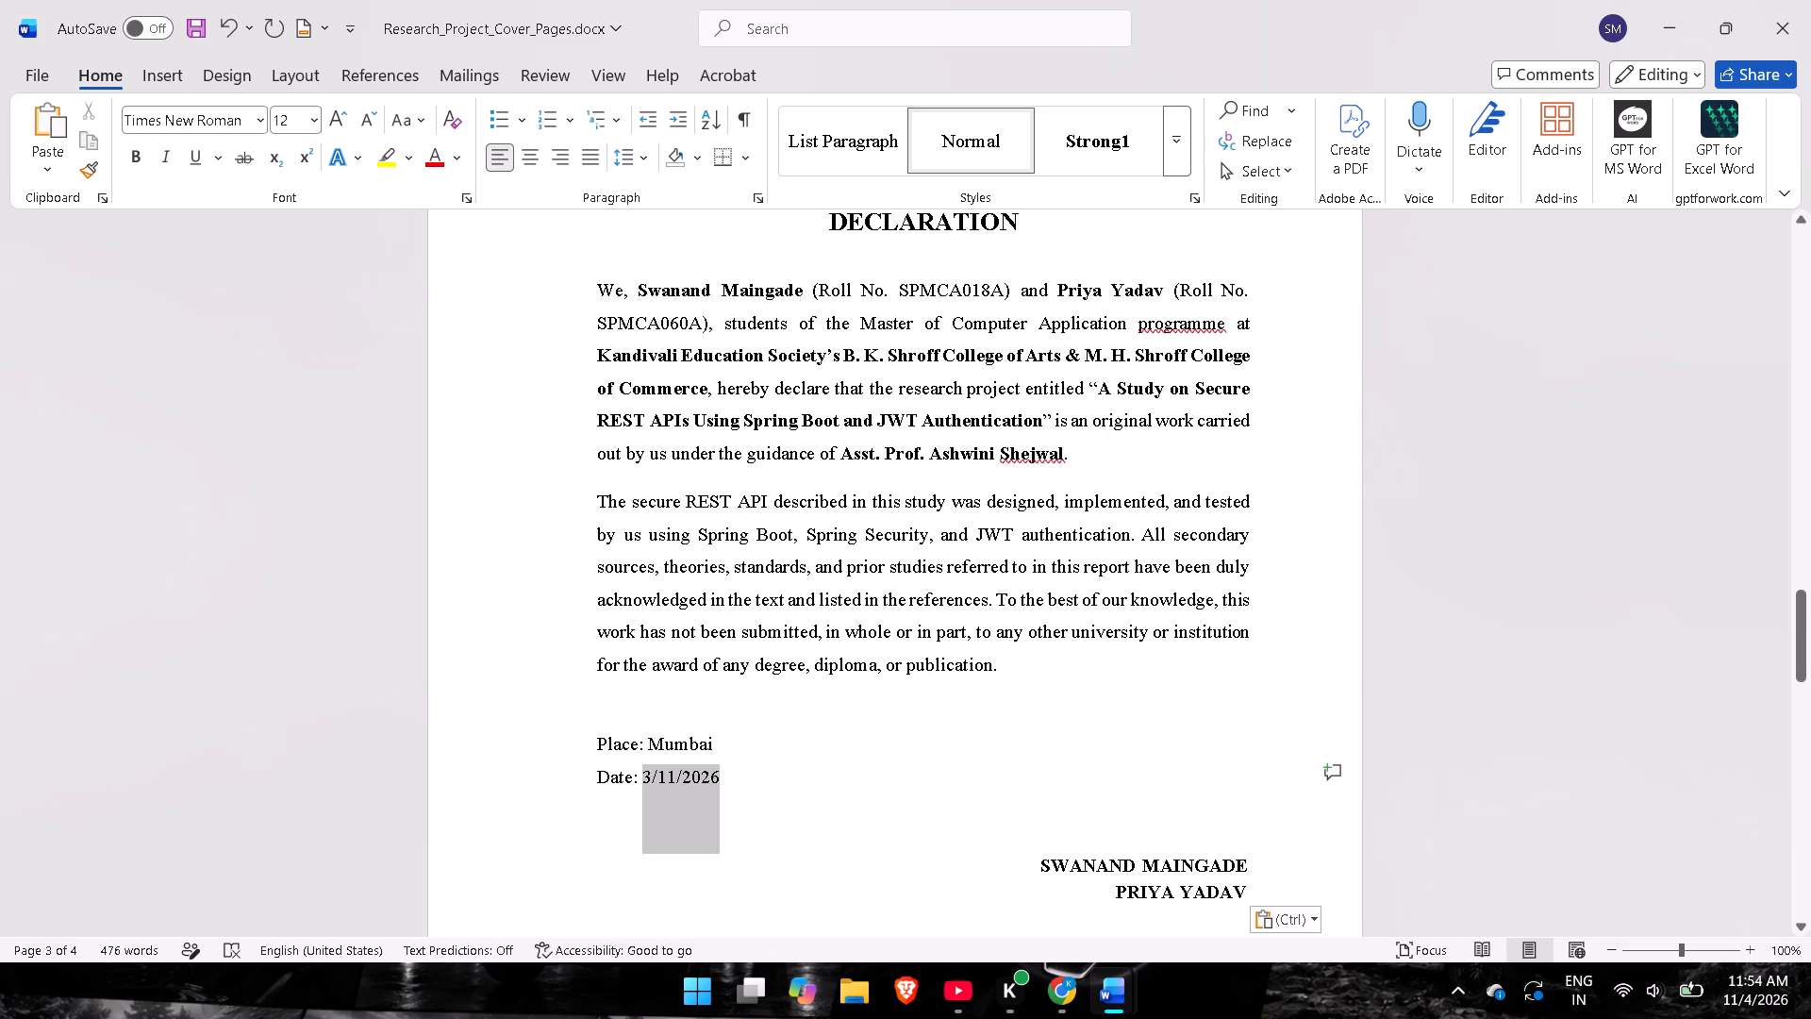
{"action": "left_click_drag", "start_coordinate": [693, 774], "coordinate": [707, 774]}
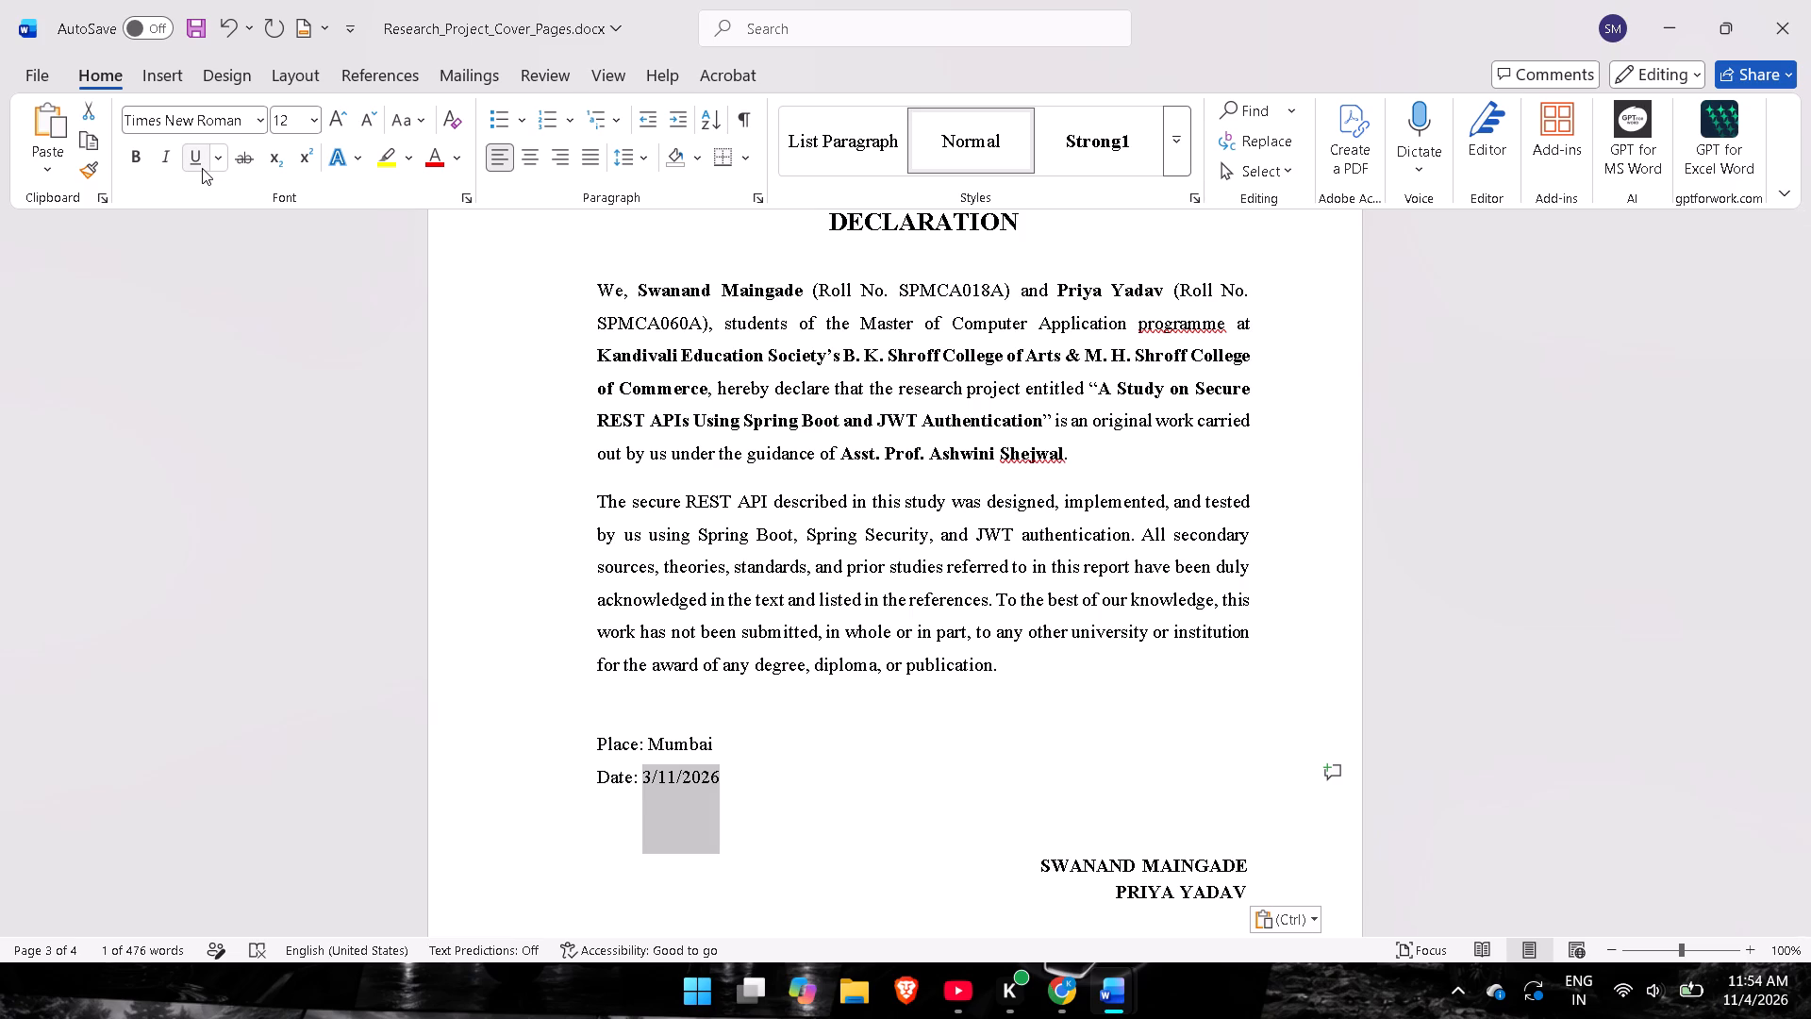
{"action": "key", "text": "BackSpace"}
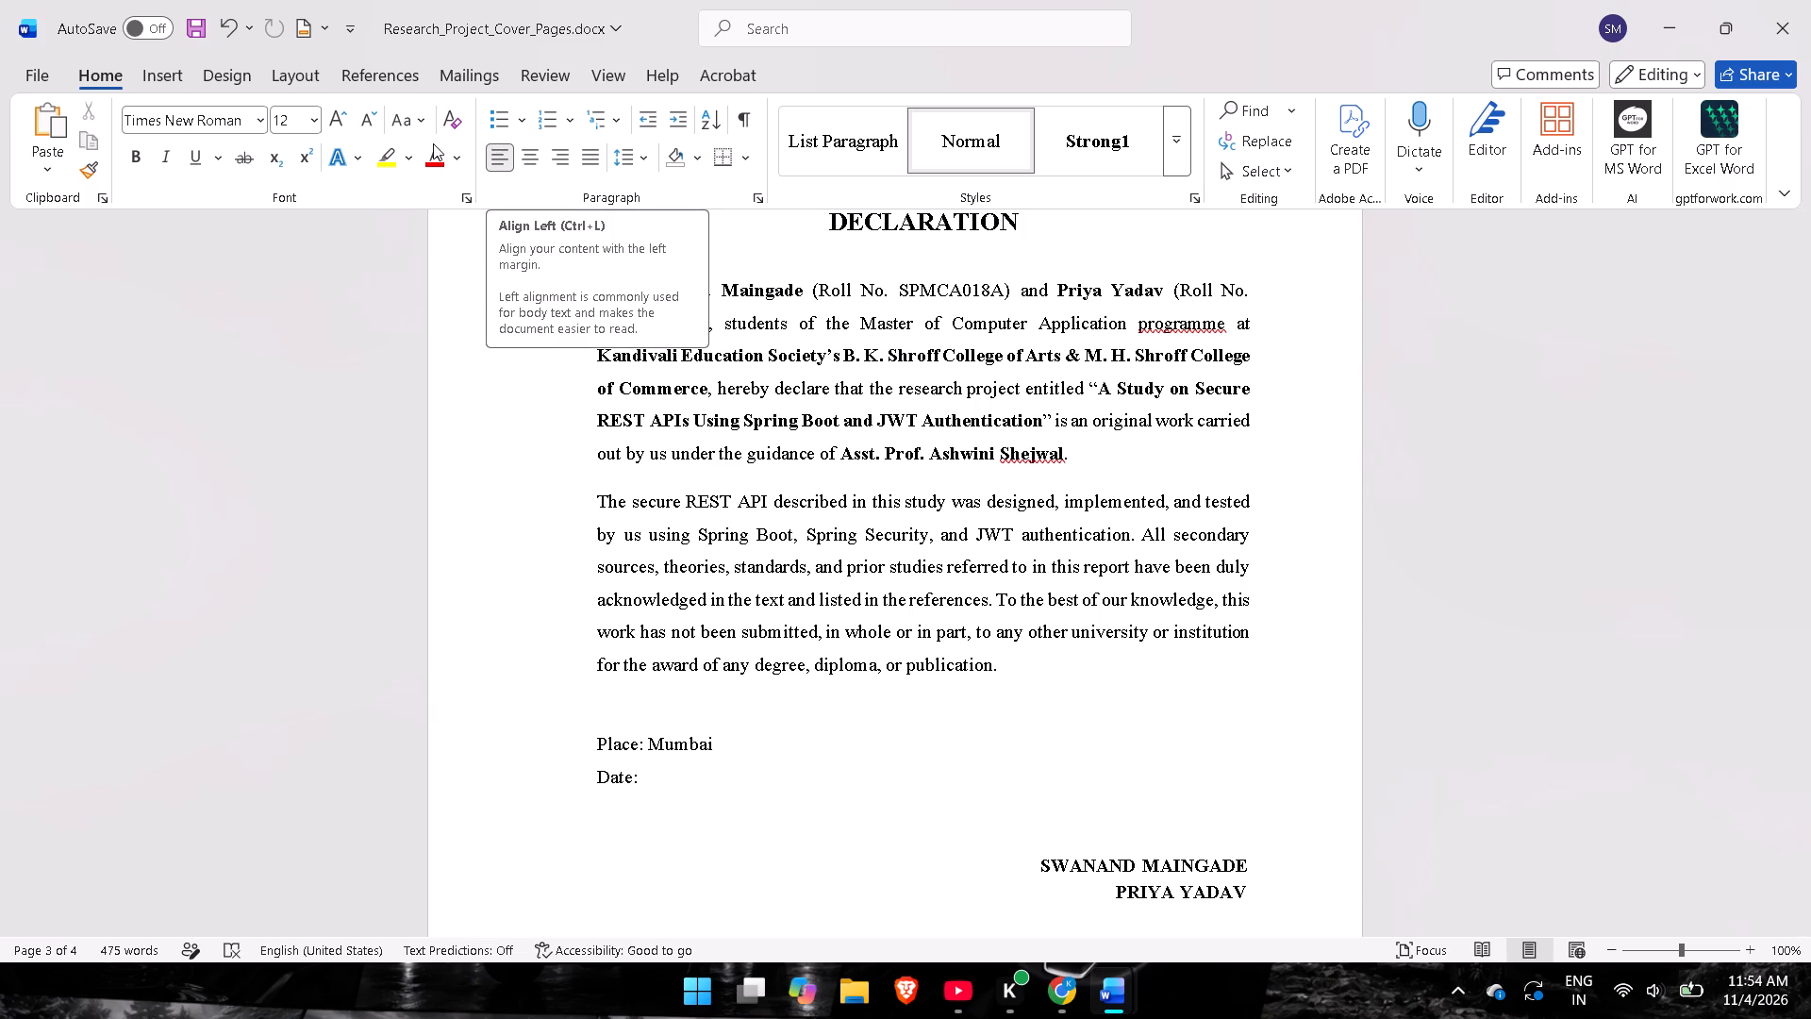
{"action": "type", "text": "__________"}
{"action": "key", "text": "shift+underscore"}
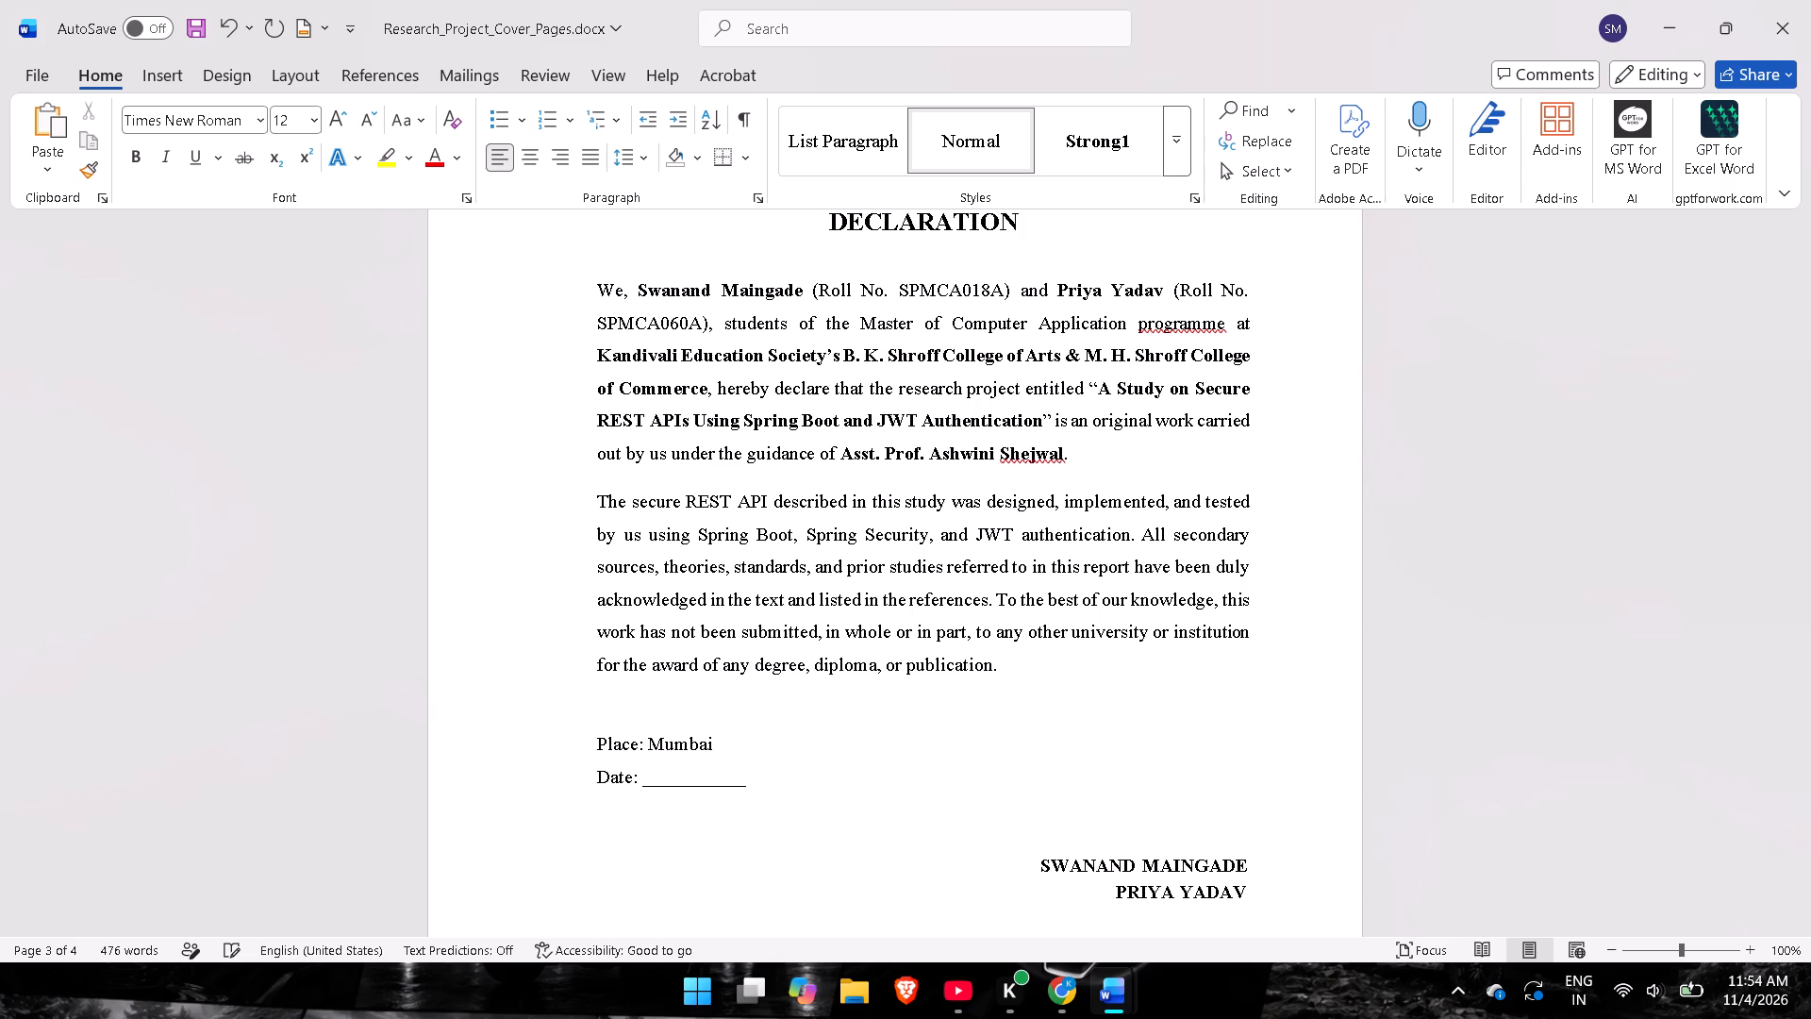
Widen the Teacher In-charge and Principal signature table slightly so the Principal block ends level with the body text's right margin.
{"action": "scroll", "coordinate": [630, 320], "scroll_direction": "up", "scroll_amount": 10}
{"action": "scroll", "coordinate": [715, 431], "scroll_direction": "up", "scroll_amount": 5}
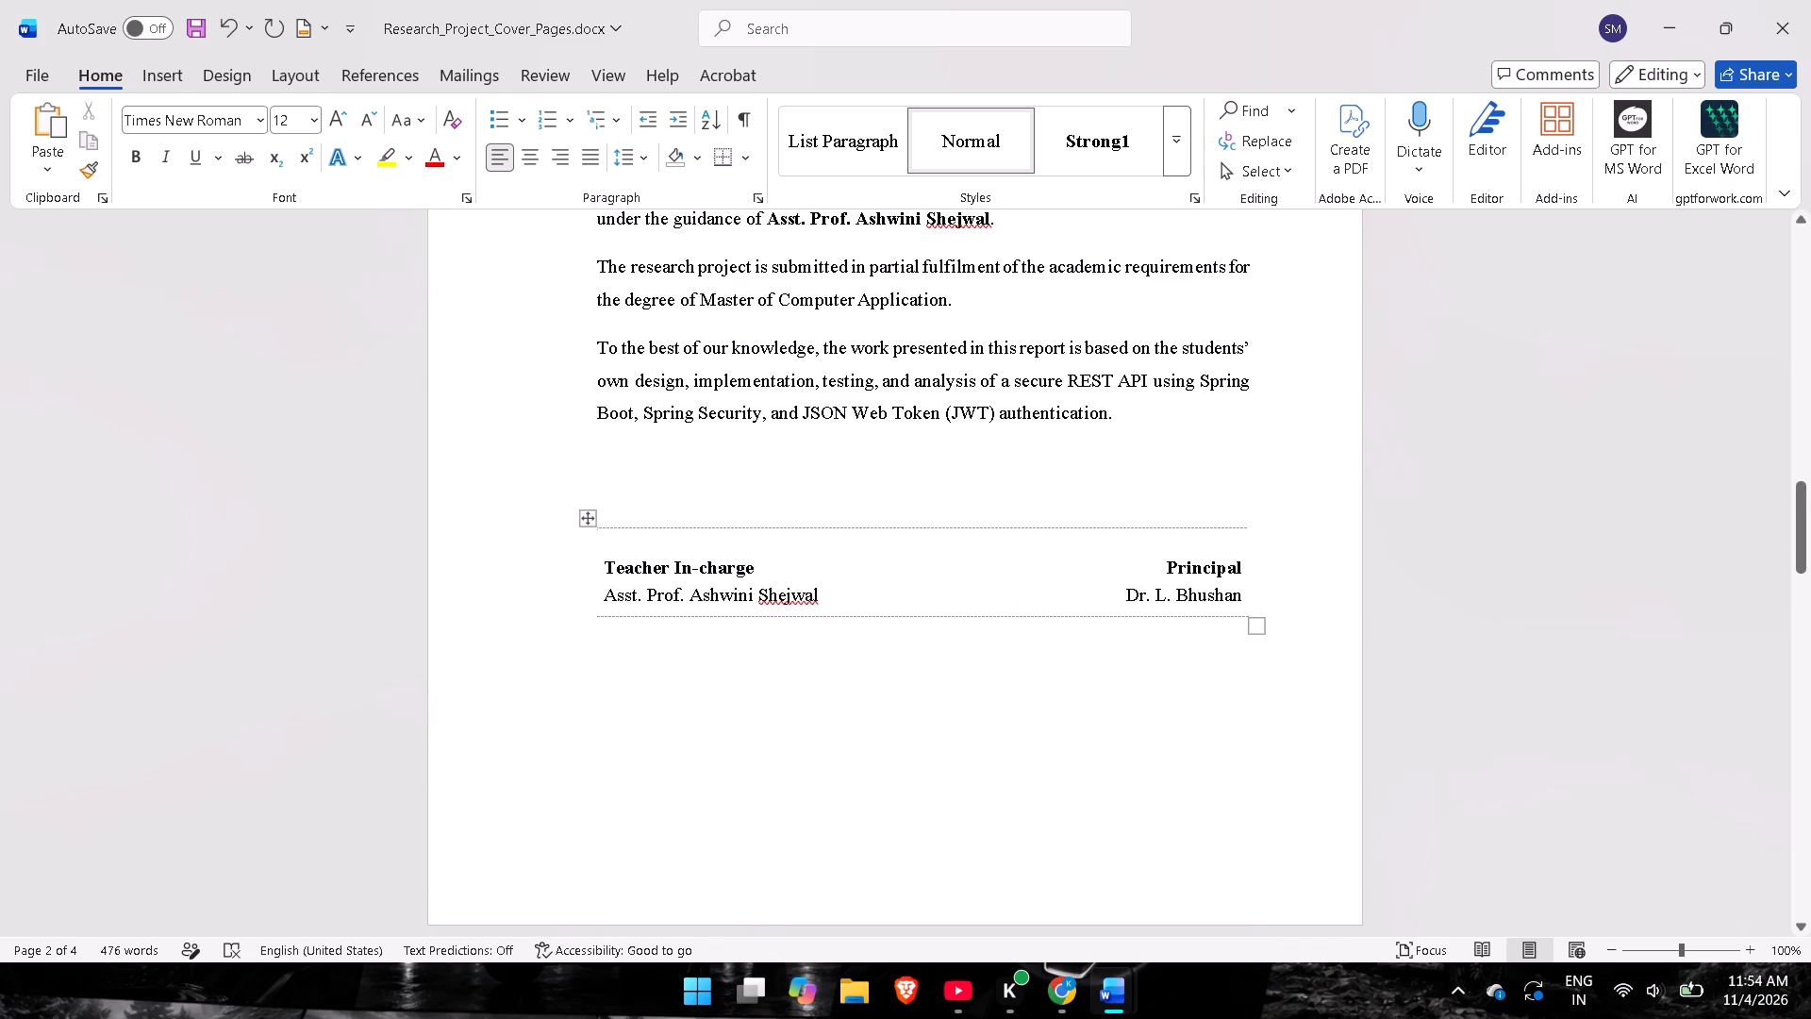
{"action": "left_click_drag", "start_coordinate": [1247, 595], "coordinate": [1201, 577]}
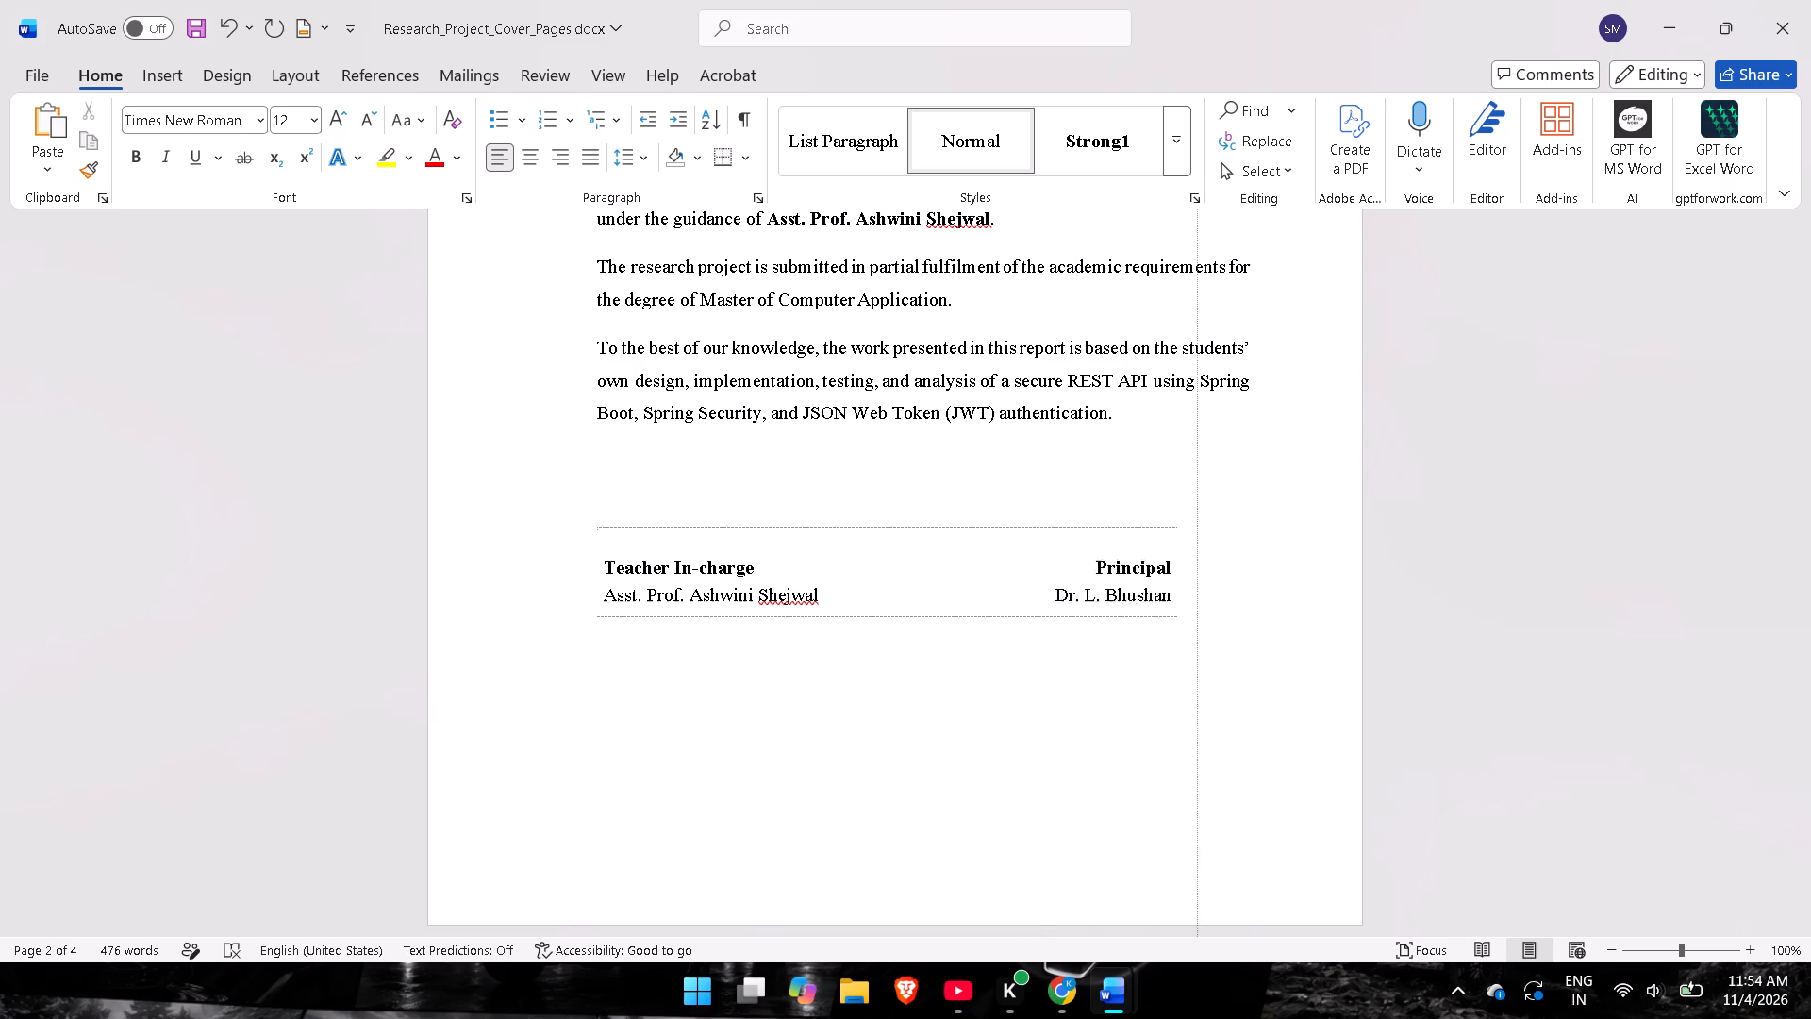
{"action": "left_click_drag", "start_coordinate": [1201, 577], "coordinate": [1267, 581]}
{"action": "left_click", "coordinate": [805, 588]}
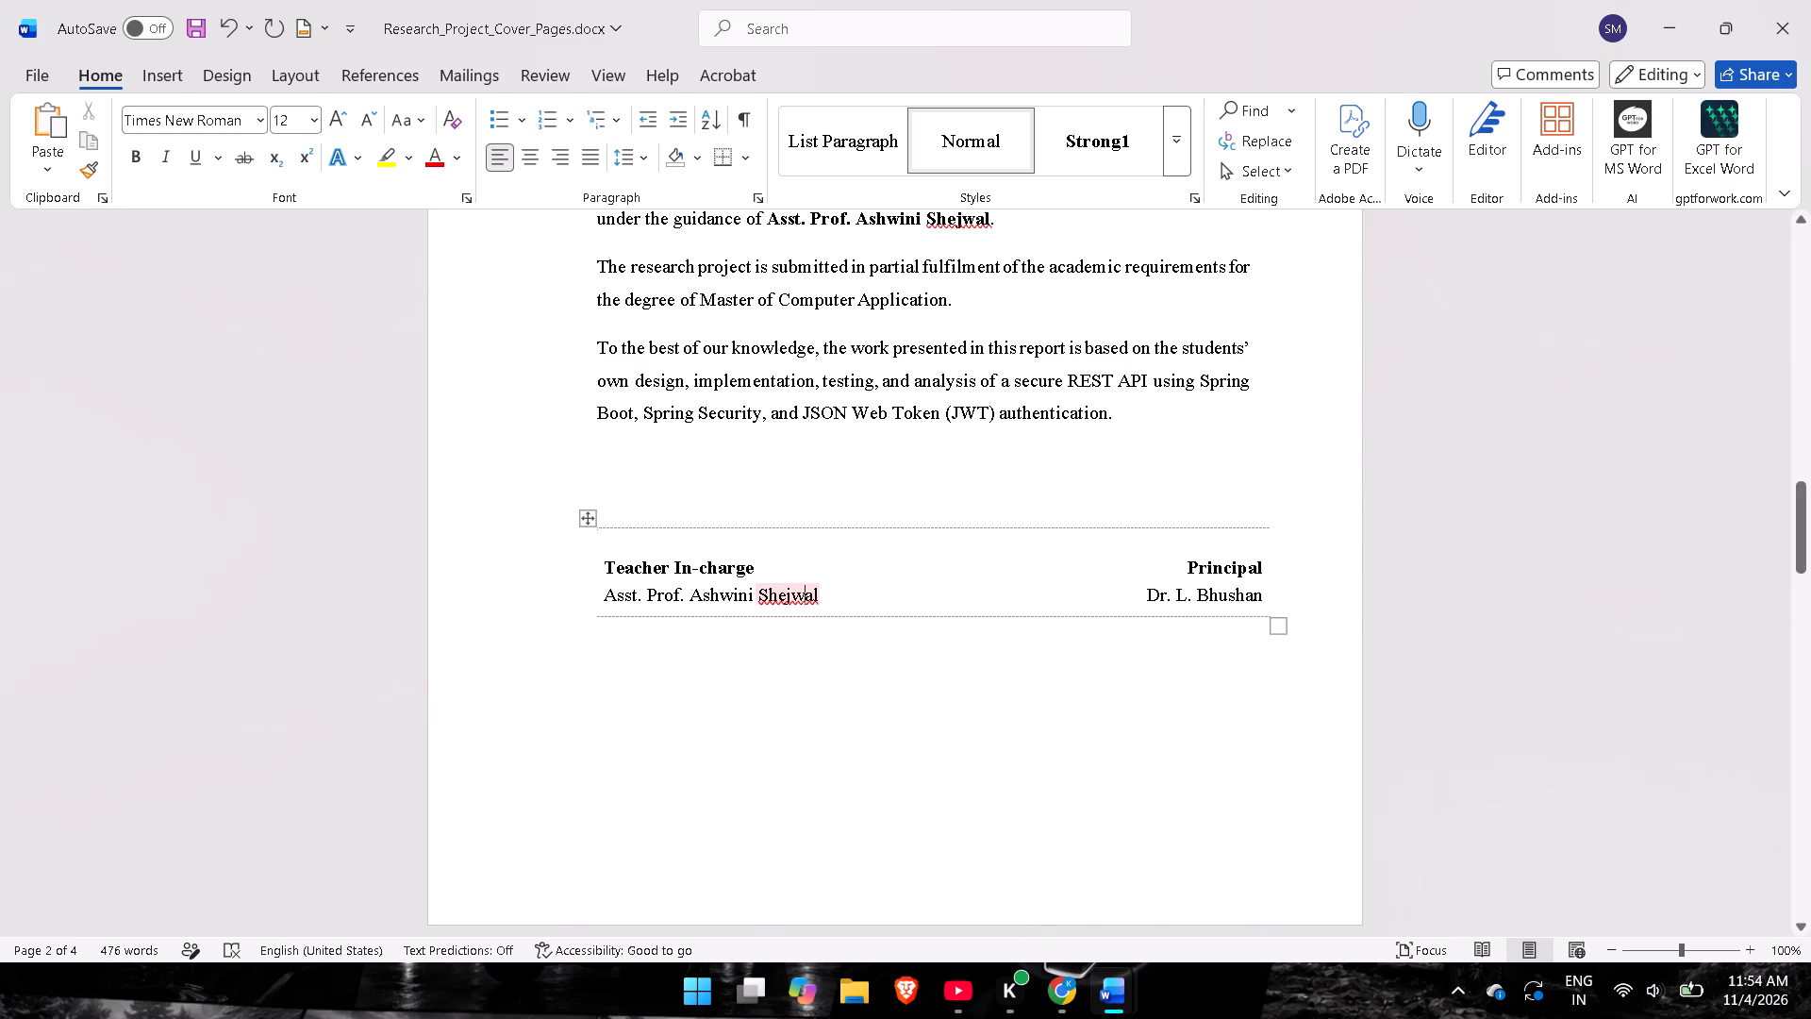
{"action": "left_click", "coordinate": [827, 591]}
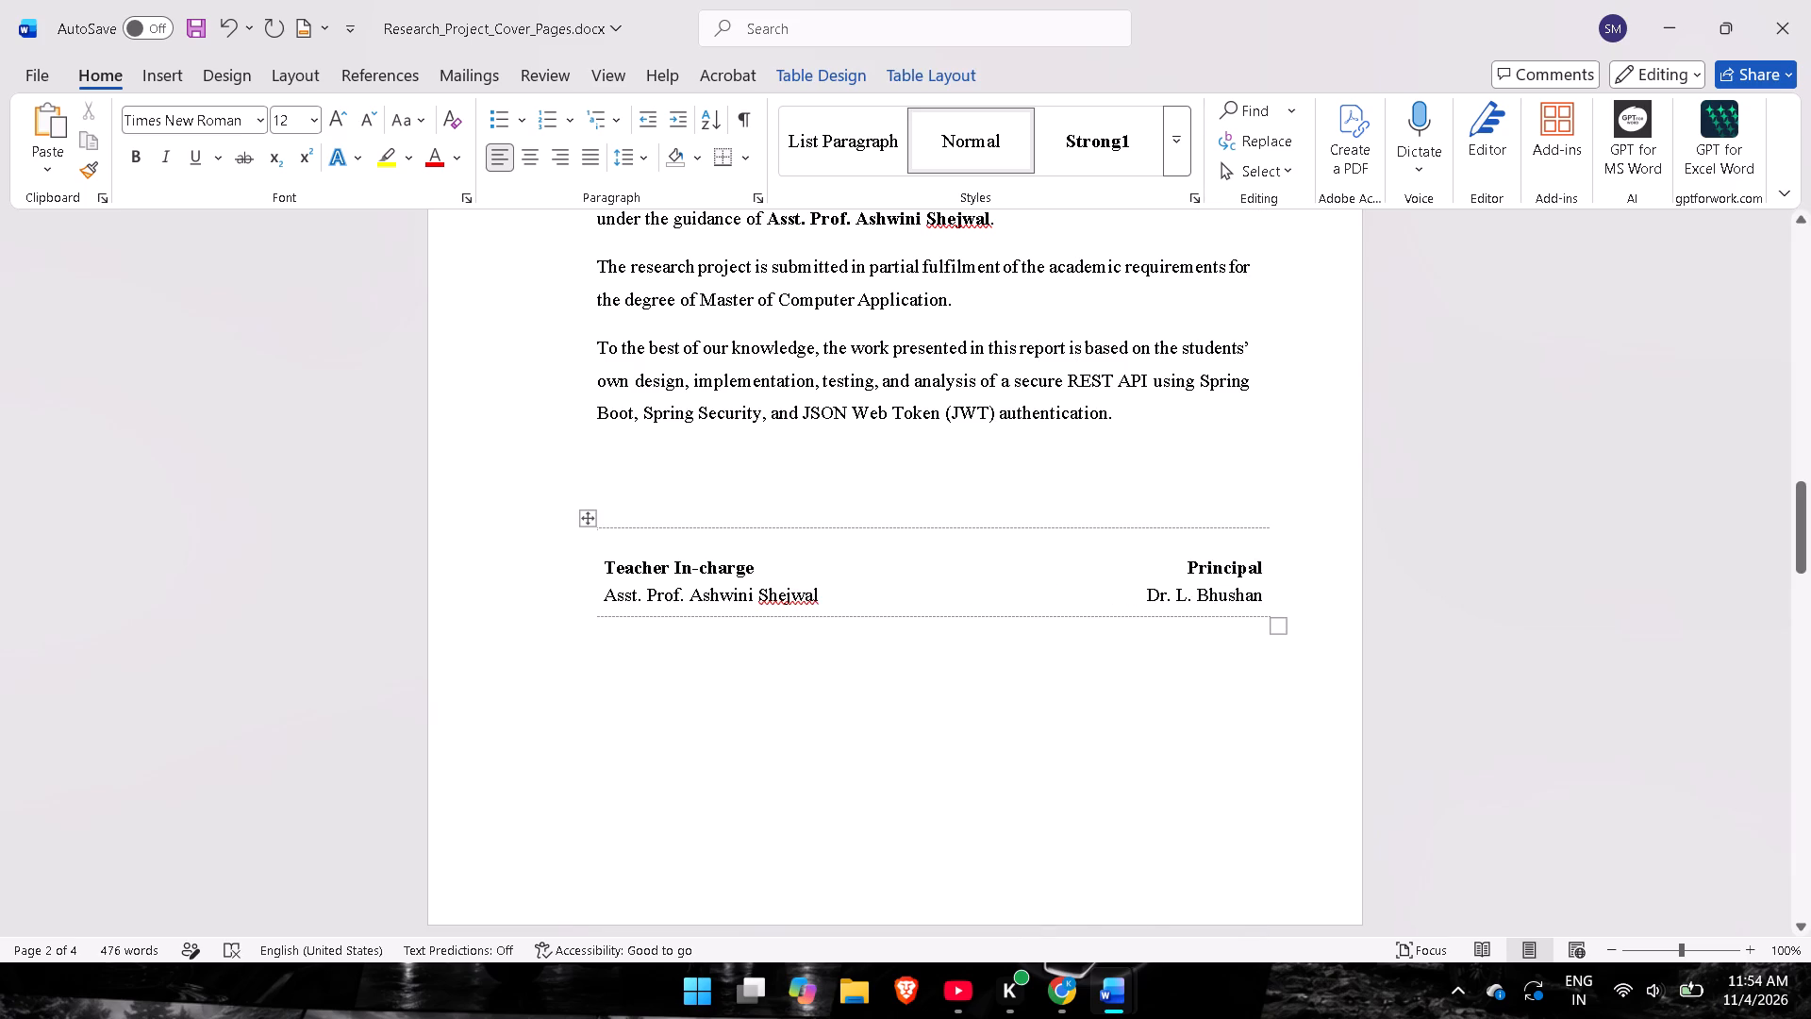
{"action": "left_click_drag", "start_coordinate": [1267, 593], "coordinate": [1254, 593]}
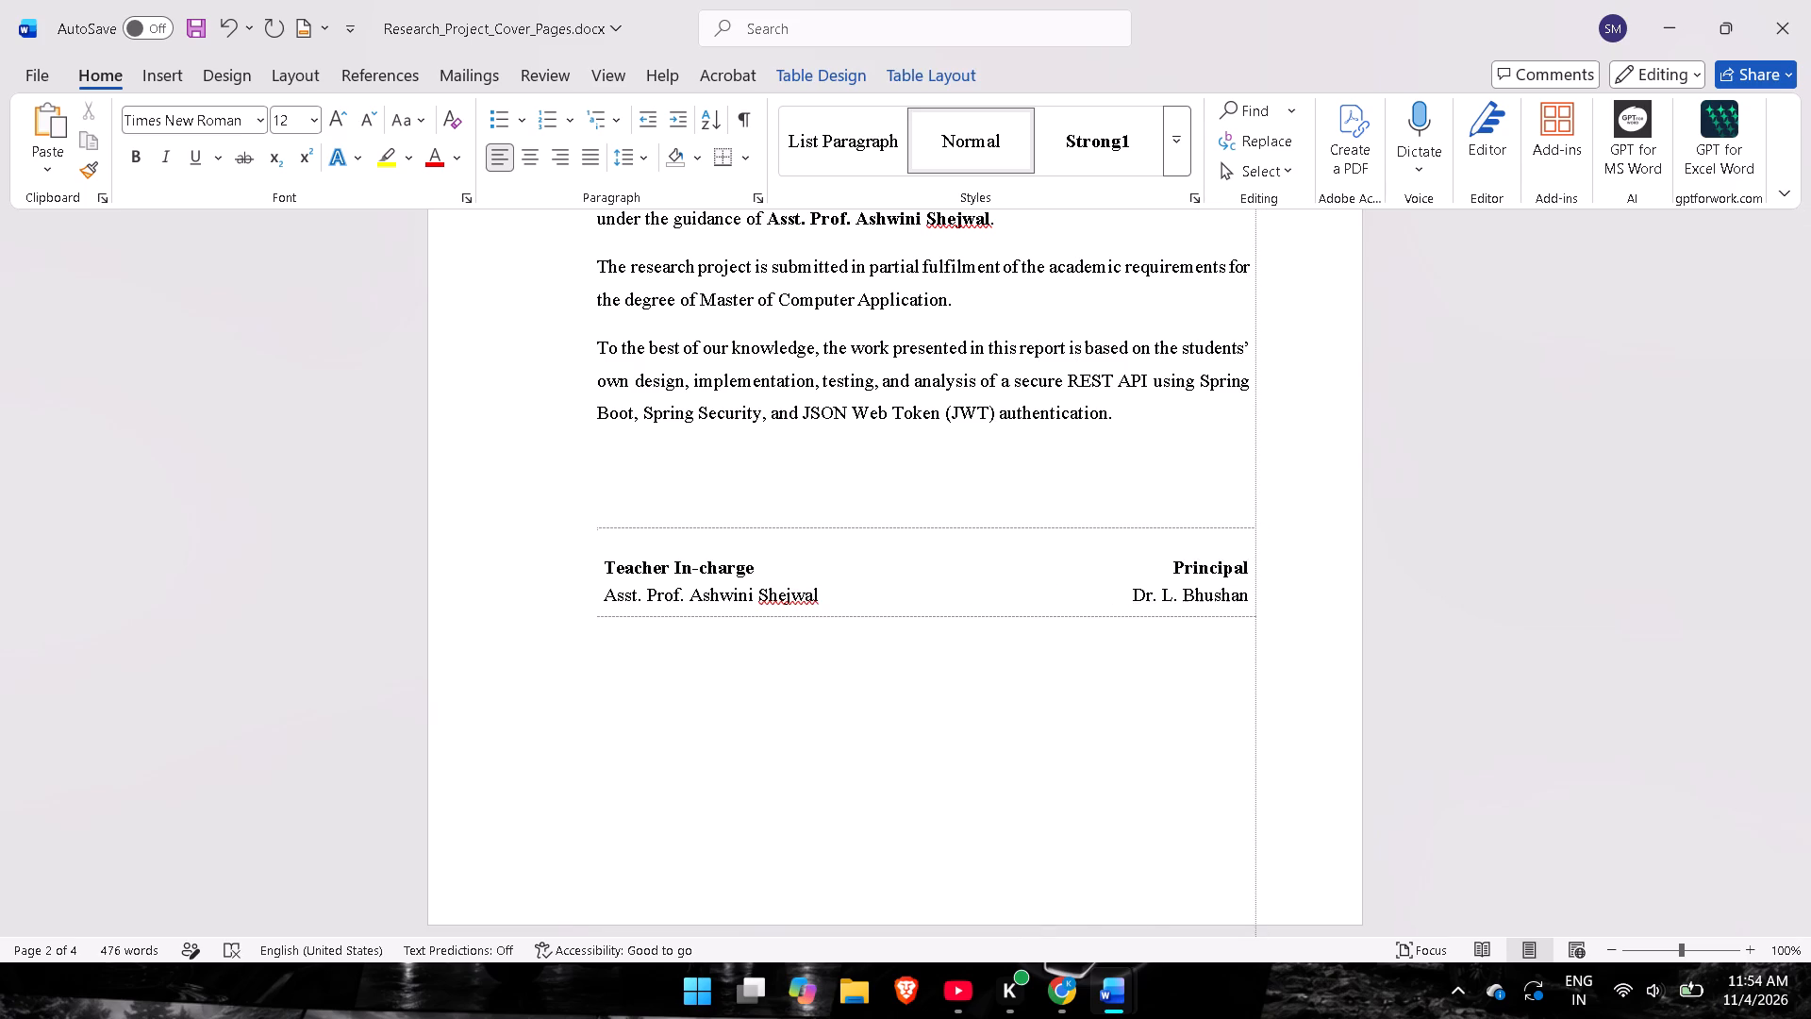
{"action": "left_click_drag", "start_coordinate": [1254, 593], "coordinate": [1254, 599]}
{"action": "left_click", "coordinate": [1481, 585]}
{"action": "left_click", "coordinate": [1182, 681]}
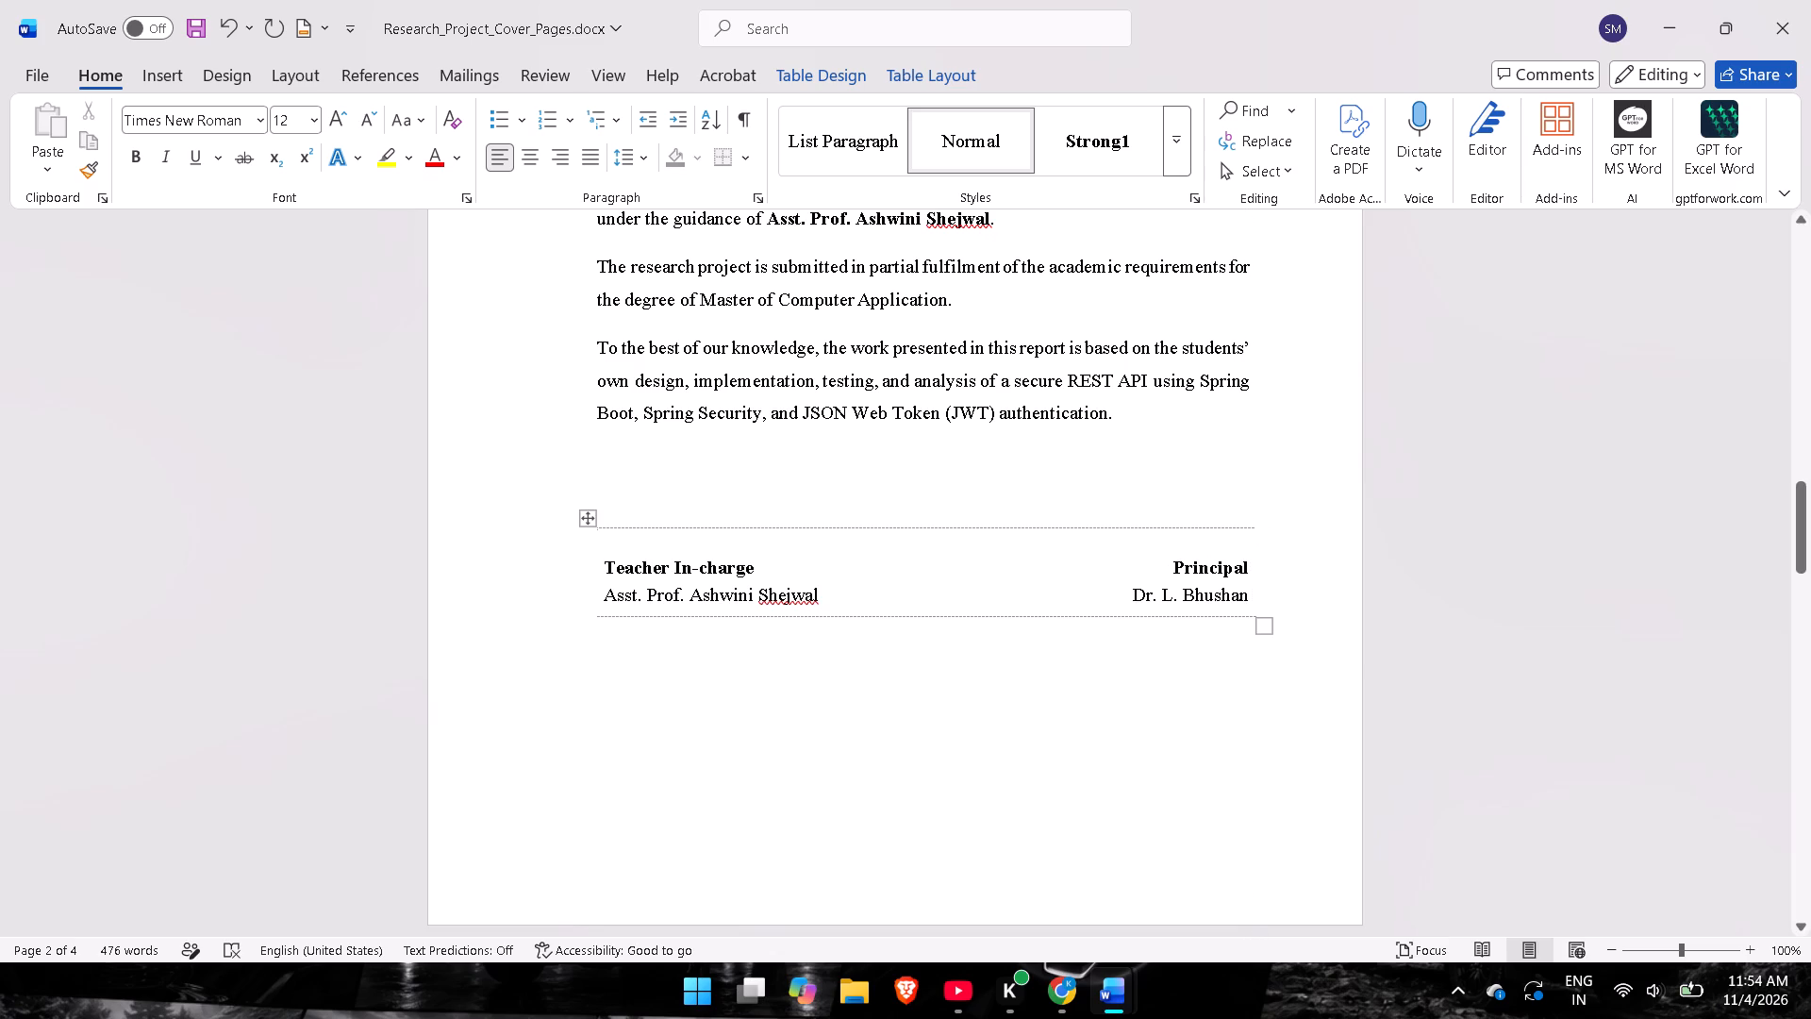
{"action": "left_click", "coordinate": [1022, 683]}
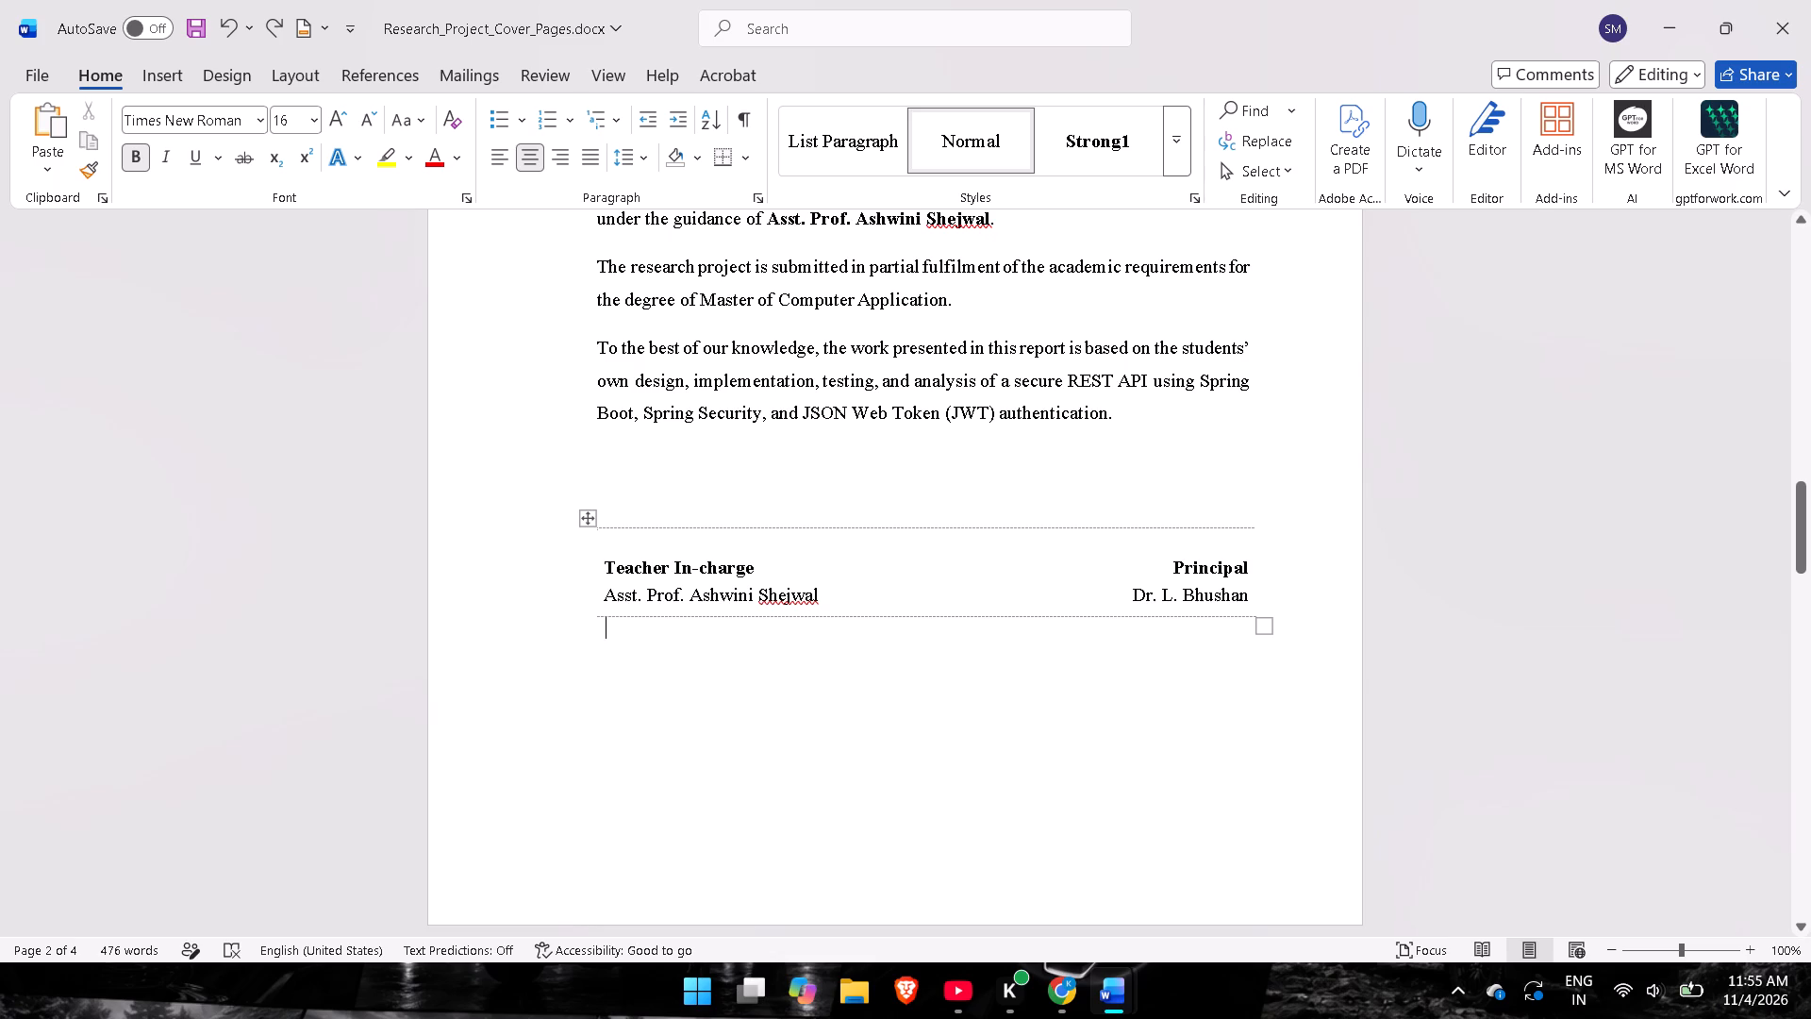
Select the whole Teacher In-charge and Principal signature table and open its Table Properties.
{"action": "left_click", "coordinate": [847, 518]}
{"action": "left_click", "coordinate": [847, 525]}
{"action": "left_click", "coordinate": [589, 516]}
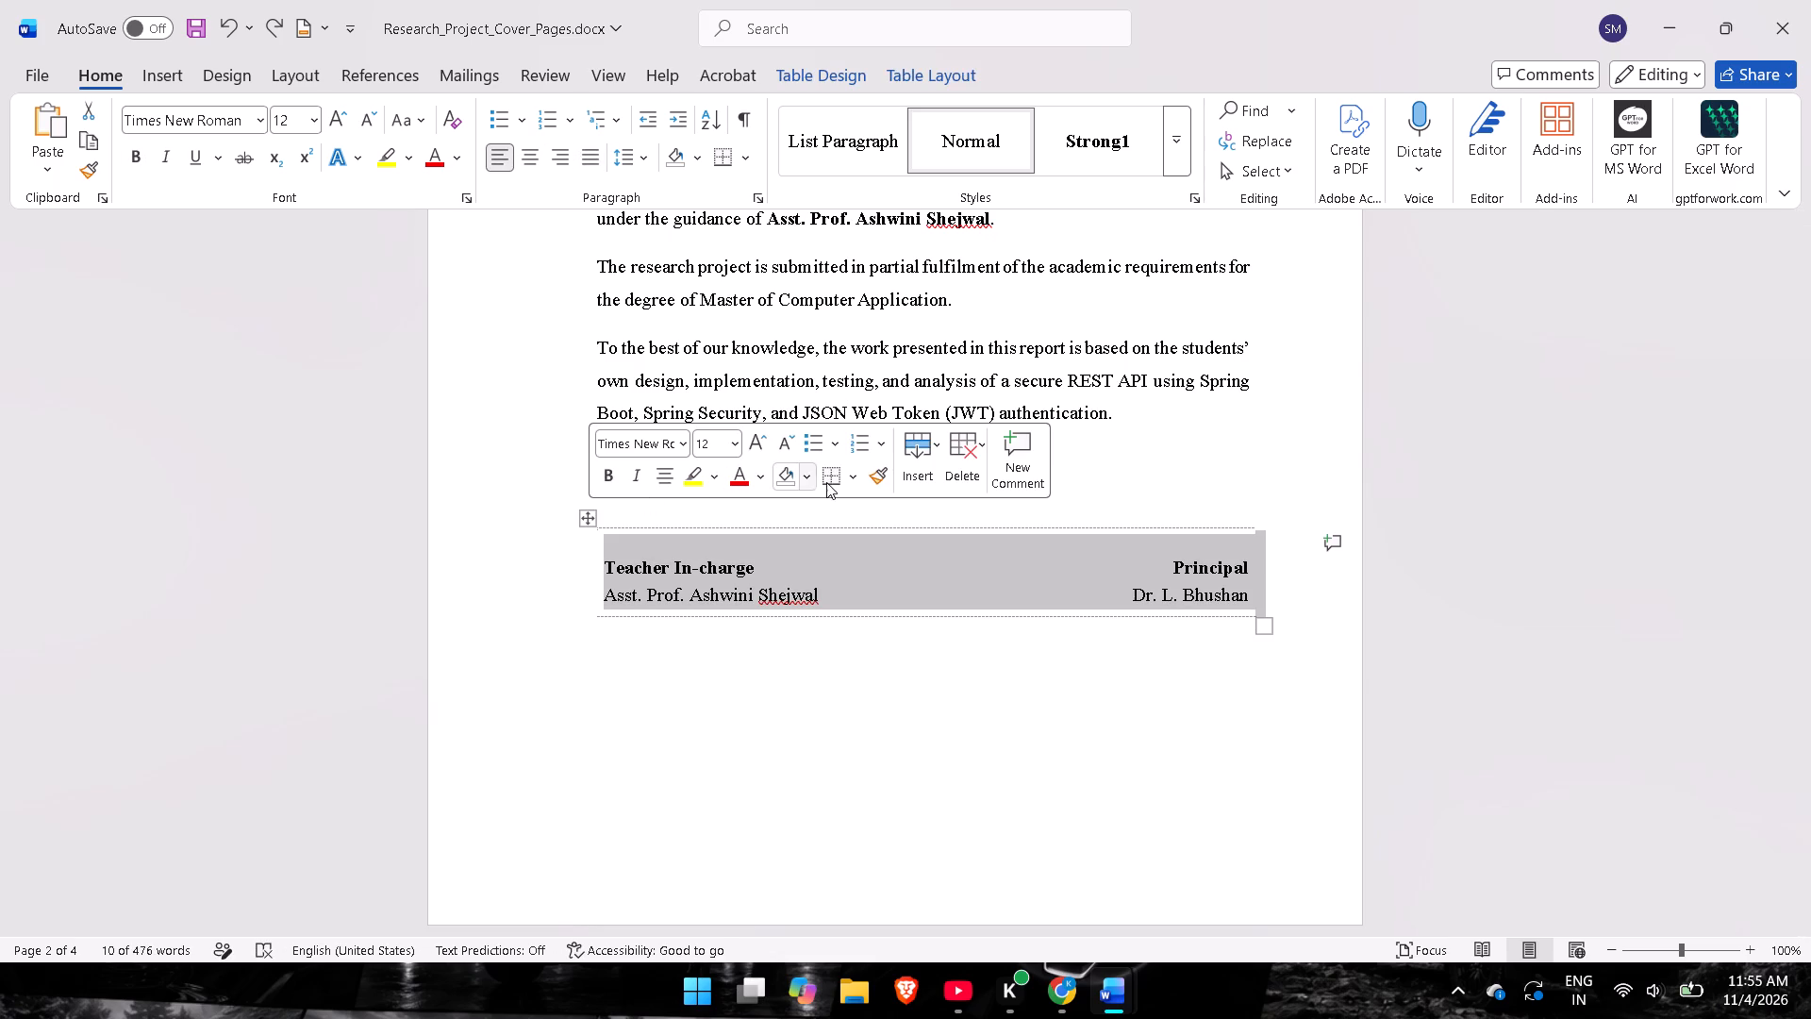
{"action": "right_click", "coordinate": [589, 517]}
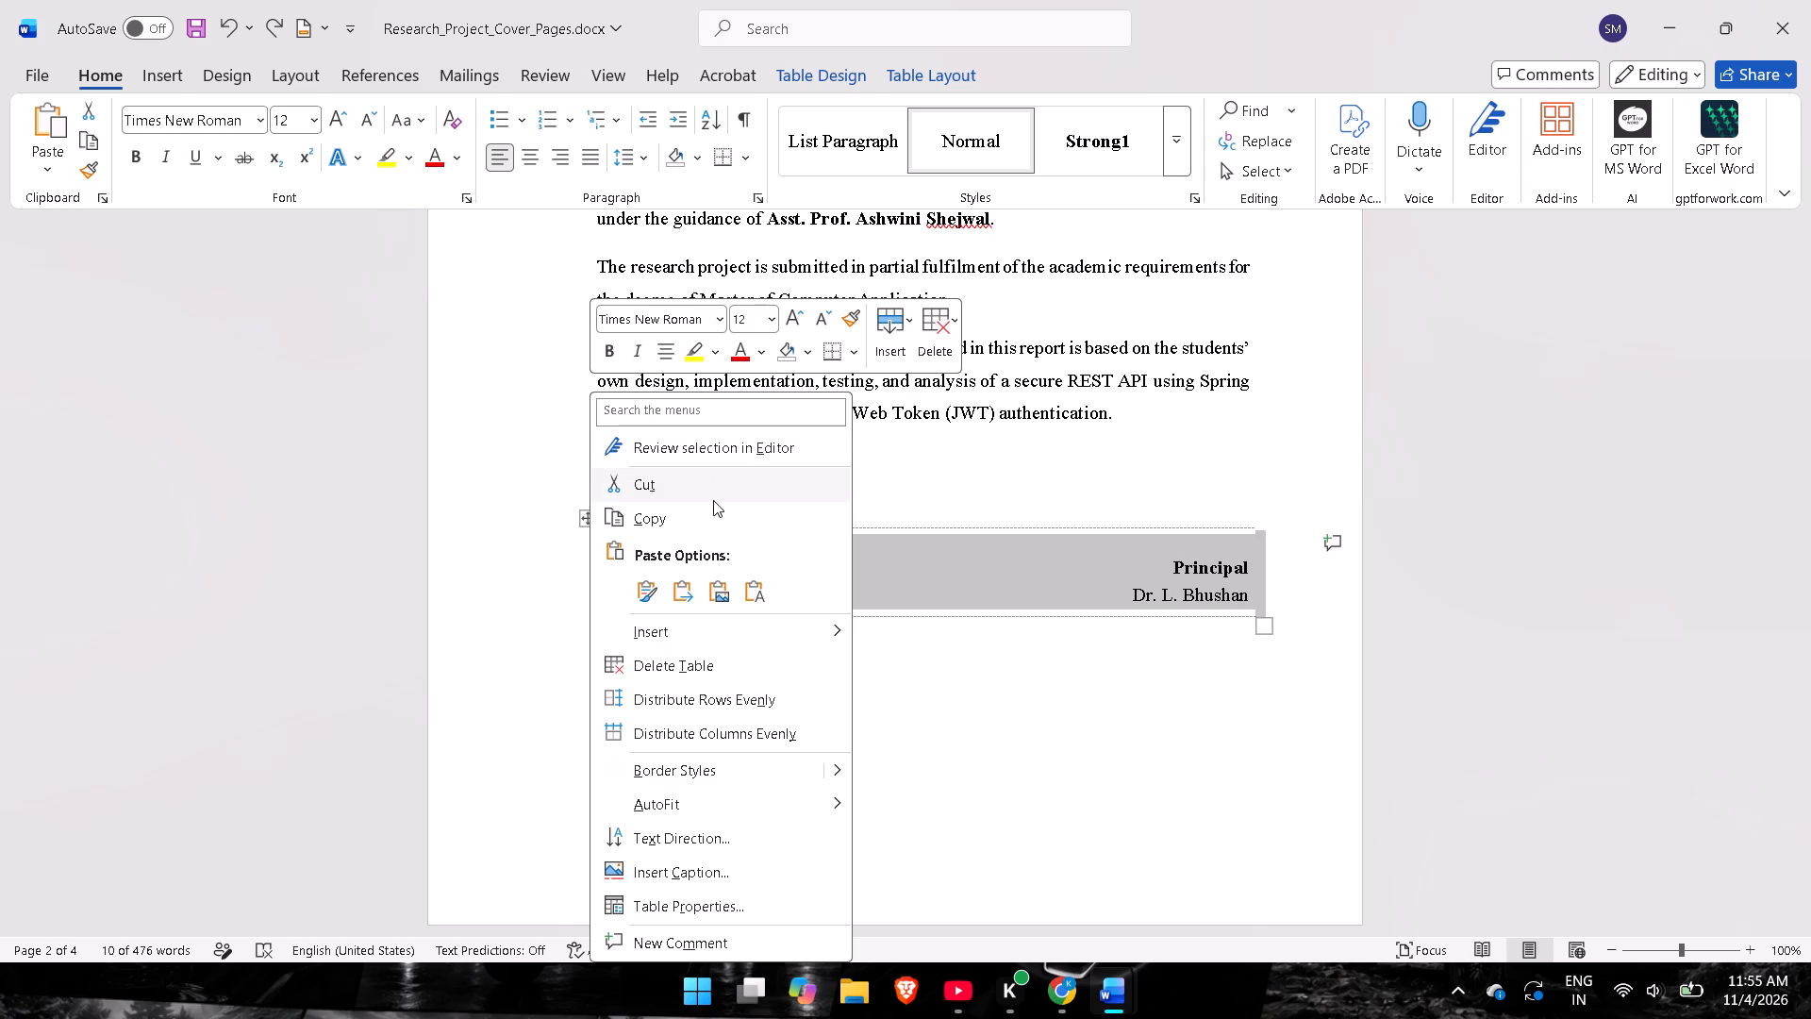
{"action": "scroll", "coordinate": [713, 500], "scroll_direction": "down", "scroll_amount": 2}
{"action": "left_click", "coordinate": [808, 771]}
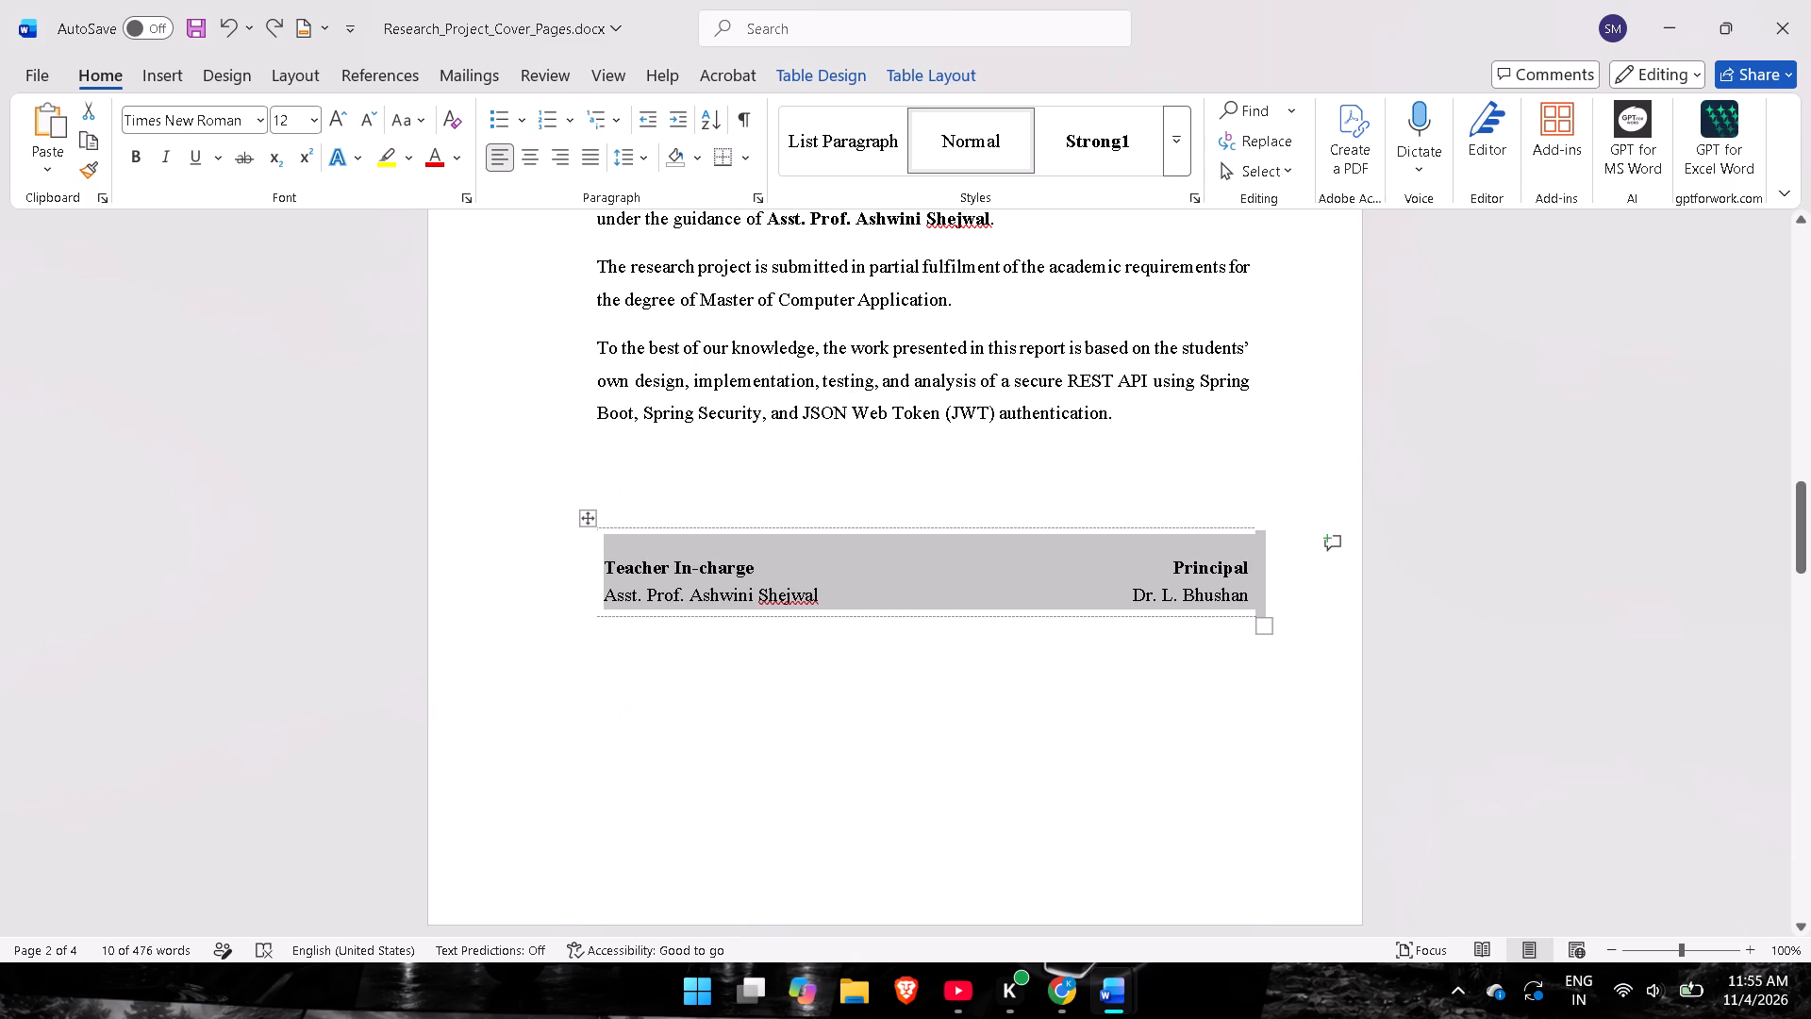
{"action": "right_click", "coordinate": [590, 520]}
{"action": "left_click", "coordinate": [712, 771]}
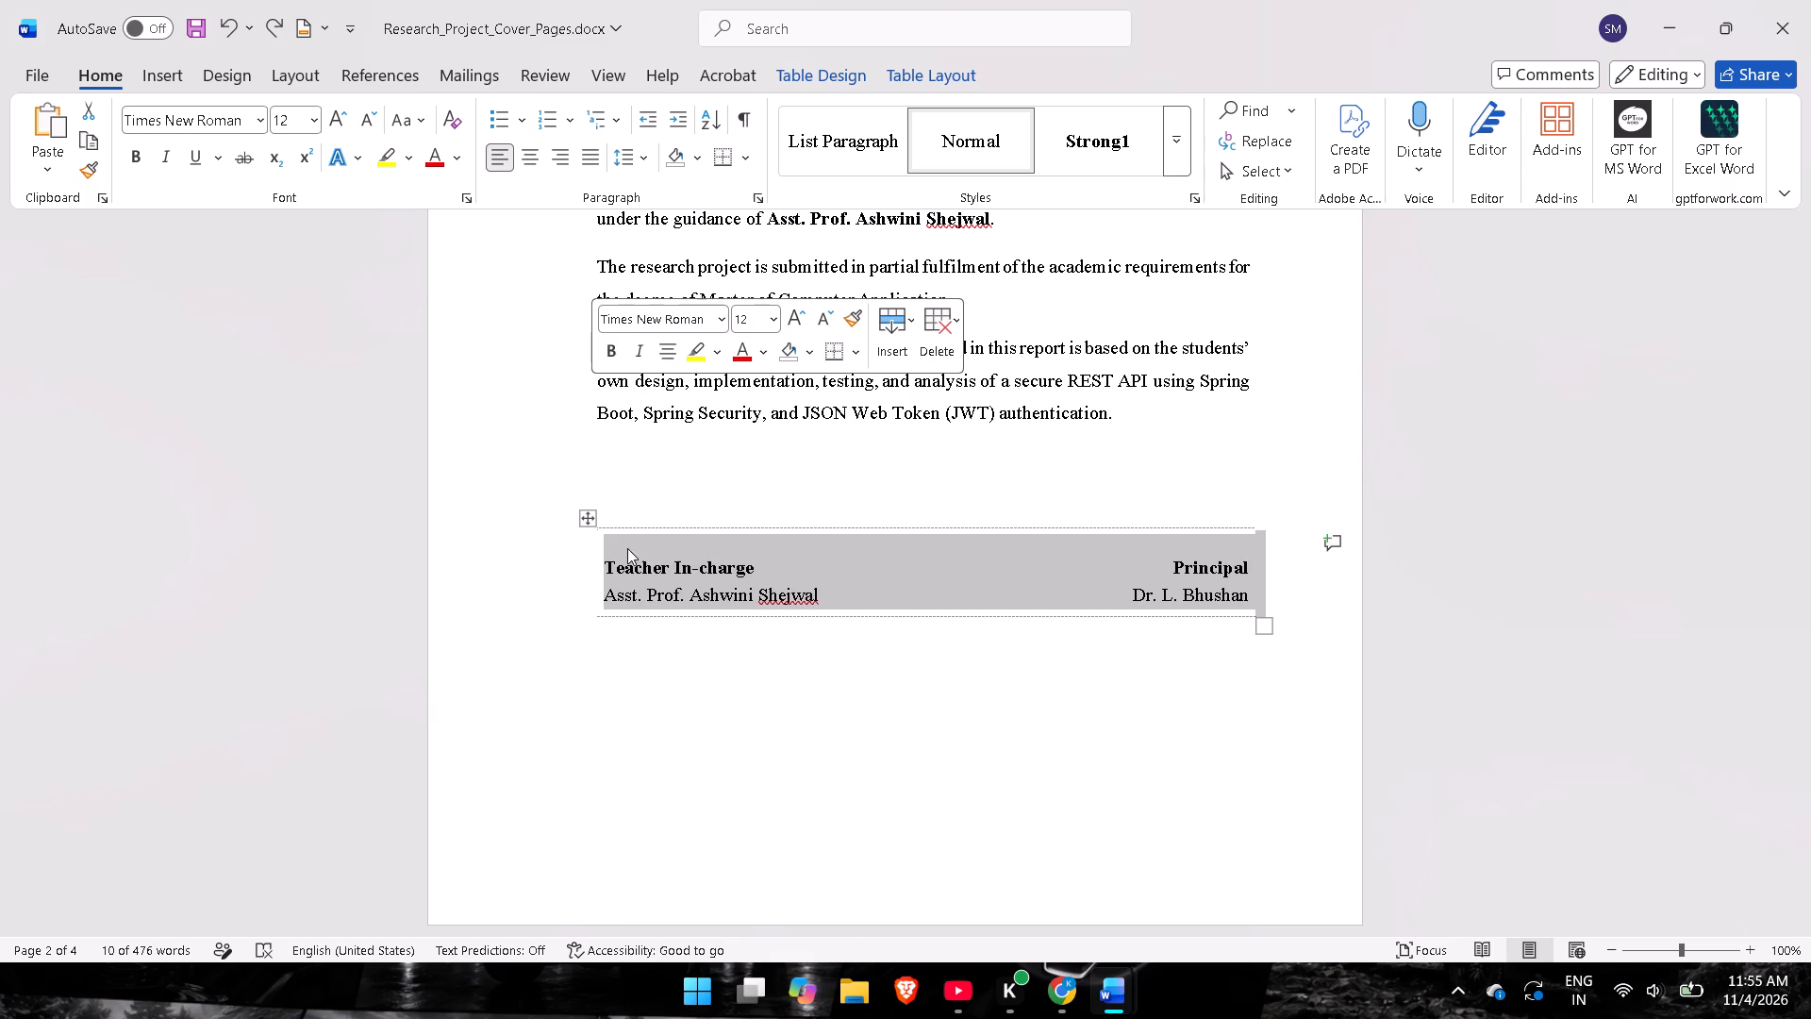
{"action": "right_click", "coordinate": [591, 514]}
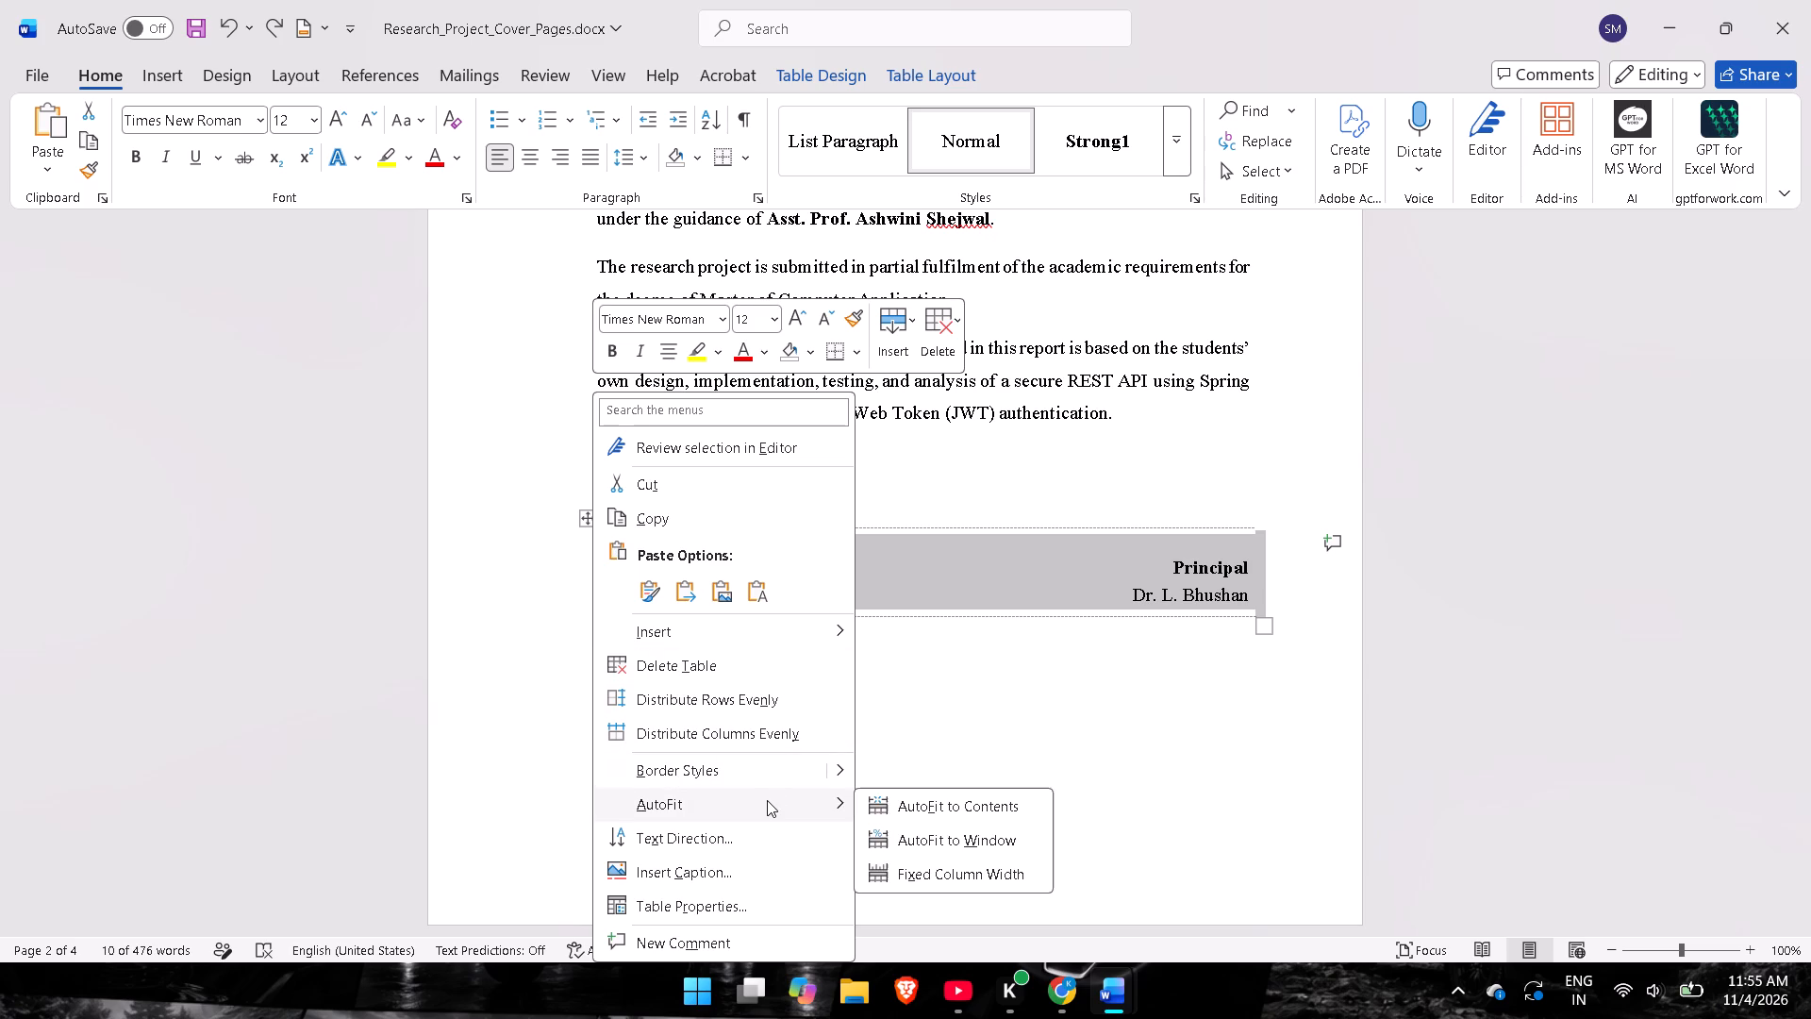
{"action": "scroll", "coordinate": [767, 800], "scroll_direction": "down", "scroll_amount": 2}
{"action": "left_click", "coordinate": [731, 900]}
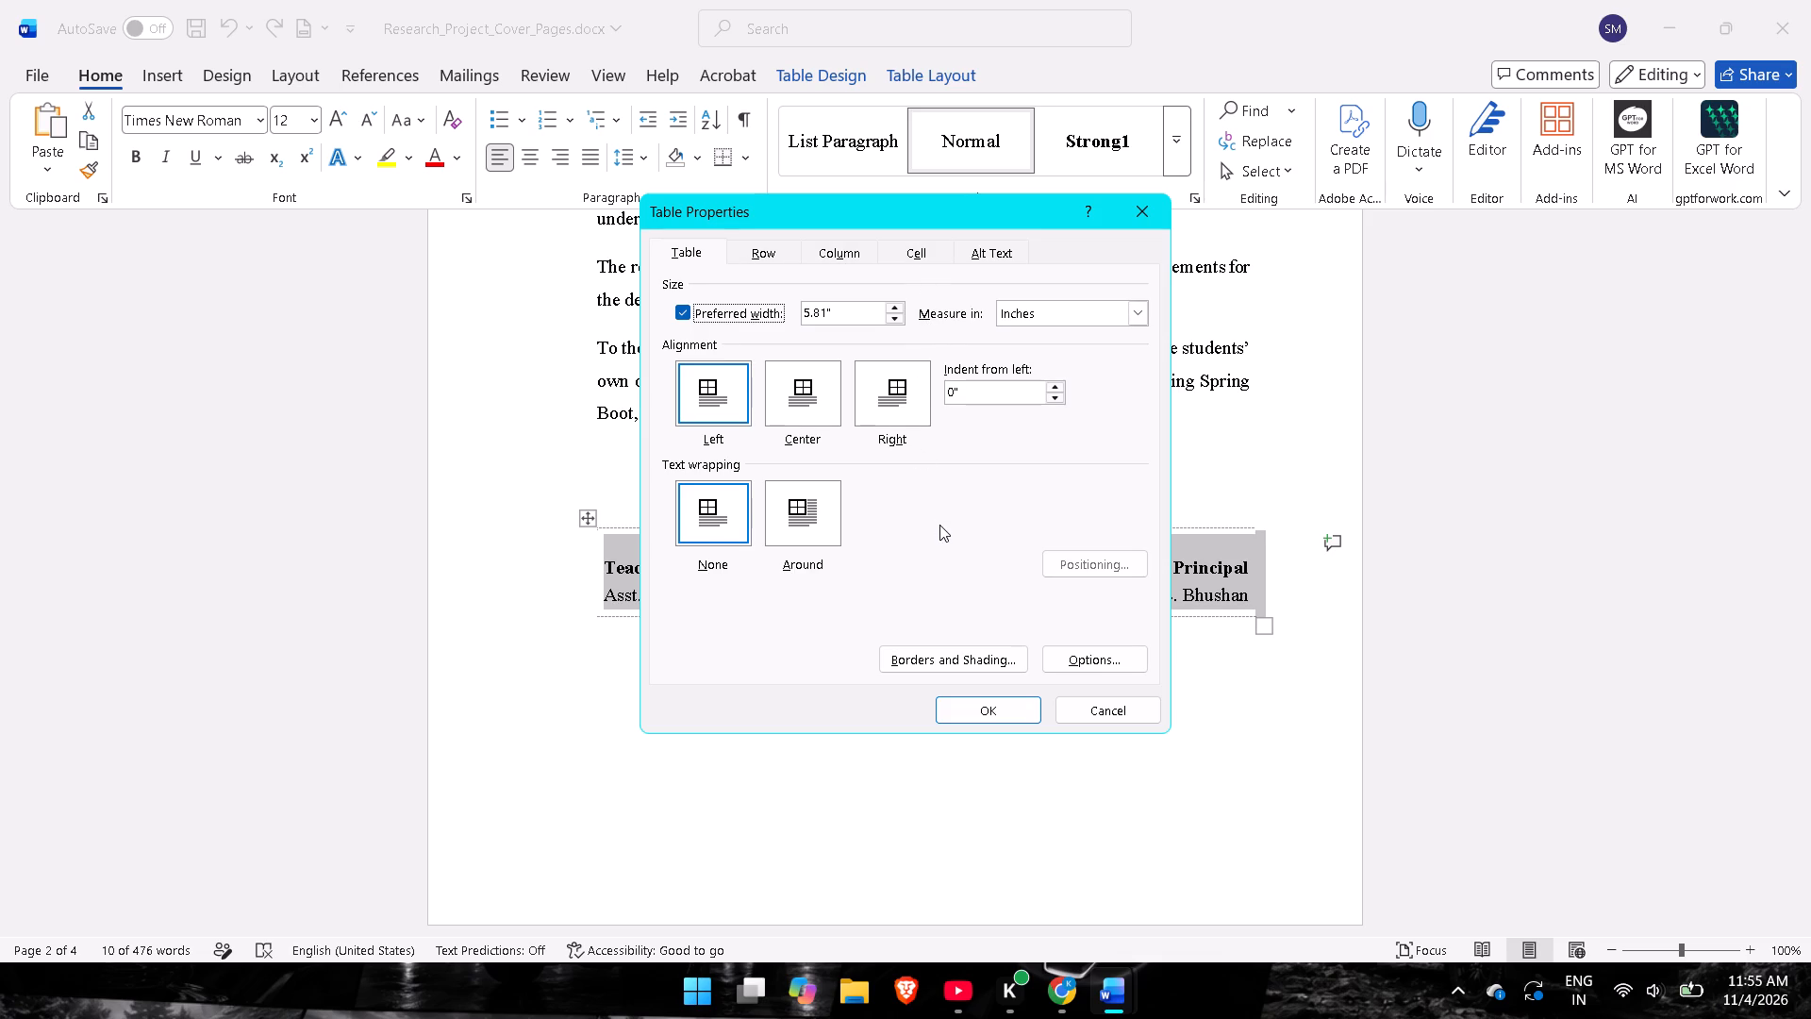
Open Borders and Shading for the signature table and choose the None border setting for the whole table.
{"action": "left_click", "coordinate": [924, 658]}
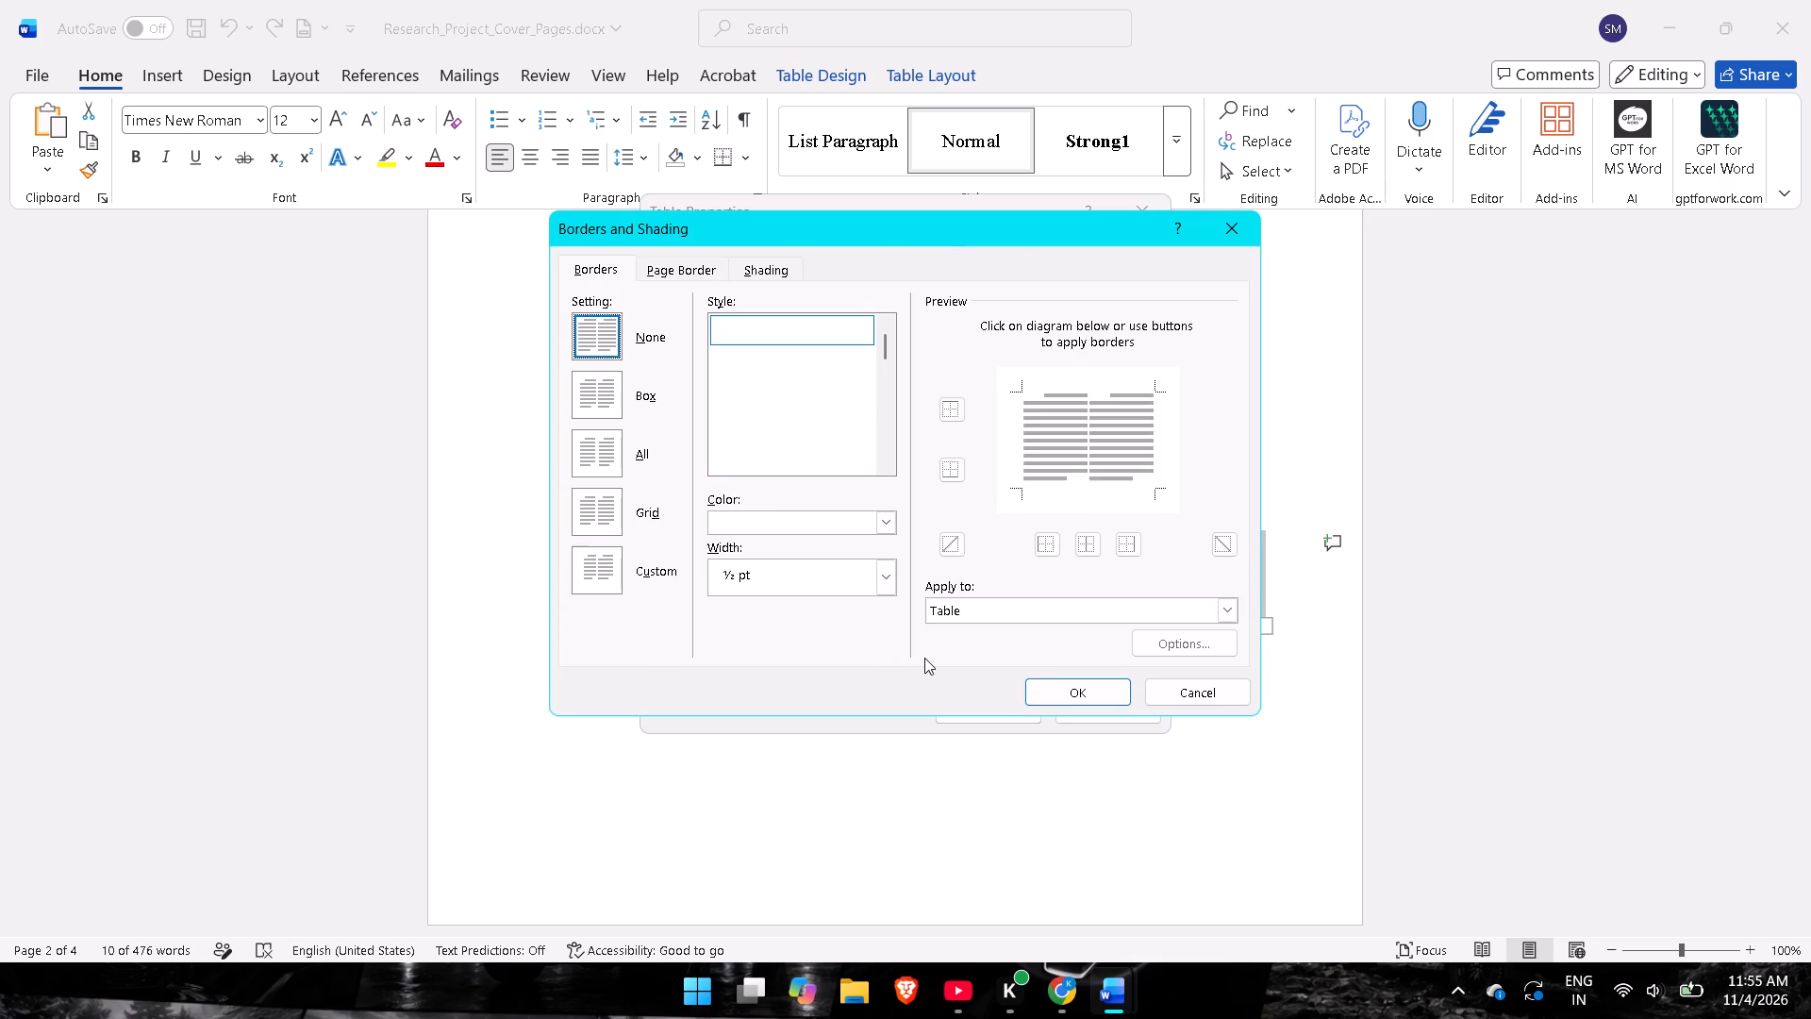
{"action": "left_click", "coordinate": [612, 395]}
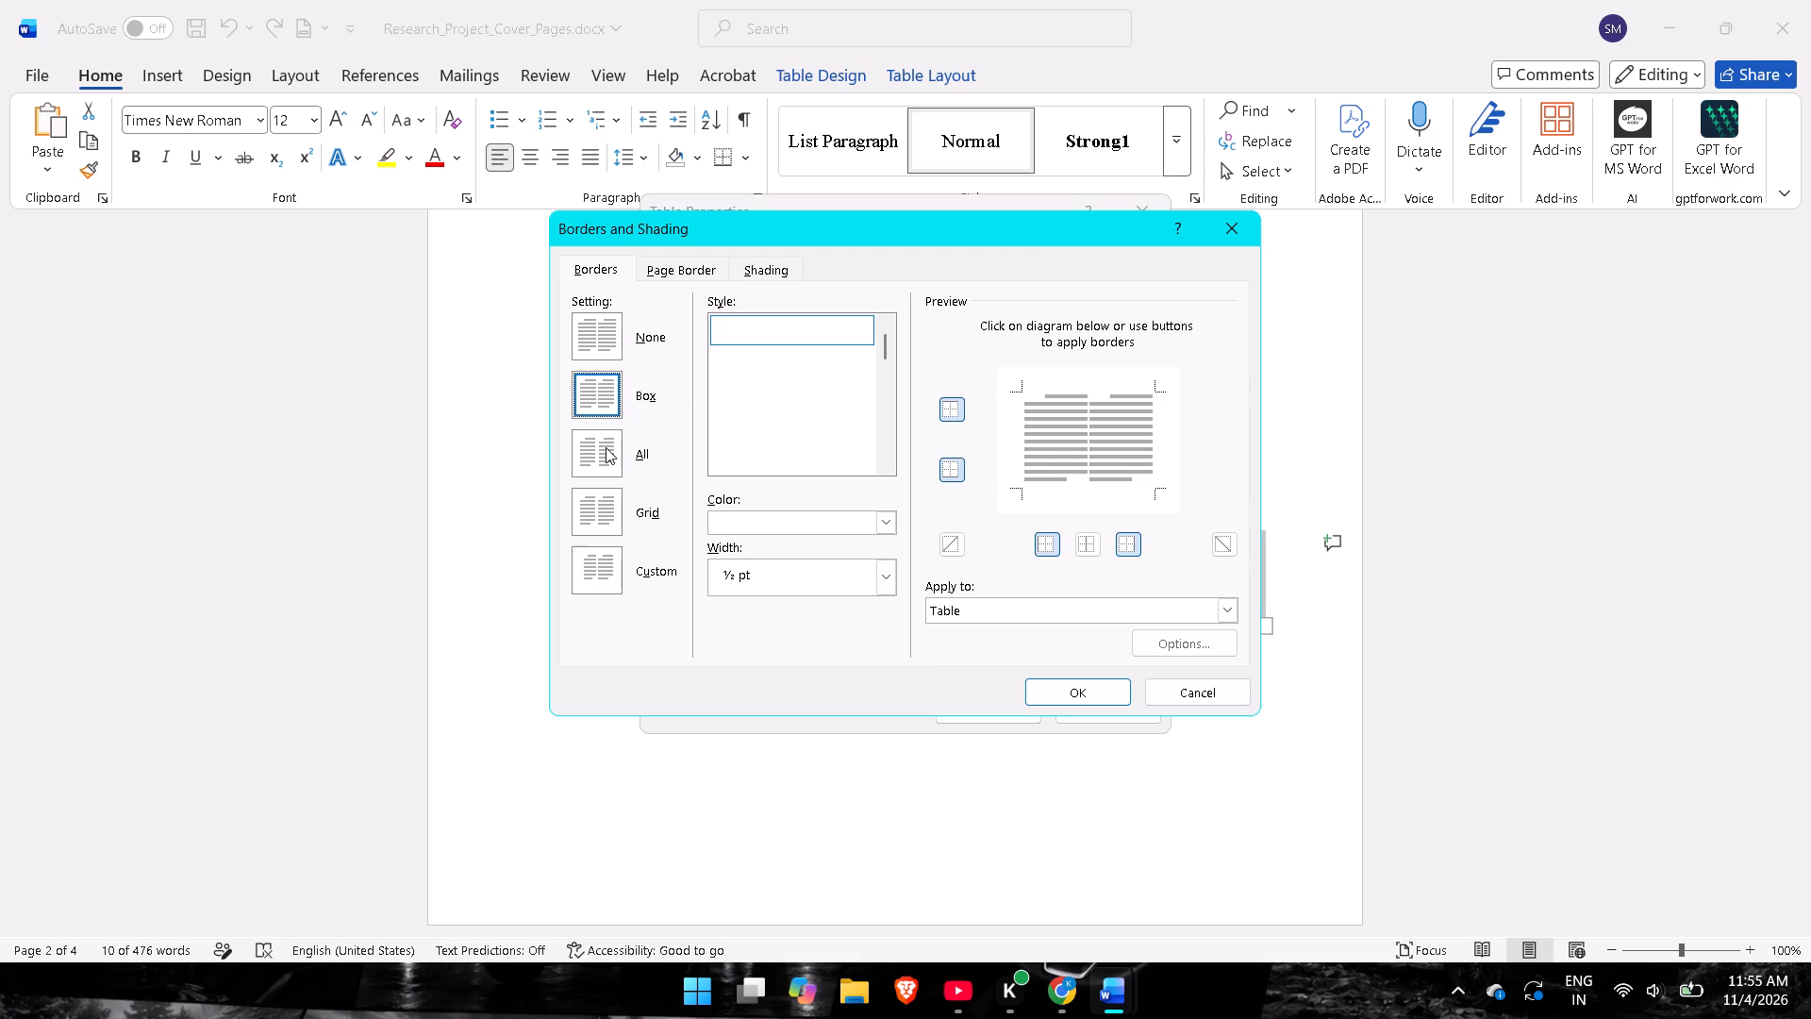
{"action": "left_click", "coordinate": [599, 348]}
{"action": "left_click", "coordinate": [595, 373]}
{"action": "left_click", "coordinate": [595, 325]}
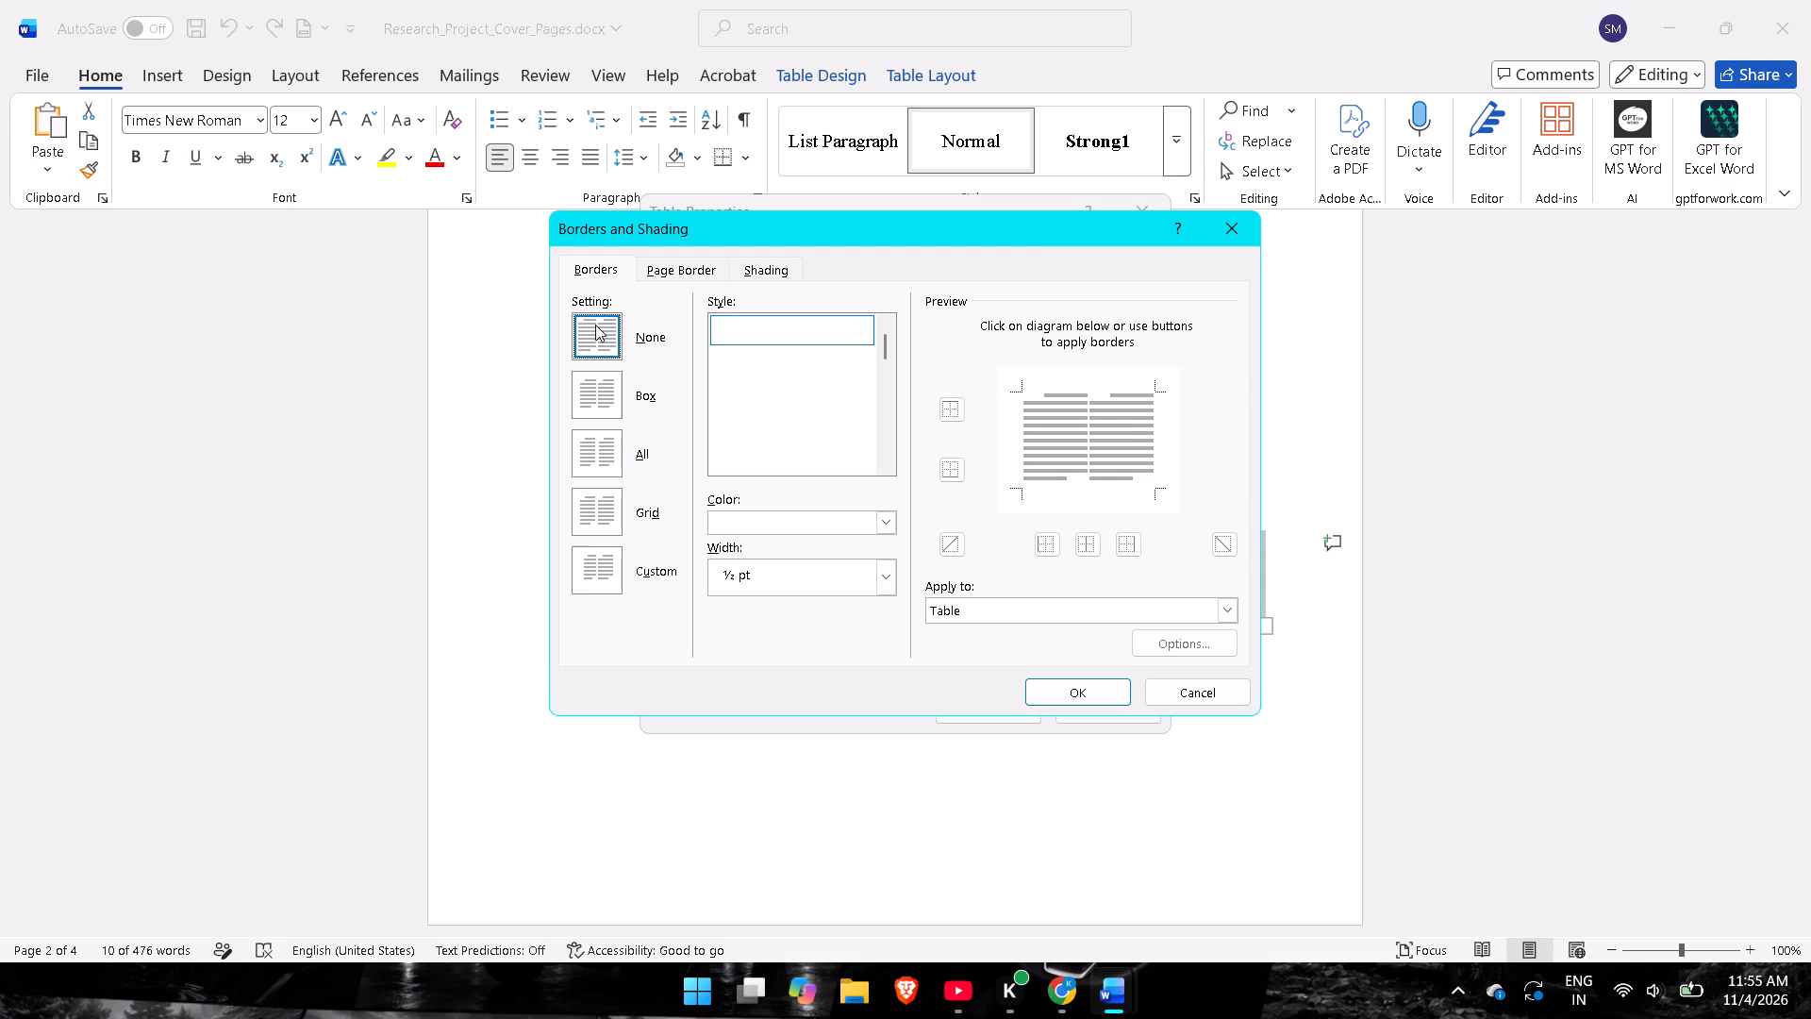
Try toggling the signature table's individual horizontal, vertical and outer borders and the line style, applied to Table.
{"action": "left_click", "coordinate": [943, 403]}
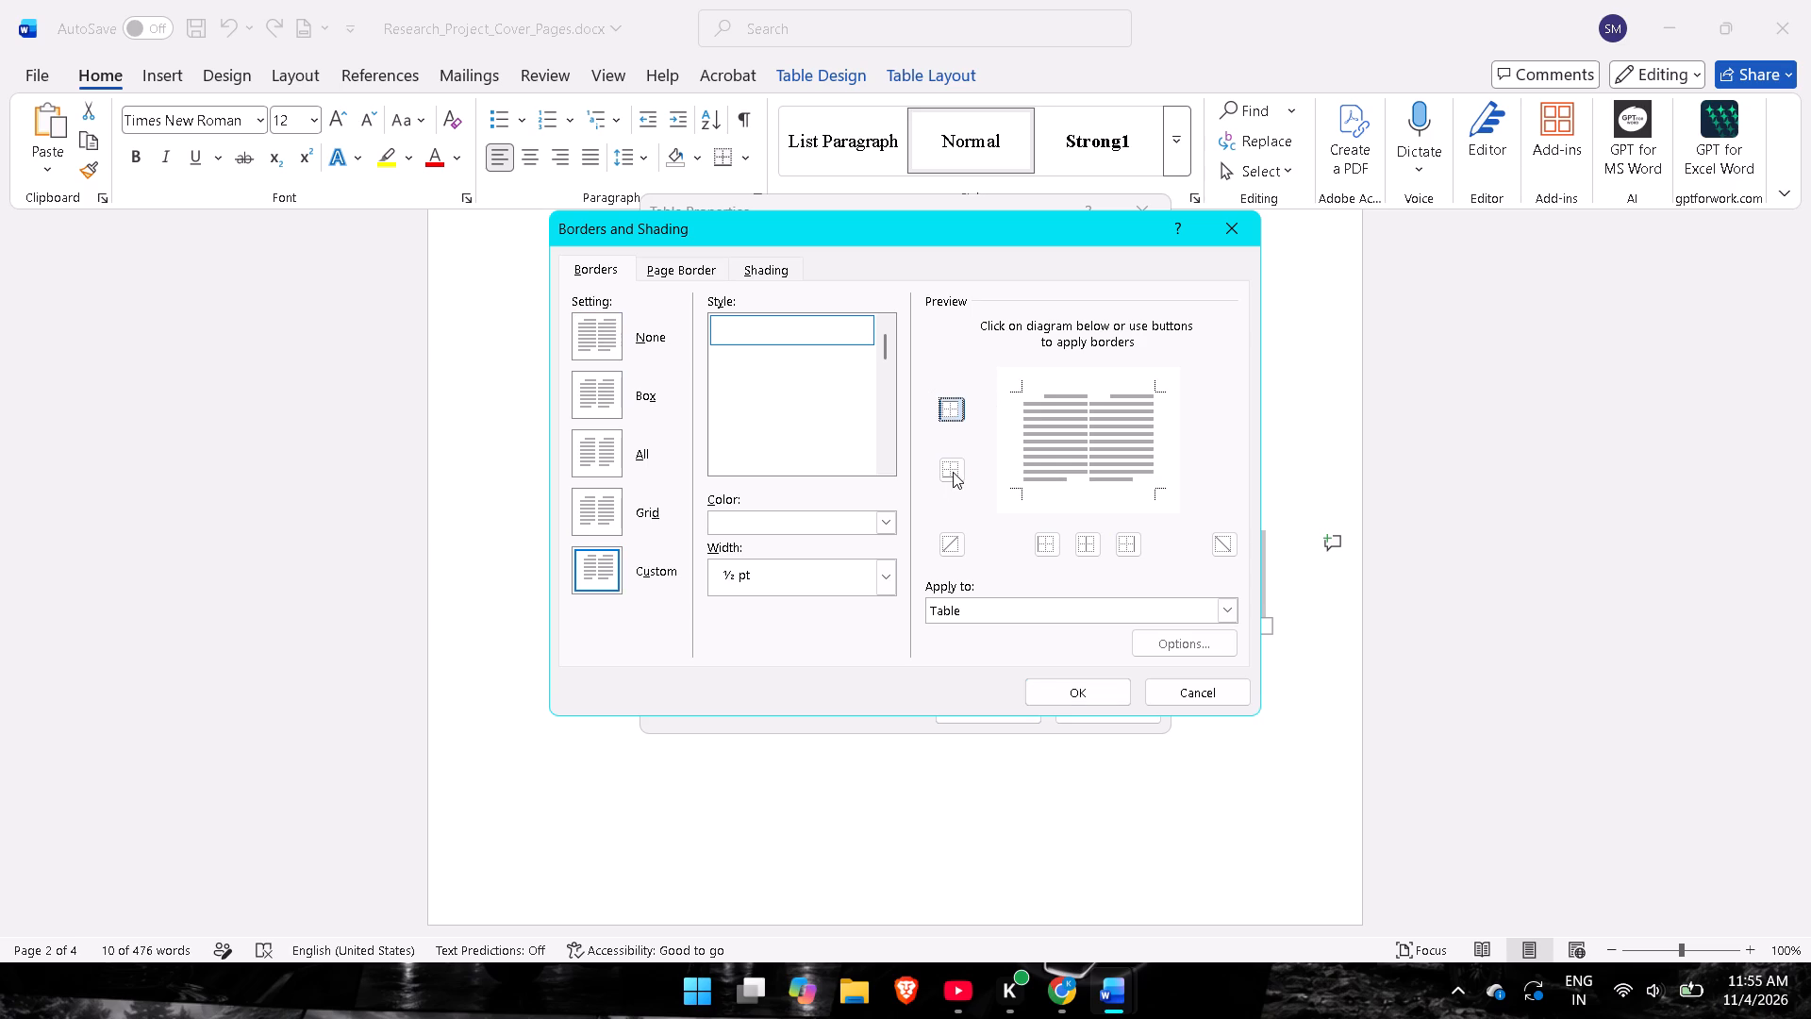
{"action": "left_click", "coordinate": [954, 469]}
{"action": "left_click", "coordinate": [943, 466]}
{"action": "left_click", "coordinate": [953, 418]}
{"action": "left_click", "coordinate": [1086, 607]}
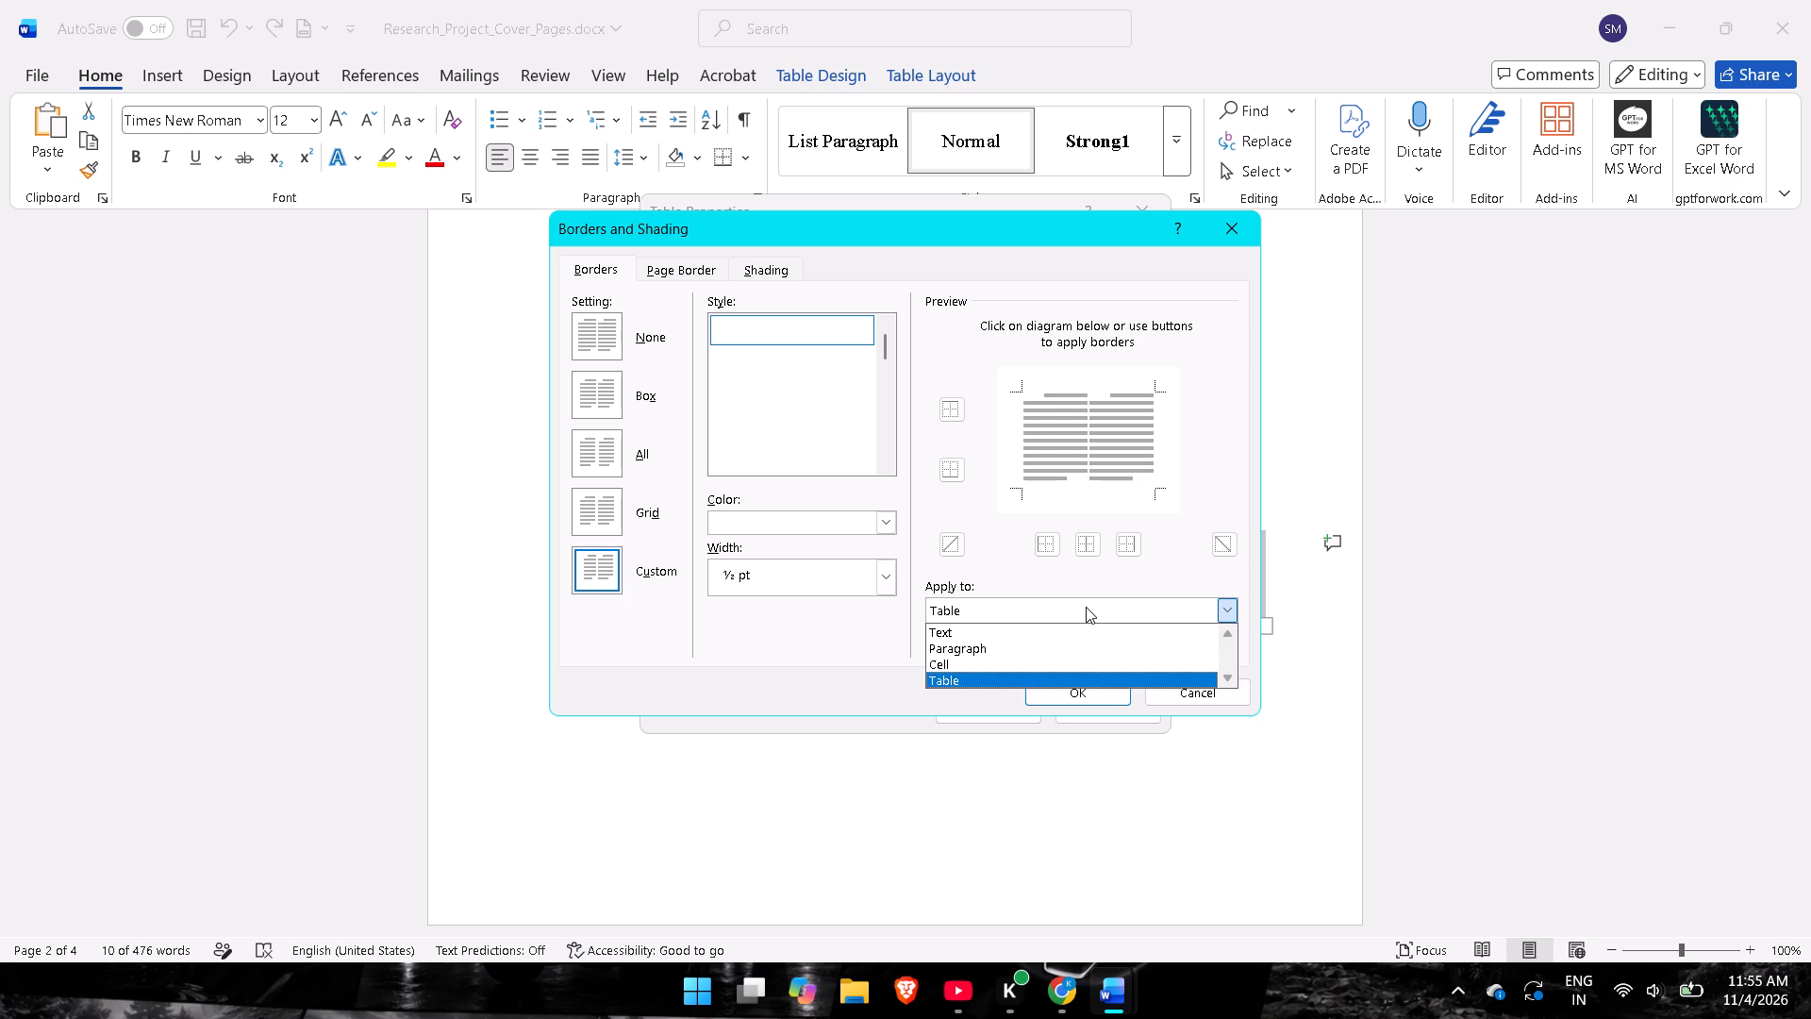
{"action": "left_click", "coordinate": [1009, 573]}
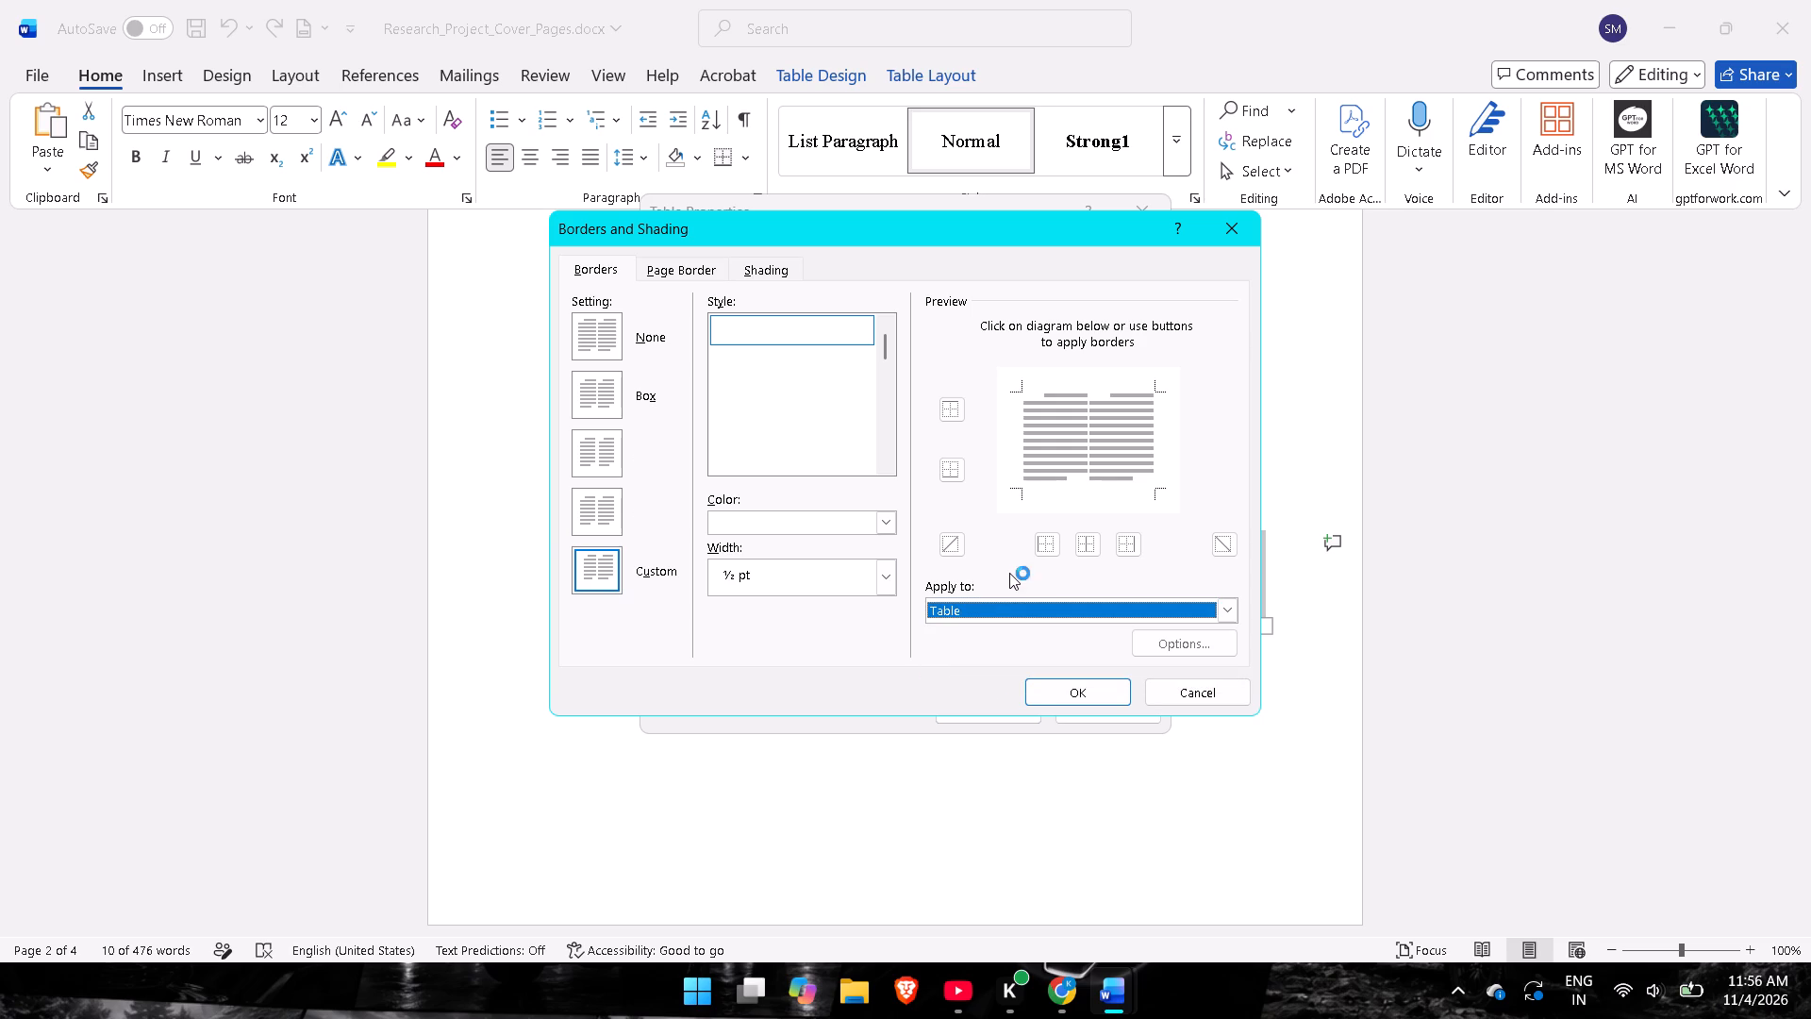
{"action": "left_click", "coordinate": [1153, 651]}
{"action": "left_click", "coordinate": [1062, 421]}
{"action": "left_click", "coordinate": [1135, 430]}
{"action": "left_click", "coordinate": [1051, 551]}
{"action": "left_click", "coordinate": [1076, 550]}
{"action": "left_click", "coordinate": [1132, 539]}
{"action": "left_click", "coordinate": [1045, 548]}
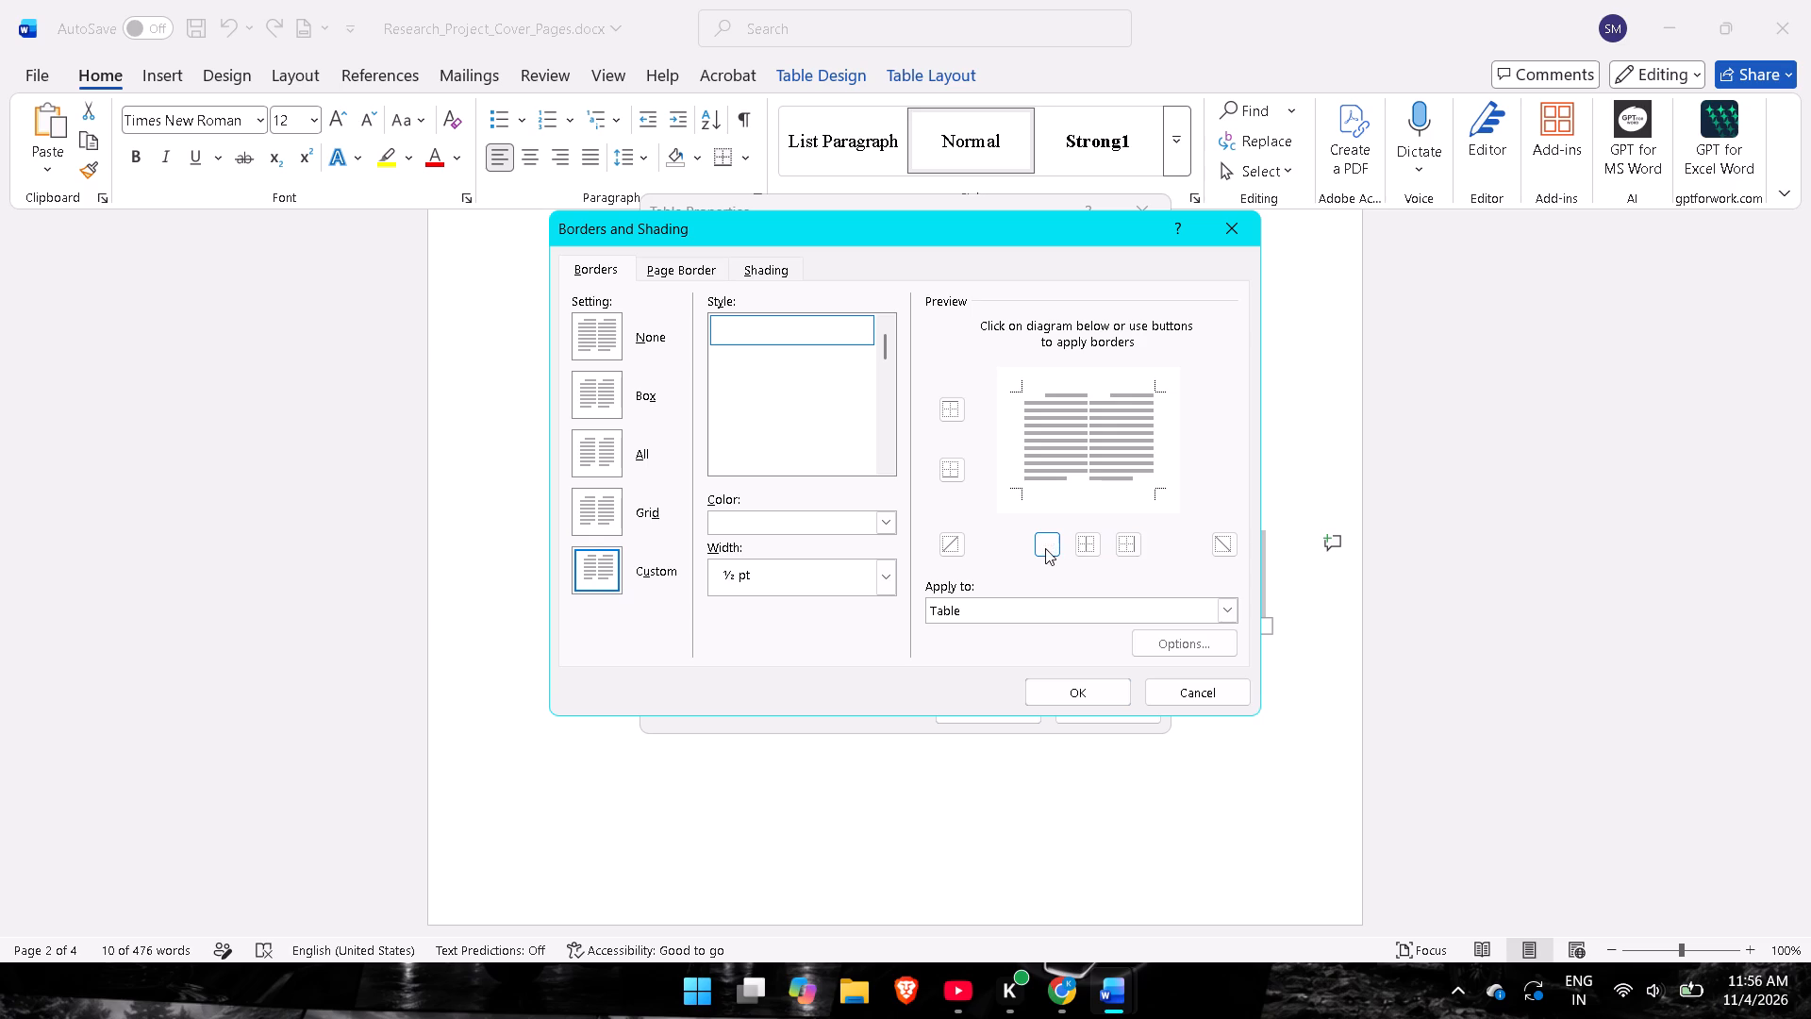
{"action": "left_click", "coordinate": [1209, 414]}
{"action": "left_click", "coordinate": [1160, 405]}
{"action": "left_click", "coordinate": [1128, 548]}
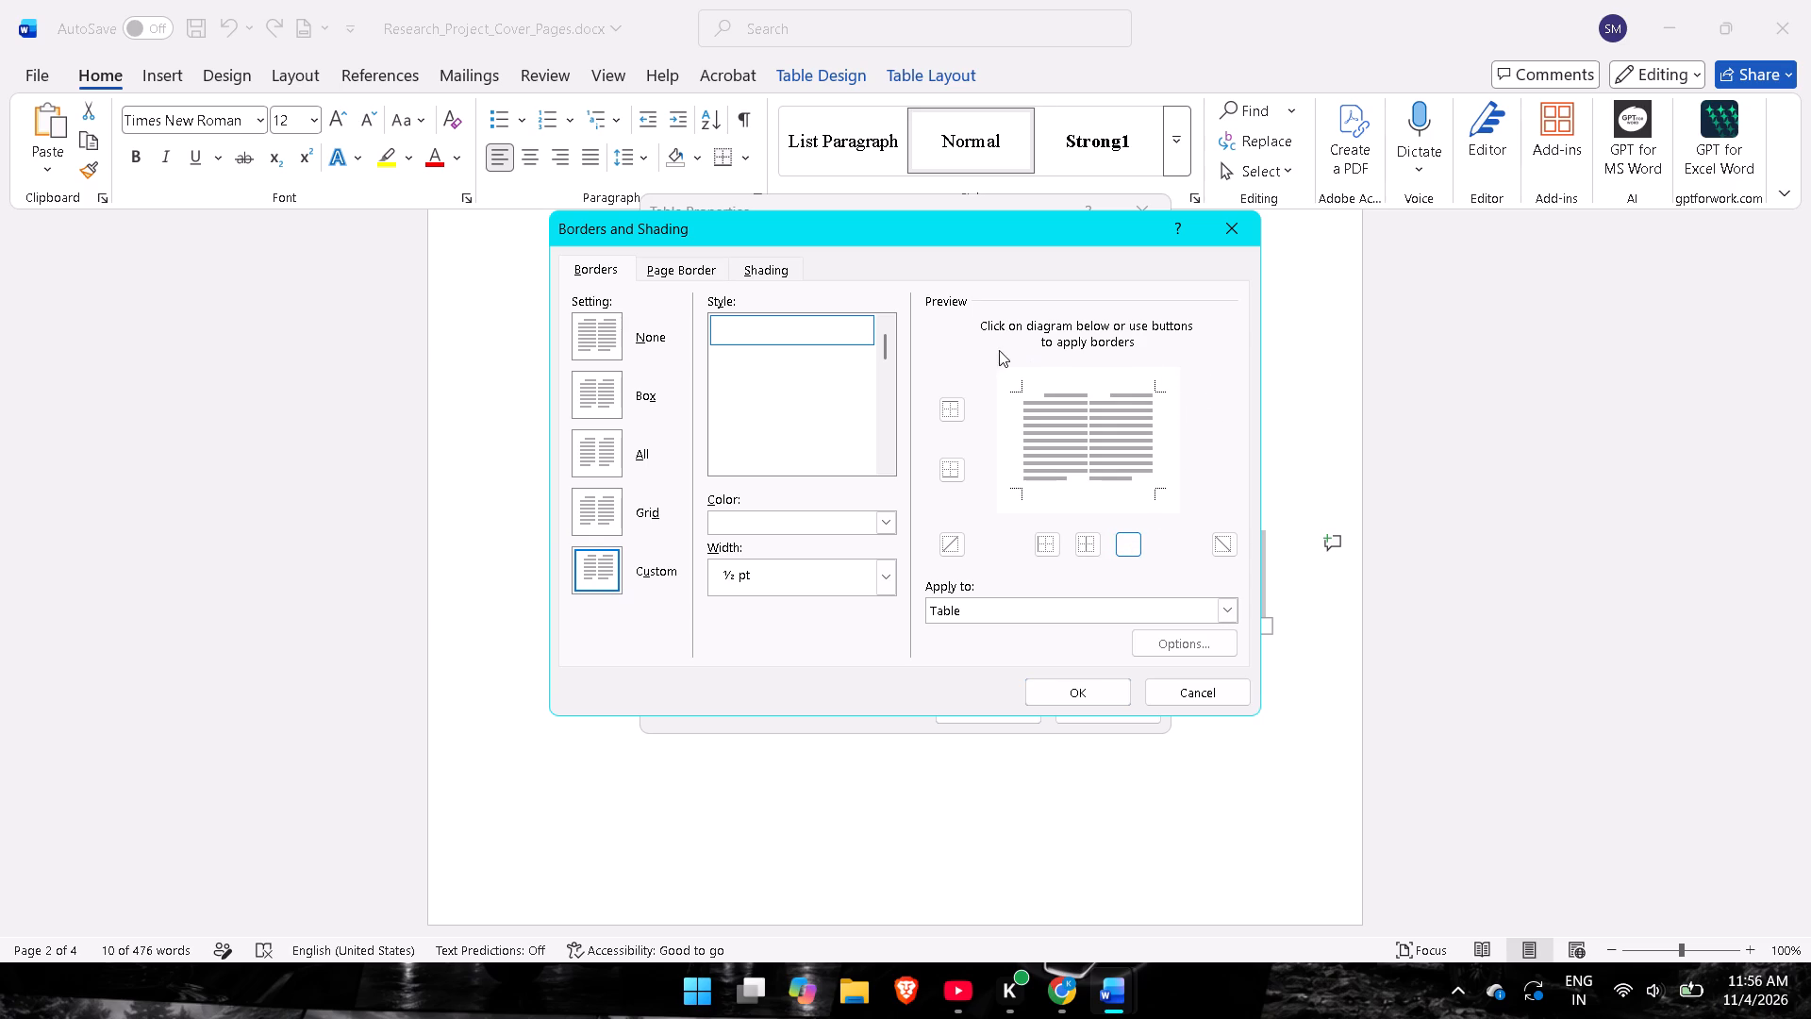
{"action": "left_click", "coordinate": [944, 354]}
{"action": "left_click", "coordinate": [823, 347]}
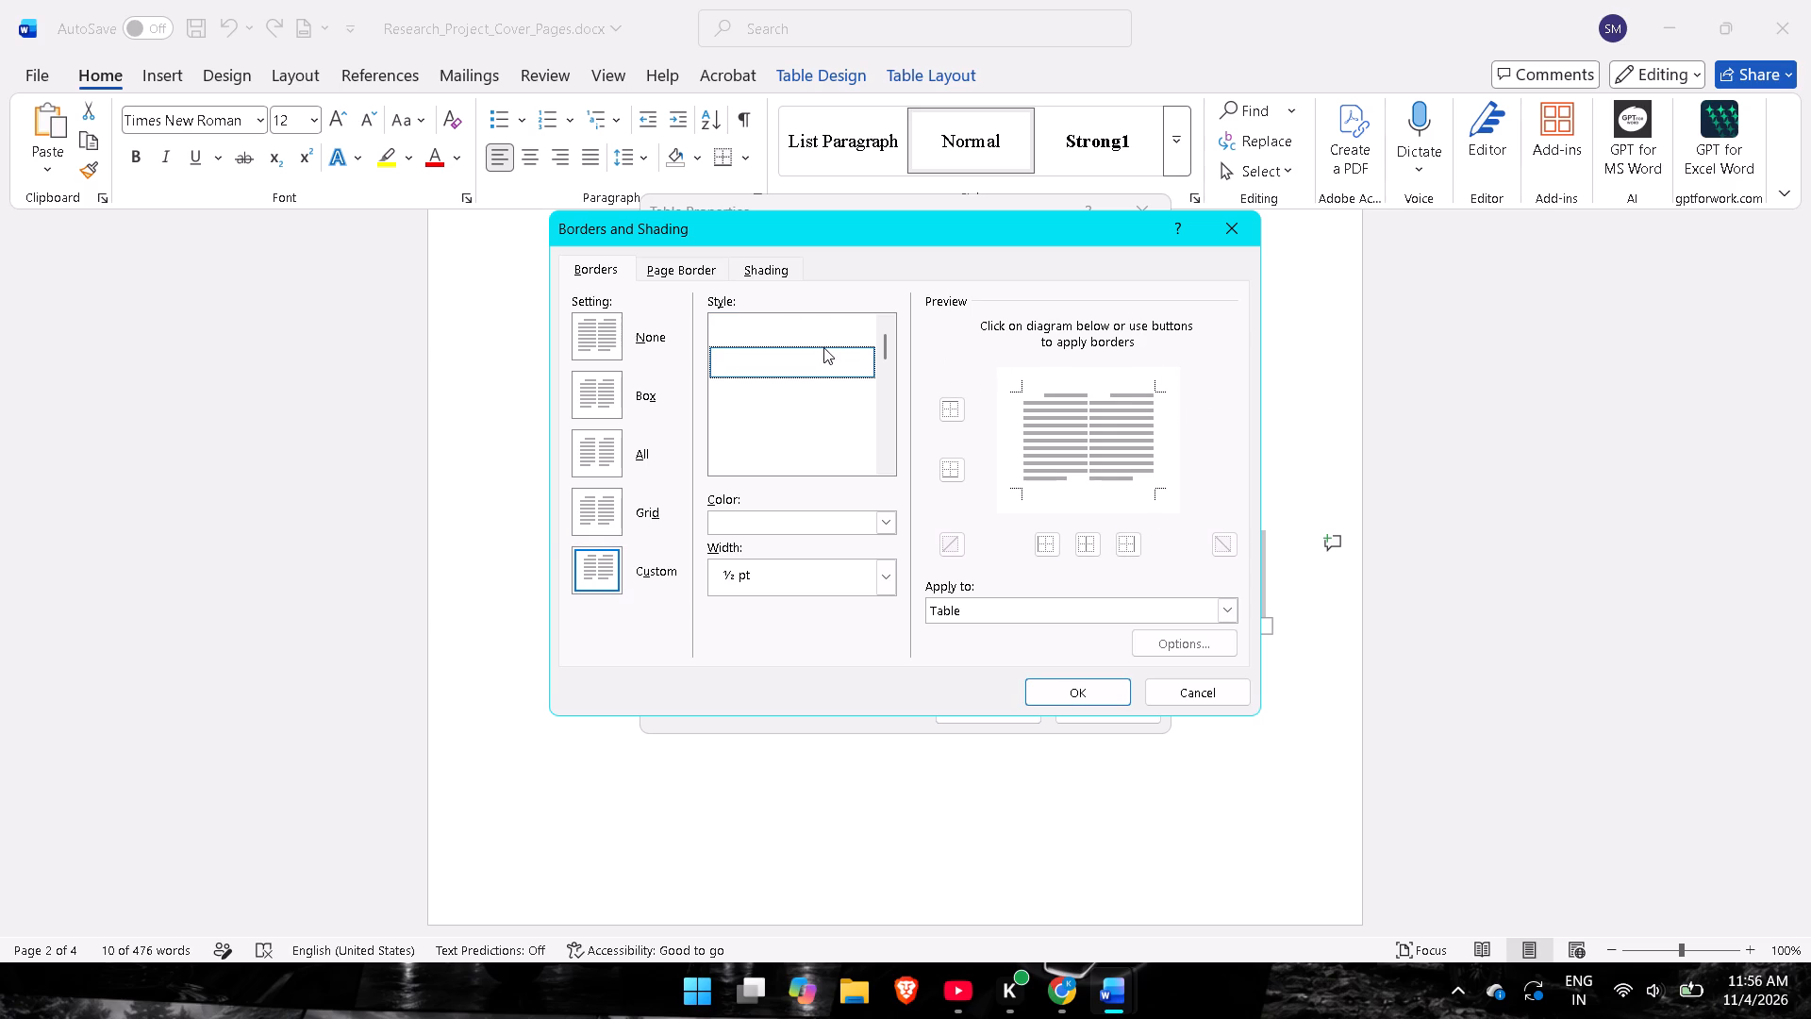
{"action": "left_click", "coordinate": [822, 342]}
Apply the None border setting to the whole signature table and accept its Table Properties.
{"action": "left_click", "coordinate": [624, 330]}
{"action": "left_click", "coordinate": [588, 330]}
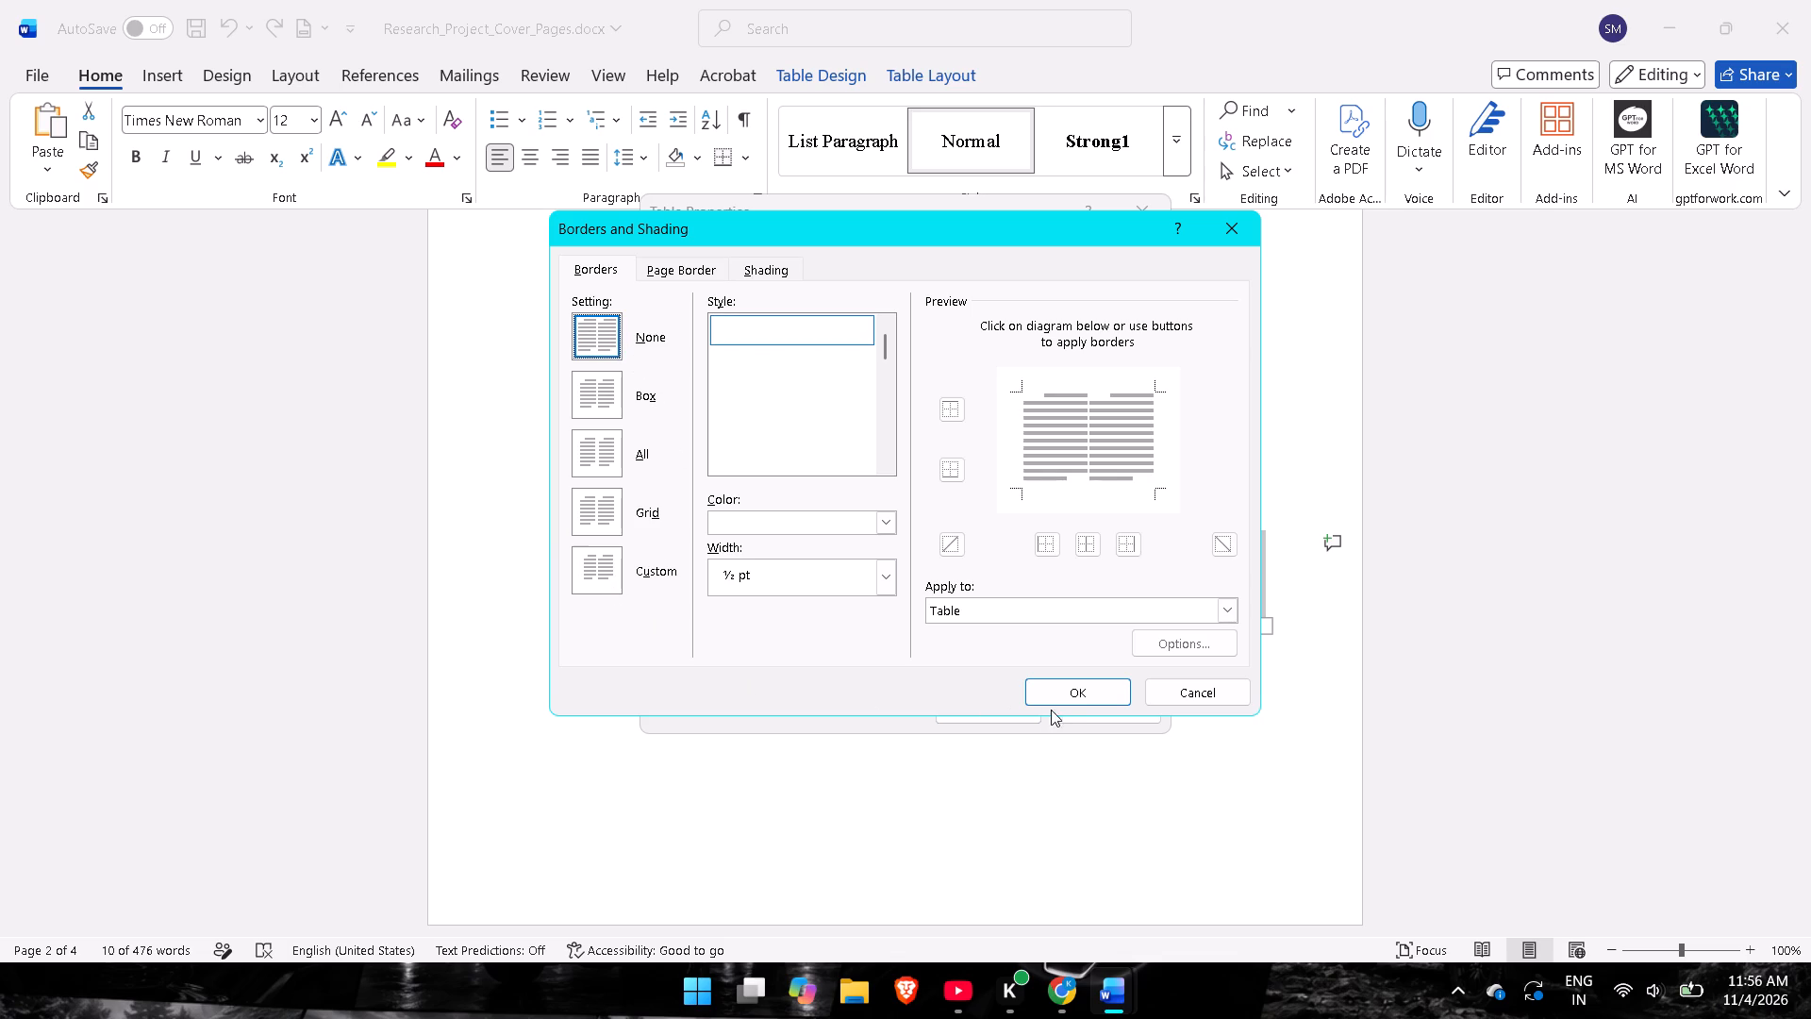
{"action": "left_click", "coordinate": [1072, 677]}
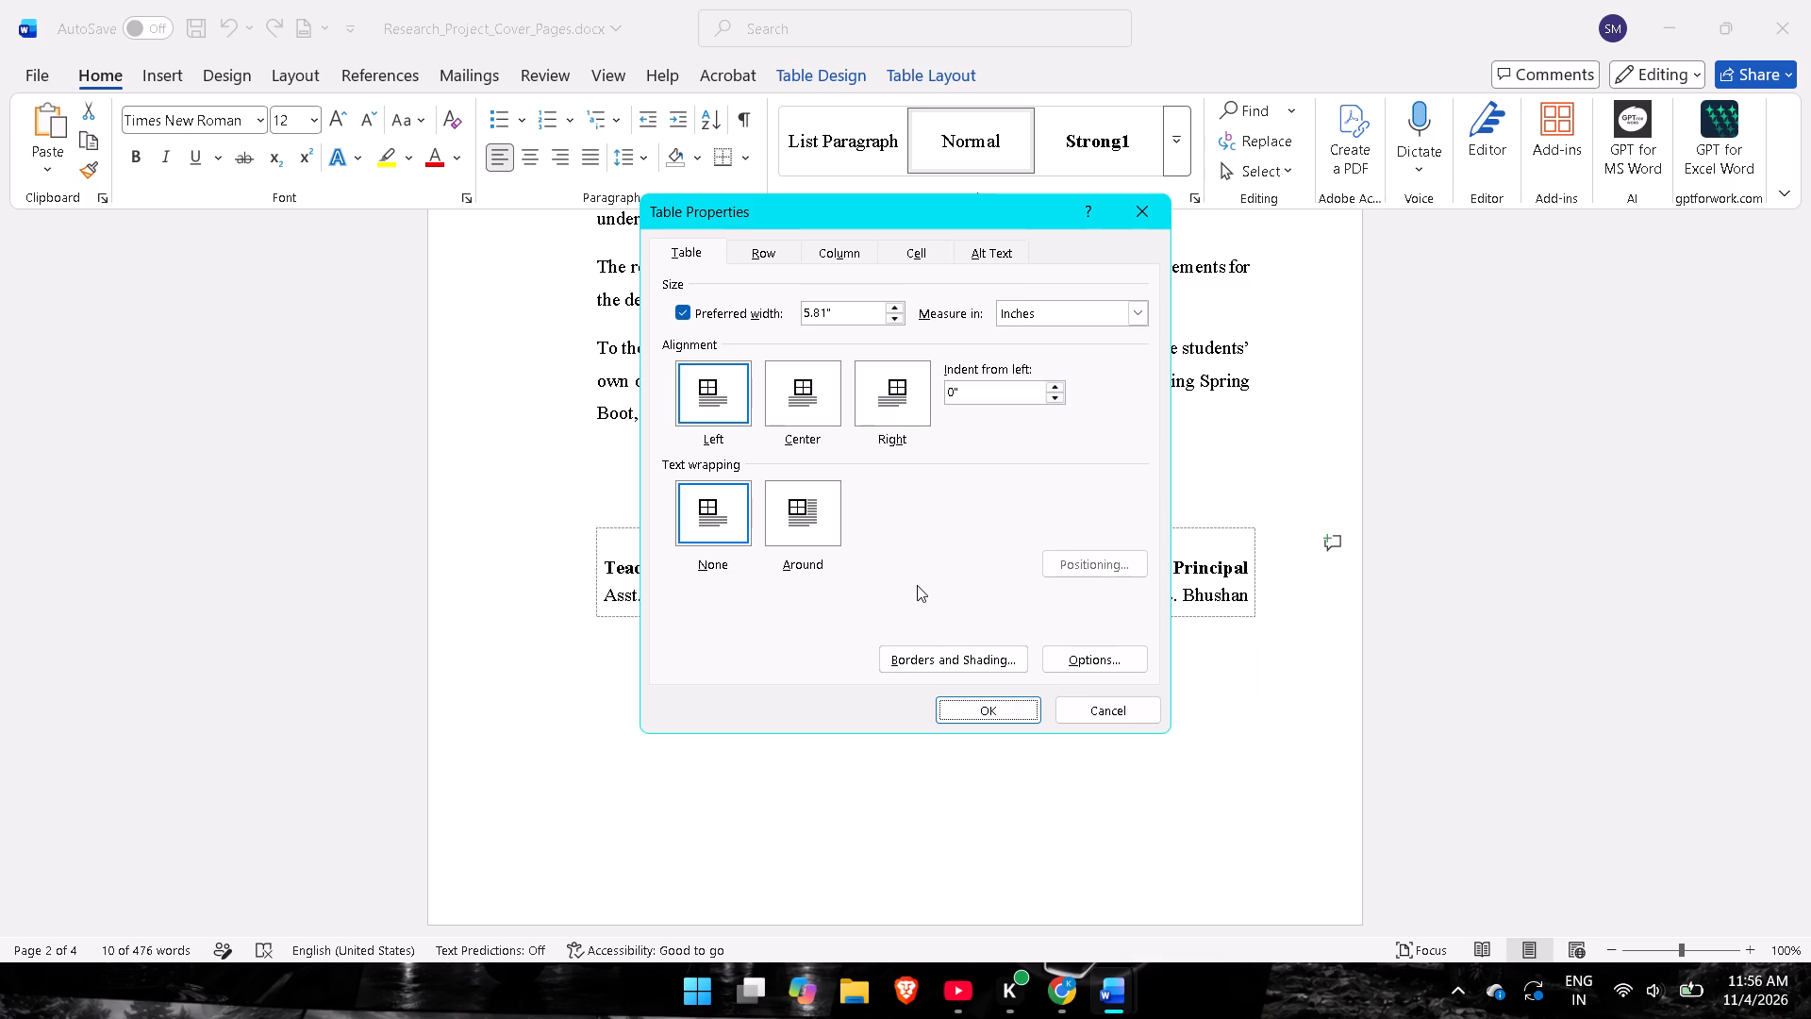
{"action": "left_click", "coordinate": [981, 718]}
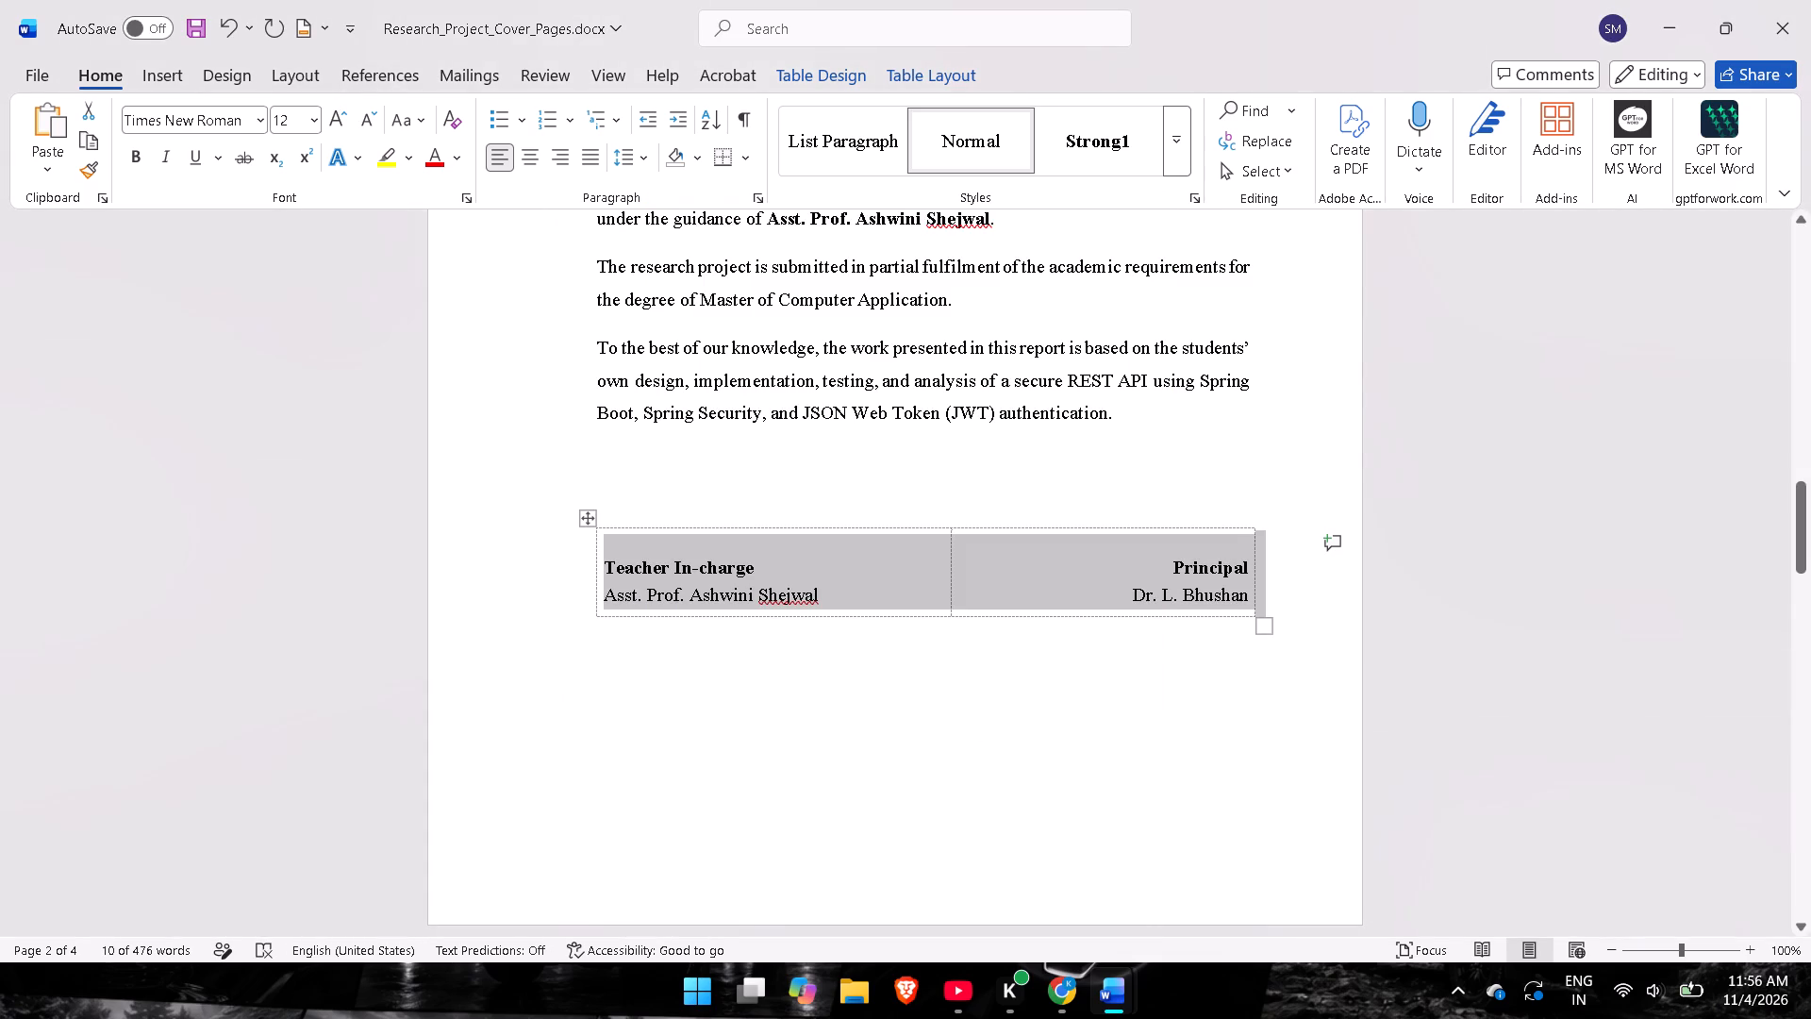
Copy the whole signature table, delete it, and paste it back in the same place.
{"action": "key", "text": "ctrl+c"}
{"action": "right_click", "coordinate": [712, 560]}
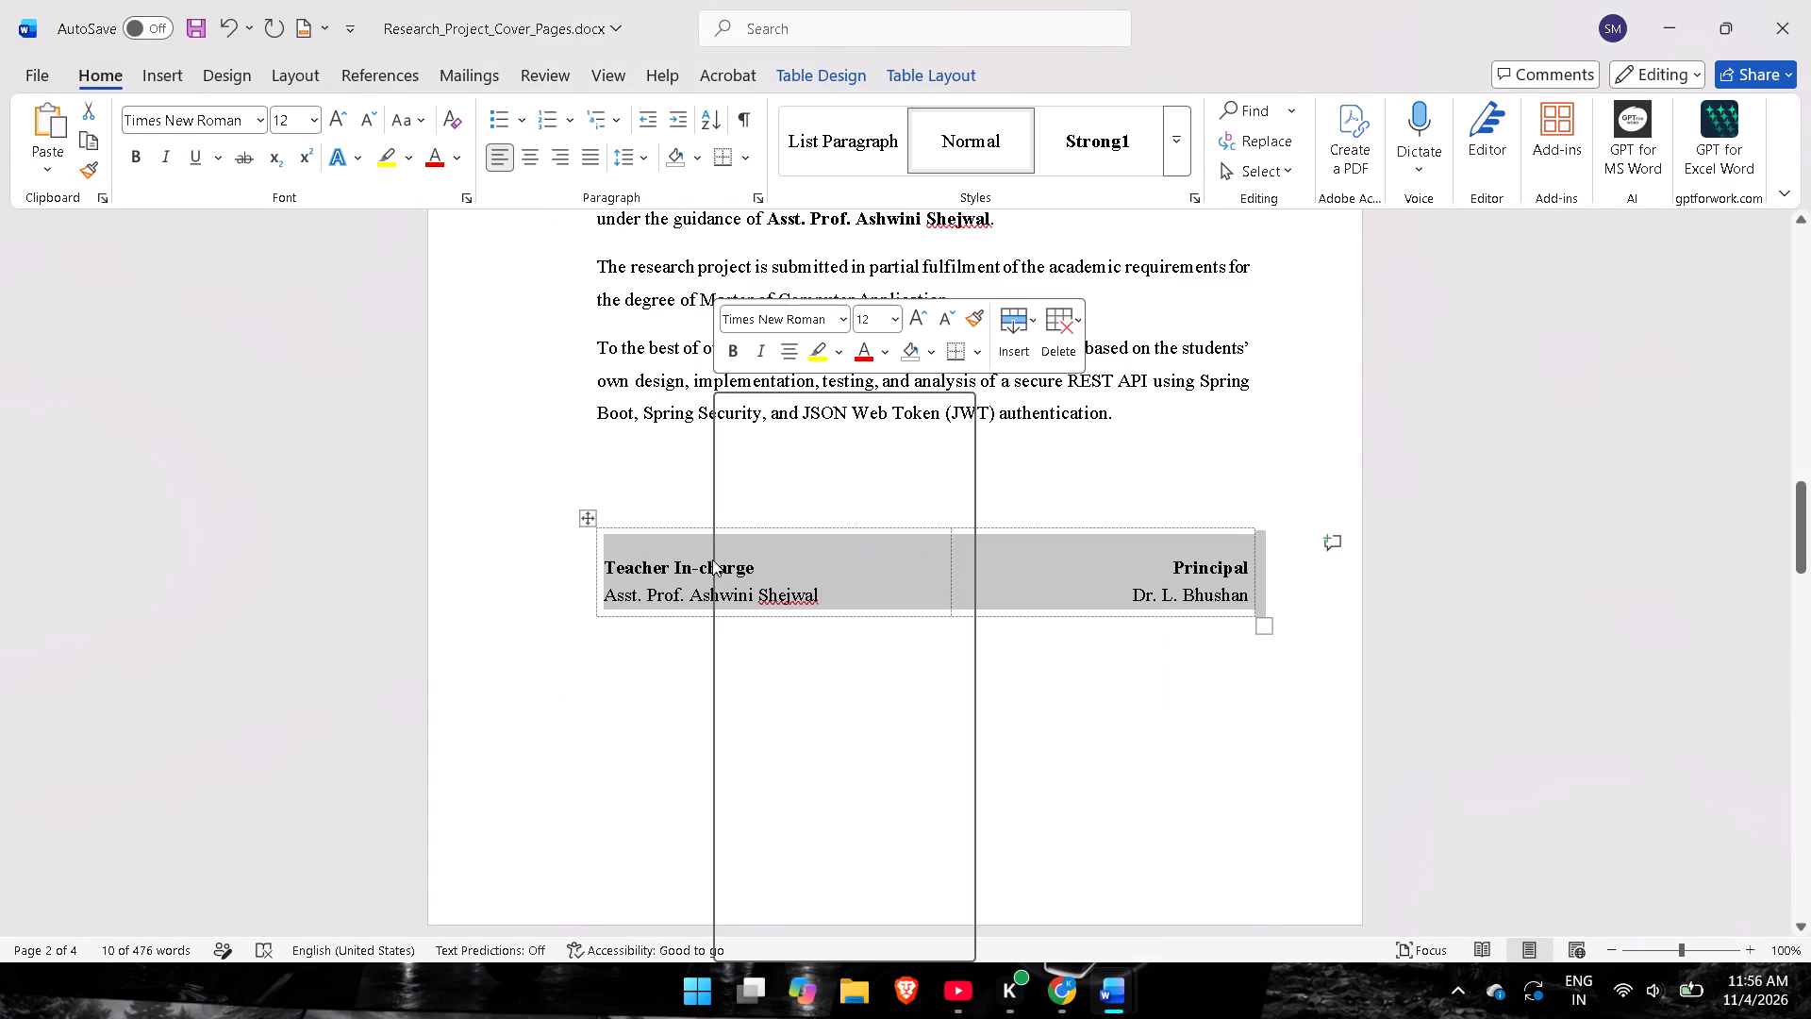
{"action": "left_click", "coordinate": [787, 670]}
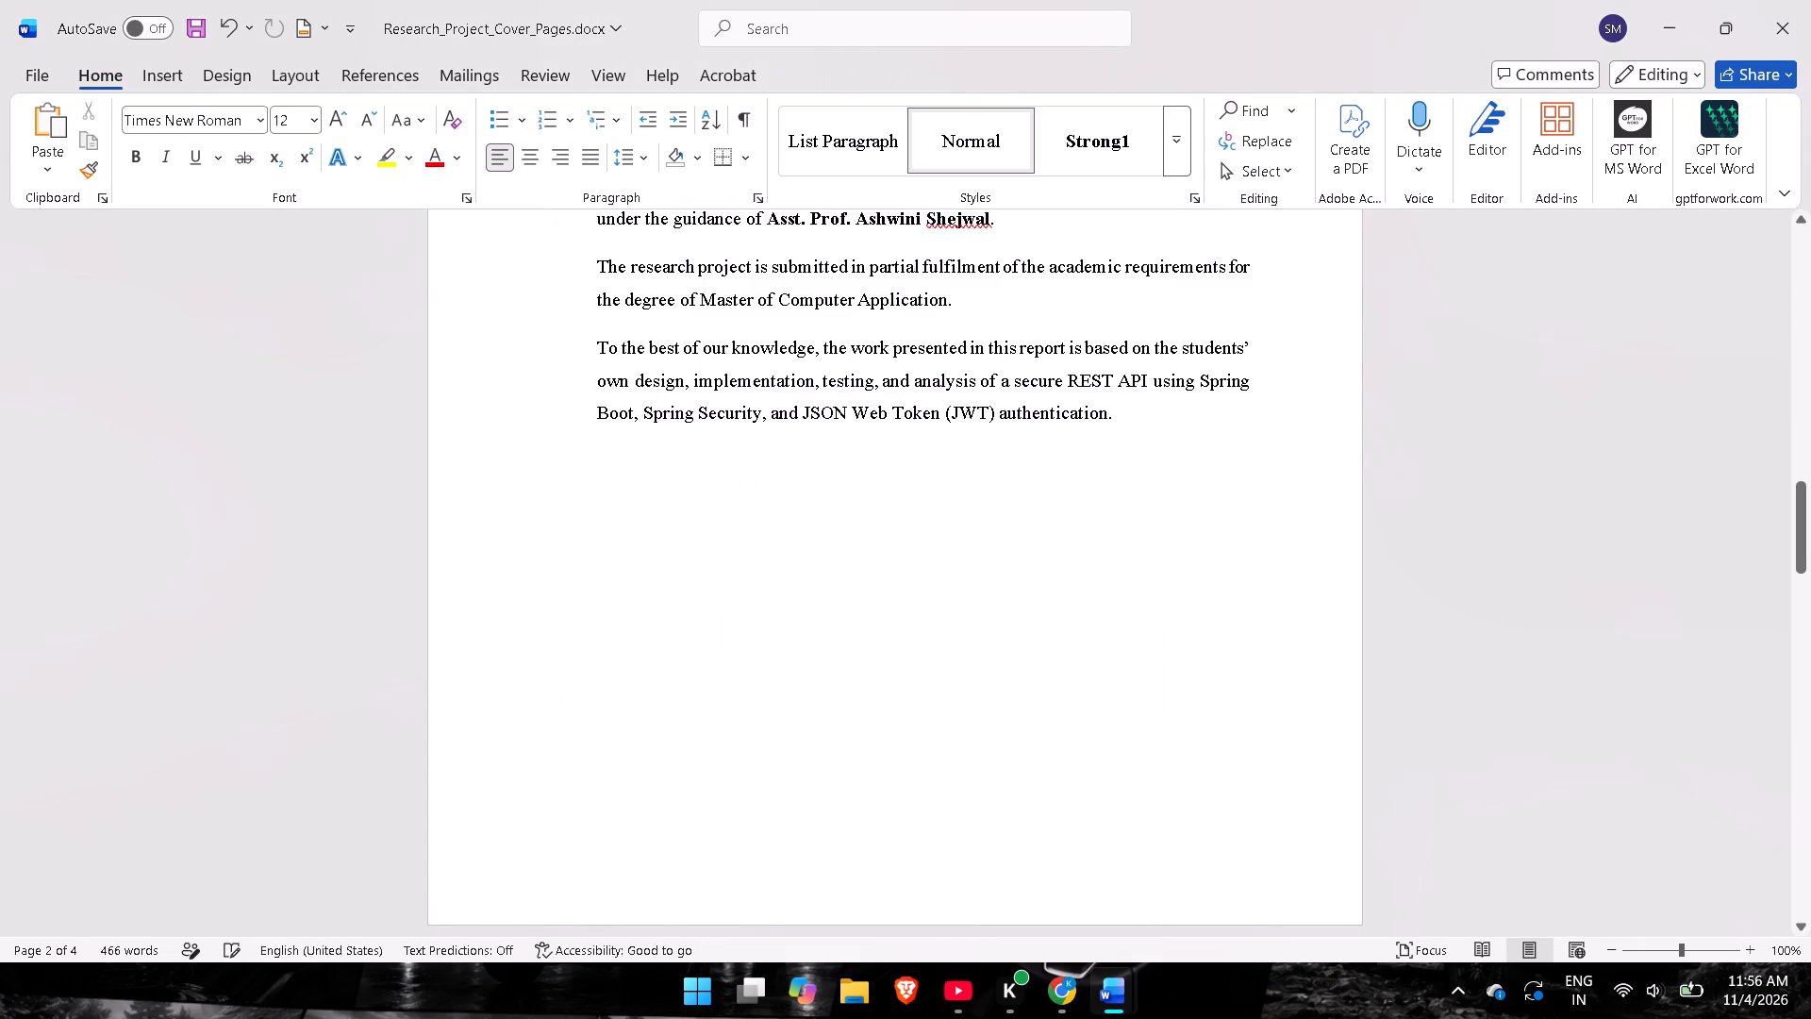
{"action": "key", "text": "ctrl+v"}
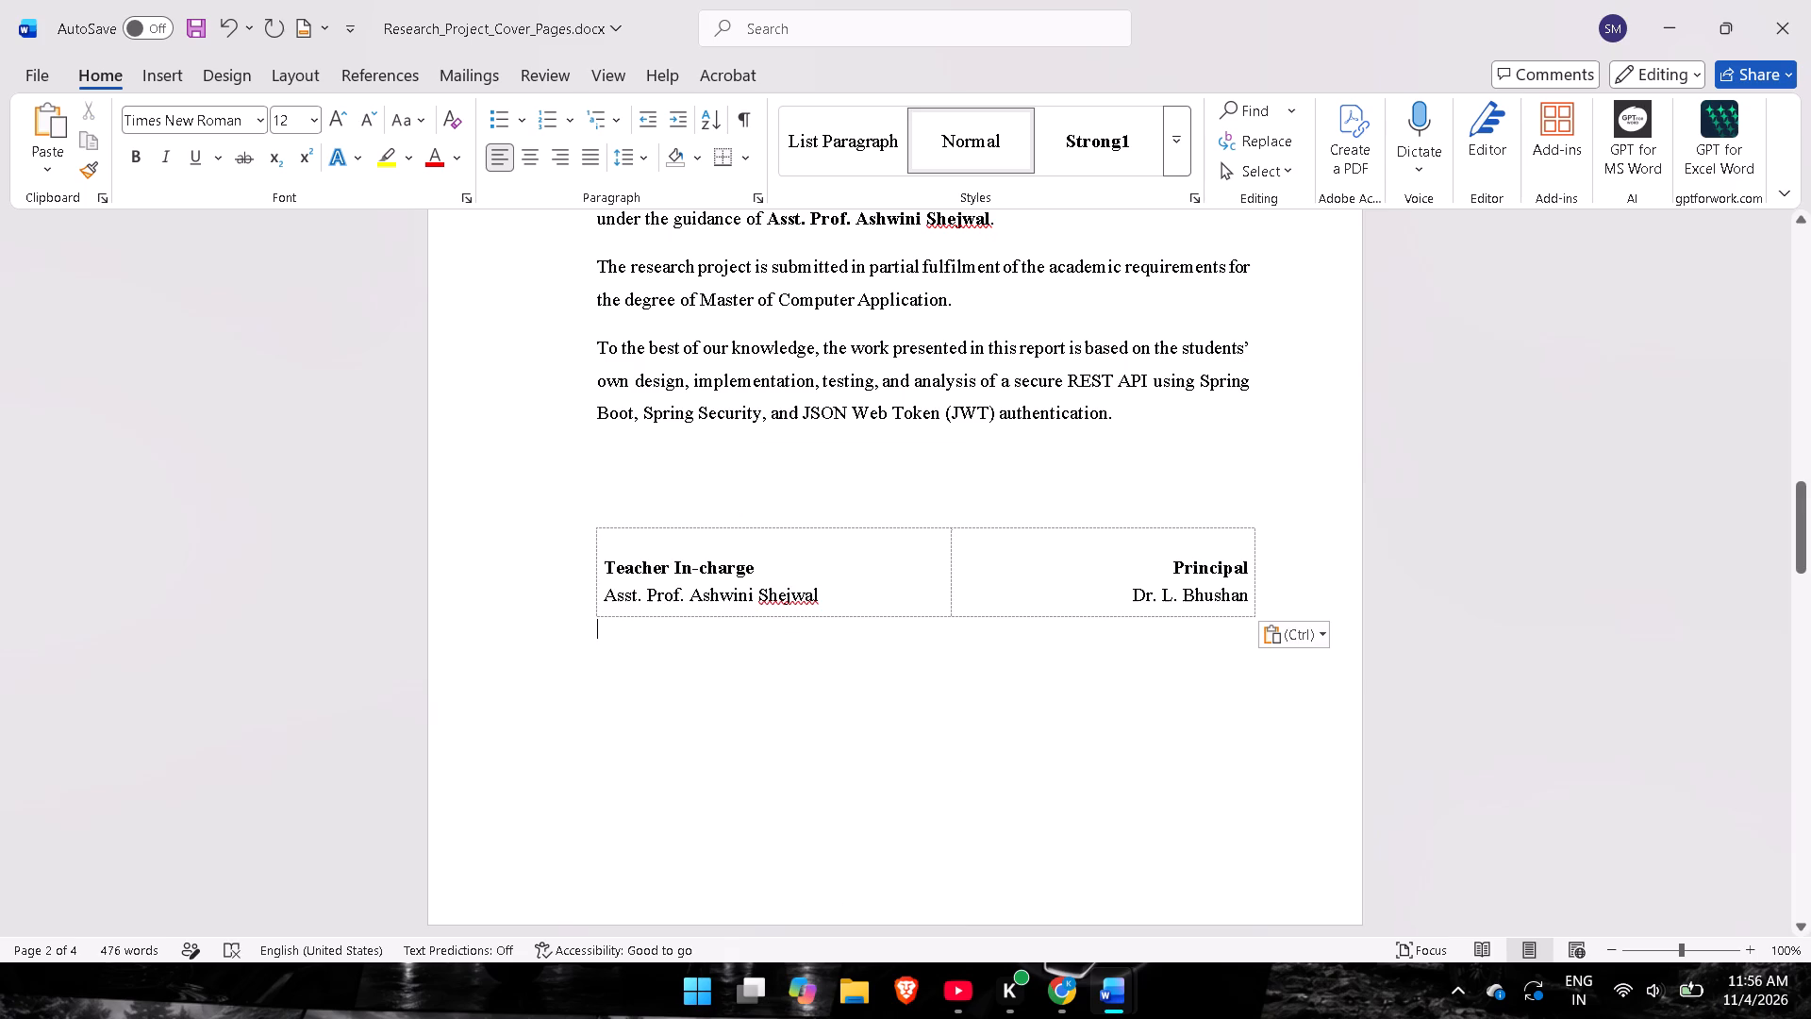
Copy the Teacher In-charge heading and name lines from the signature table's first cell.
{"action": "left_click", "coordinate": [830, 592]}
{"action": "left_click_drag", "start_coordinate": [830, 592], "coordinate": [632, 556]}
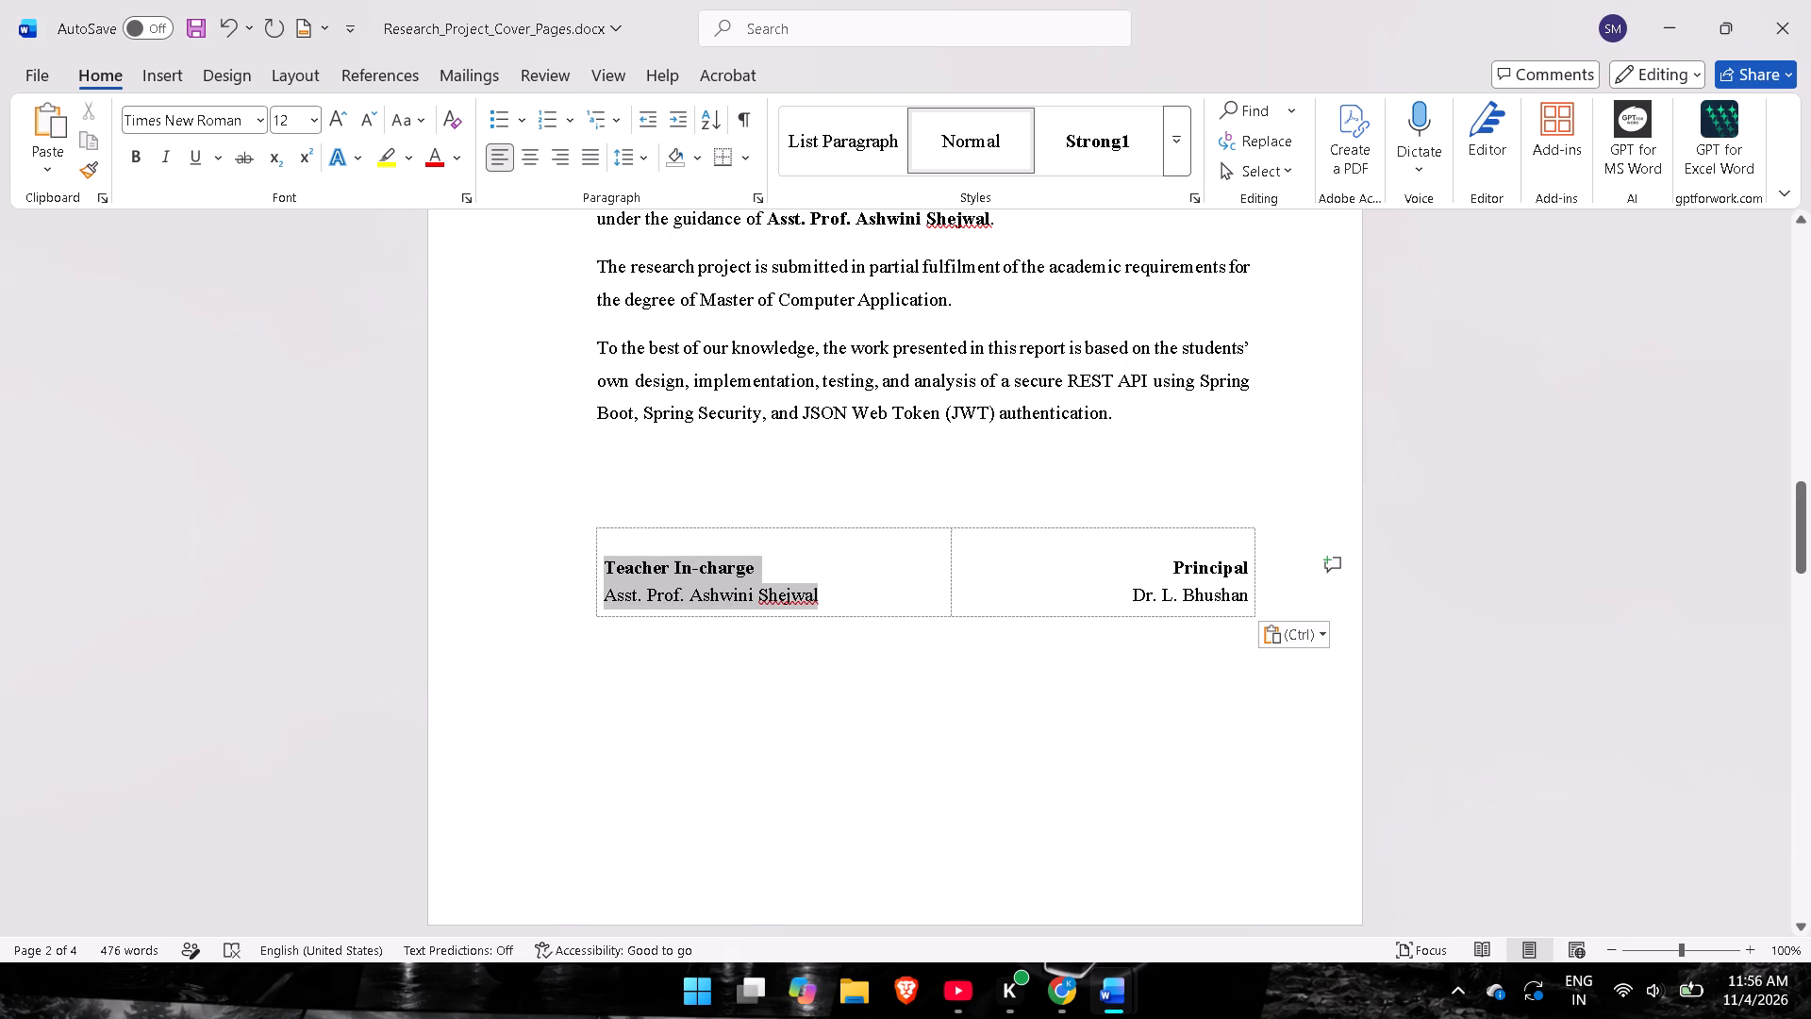
{"action": "left_click_drag", "start_coordinate": [632, 556], "coordinate": [625, 556]}
{"action": "key", "text": "ctrl+c"}
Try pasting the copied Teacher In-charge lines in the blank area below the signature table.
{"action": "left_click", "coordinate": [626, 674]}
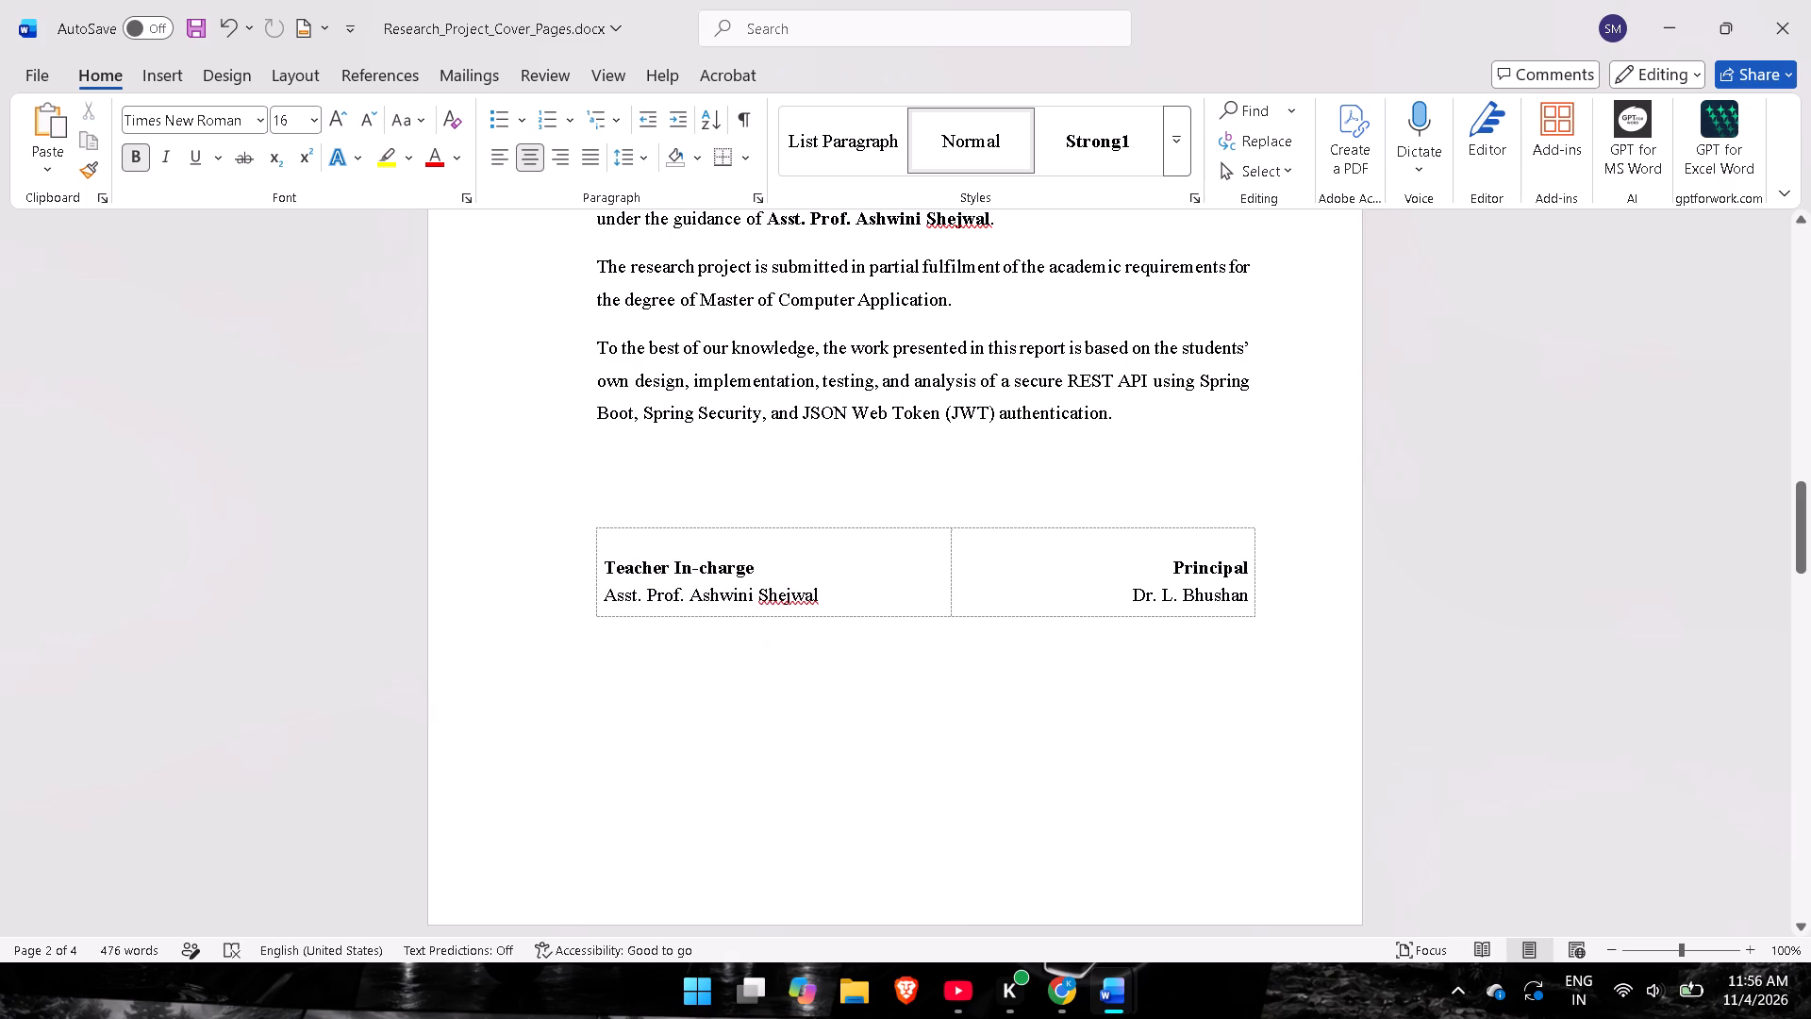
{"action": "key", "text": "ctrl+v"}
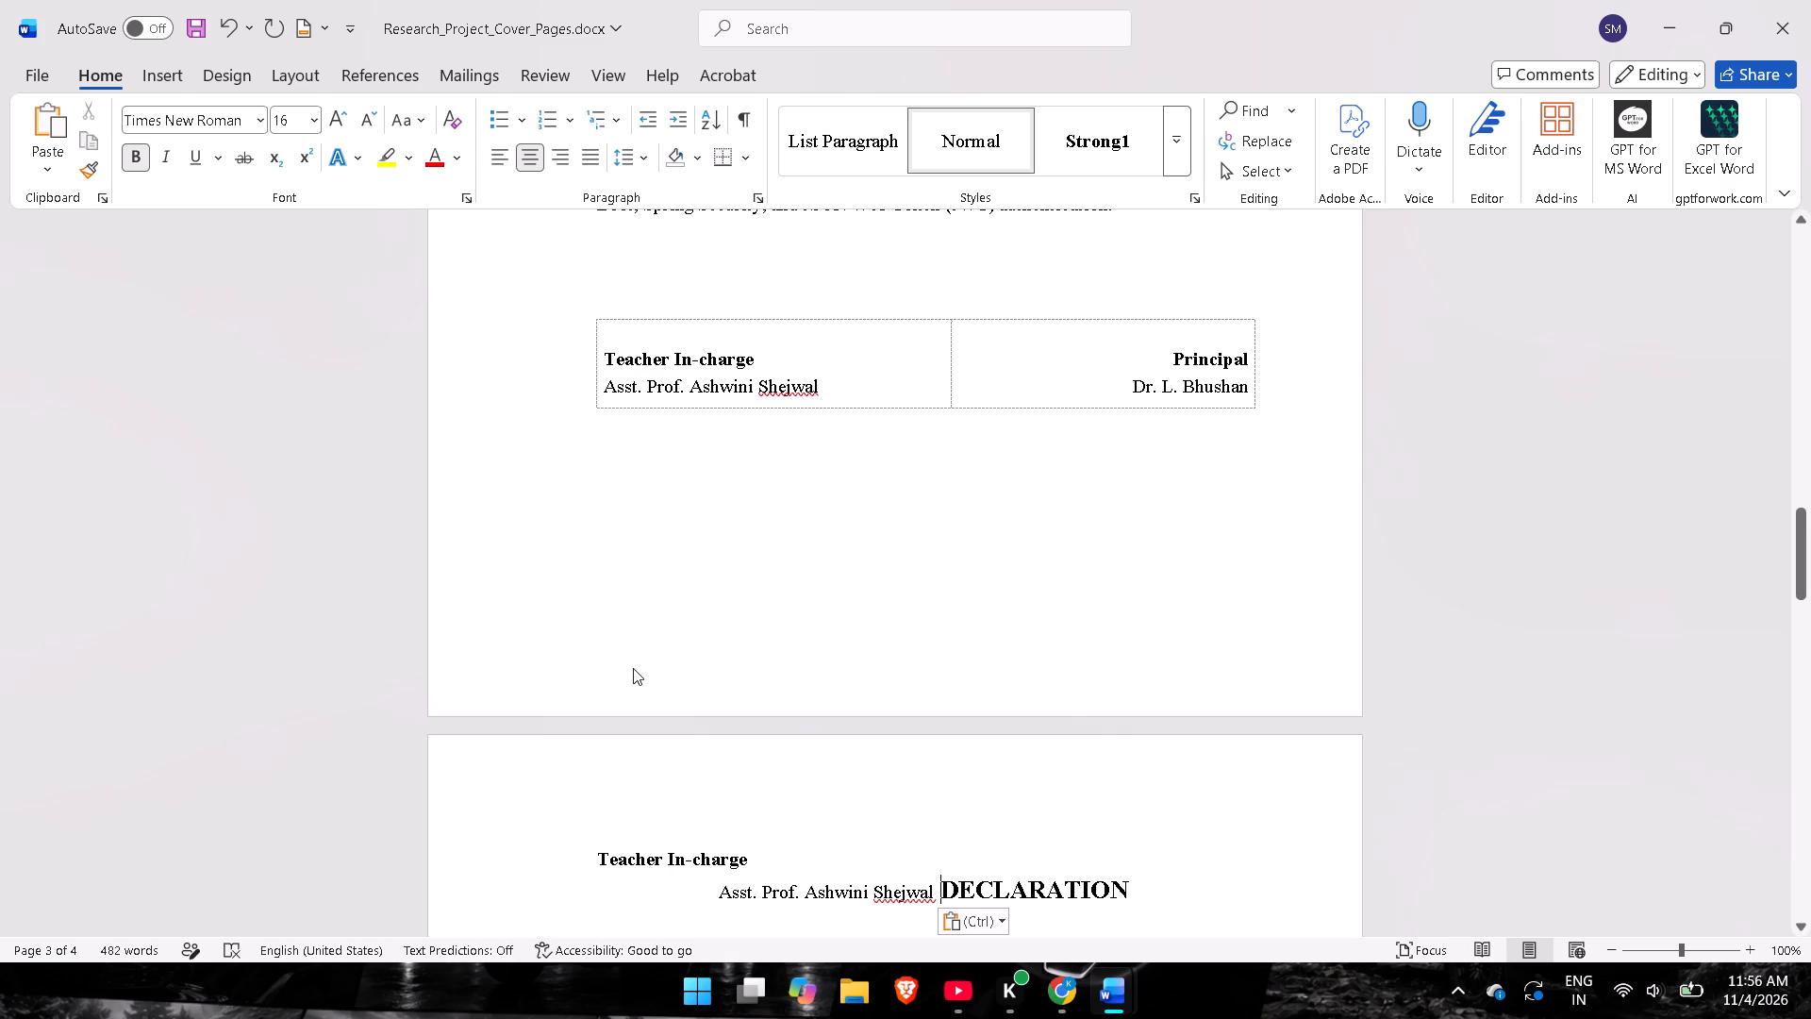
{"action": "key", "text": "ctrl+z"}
Paste the Teacher In-charge heading and name as plain lines in a new paragraph between the certificate's last paragraph and the table.
{"action": "scroll", "coordinate": [643, 625], "scroll_direction": "up", "scroll_amount": 3}
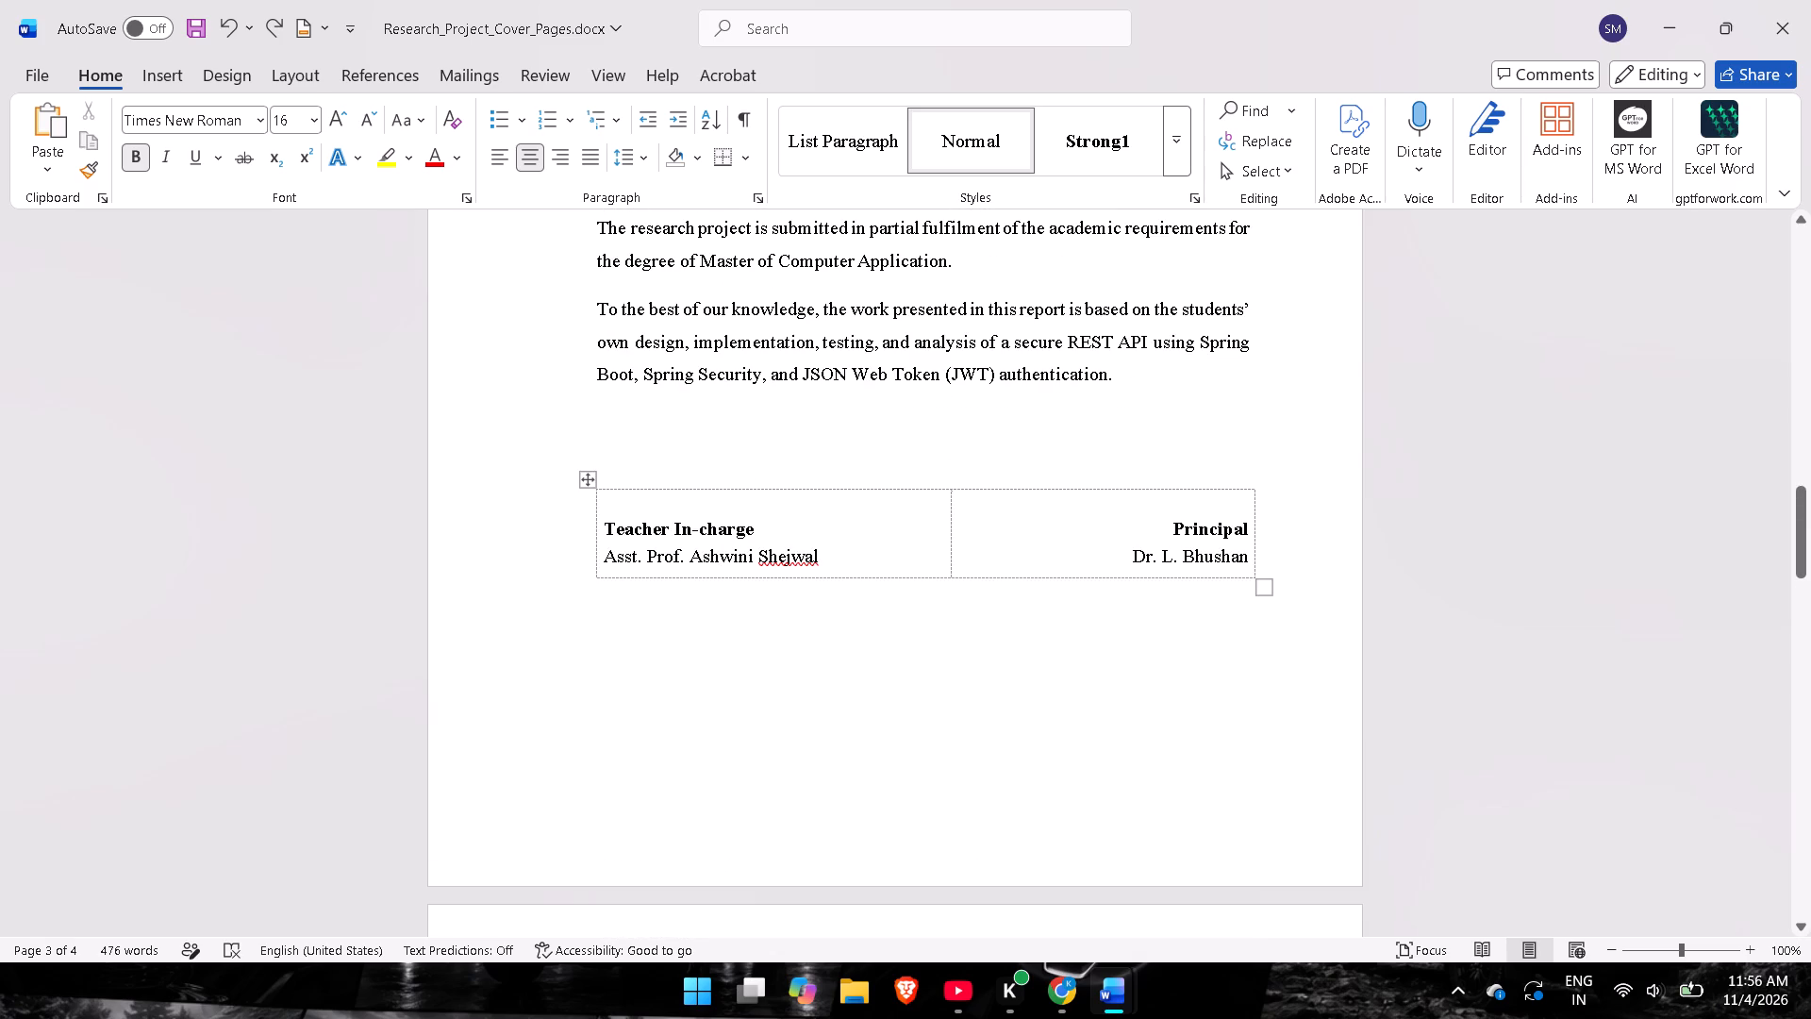
{"action": "left_click", "coordinate": [777, 454]}
{"action": "left_click", "coordinate": [1203, 395]}
{"action": "key", "text": "Return"}
{"action": "key", "text": "ctrl+v"}
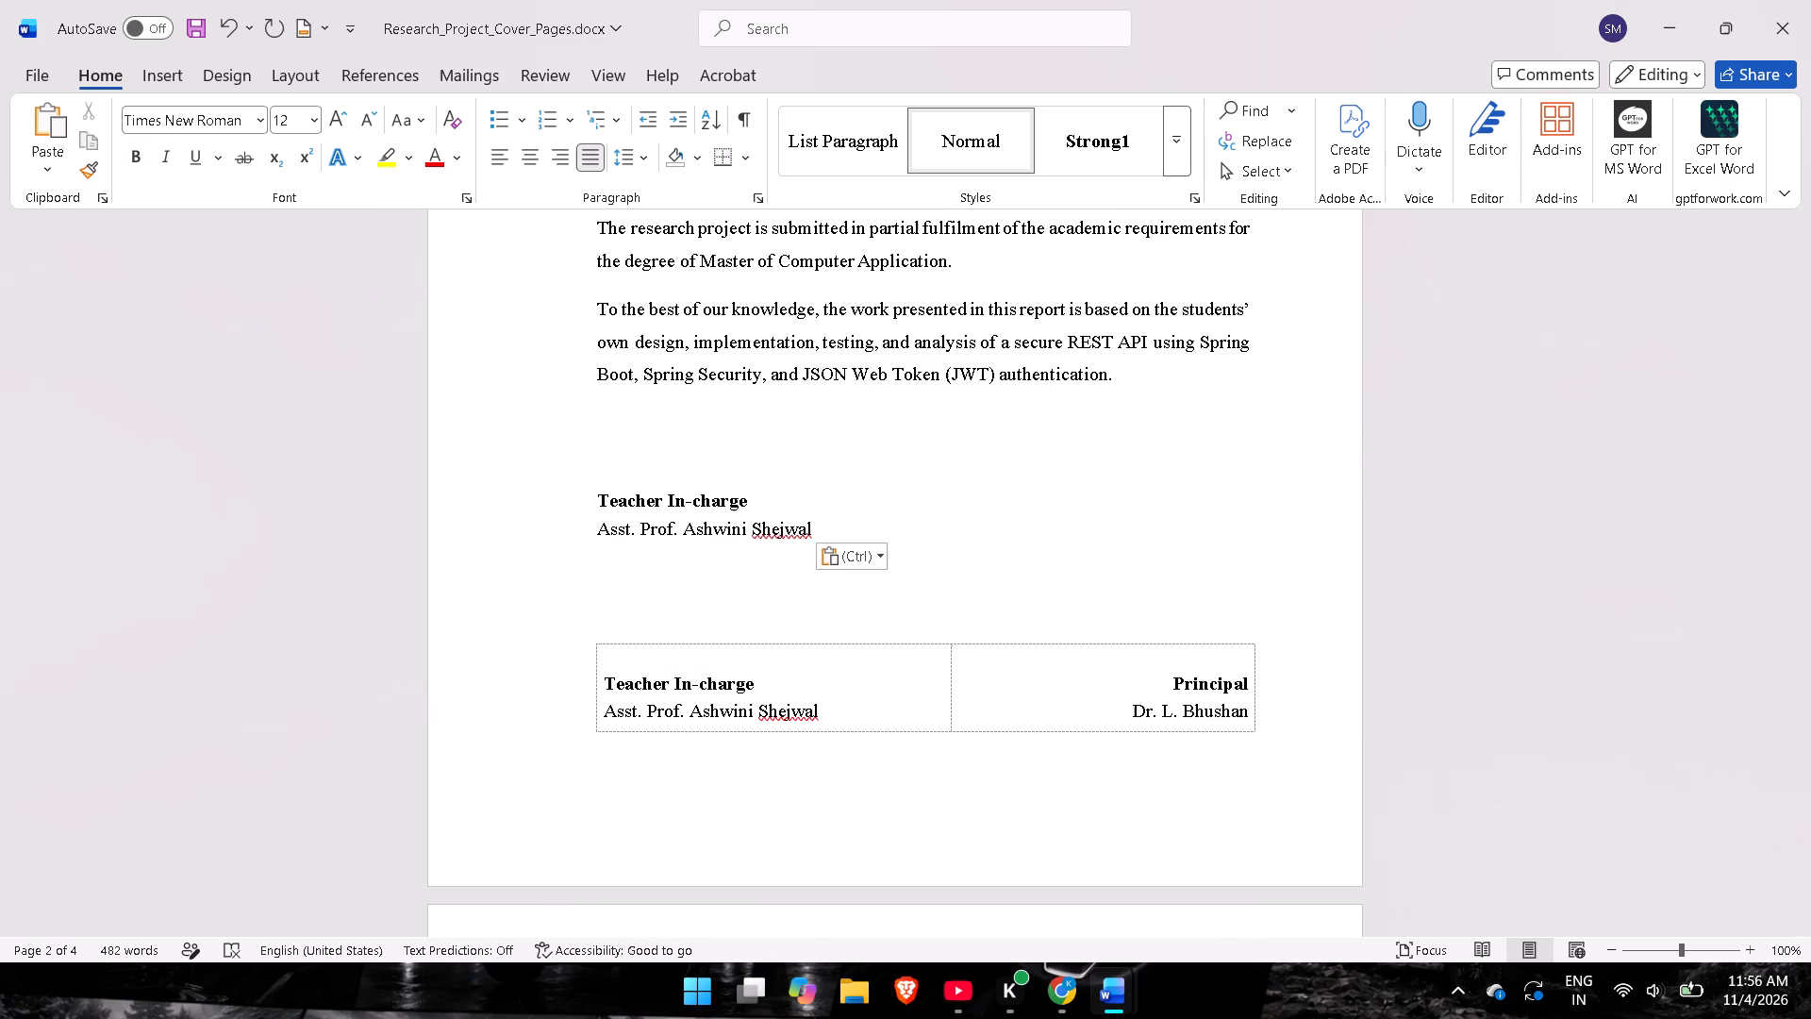
Cut the Principal heading and name lines out of the signature table's second cell.
{"action": "scroll", "coordinate": [1263, 534], "scroll_direction": "down", "scroll_amount": 4}
{"action": "left_click_drag", "start_coordinate": [1163, 457], "coordinate": [1231, 483]}
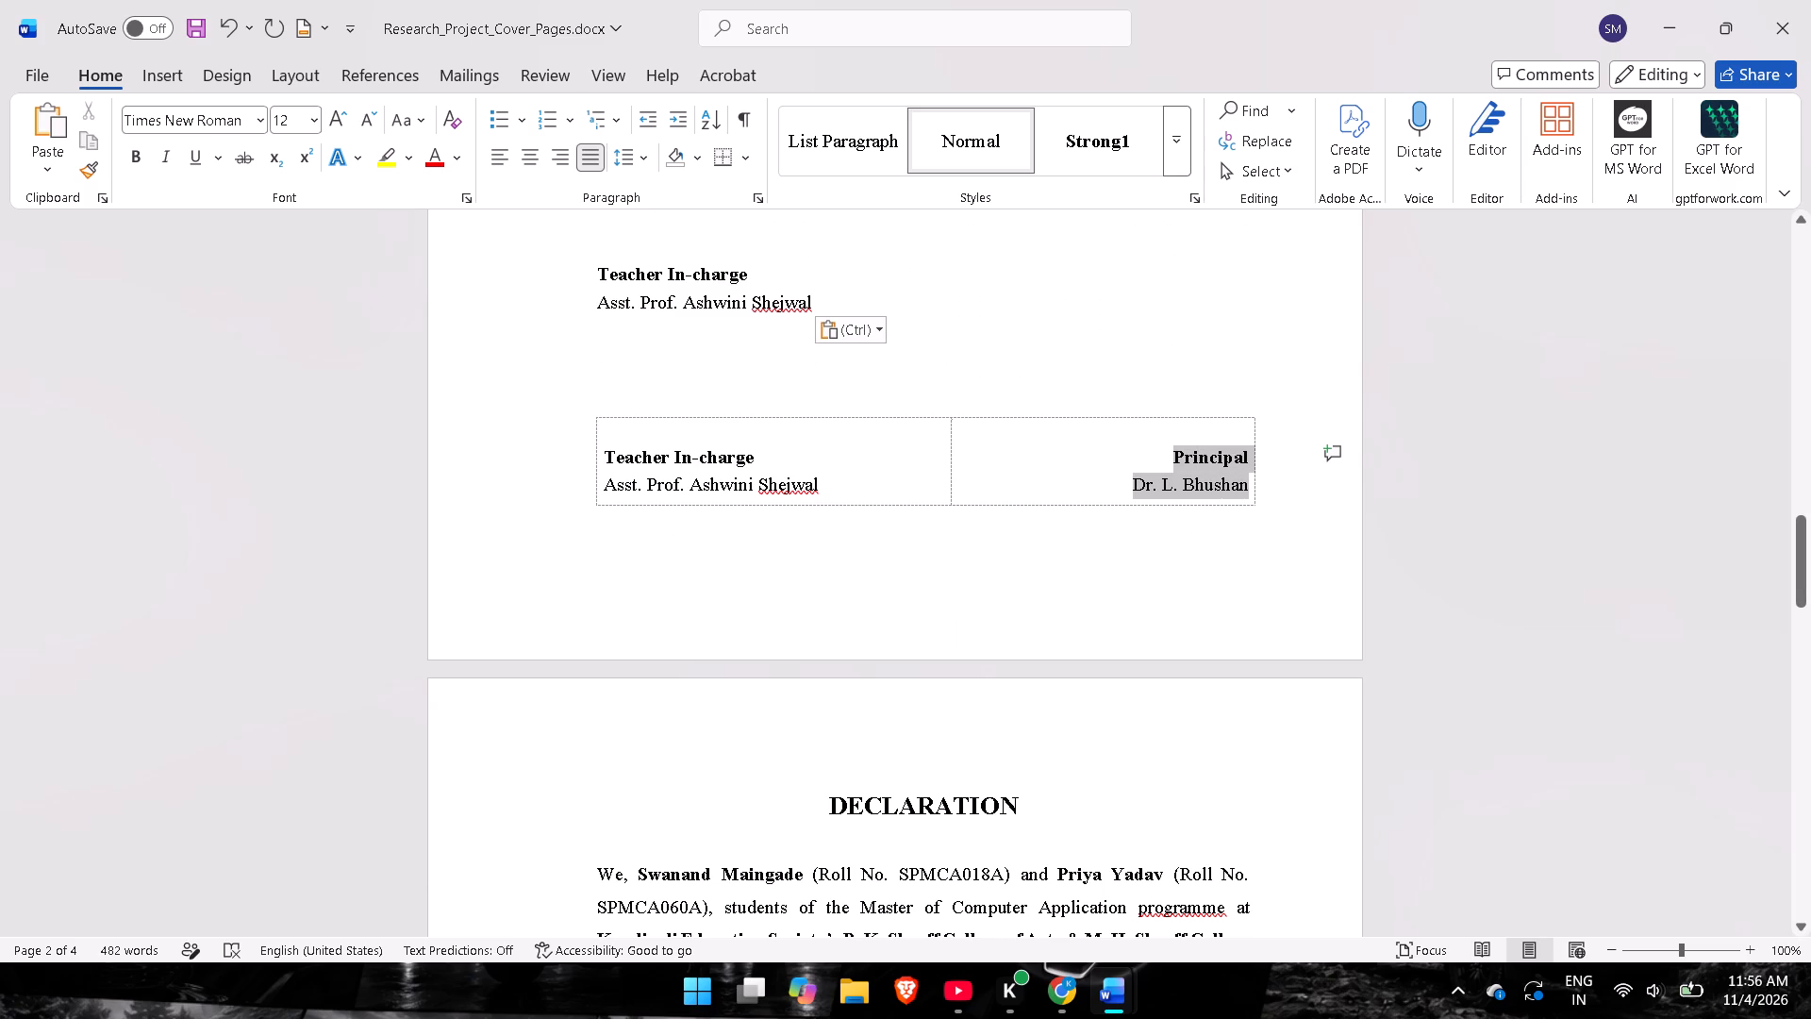
{"action": "left_click_drag", "start_coordinate": [1231, 483], "coordinate": [1246, 491]}
{"action": "key", "text": "ctrl+x"}
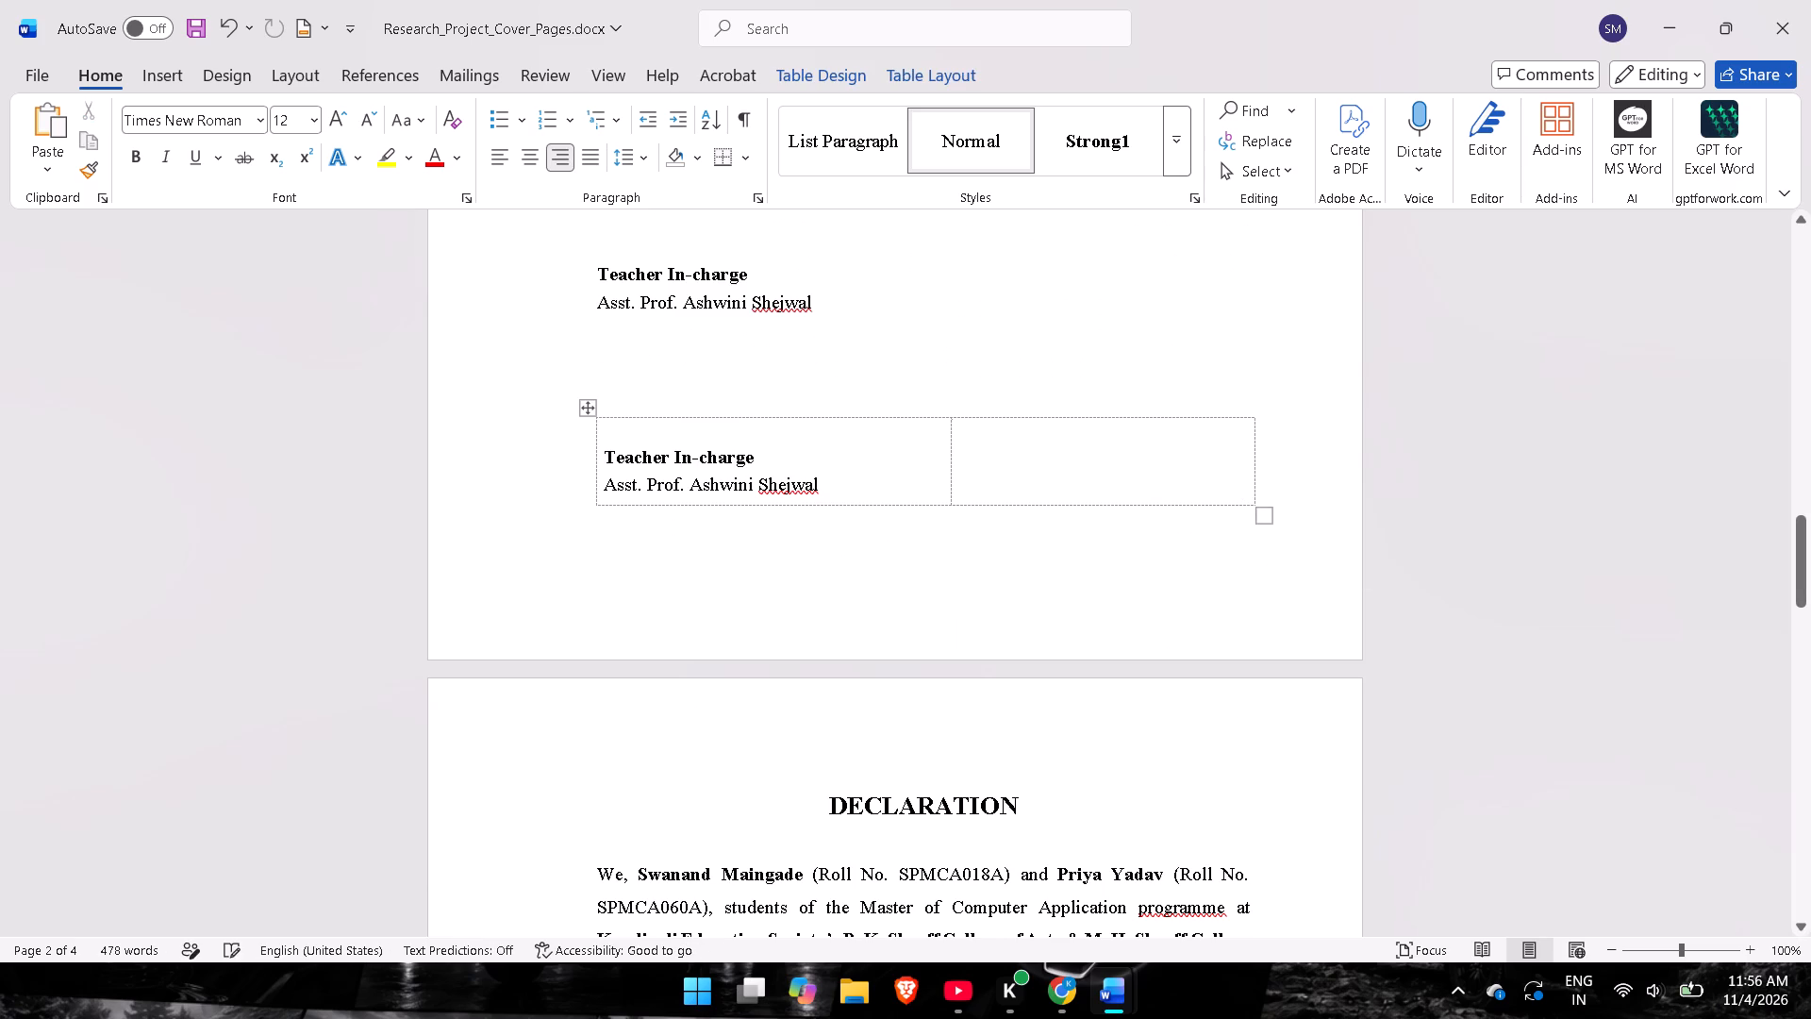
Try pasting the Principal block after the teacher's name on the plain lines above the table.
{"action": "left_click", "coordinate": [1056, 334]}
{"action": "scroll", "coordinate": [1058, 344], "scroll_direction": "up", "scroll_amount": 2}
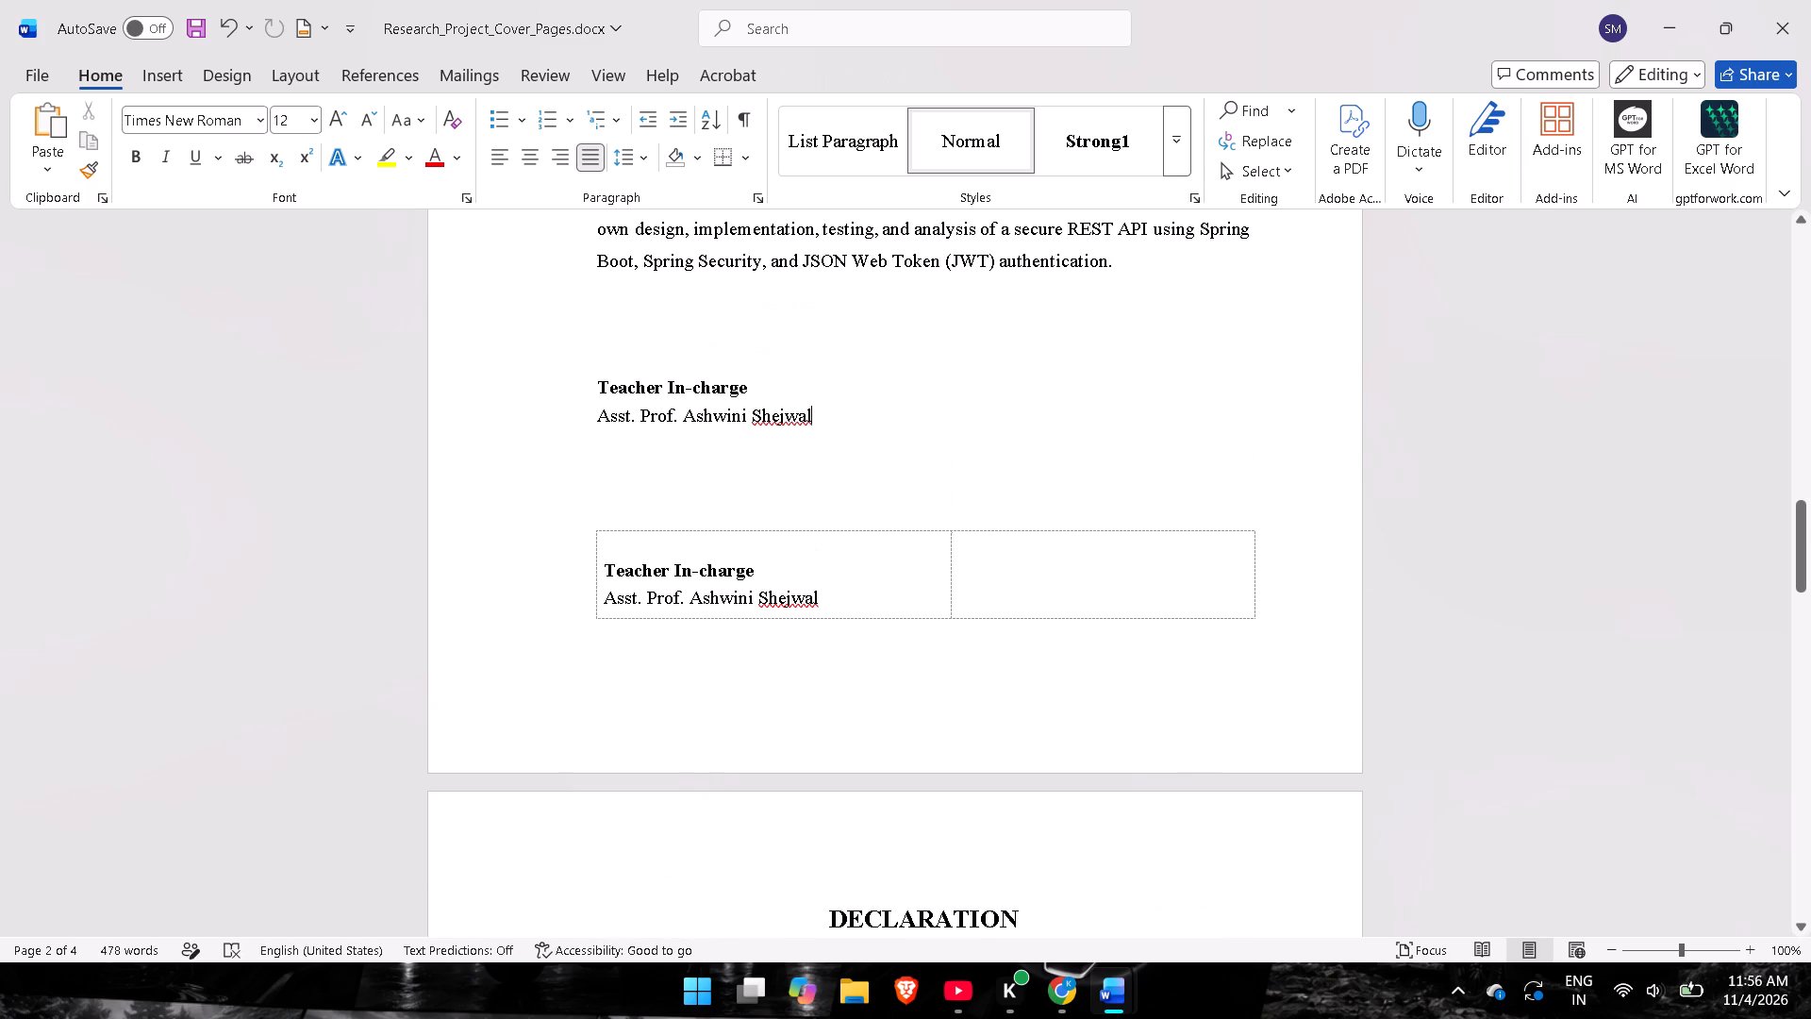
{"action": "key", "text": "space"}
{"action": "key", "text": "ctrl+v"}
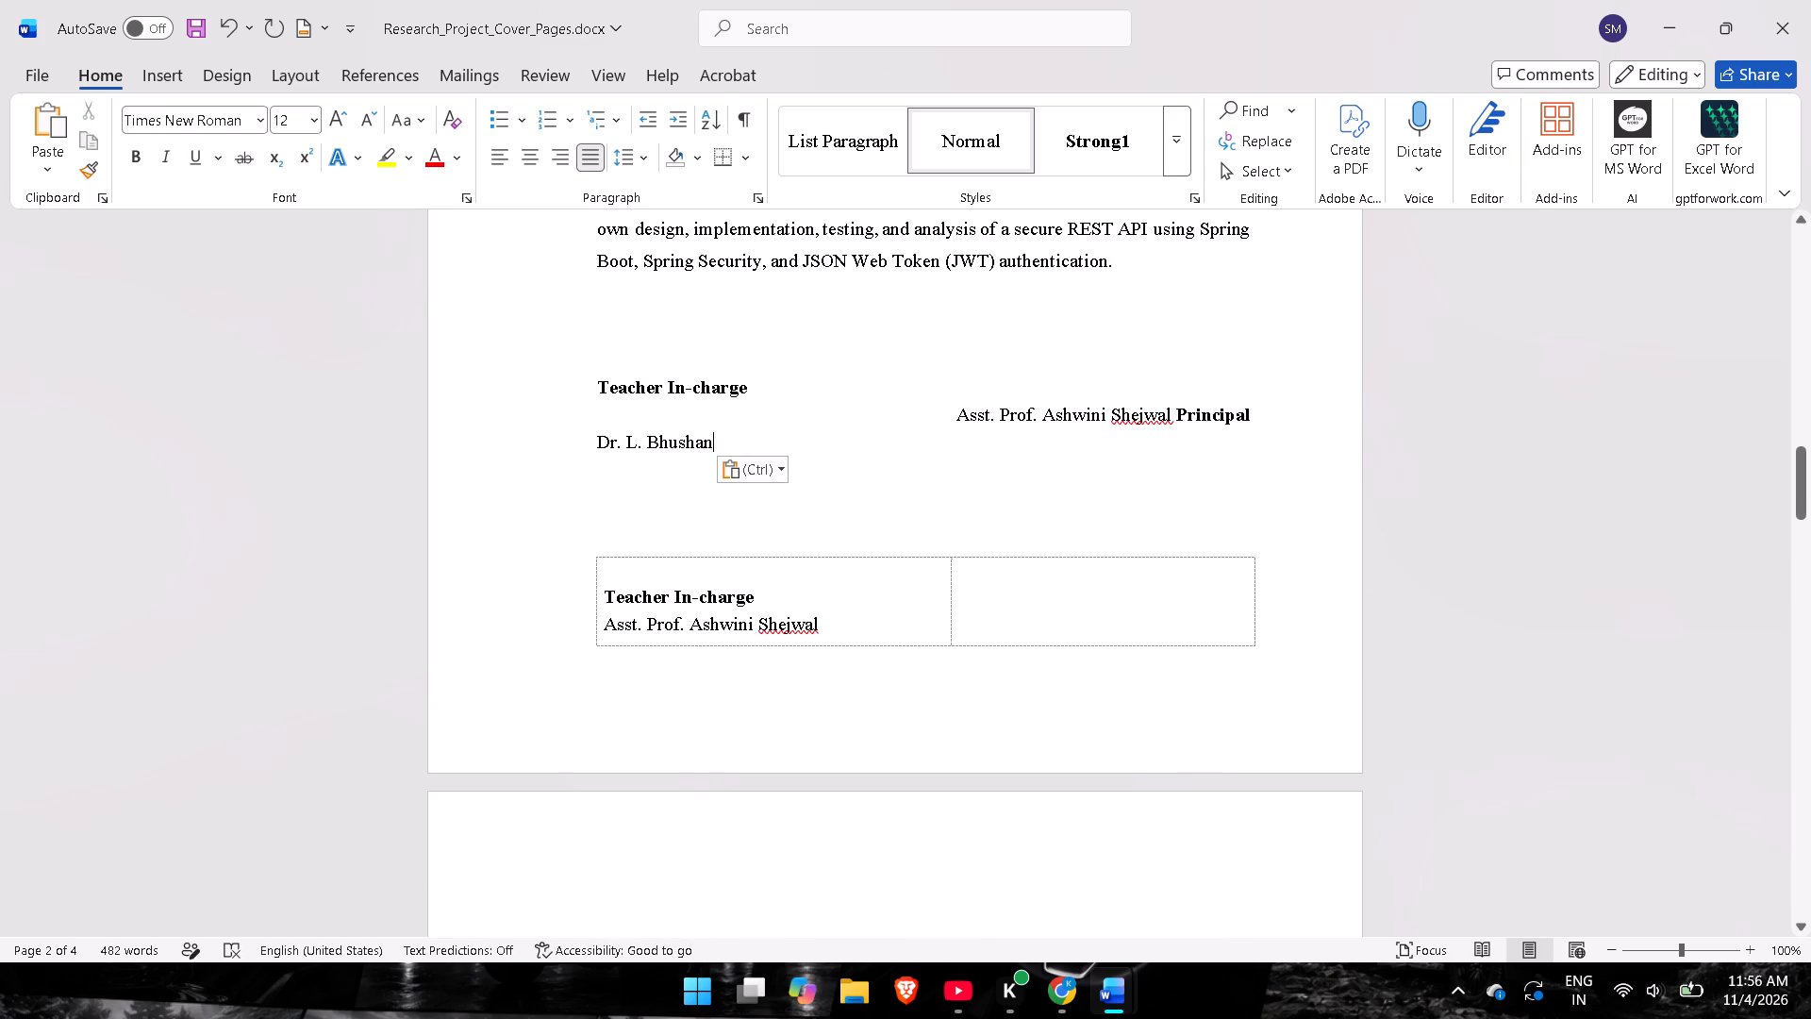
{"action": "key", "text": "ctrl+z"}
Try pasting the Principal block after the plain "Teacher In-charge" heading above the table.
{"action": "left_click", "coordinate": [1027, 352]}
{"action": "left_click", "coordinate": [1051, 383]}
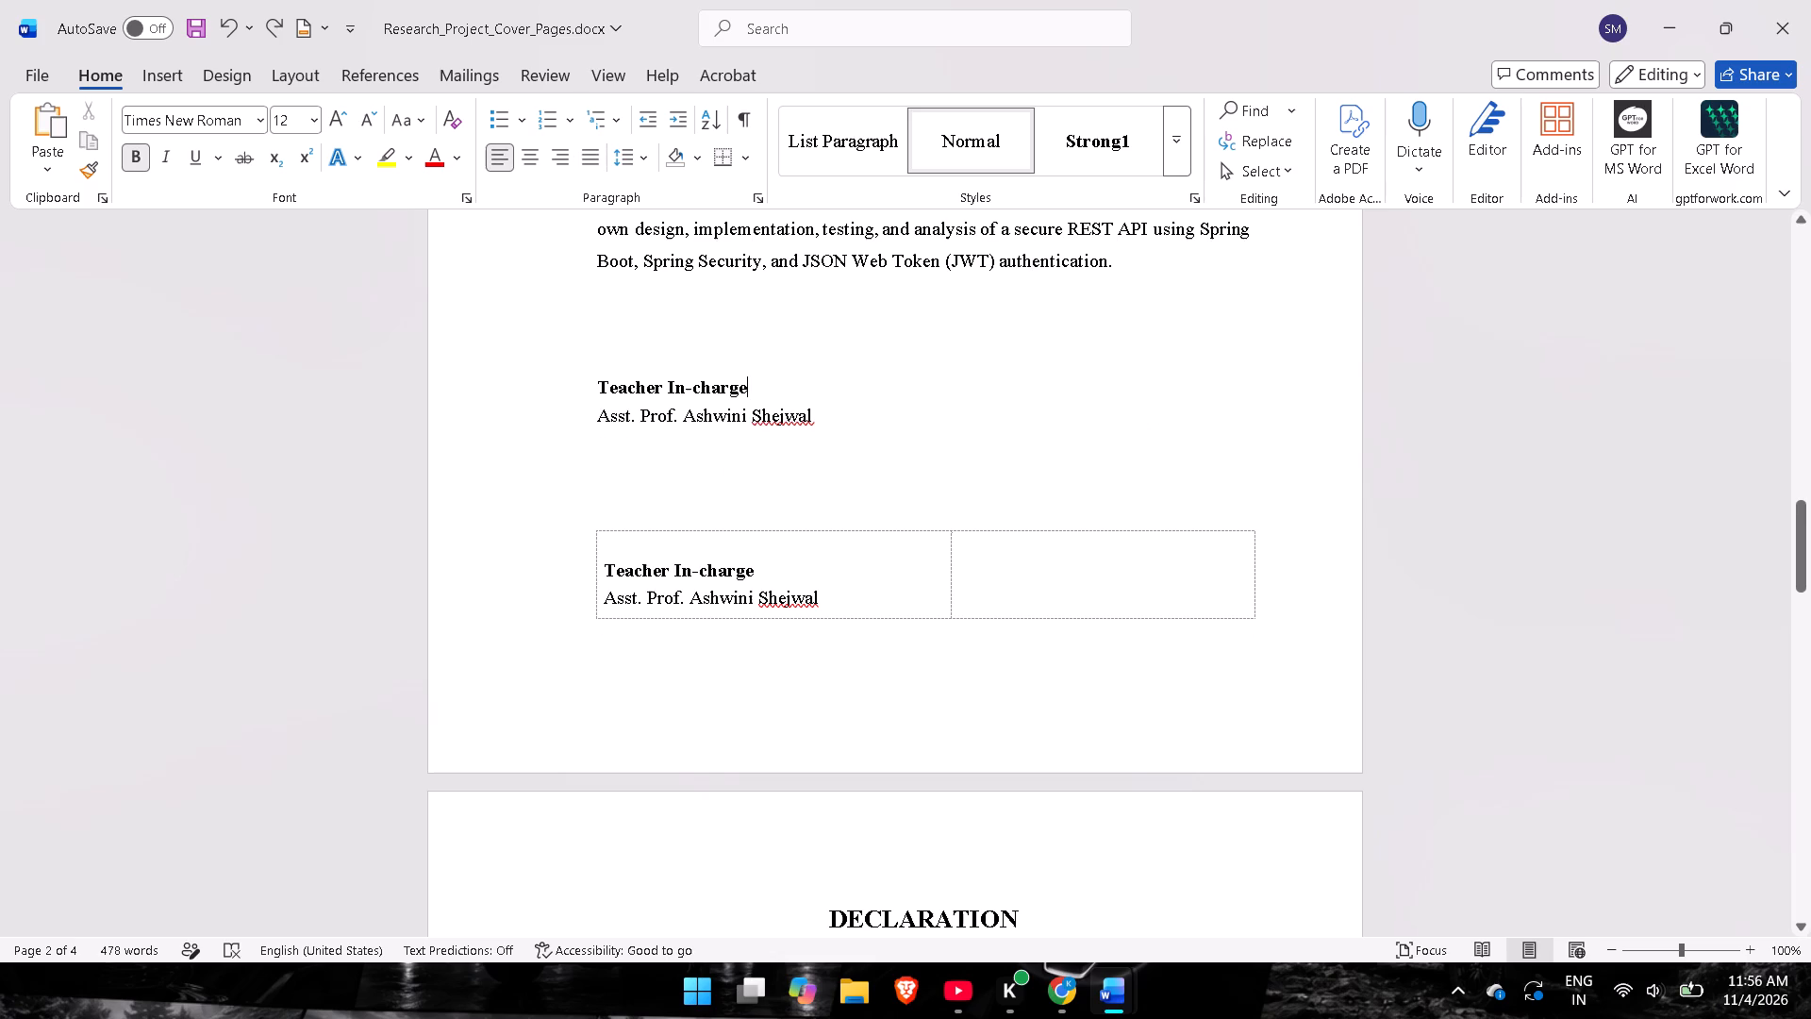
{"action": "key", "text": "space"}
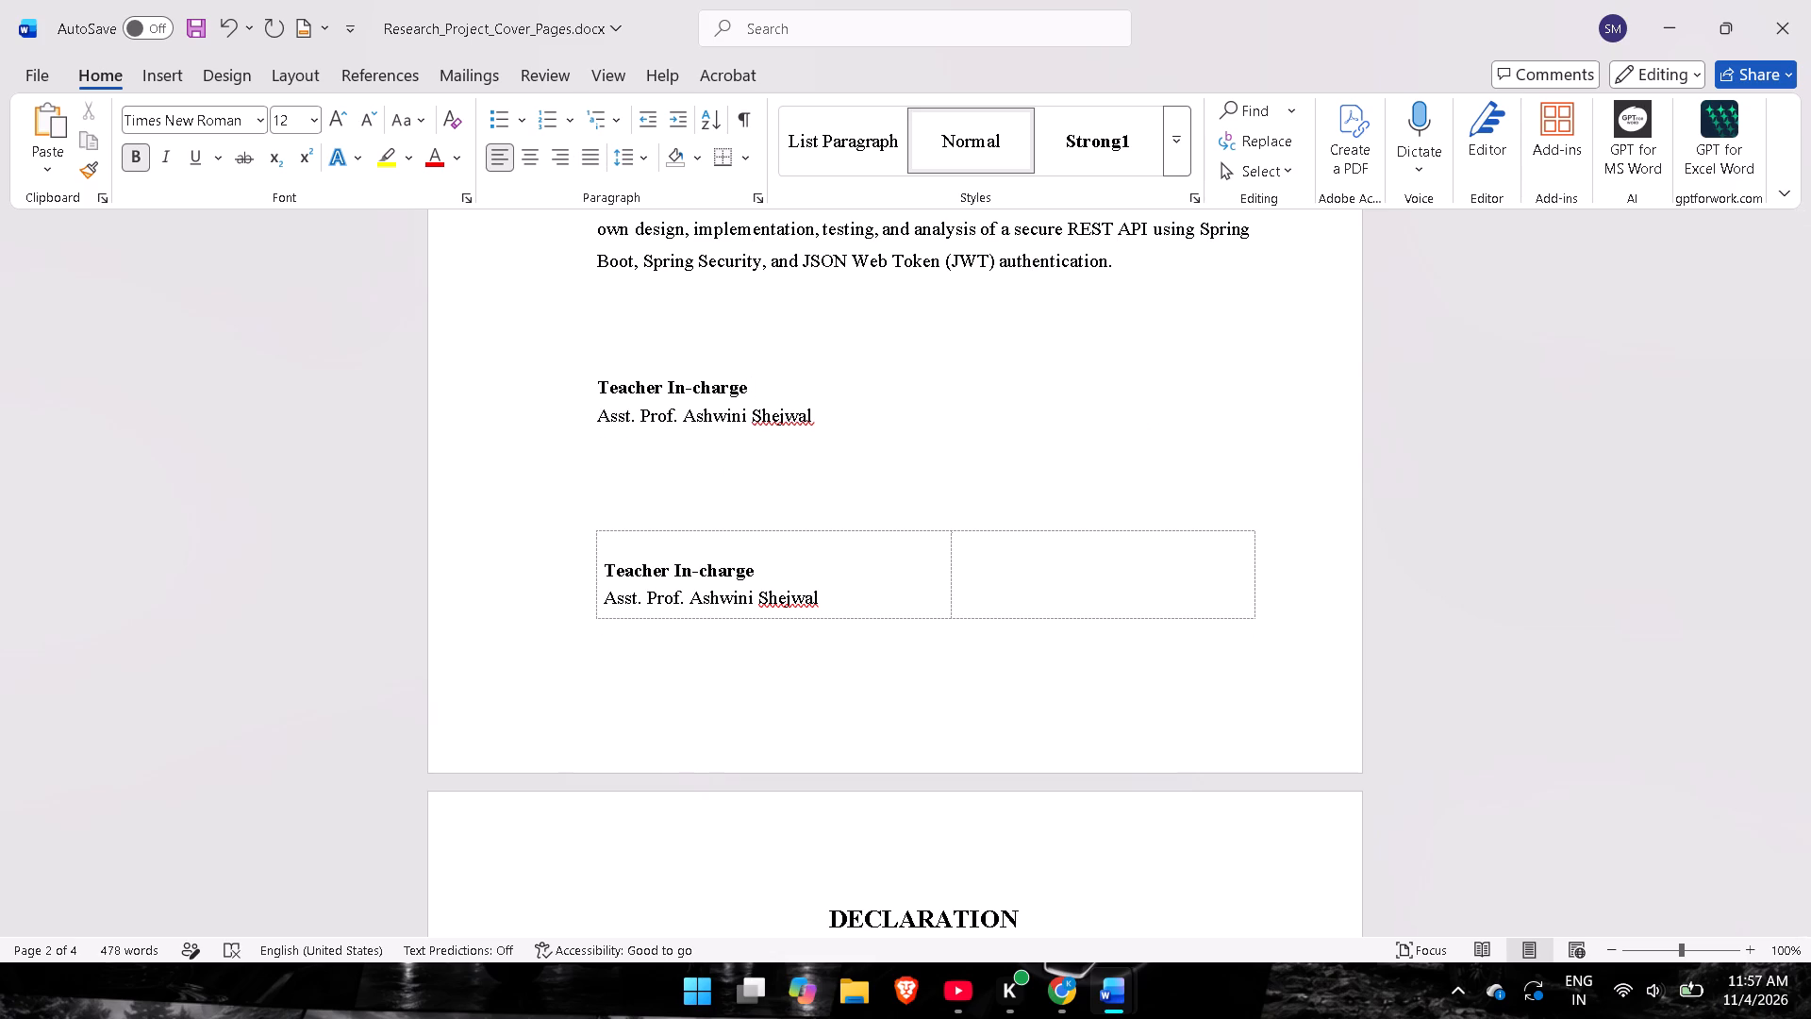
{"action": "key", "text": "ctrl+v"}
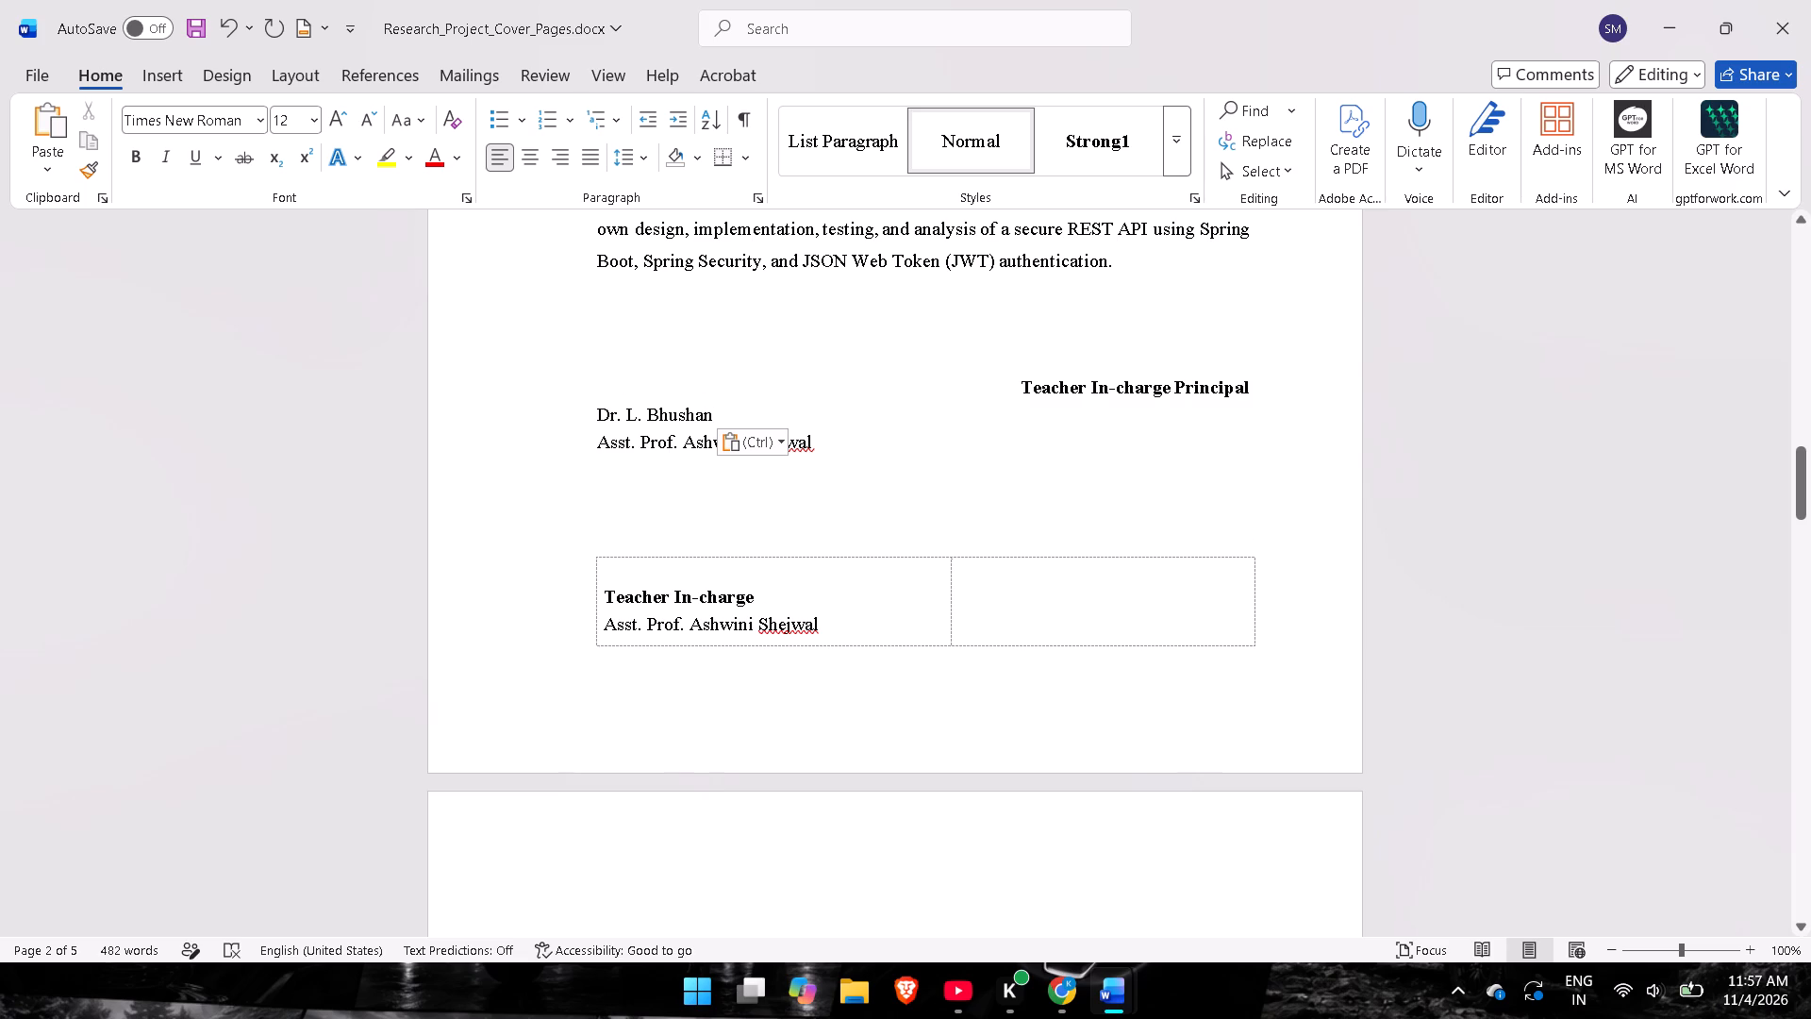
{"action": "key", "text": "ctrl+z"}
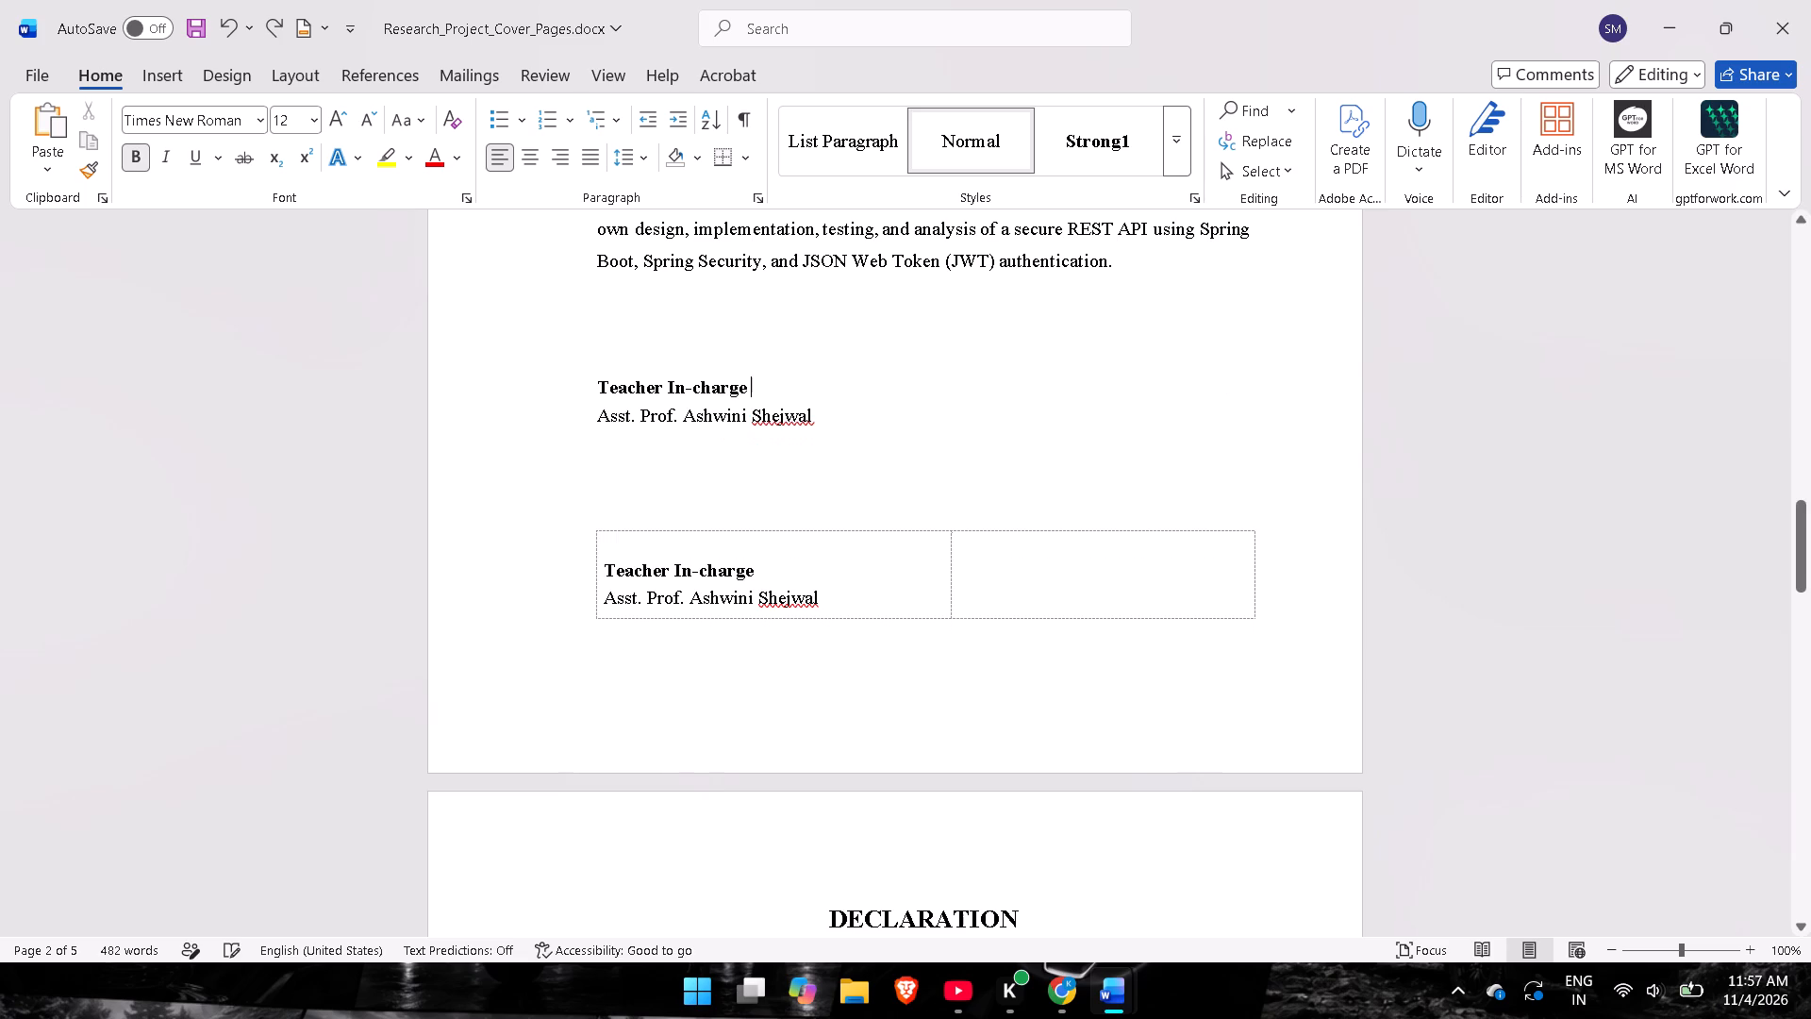
Paste the Principal heading and name in a new paragraph below the plain teacher's name line, above the table.
{"action": "left_click", "coordinate": [804, 466]}
{"action": "left_click", "coordinate": [842, 408]}
{"action": "key", "text": "Return"}
{"action": "key", "text": "ctrl+v"}
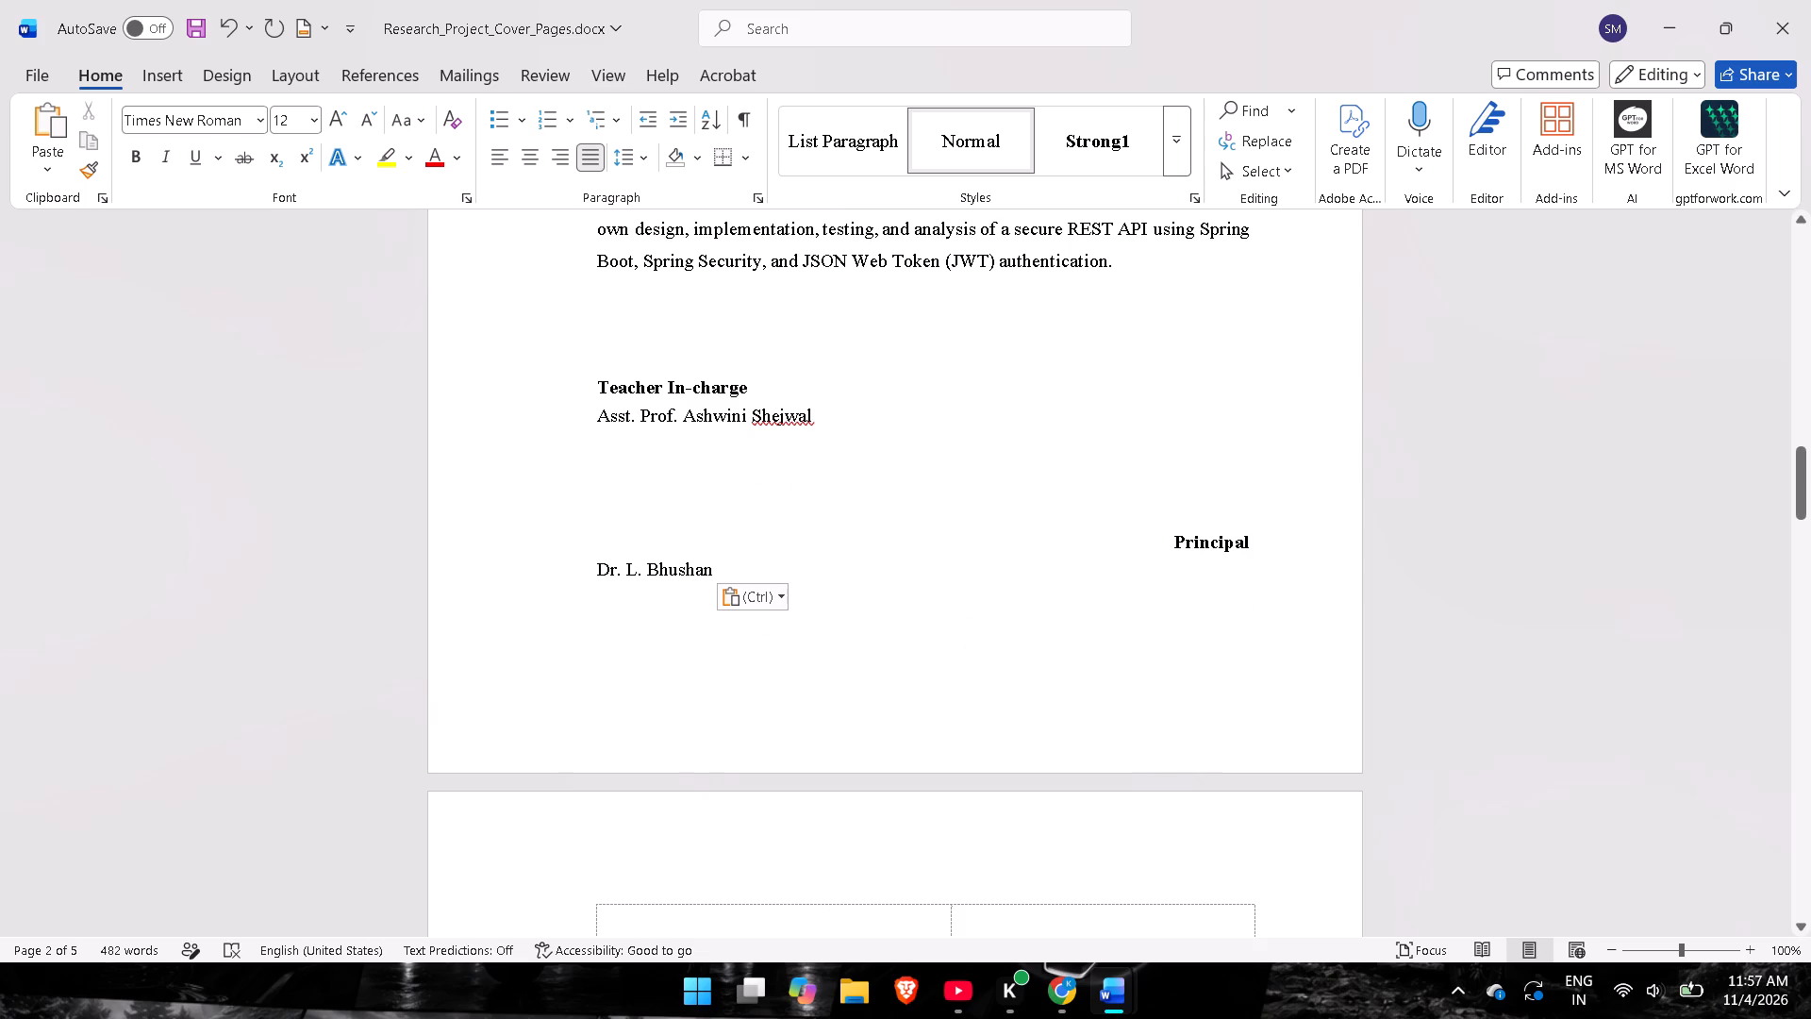
Clear the Teacher In-charge text from the signature table, delete the empty table and remove the leftover empty paragraph.
{"action": "scroll", "coordinate": [852, 434], "scroll_direction": "down", "scroll_amount": 6}
{"action": "left_click", "coordinate": [911, 643]}
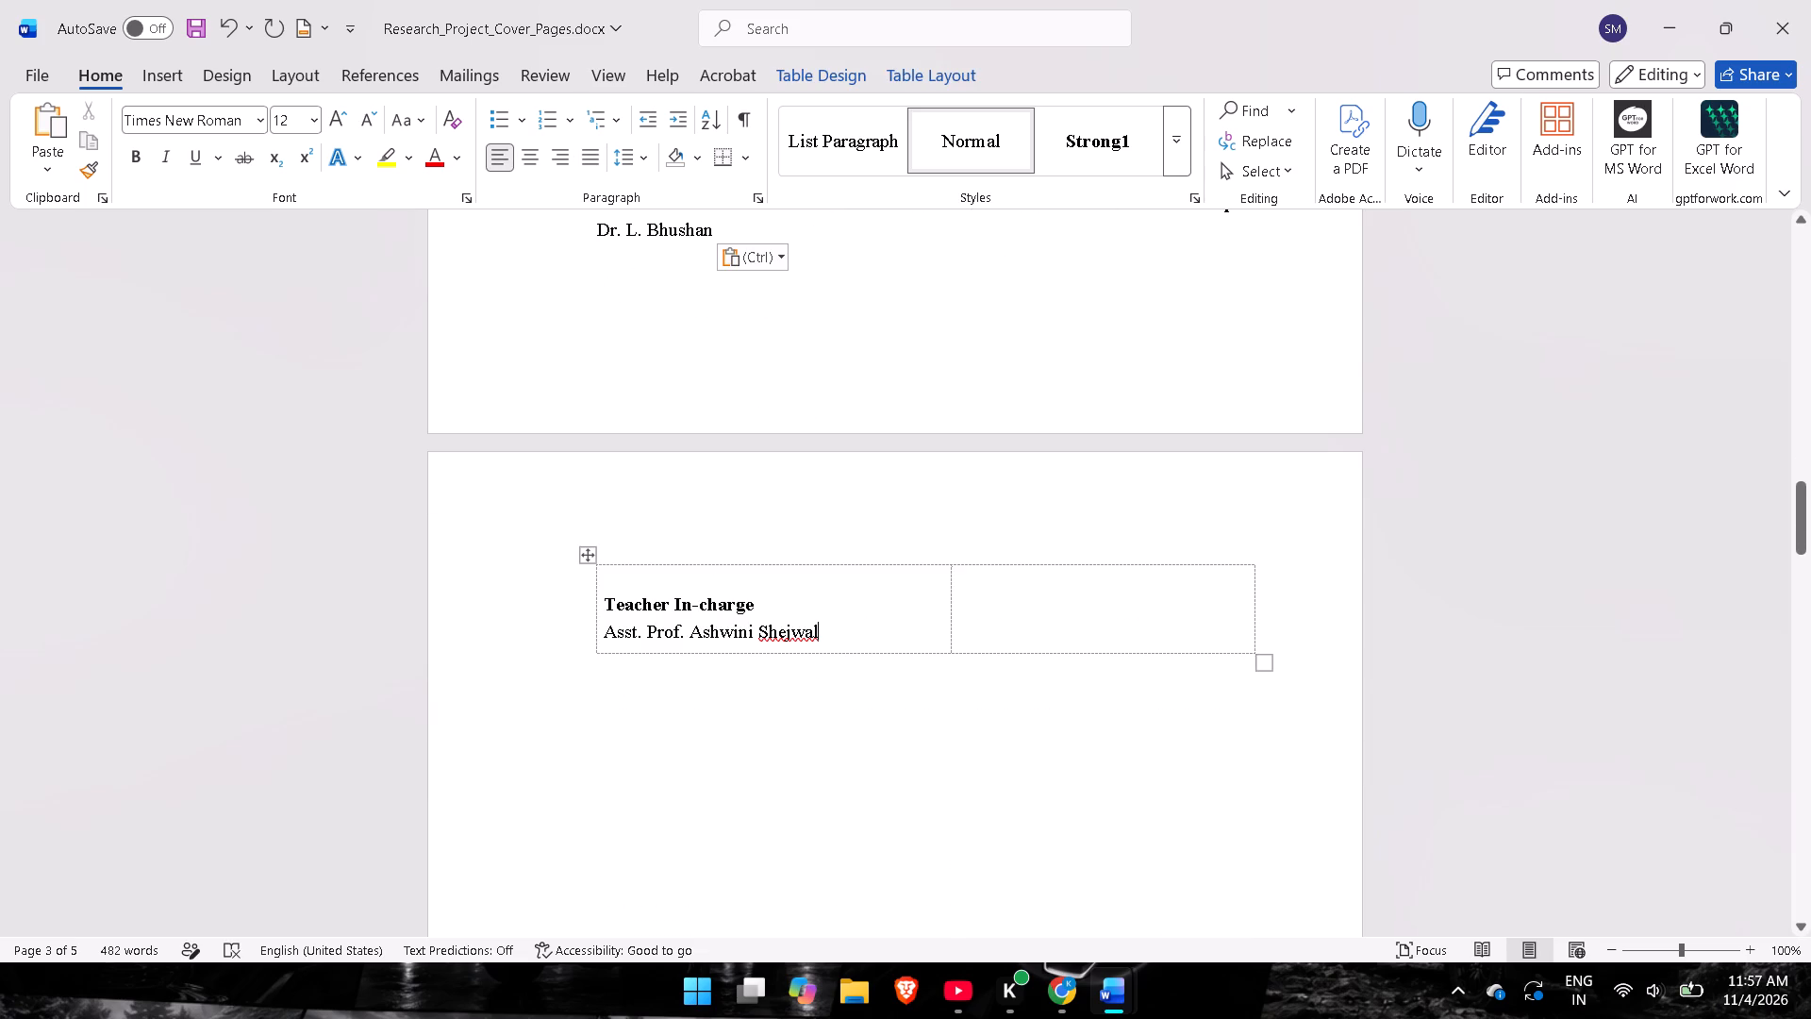
{"action": "left_click_drag", "start_coordinate": [1203, 633], "coordinate": [627, 610]}
{"action": "key", "text": "Delete"}
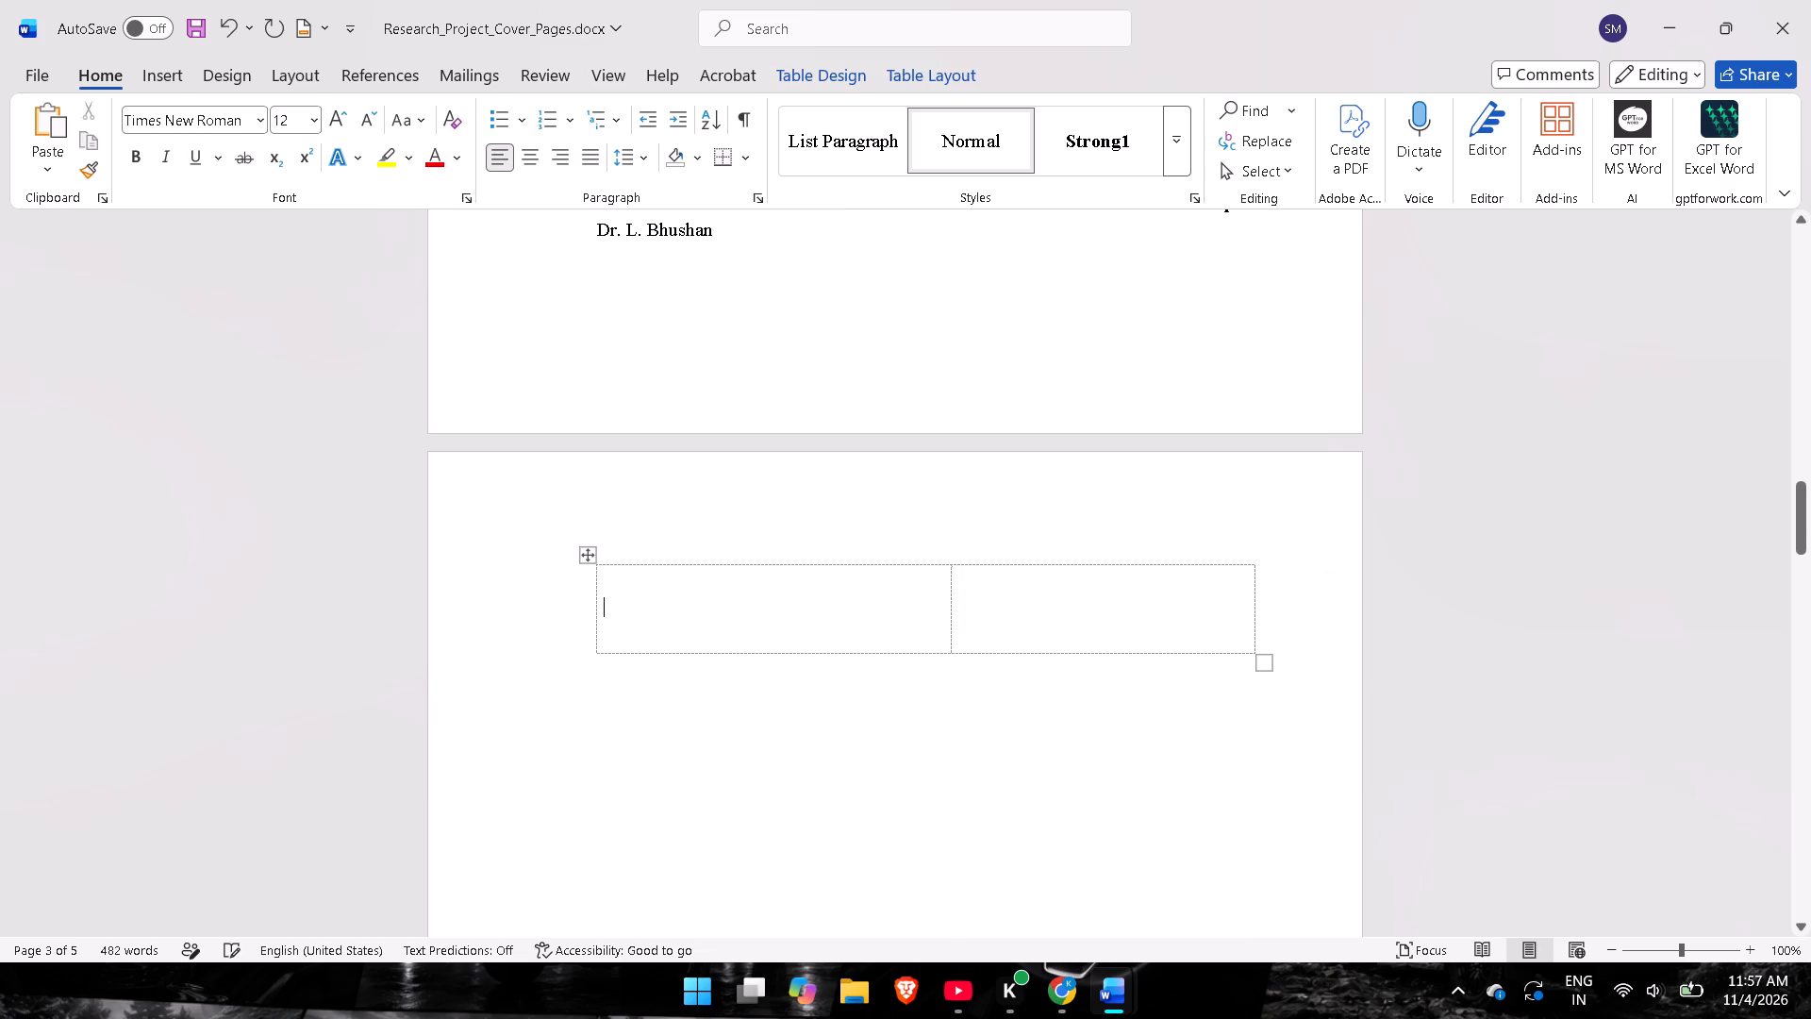
{"action": "scroll", "coordinate": [627, 609], "scroll_direction": "down", "scroll_amount": 1}
{"action": "left_click", "coordinate": [585, 501]}
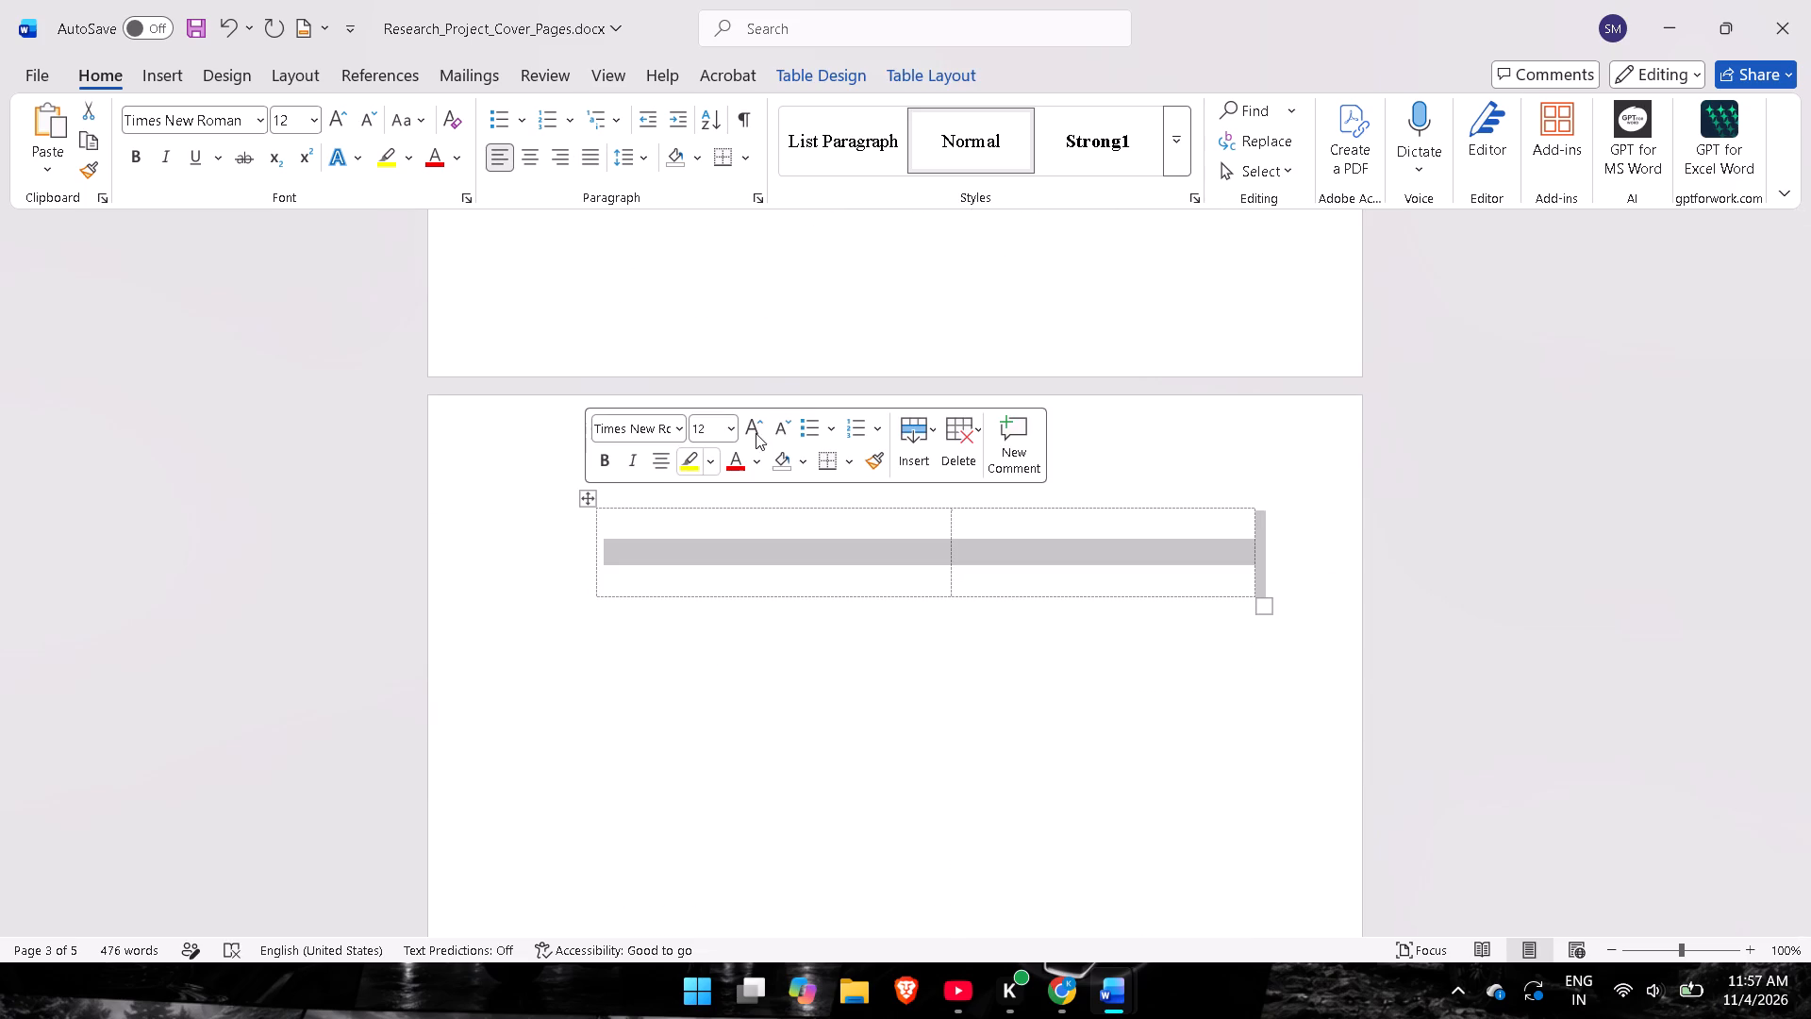
{"action": "right_click", "coordinate": [582, 498]}
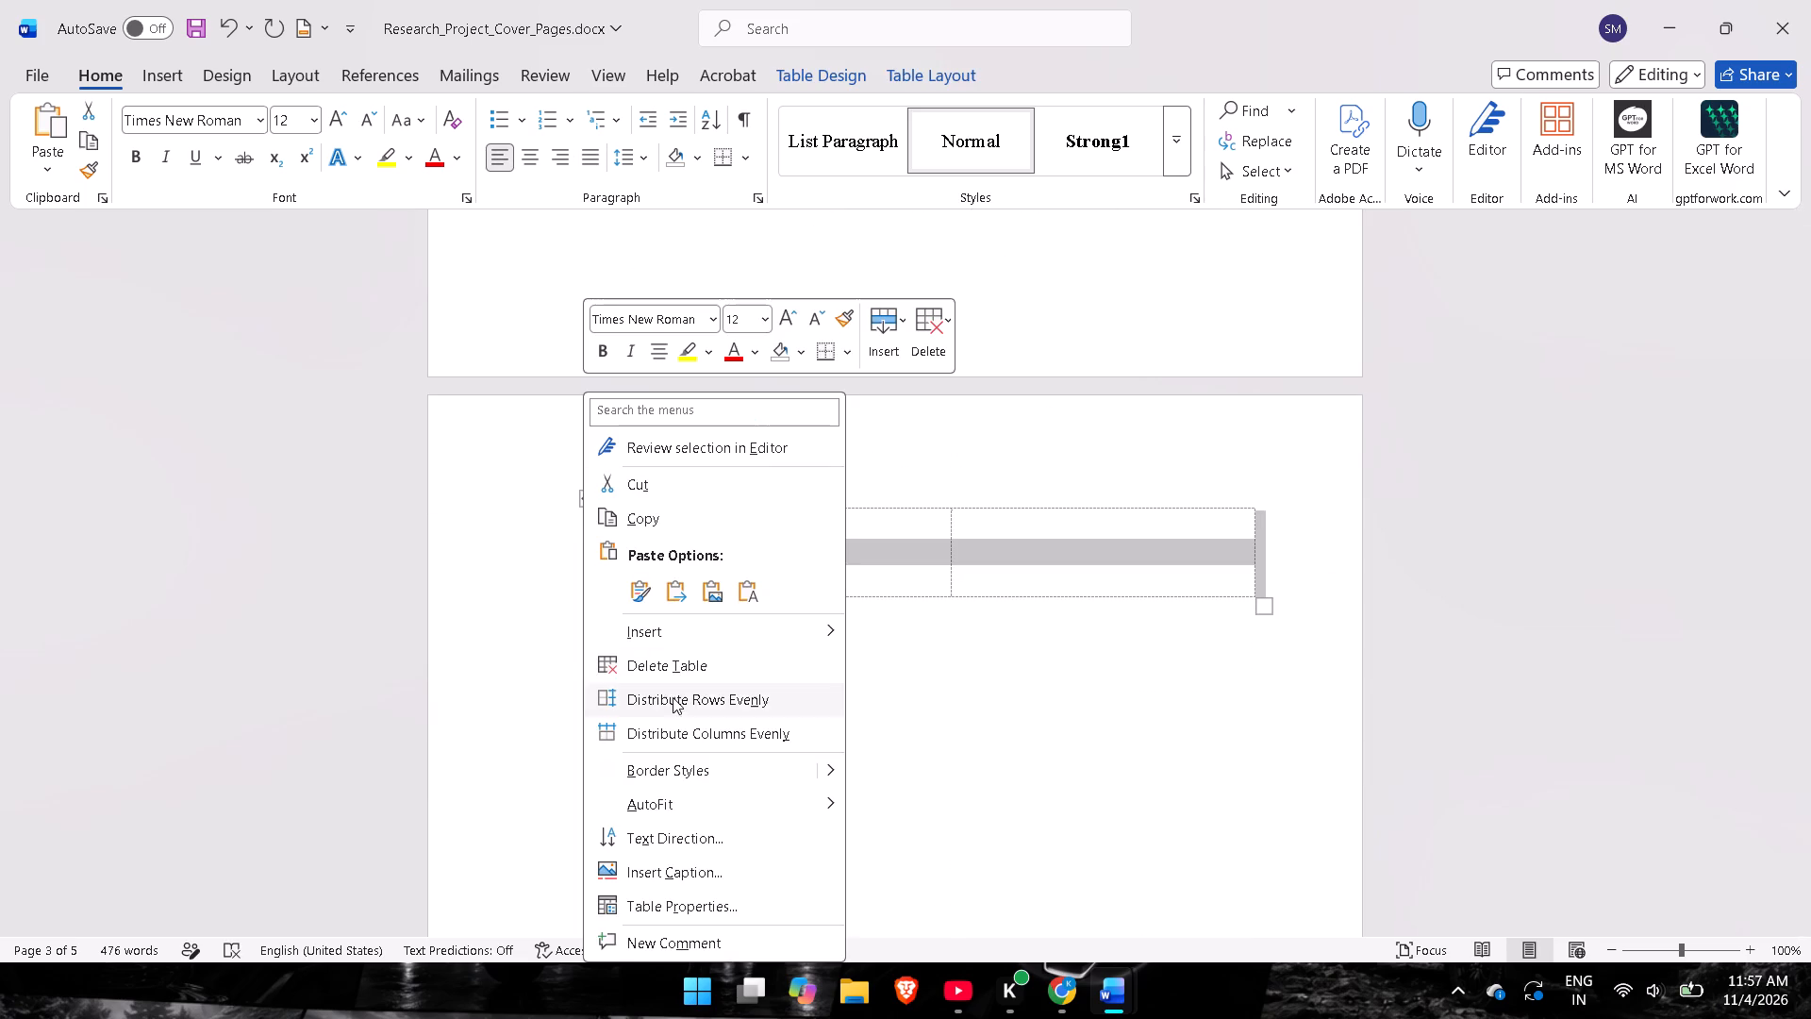
{"action": "left_click", "coordinate": [672, 671]}
{"action": "key", "text": "BackSpace"}
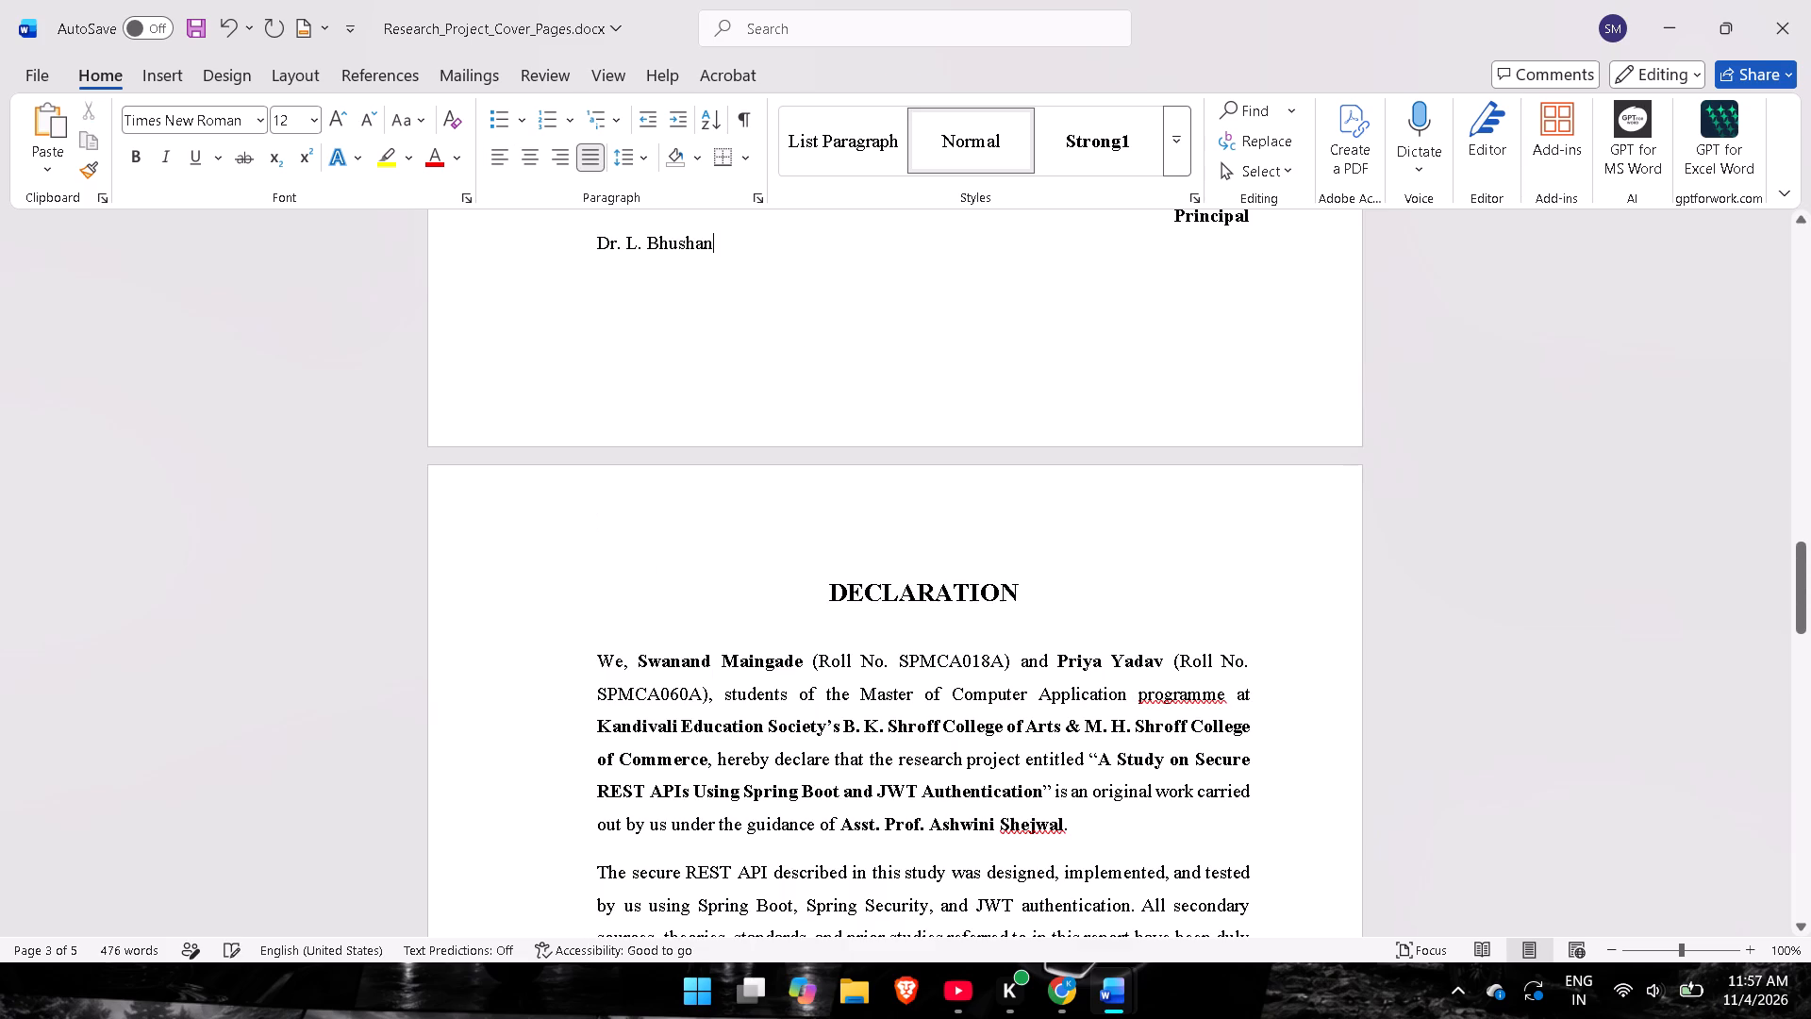
Move the bold Principal heading onto the Teacher In-charge heading line, spaced out to the far margin, without an extra line break.
{"action": "scroll", "coordinate": [786, 626], "scroll_direction": "up", "scroll_amount": 8}
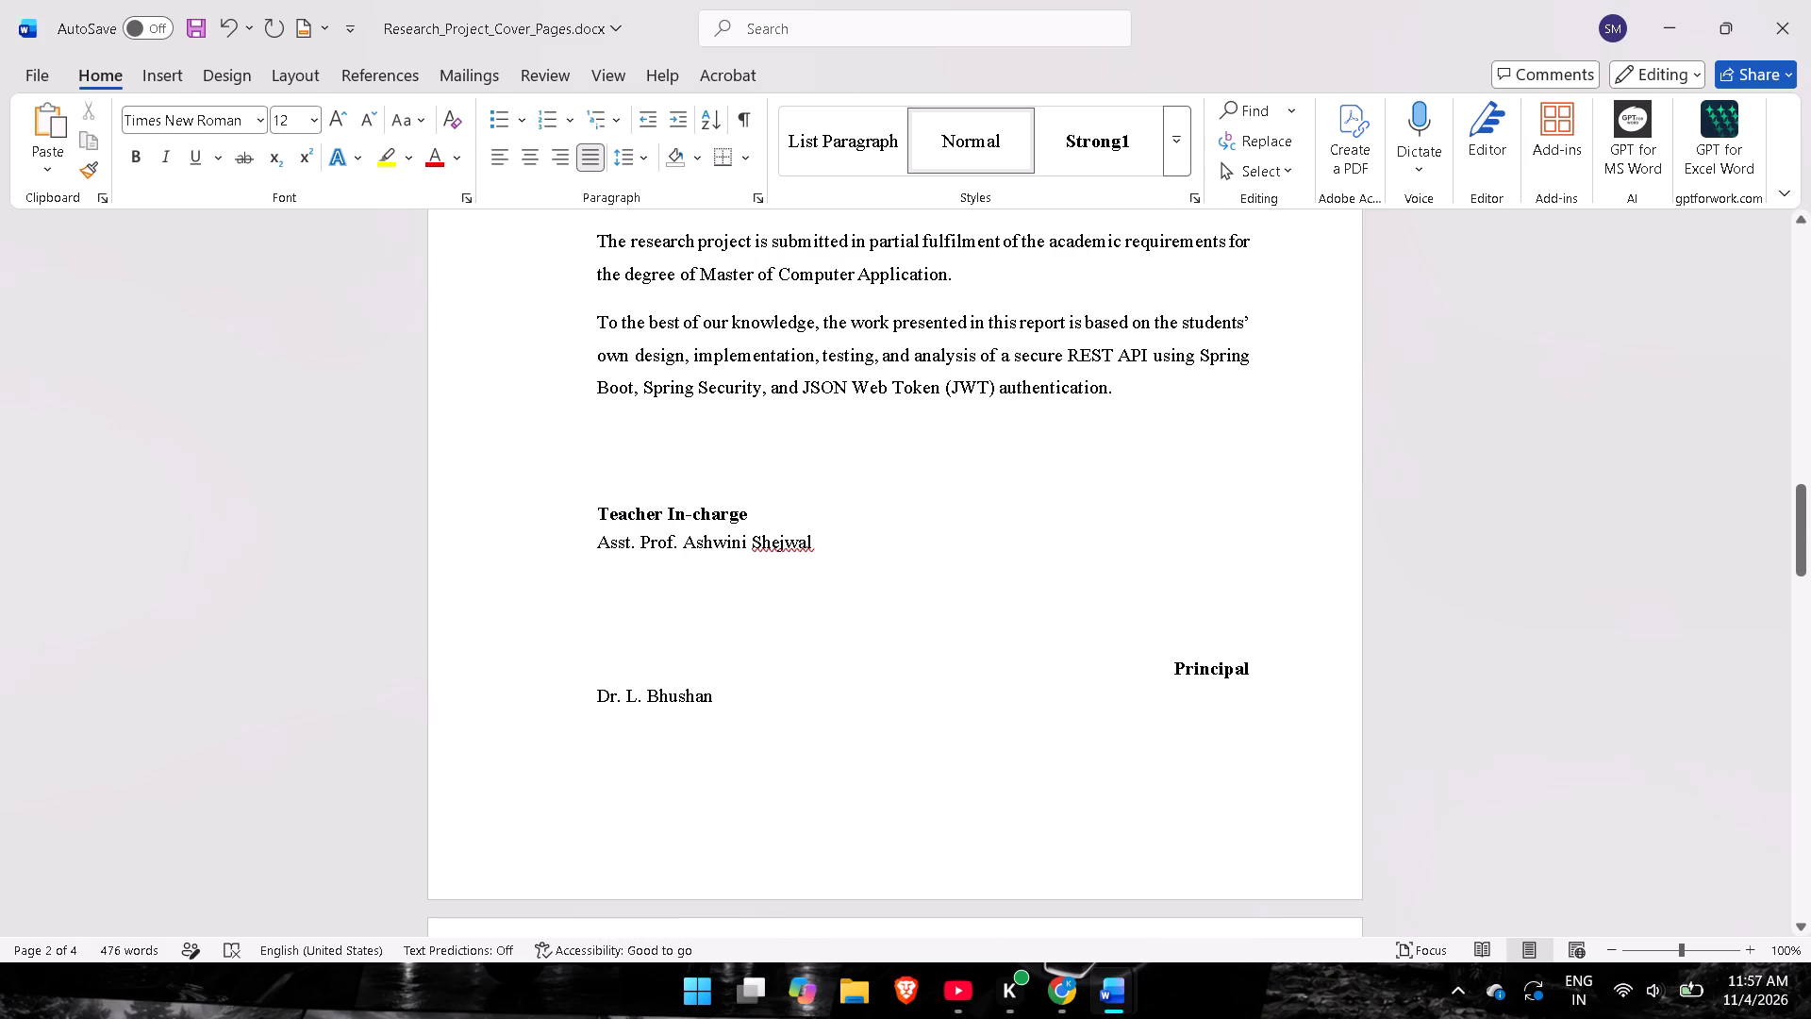
{"action": "left_click", "coordinate": [1161, 667]}
{"action": "left_click_drag", "start_coordinate": [1168, 671], "coordinate": [1257, 670]}
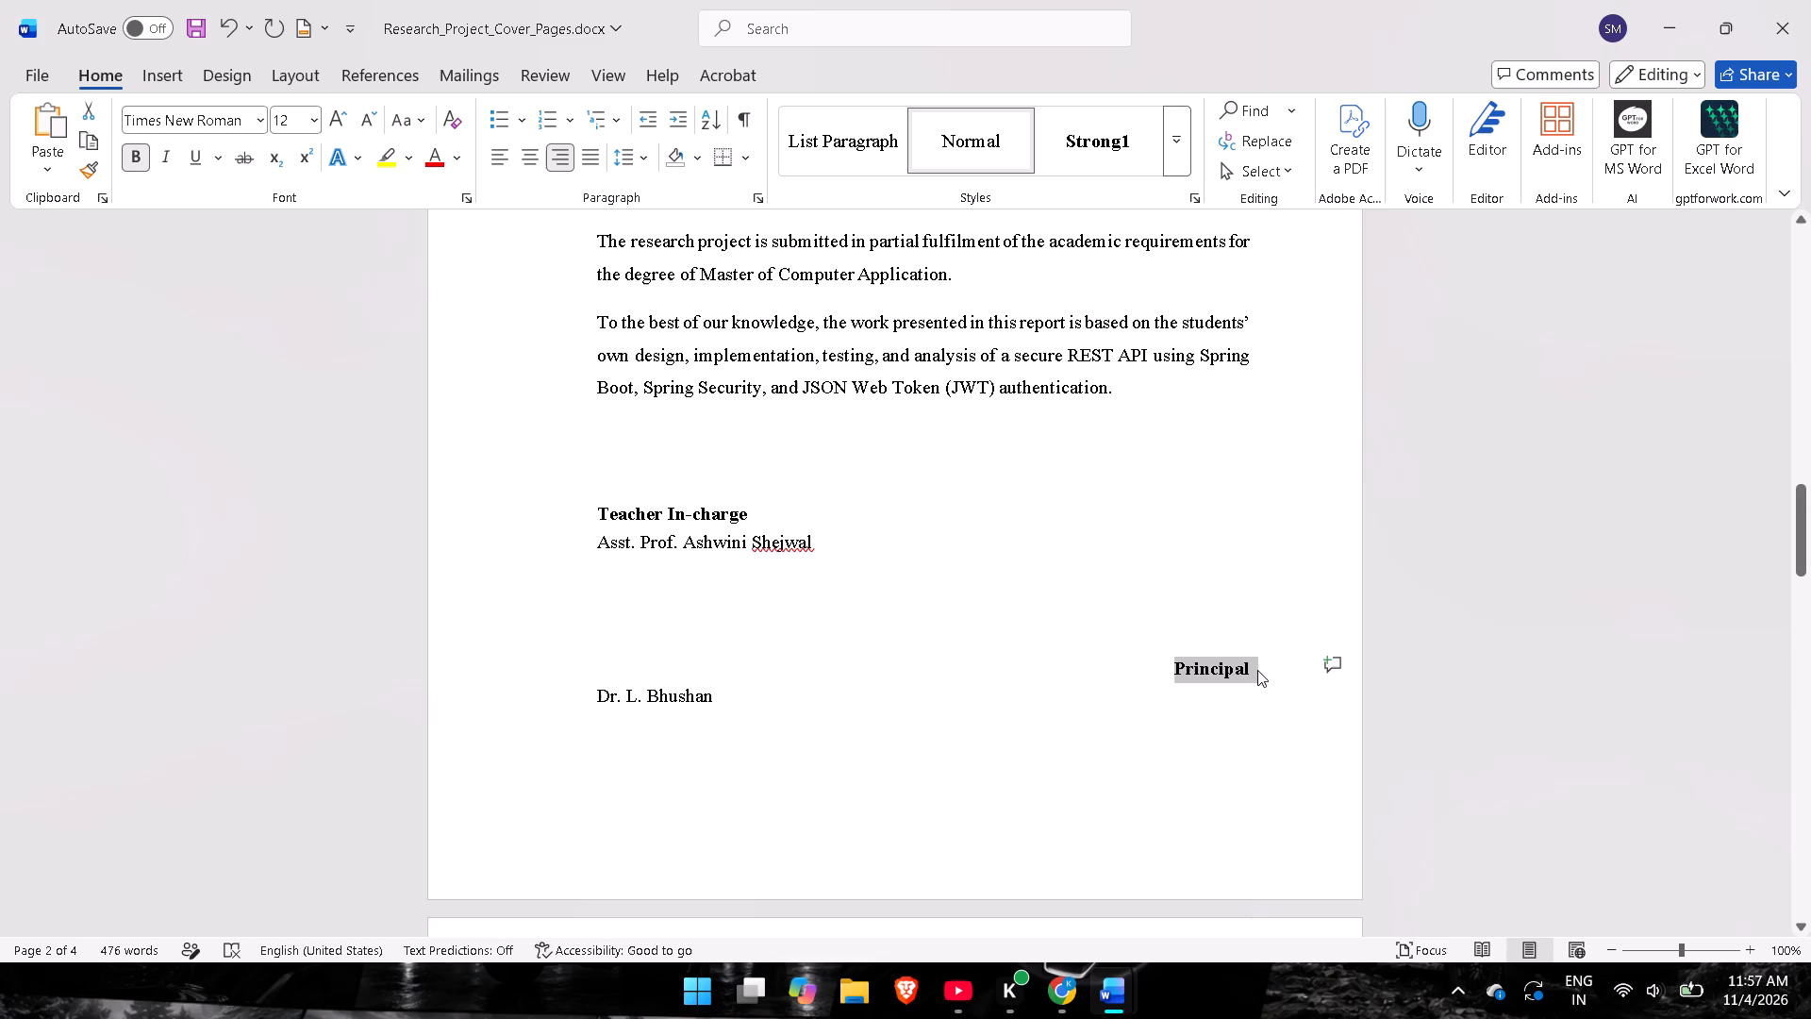
{"action": "key", "text": "ctrl+c"}
{"action": "key", "text": "ctrl+x"}
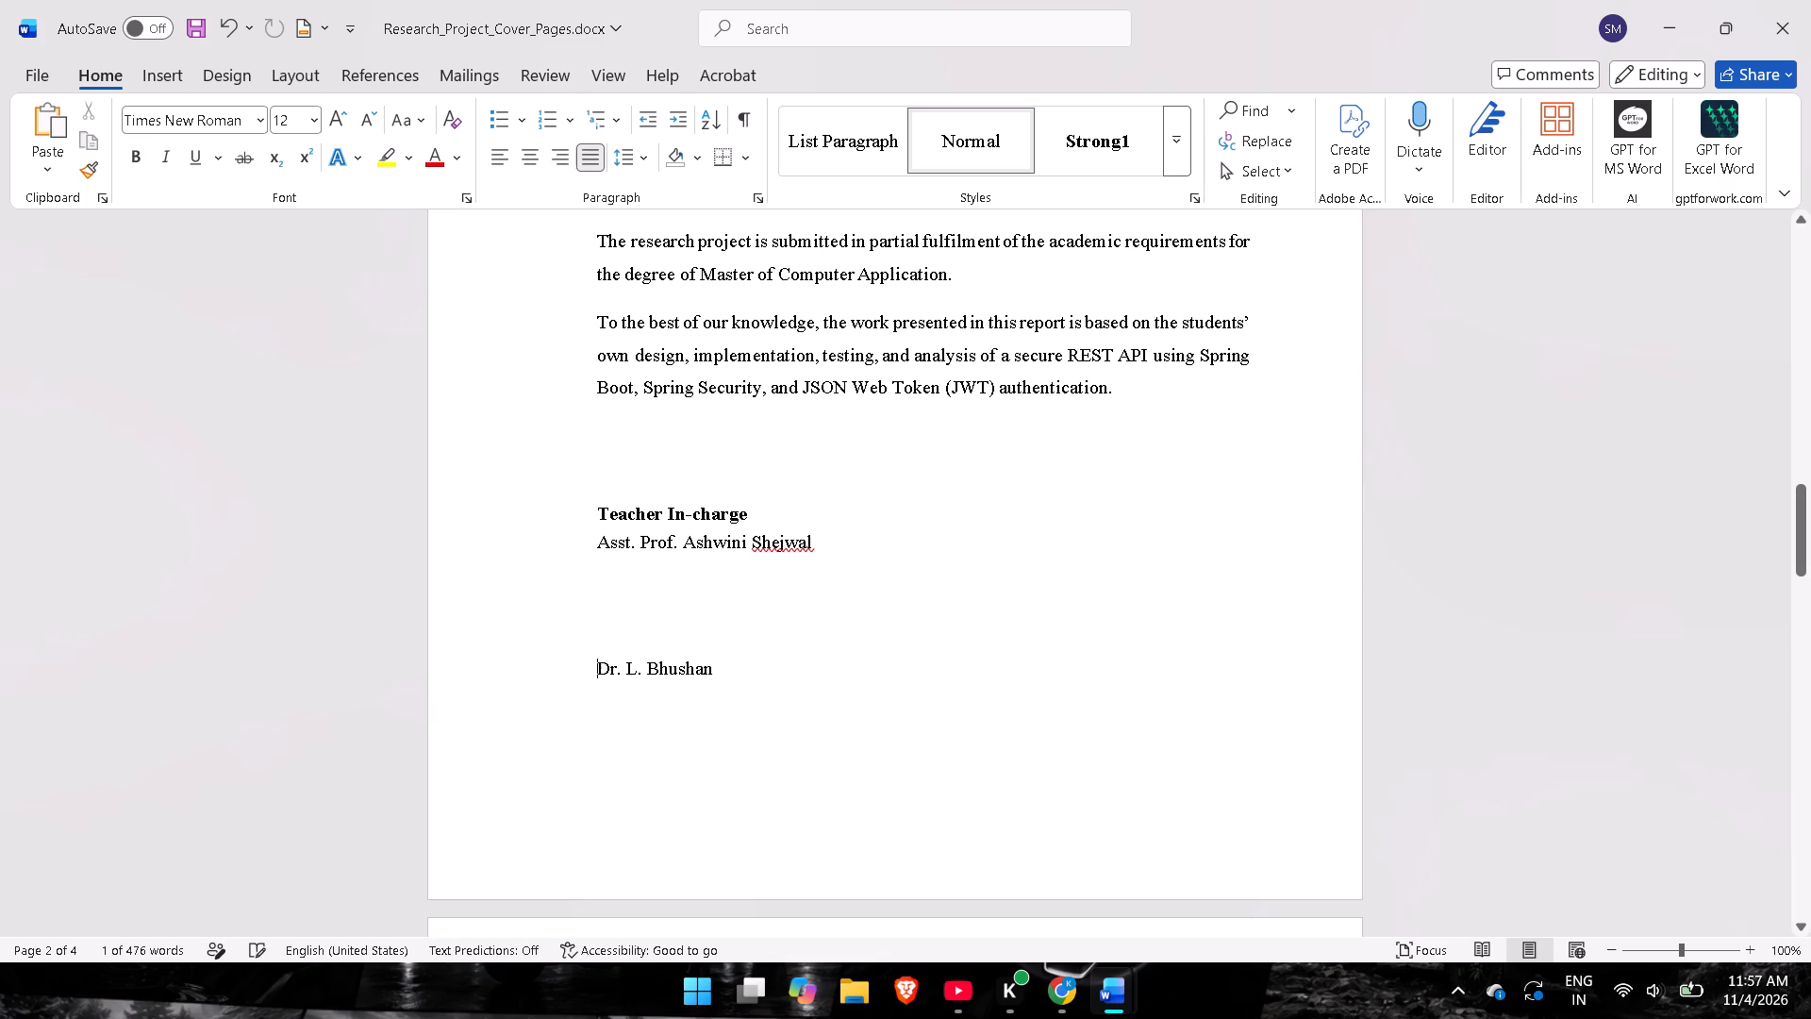
{"action": "left_click", "coordinate": [851, 523]}
{"action": "key", "text": "space"}
{"action": "key", "text": "space"}
{"action": "key", "text": "space"}
{"action": "key", "text": "space"}
{"action": "key", "text": "space"}
{"action": "key", "text": "space"}
{"action": "key", "text": "space"}
{"action": "key", "text": "space"}
{"action": "key", "text": "space"}
{"action": "key", "text": "space"}
{"action": "key", "text": "space"}
{"action": "key", "text": "space"}
{"action": "key", "text": "space"}
{"action": "key", "text": "space"}
{"action": "key", "text": "space"}
{"action": "key", "text": "space"}
{"action": "key", "text": "space"}
{"action": "key", "text": "space"}
{"action": "key", "text": "space"}
{"action": "key", "text": "space"}
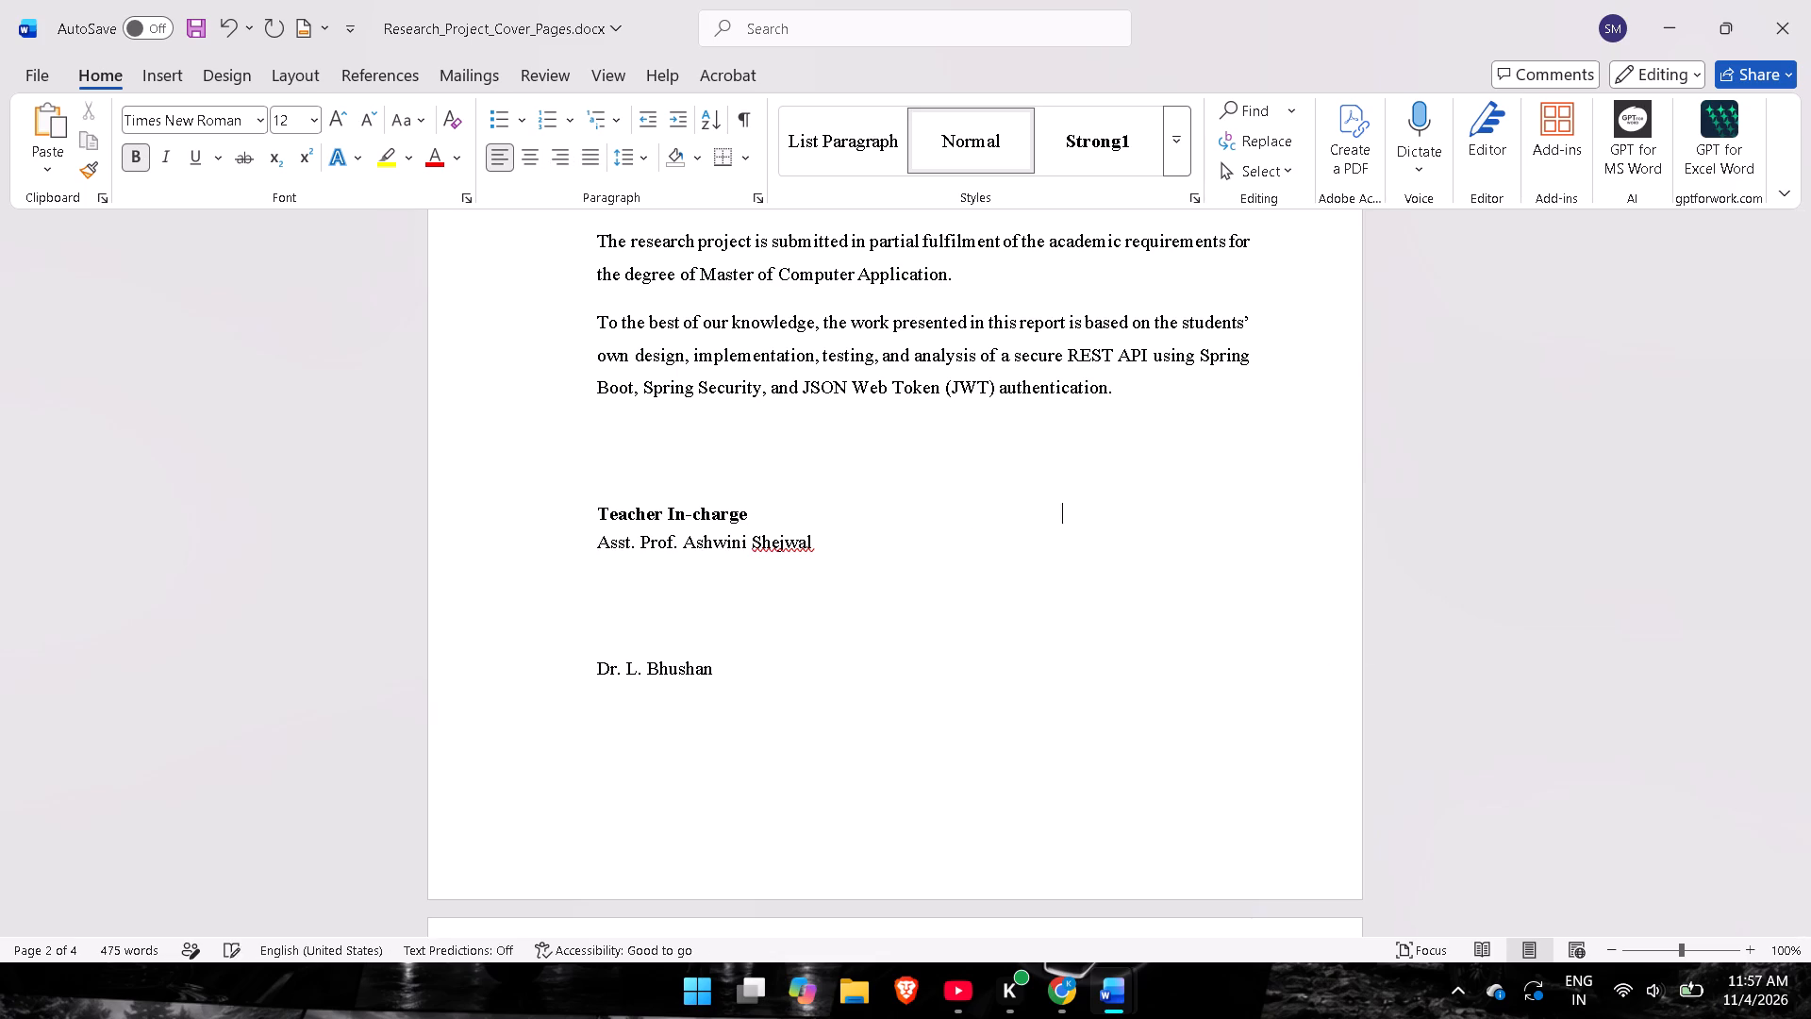
{"action": "key", "text": "space"}
{"action": "key", "text": "ctrl+v"}
{"action": "key", "text": "BackSpace"}
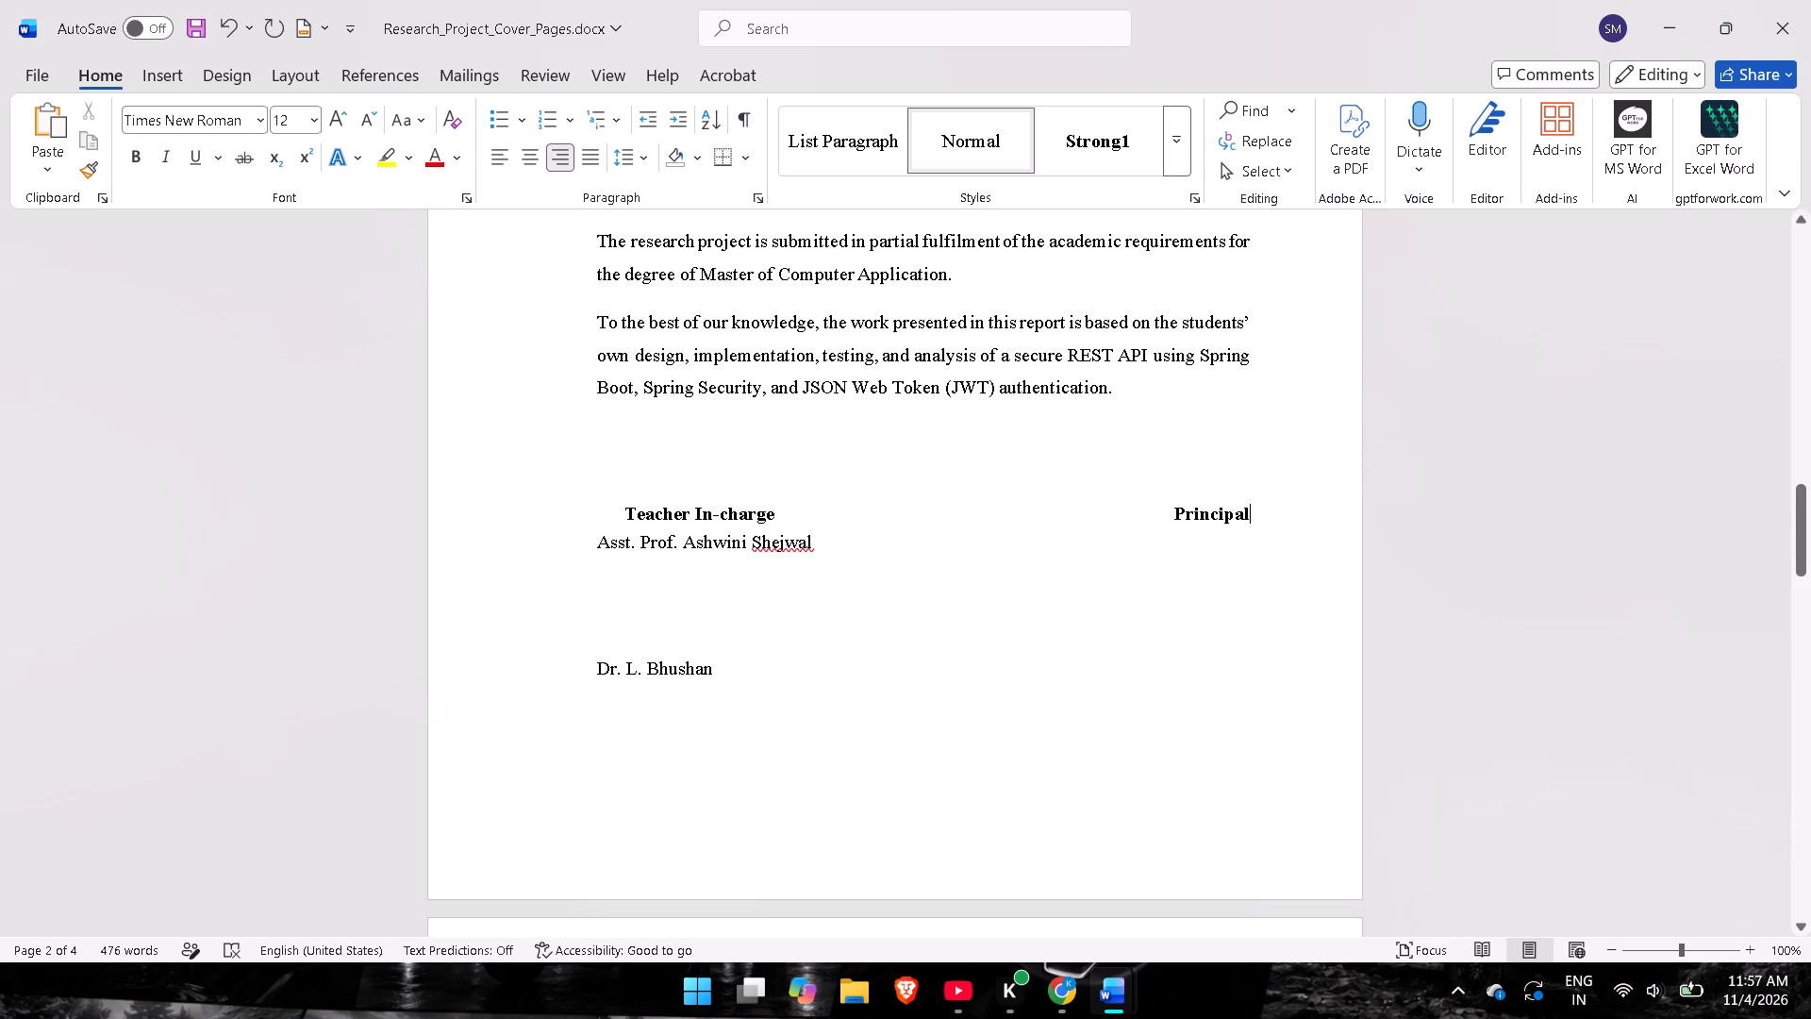
Cut the principal's name line below the teacher's name and insert two line breaks before the DECLARATION heading.
{"action": "triple_click", "coordinate": [666, 675]}
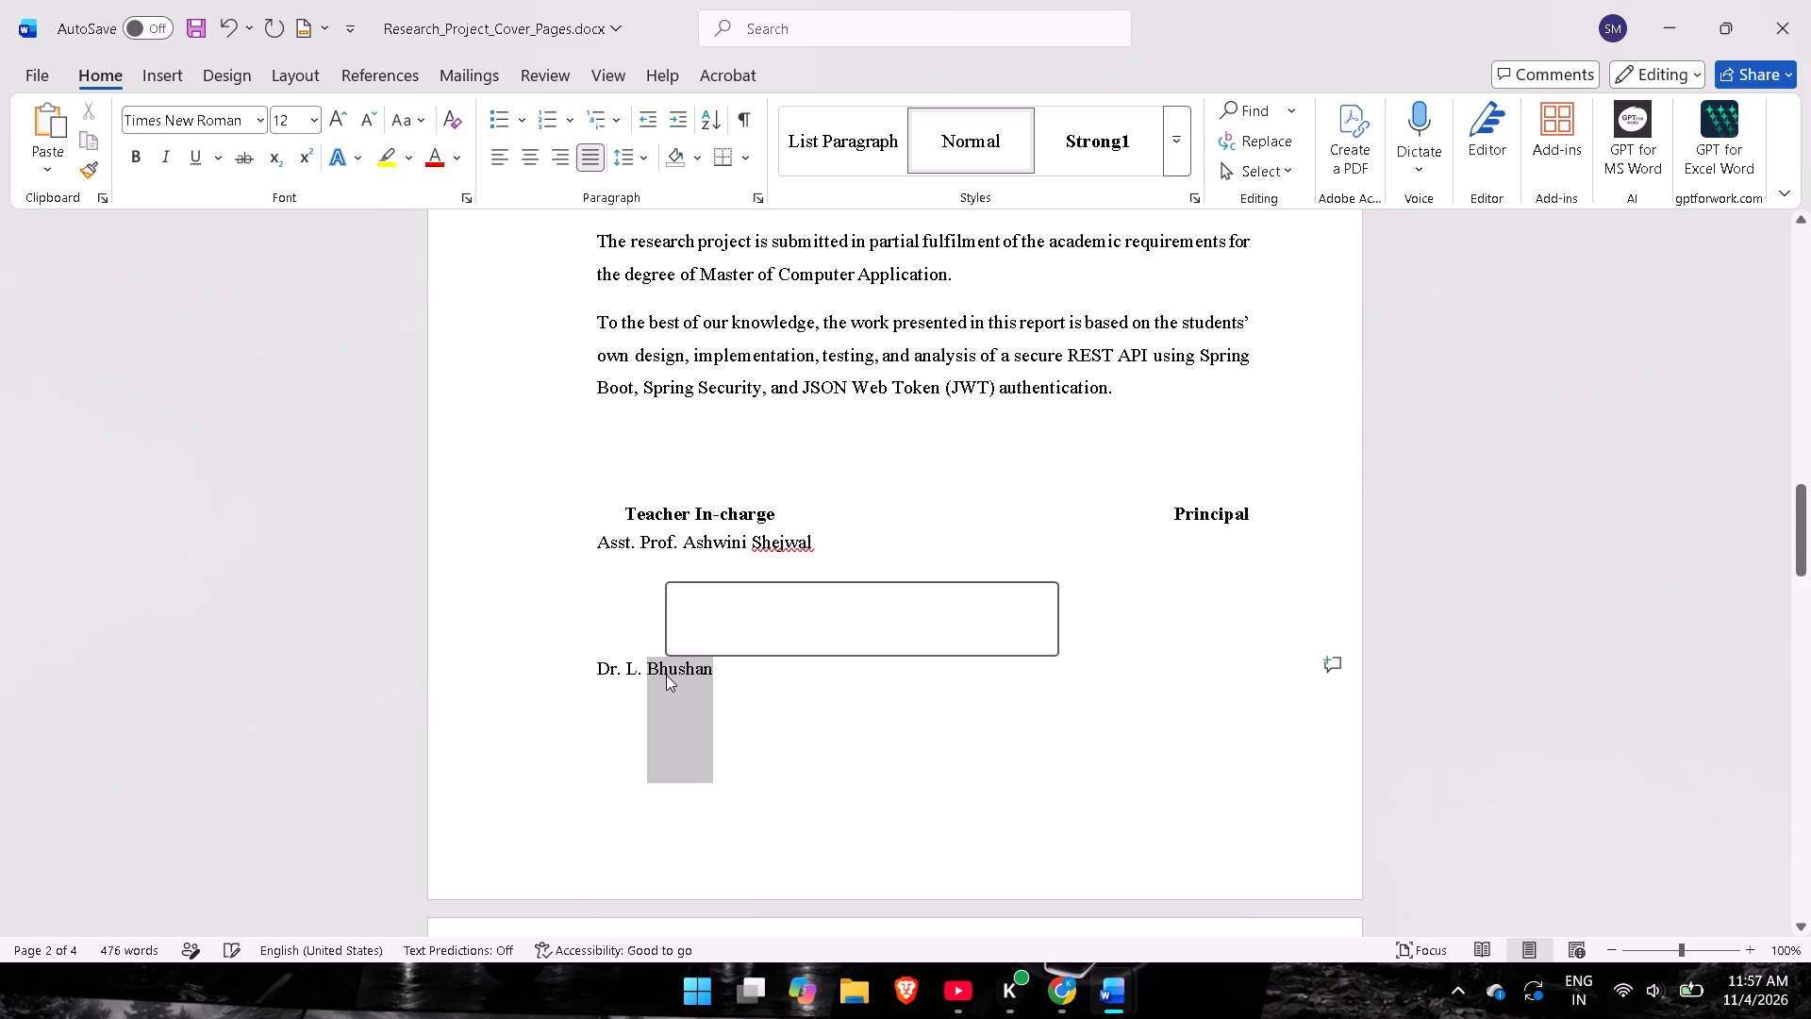
{"action": "left_click", "coordinate": [700, 672]}
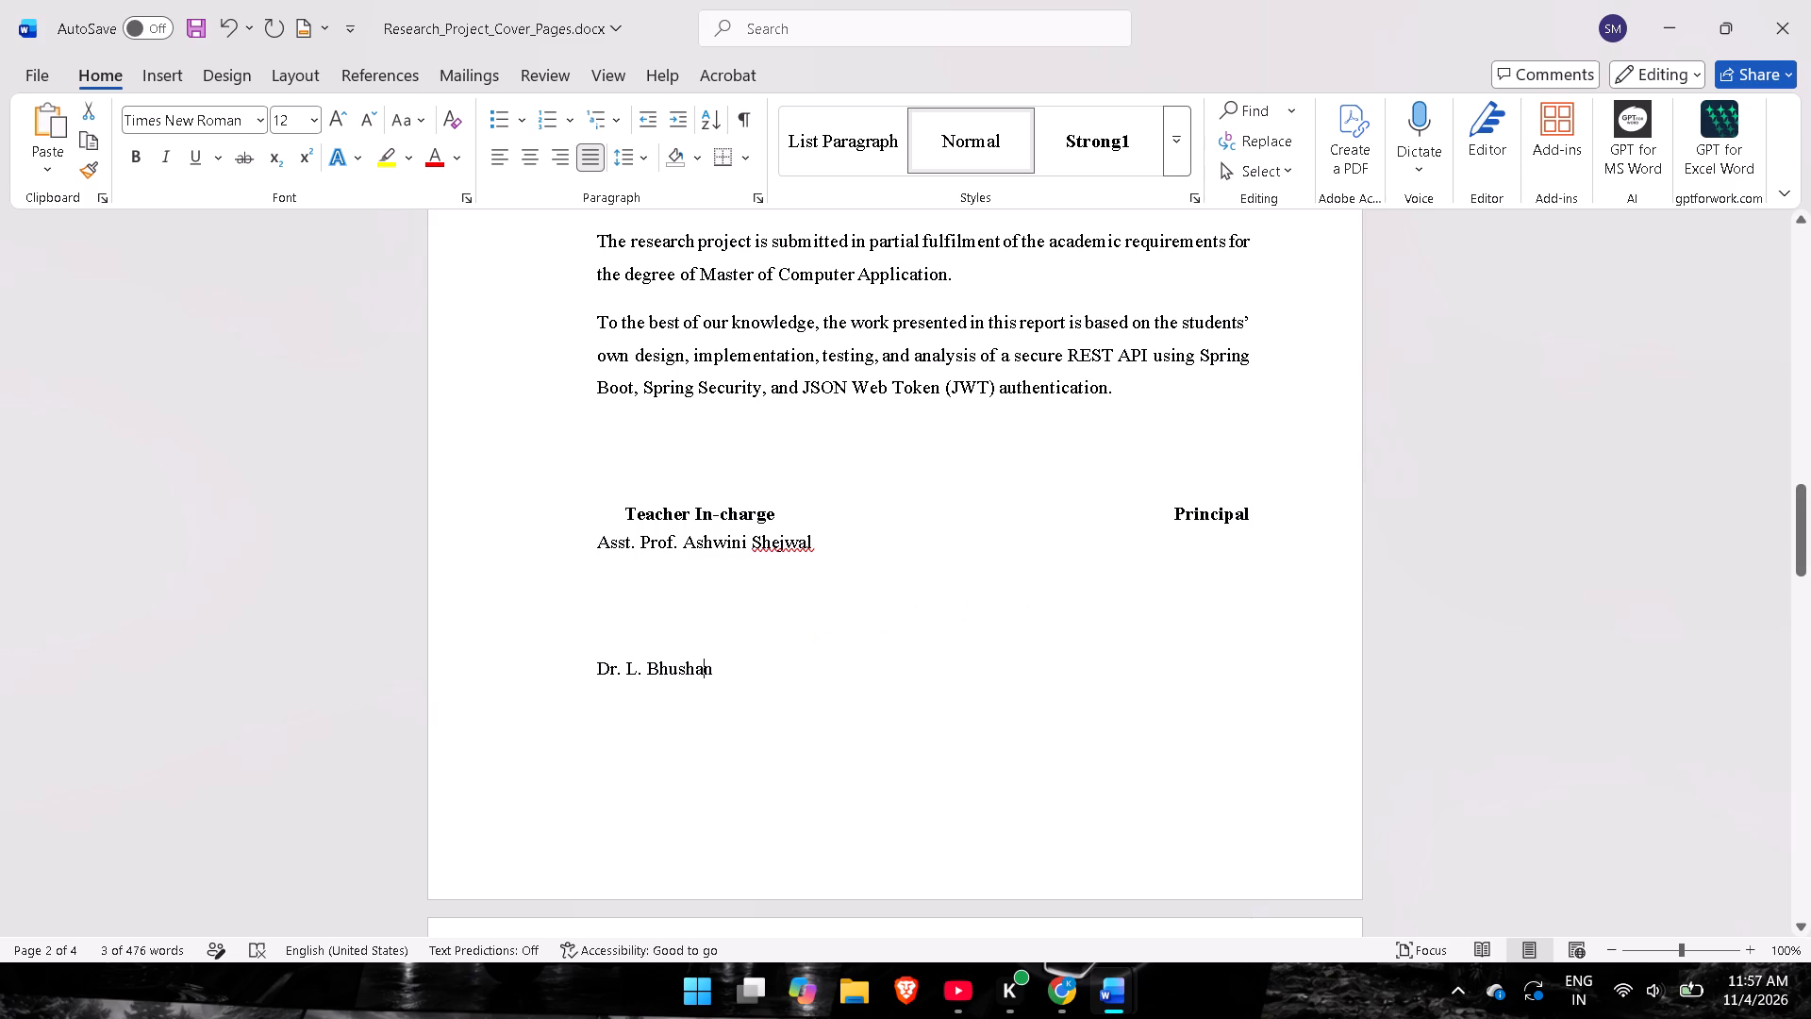
{"action": "left_click_drag", "start_coordinate": [726, 654], "coordinate": [654, 654]}
{"action": "left_click", "coordinate": [735, 677]}
{"action": "left_click_drag", "start_coordinate": [722, 672], "coordinate": [612, 669]}
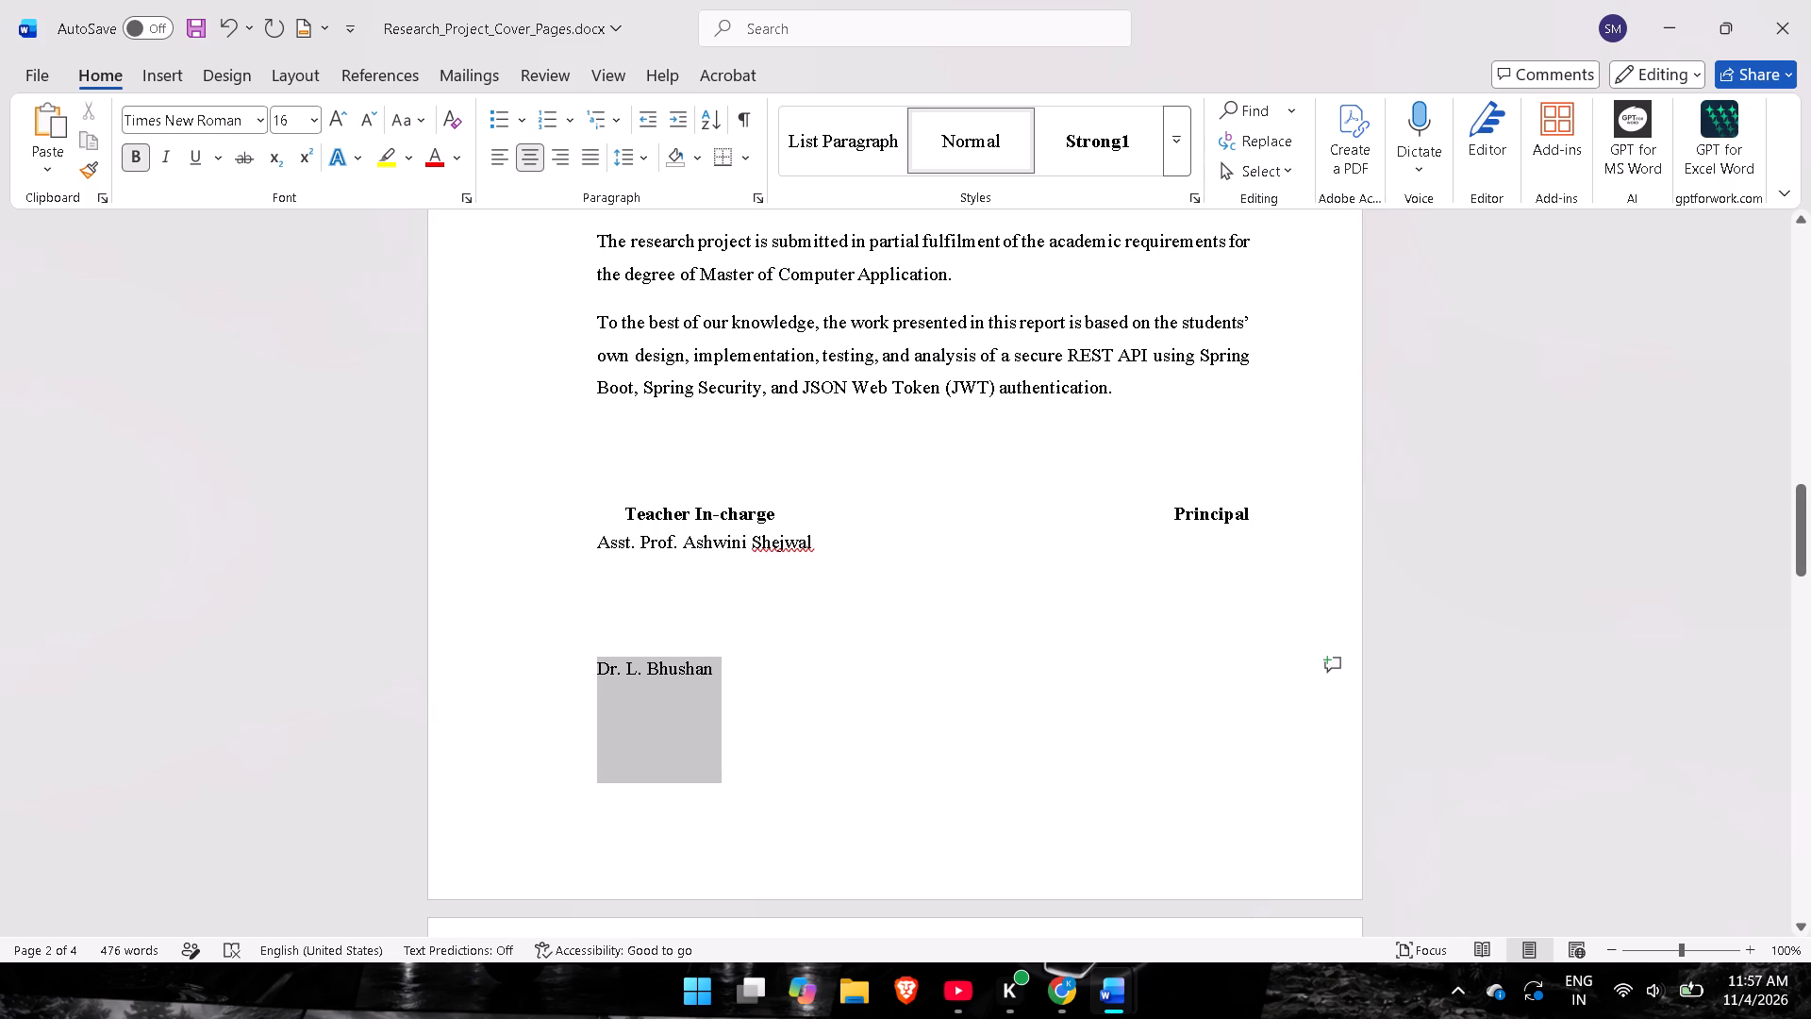
{"action": "left_click_drag", "start_coordinate": [612, 669], "coordinate": [610, 669]}
{"action": "key", "text": "ctrl+c"}
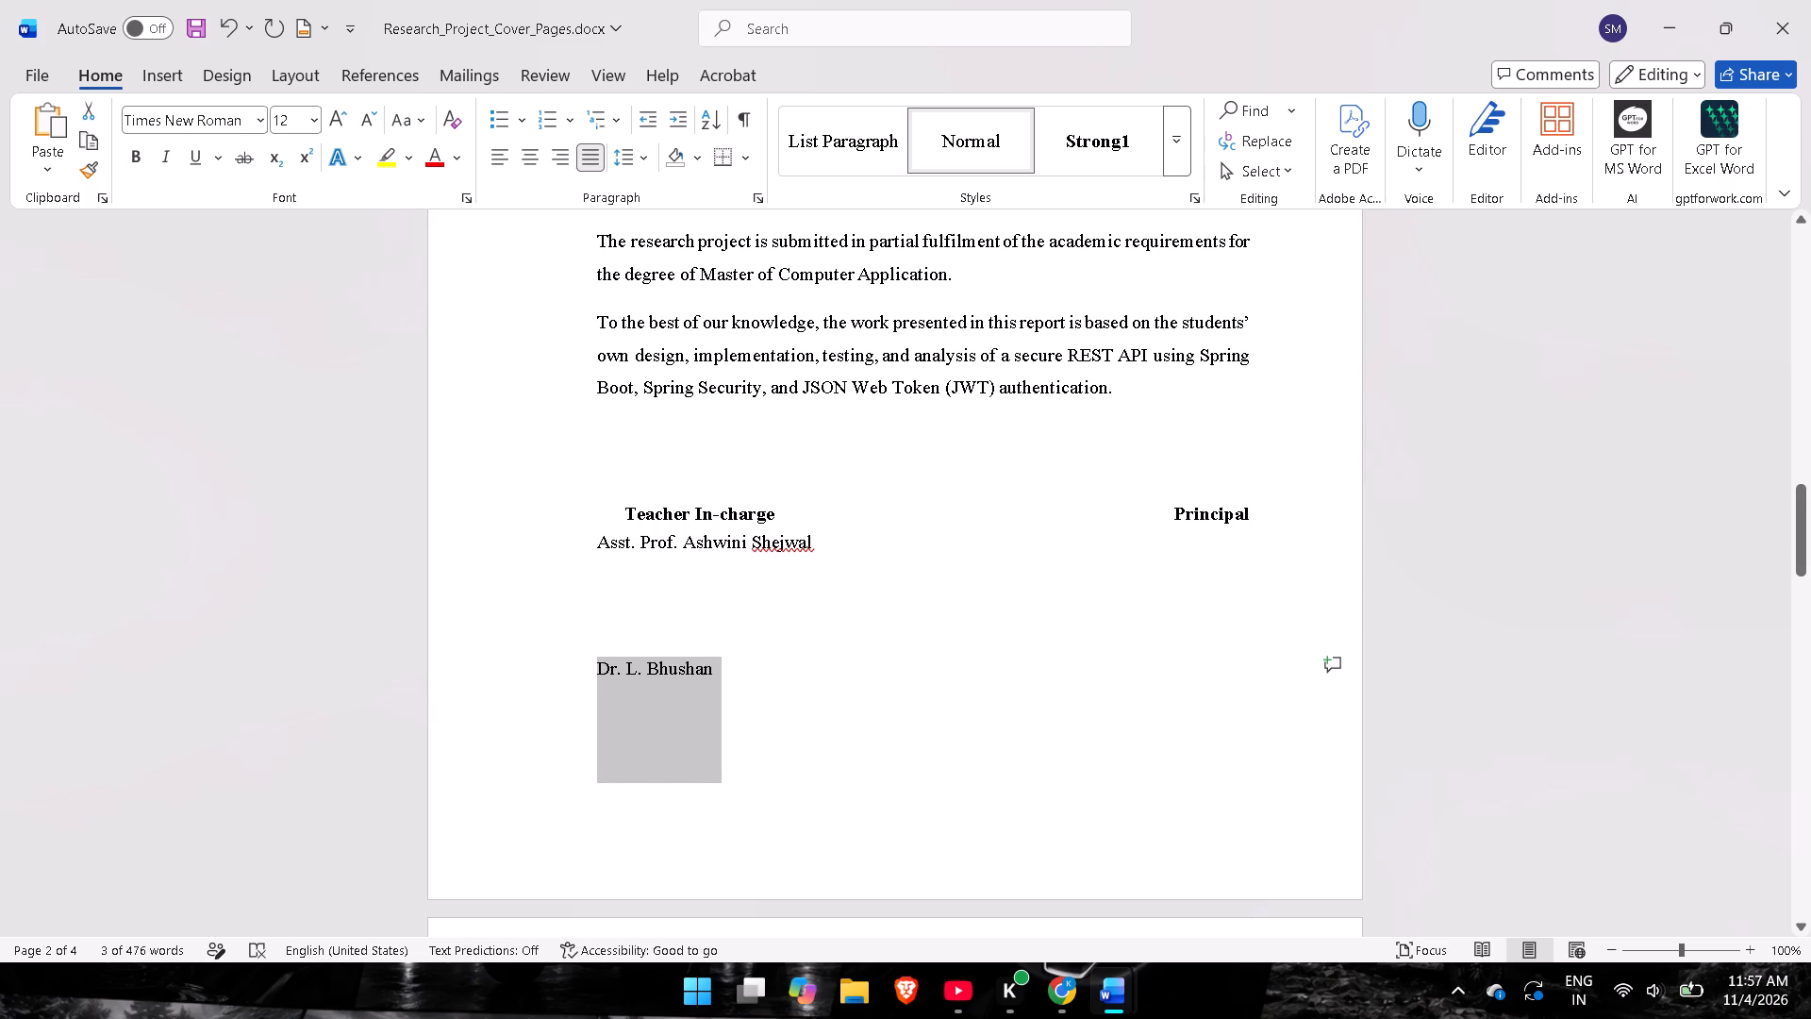
{"action": "key", "text": "ctrl+x"}
{"action": "key", "text": "Return"}
{"action": "key", "text": "Return"}
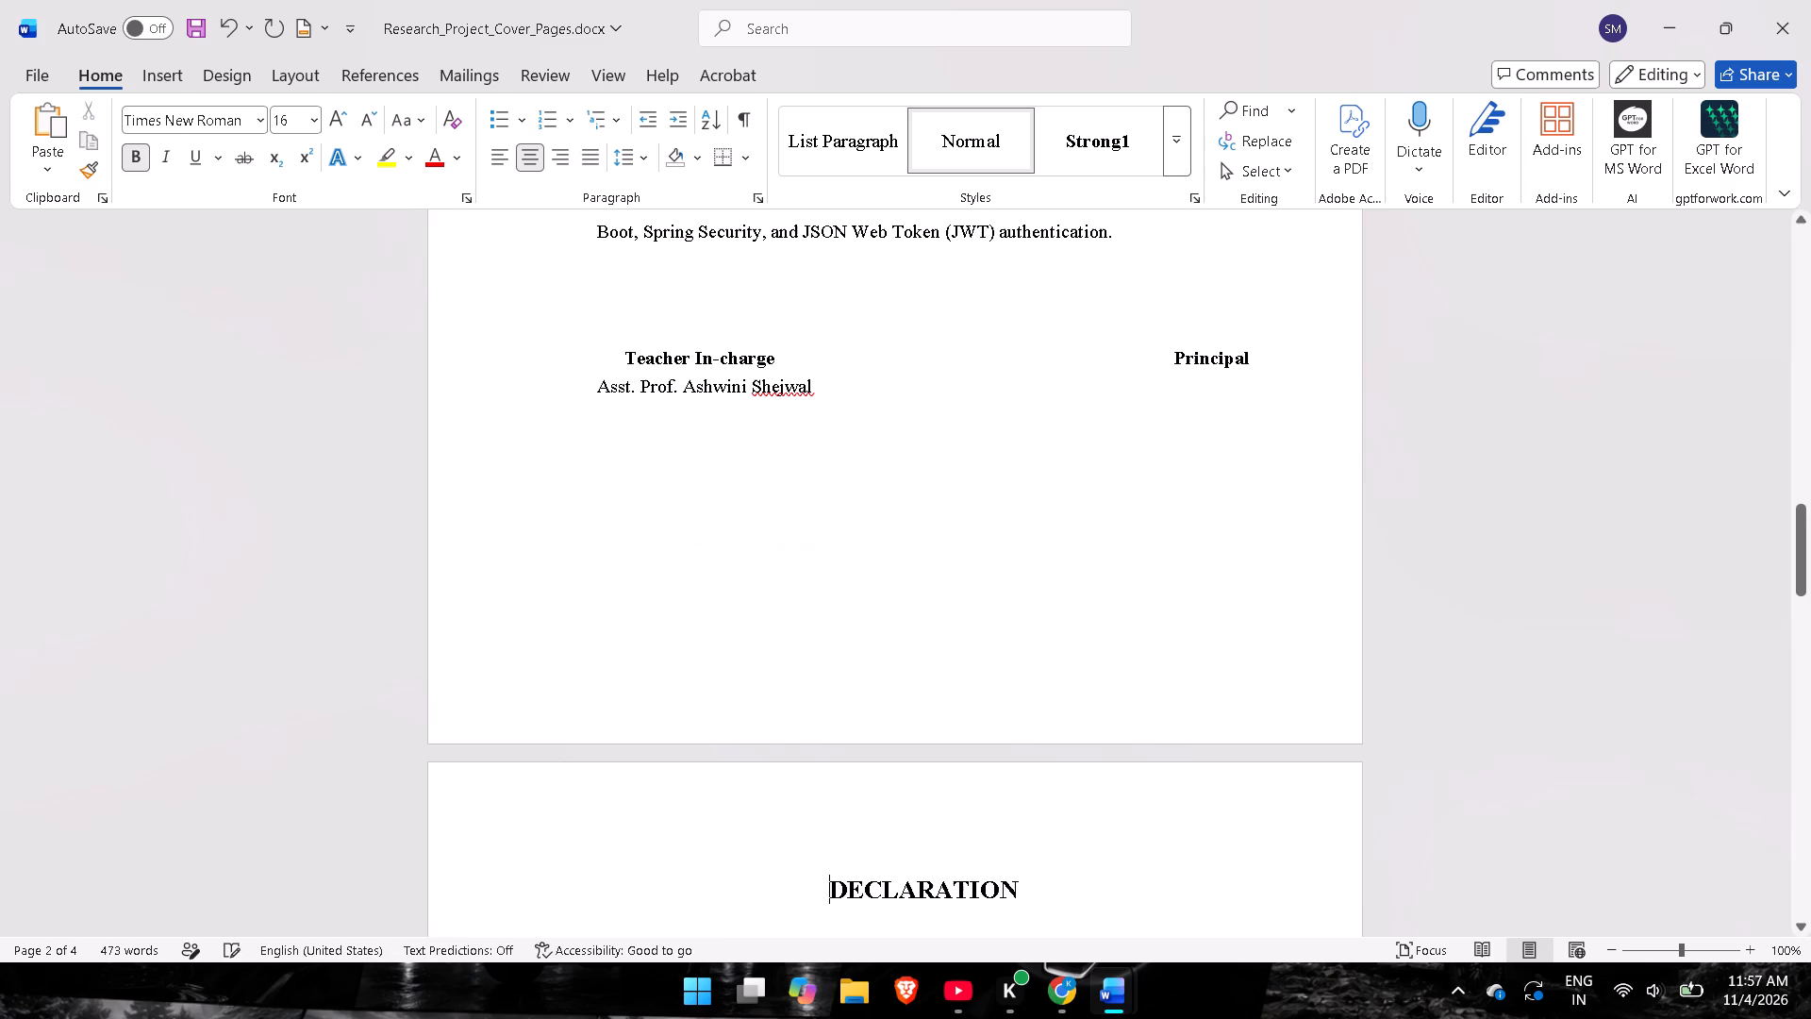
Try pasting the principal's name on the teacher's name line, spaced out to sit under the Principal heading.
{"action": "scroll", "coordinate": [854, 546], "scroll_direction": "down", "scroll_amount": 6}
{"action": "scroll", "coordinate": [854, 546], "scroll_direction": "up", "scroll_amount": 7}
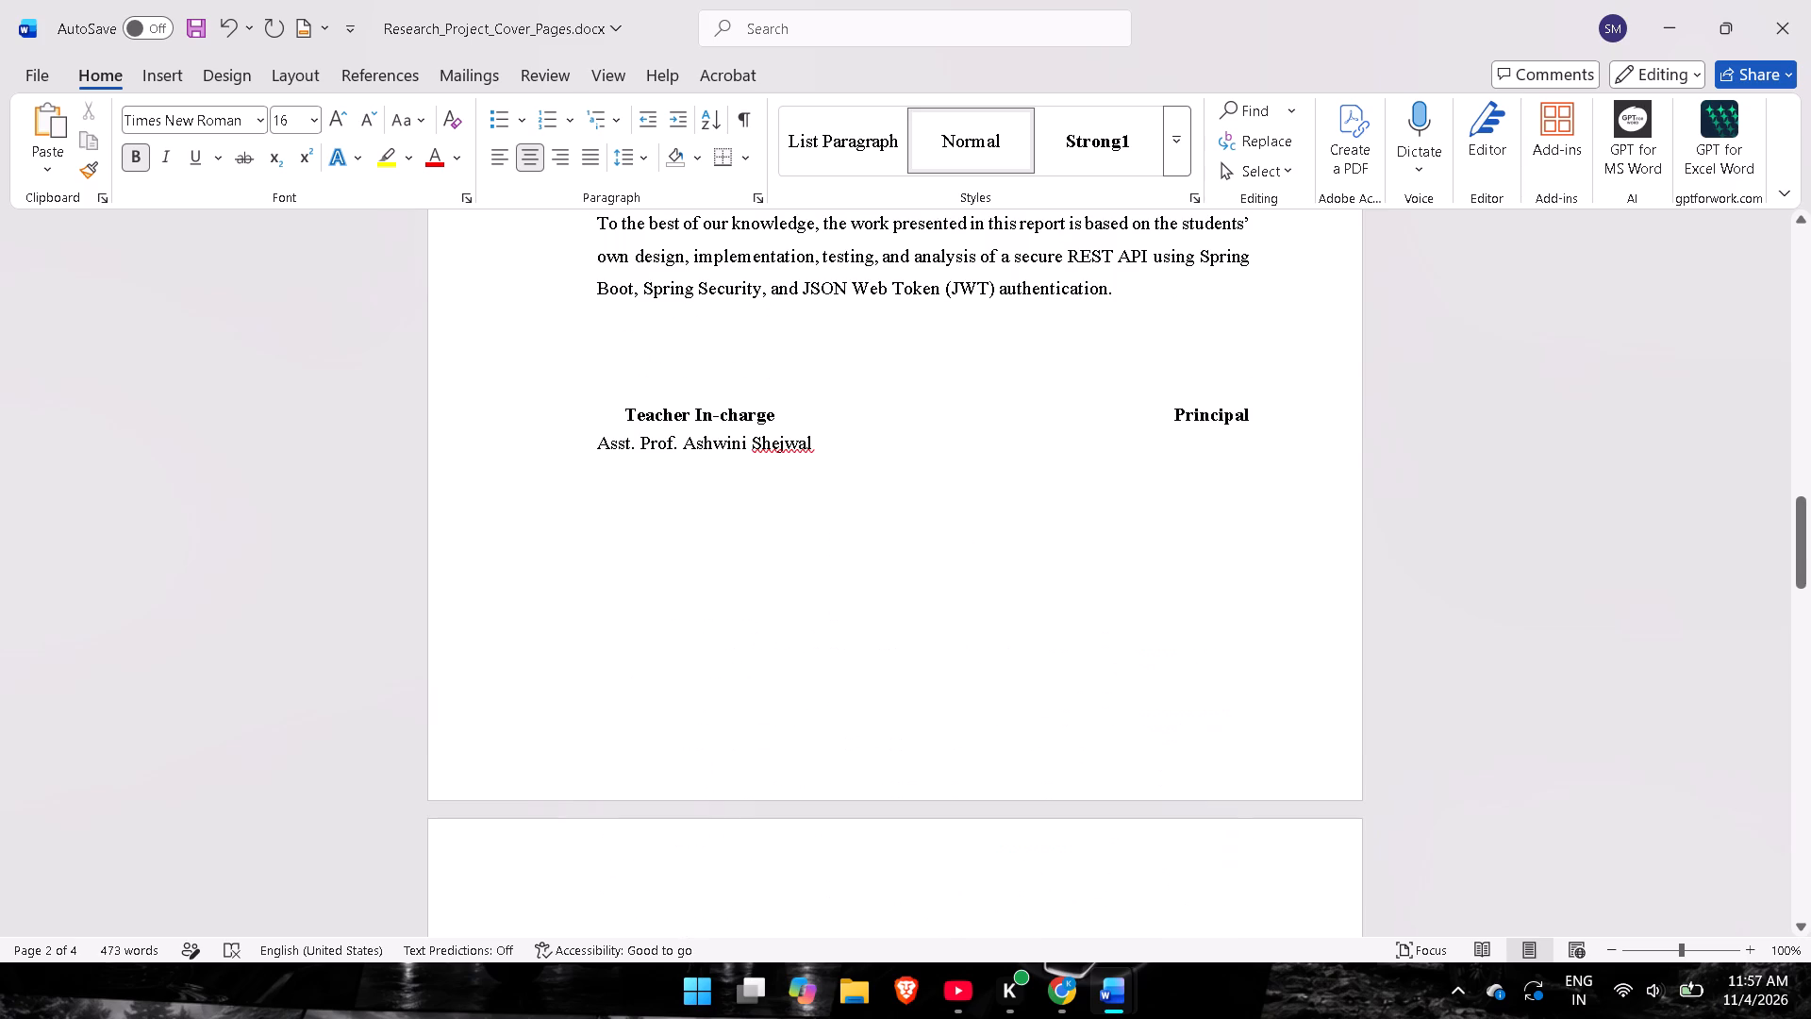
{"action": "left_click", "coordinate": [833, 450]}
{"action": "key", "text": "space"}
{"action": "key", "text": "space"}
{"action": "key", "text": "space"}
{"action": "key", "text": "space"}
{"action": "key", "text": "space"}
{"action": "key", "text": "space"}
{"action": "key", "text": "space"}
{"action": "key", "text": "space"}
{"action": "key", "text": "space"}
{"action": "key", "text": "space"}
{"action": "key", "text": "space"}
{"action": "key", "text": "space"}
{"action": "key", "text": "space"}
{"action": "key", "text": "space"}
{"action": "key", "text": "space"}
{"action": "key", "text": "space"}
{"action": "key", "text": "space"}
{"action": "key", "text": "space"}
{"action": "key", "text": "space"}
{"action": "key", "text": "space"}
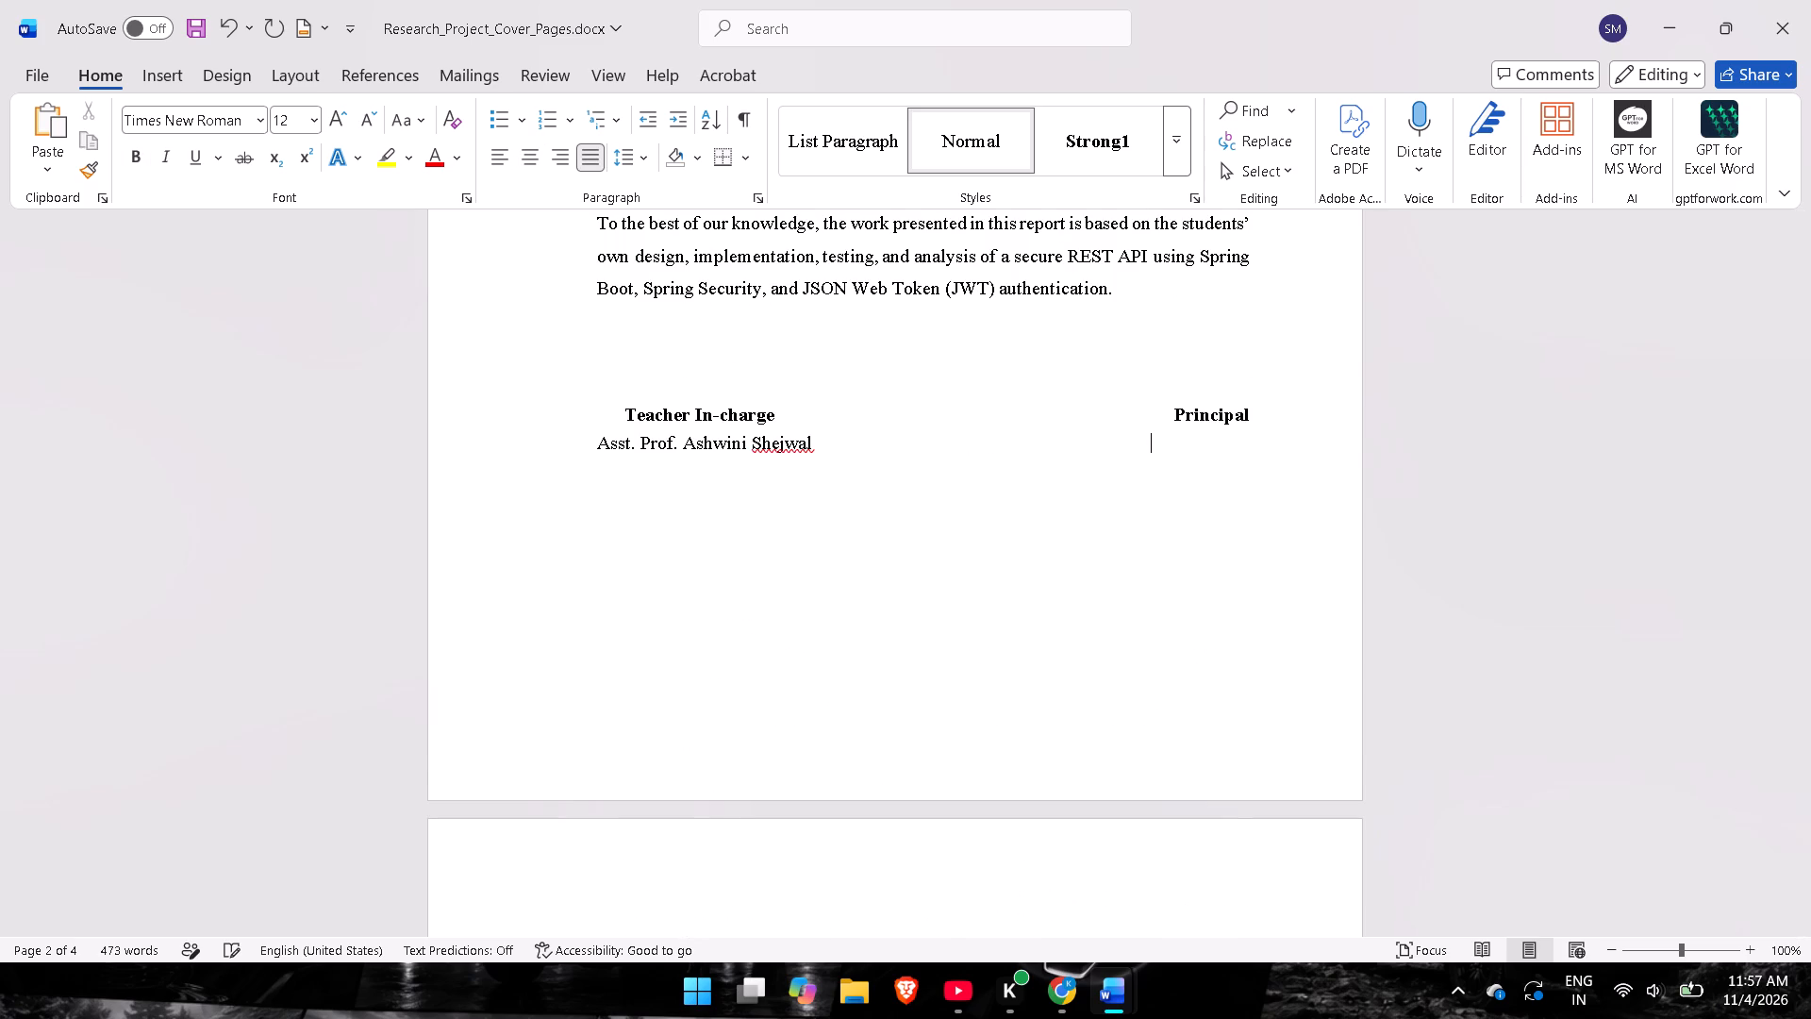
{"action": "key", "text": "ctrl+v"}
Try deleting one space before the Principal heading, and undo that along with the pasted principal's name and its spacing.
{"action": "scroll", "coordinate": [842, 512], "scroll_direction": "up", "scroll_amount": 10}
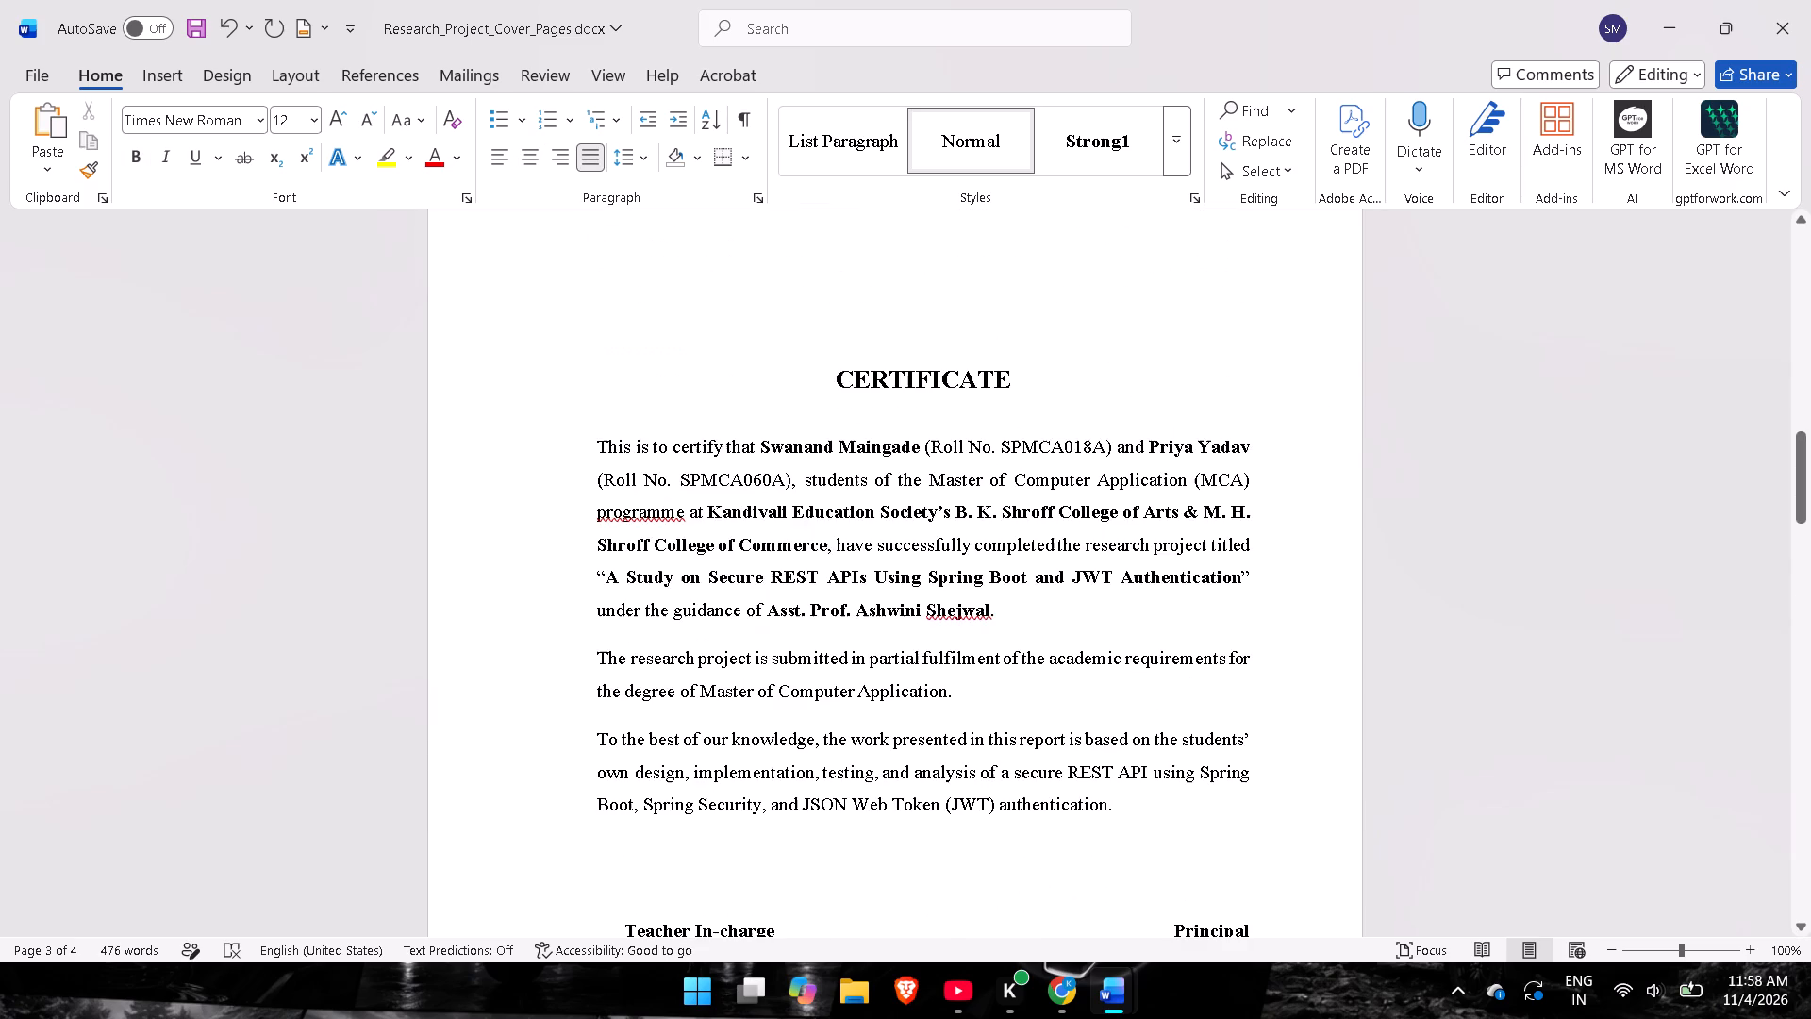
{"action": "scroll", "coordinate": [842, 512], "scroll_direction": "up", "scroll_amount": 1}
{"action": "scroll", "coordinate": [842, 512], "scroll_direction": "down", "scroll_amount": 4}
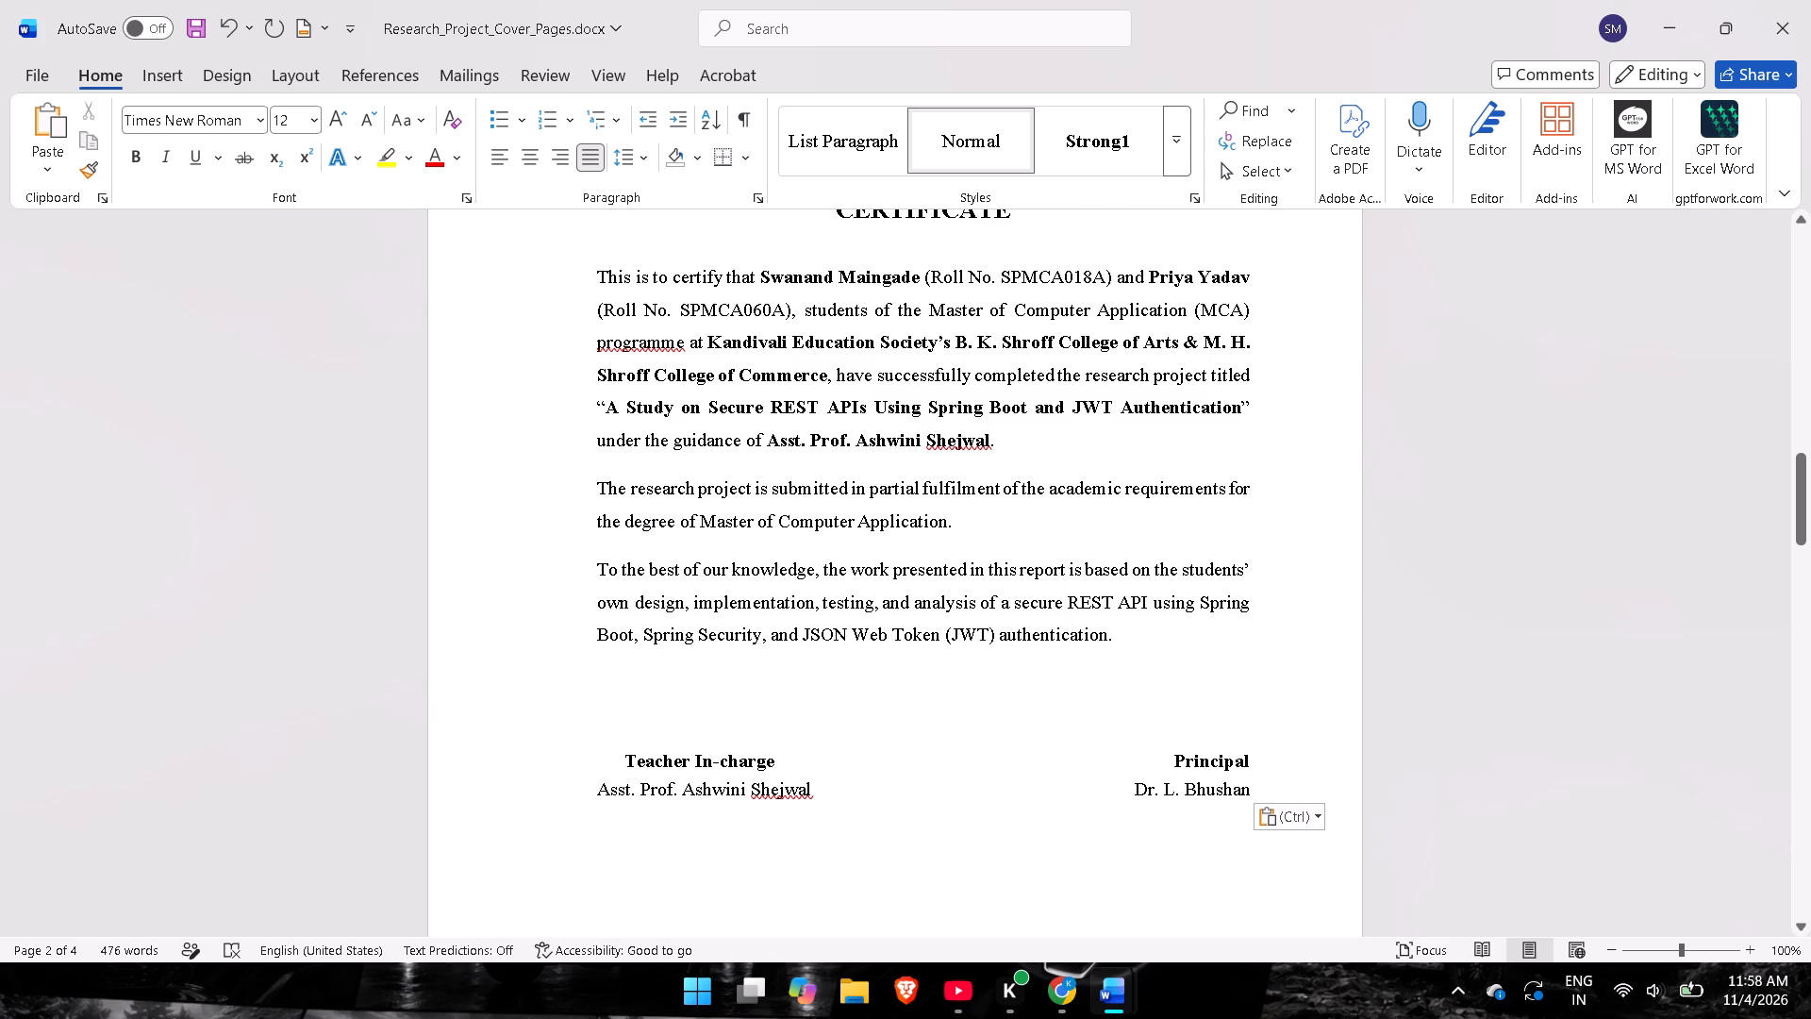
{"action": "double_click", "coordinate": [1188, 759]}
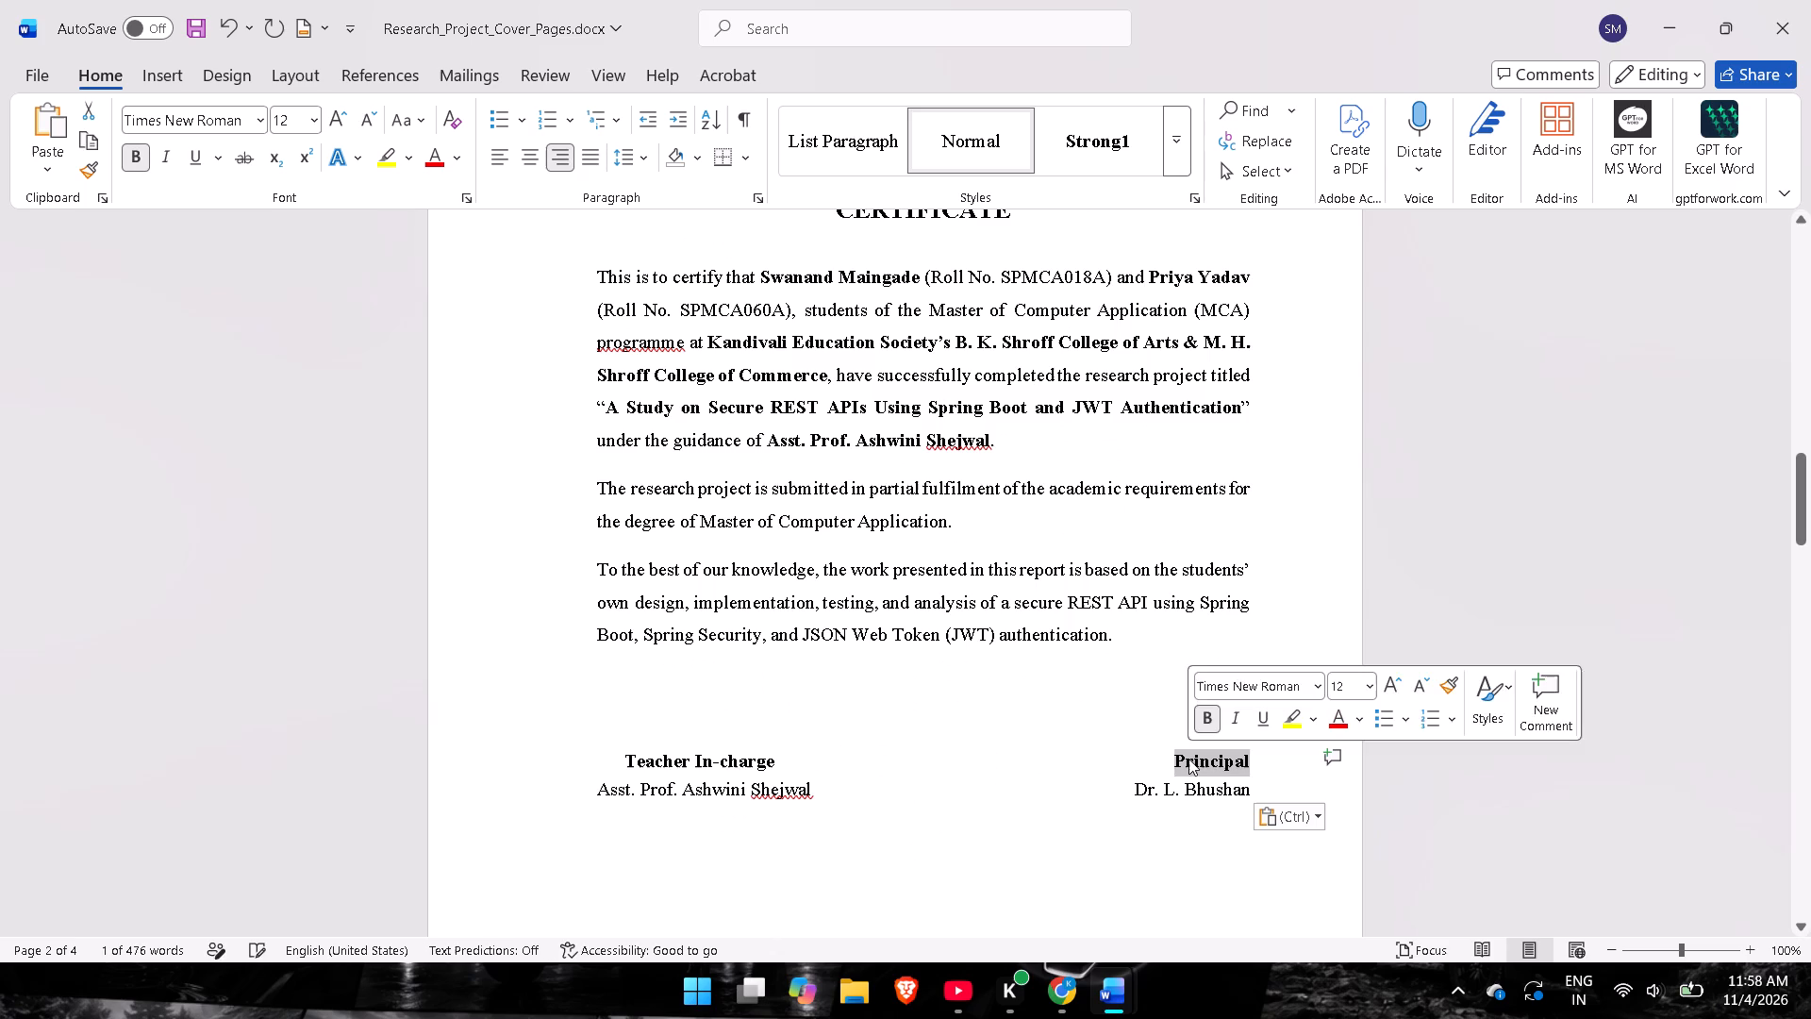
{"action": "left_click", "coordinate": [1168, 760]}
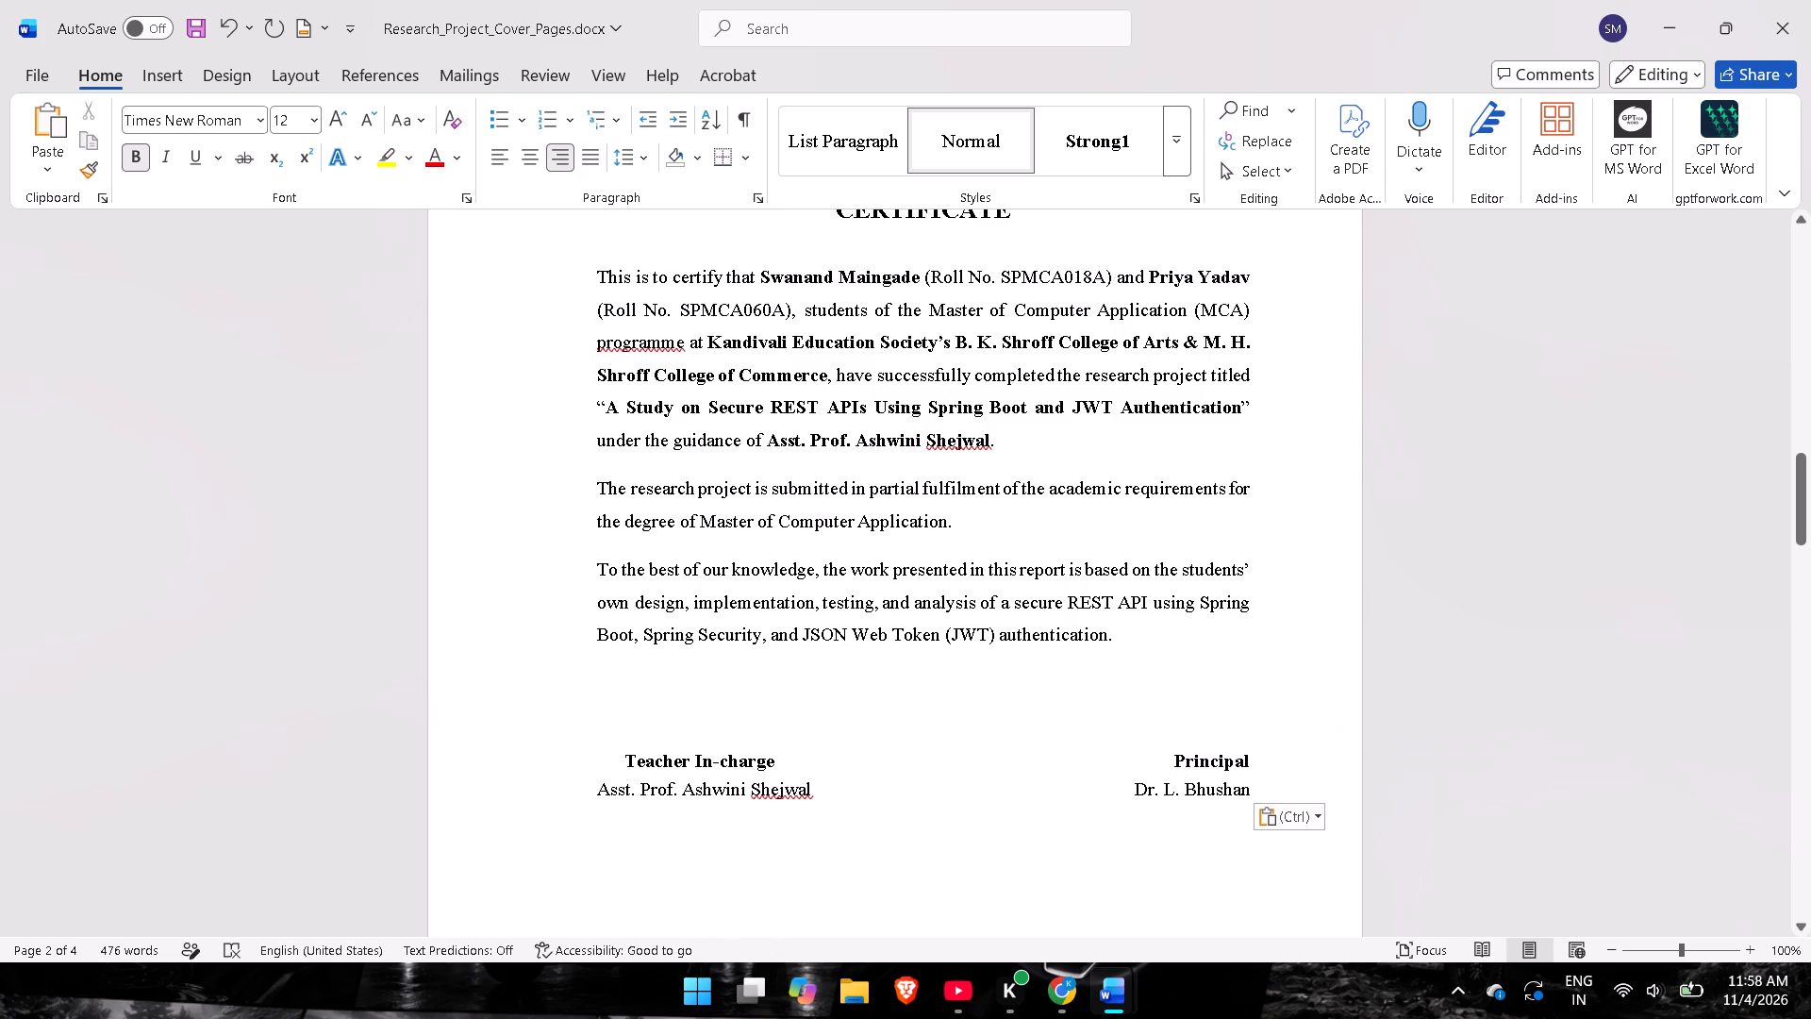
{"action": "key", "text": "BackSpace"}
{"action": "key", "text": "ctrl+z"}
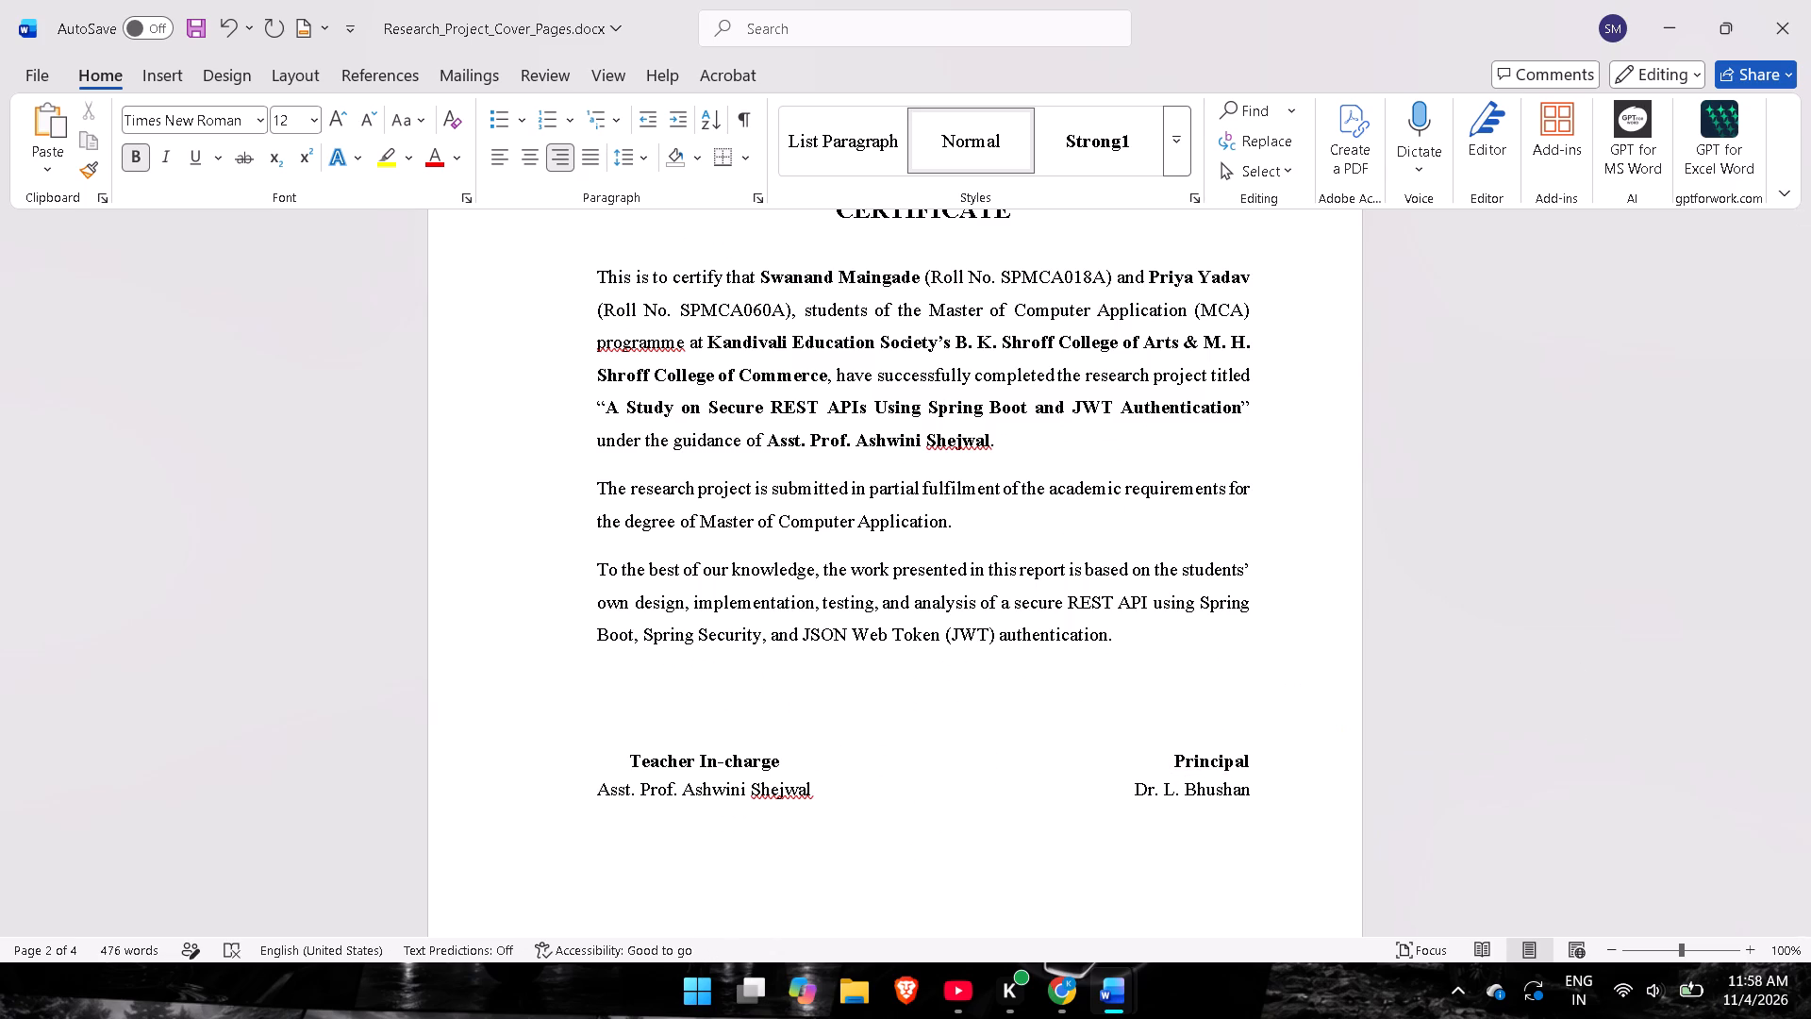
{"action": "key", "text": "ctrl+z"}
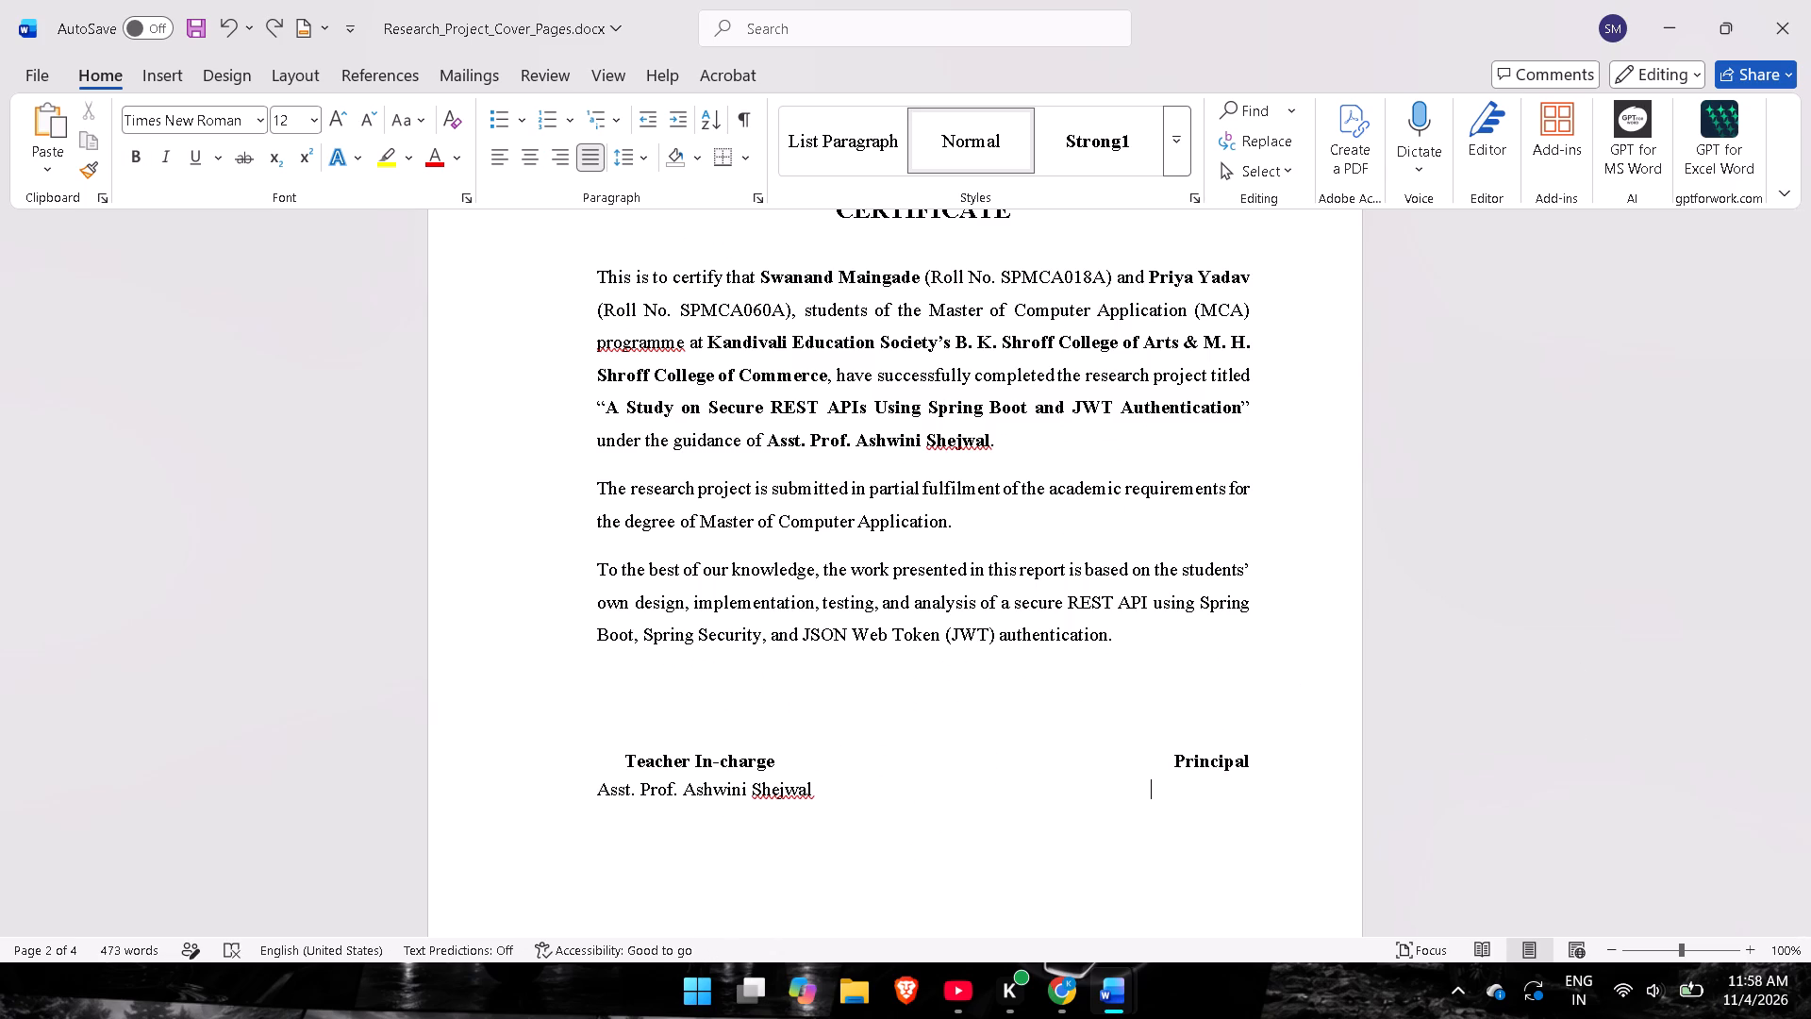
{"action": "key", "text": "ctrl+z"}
Space out the teacher's name line again and paste the principal's name under the Principal heading.
{"action": "scroll", "coordinate": [1158, 757], "scroll_direction": "down", "scroll_amount": 4}
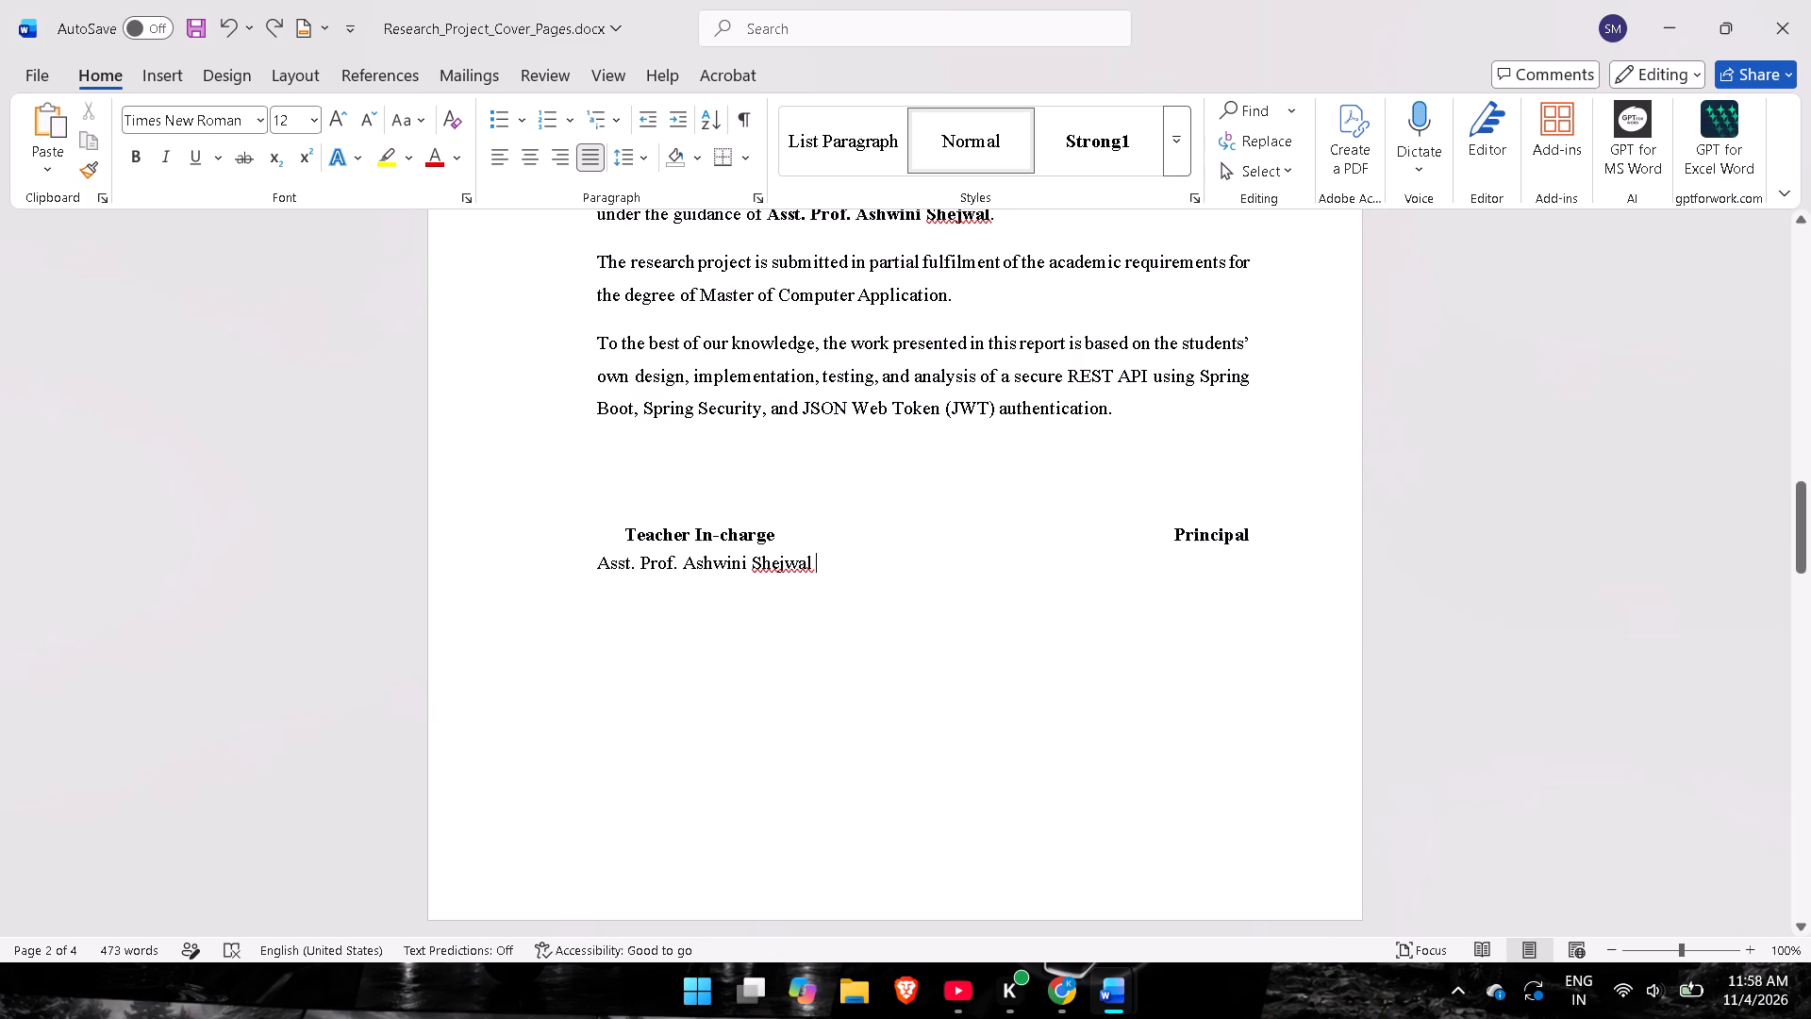
{"action": "left_click", "coordinate": [1134, 564]}
{"action": "key", "text": "space"}
{"action": "key", "text": "space"}
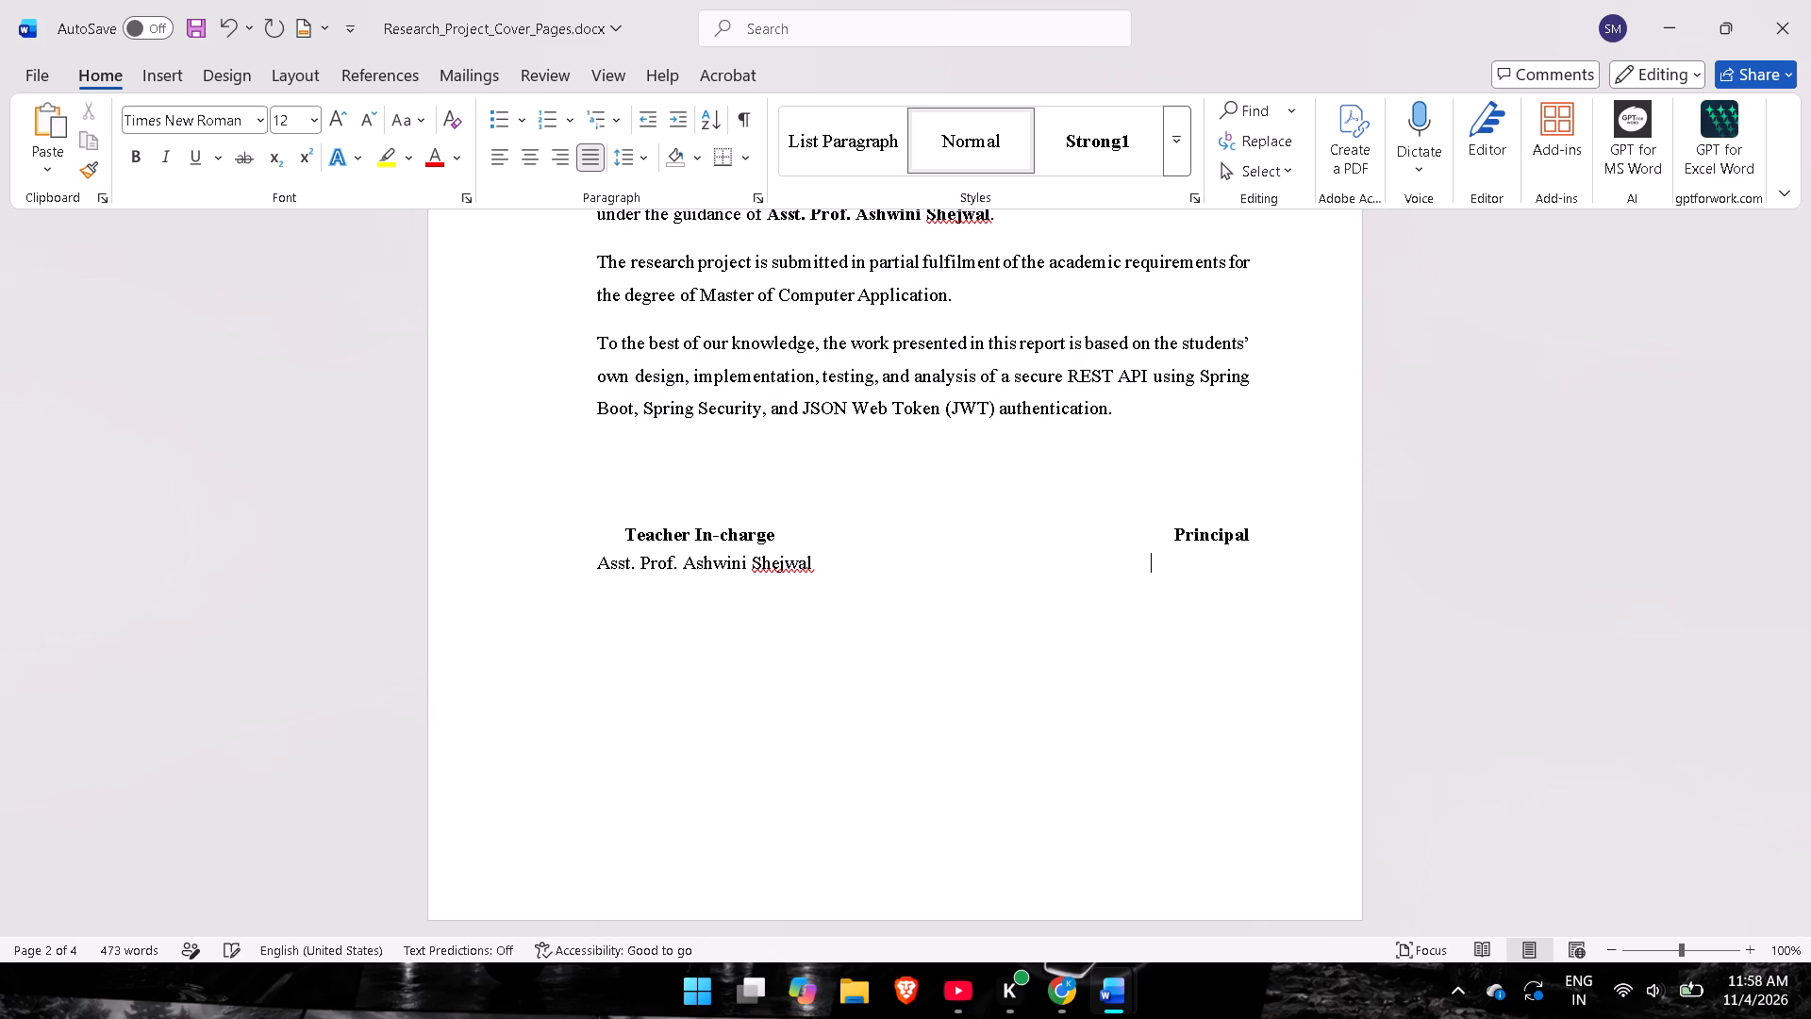
{"action": "key", "text": "ctrl+v"}
Remove the extra empty lines above the DECLARATION heading on the following page.
{"action": "scroll", "coordinate": [1134, 567], "scroll_direction": "down", "scroll_amount": 2}
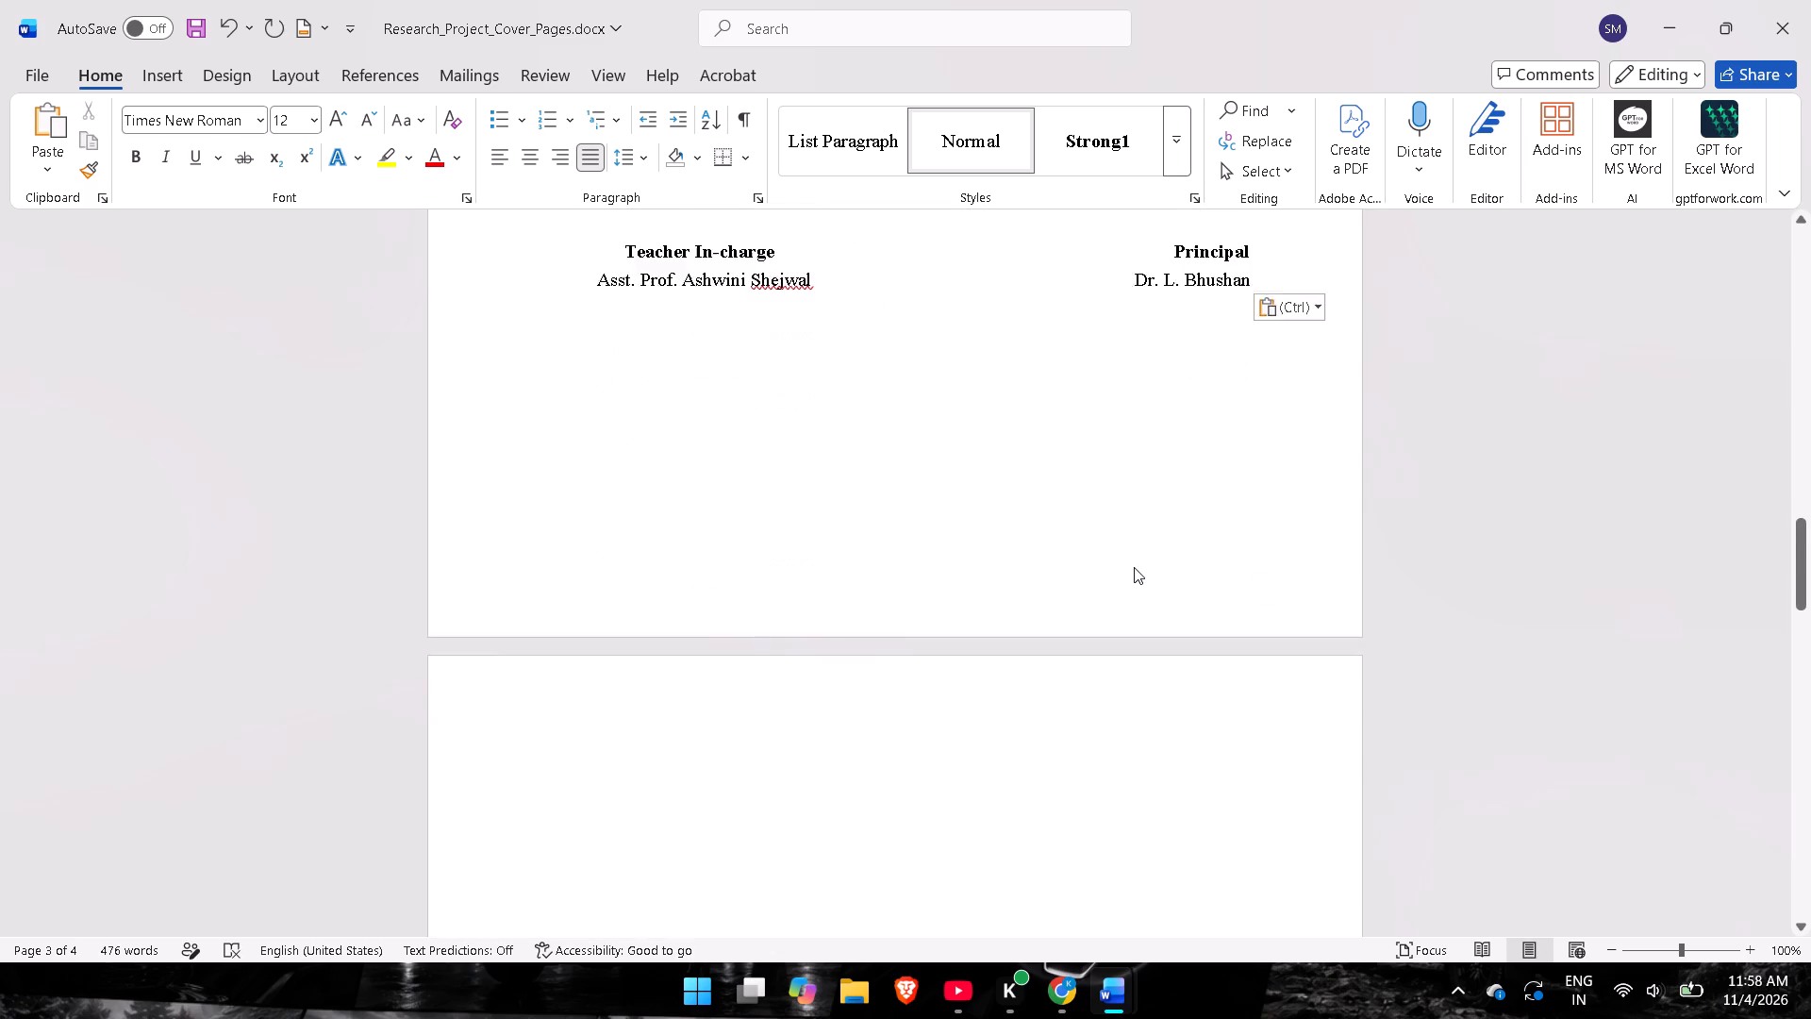
{"action": "scroll", "coordinate": [1134, 567], "scroll_direction": "down", "scroll_amount": 5}
{"action": "key", "text": "BackSpace"}
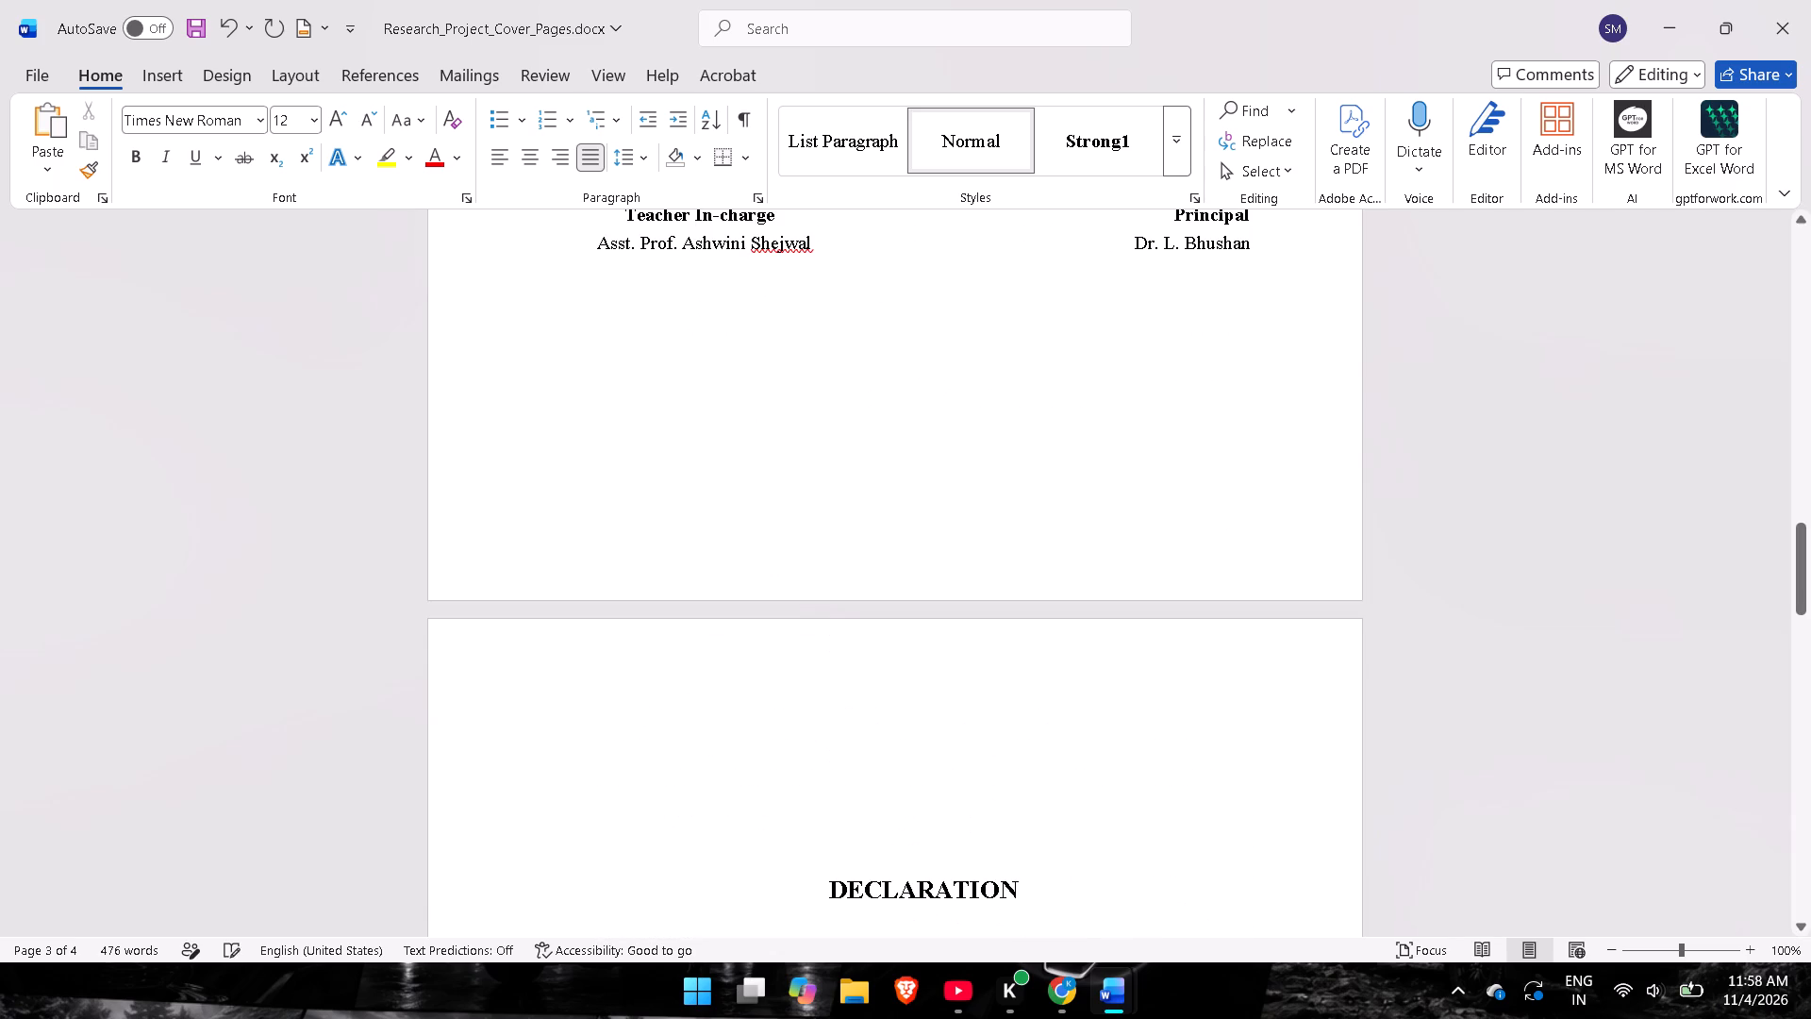
{"action": "left_click", "coordinate": [814, 876]}
{"action": "key", "text": "BackSpace"}
{"action": "key", "text": "BackSpace"}
{"action": "key", "text": "BackSpace"}
Center the DECLARATION heading.
{"action": "left_click_drag", "start_coordinate": [813, 752], "coordinate": [787, 751]}
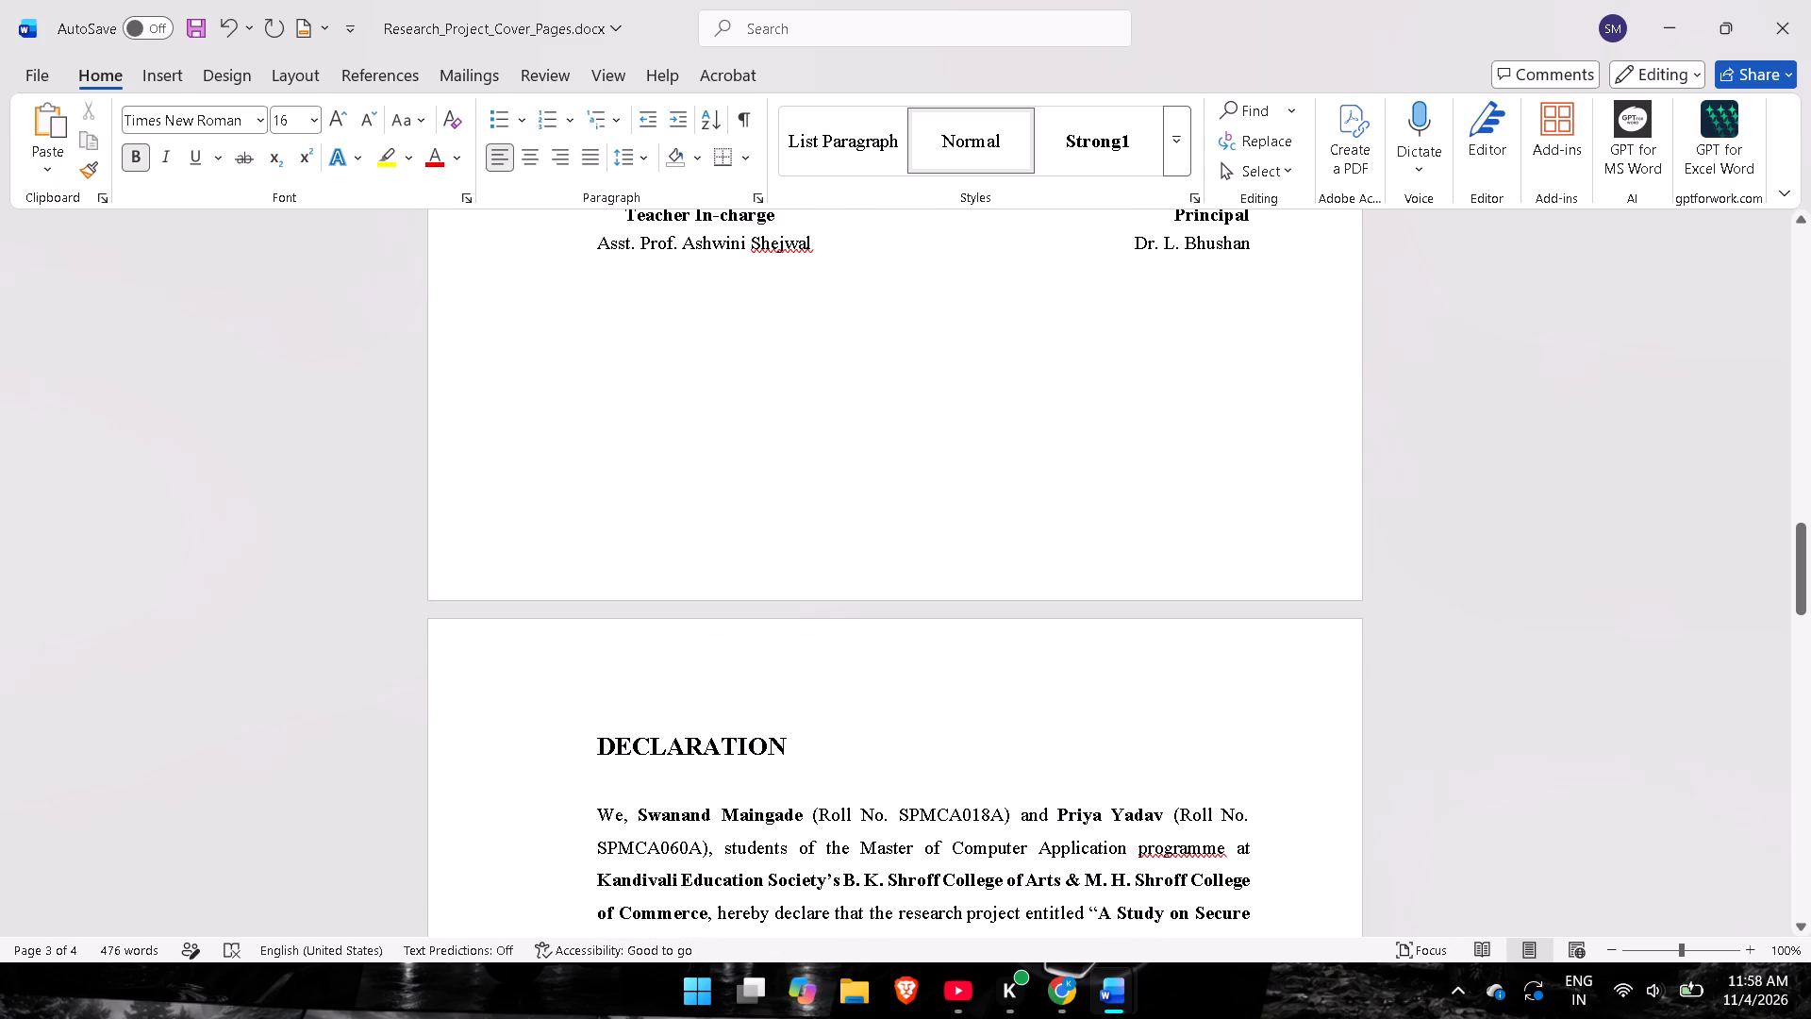
{"action": "left_click_drag", "start_coordinate": [787, 751], "coordinate": [562, 751]}
{"action": "left_click", "coordinate": [522, 147]}
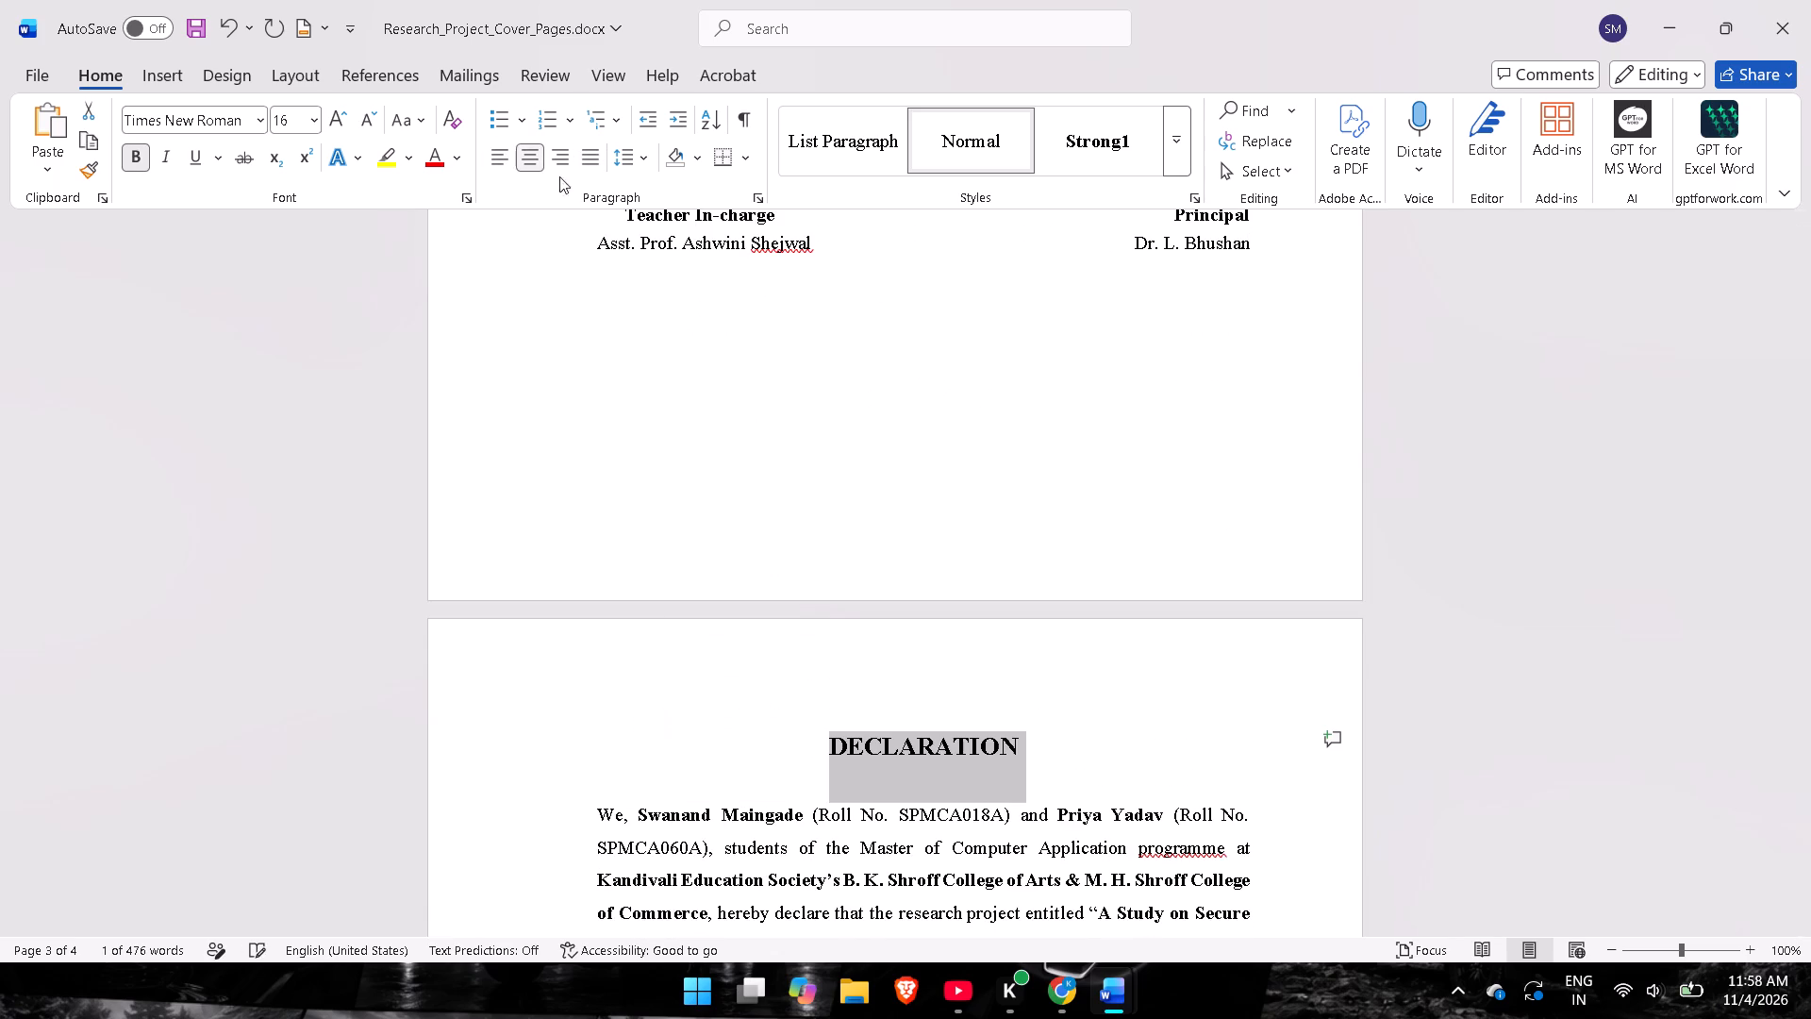
{"action": "left_click", "coordinate": [1545, 524]}
Delete surplus spaces between the Teacher In-charge and Principal headings on the certificate page, keeping the word Principal intact.
{"action": "scroll", "coordinate": [1096, 706], "scroll_direction": "up", "scroll_amount": 5}
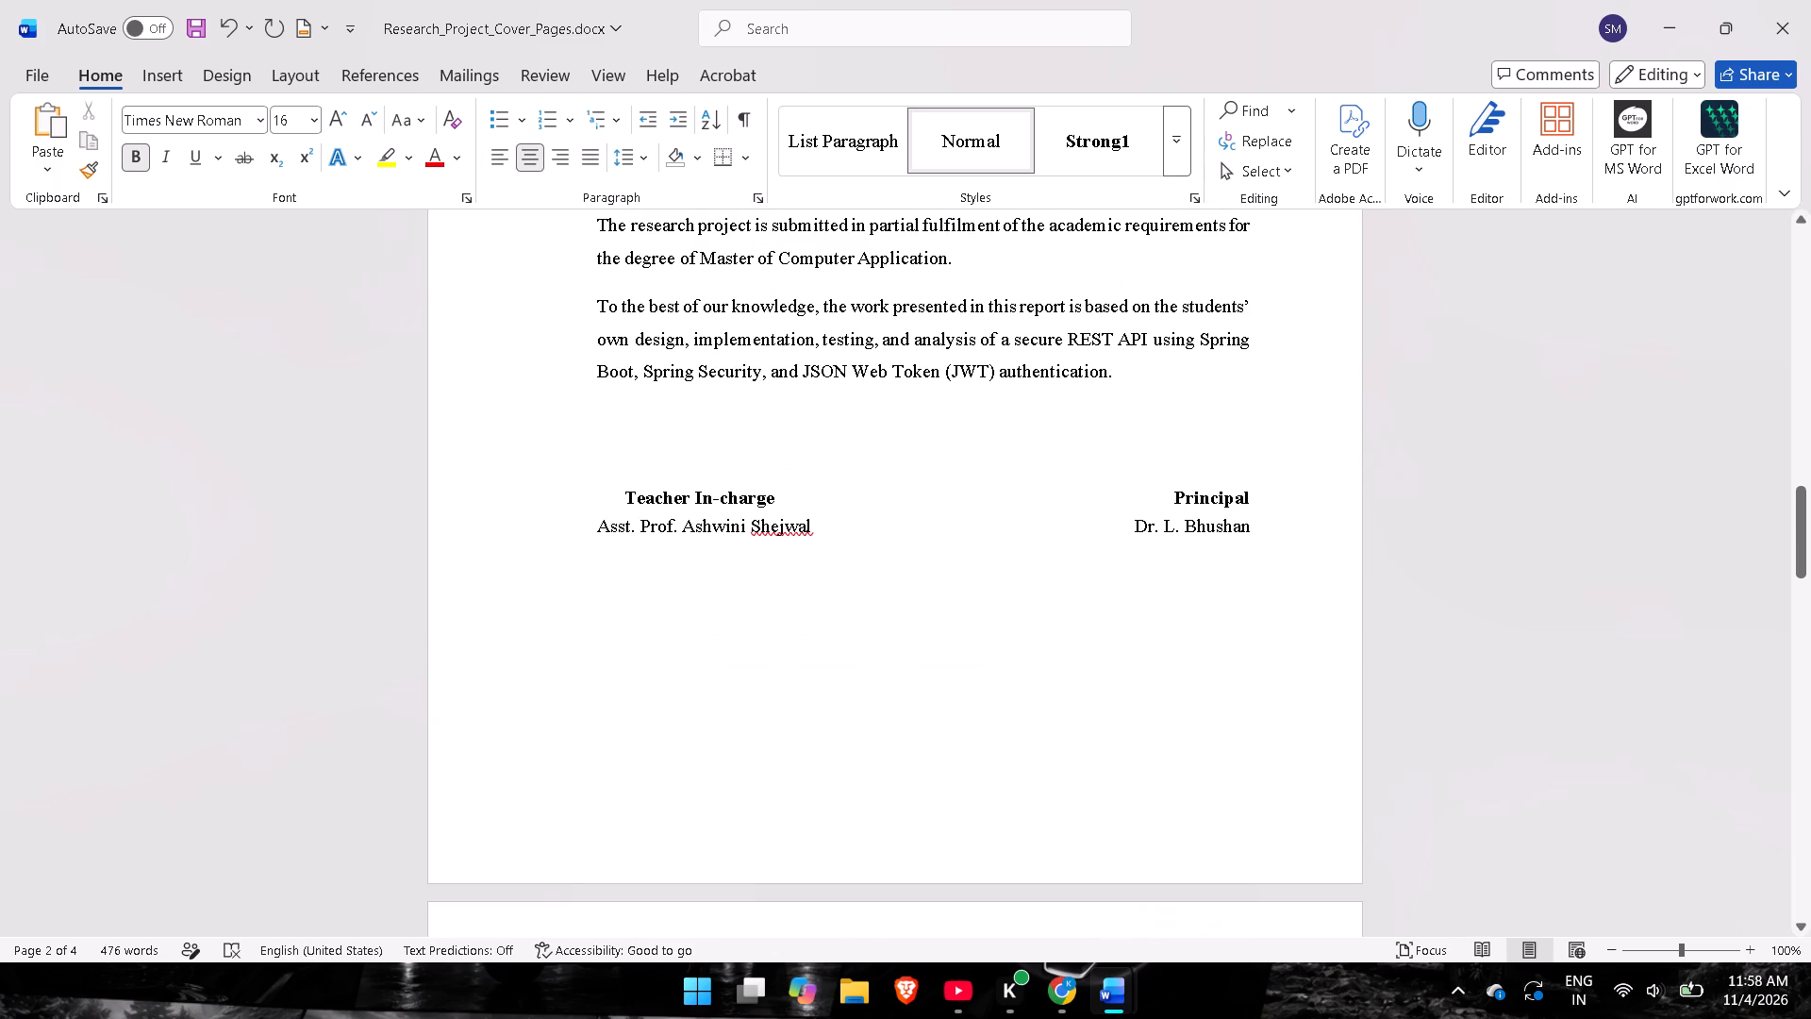
{"action": "left_click", "coordinate": [1249, 494]}
{"action": "left_click", "coordinate": [1174, 499]}
{"action": "key", "text": "BackSpace"}
{"action": "key", "text": "BackSpace"}
{"action": "key", "text": "BackSpace"}
{"action": "key", "text": "BackSpace"}
{"action": "key", "text": "BackSpace"}
{"action": "key", "text": "BackSpace"}
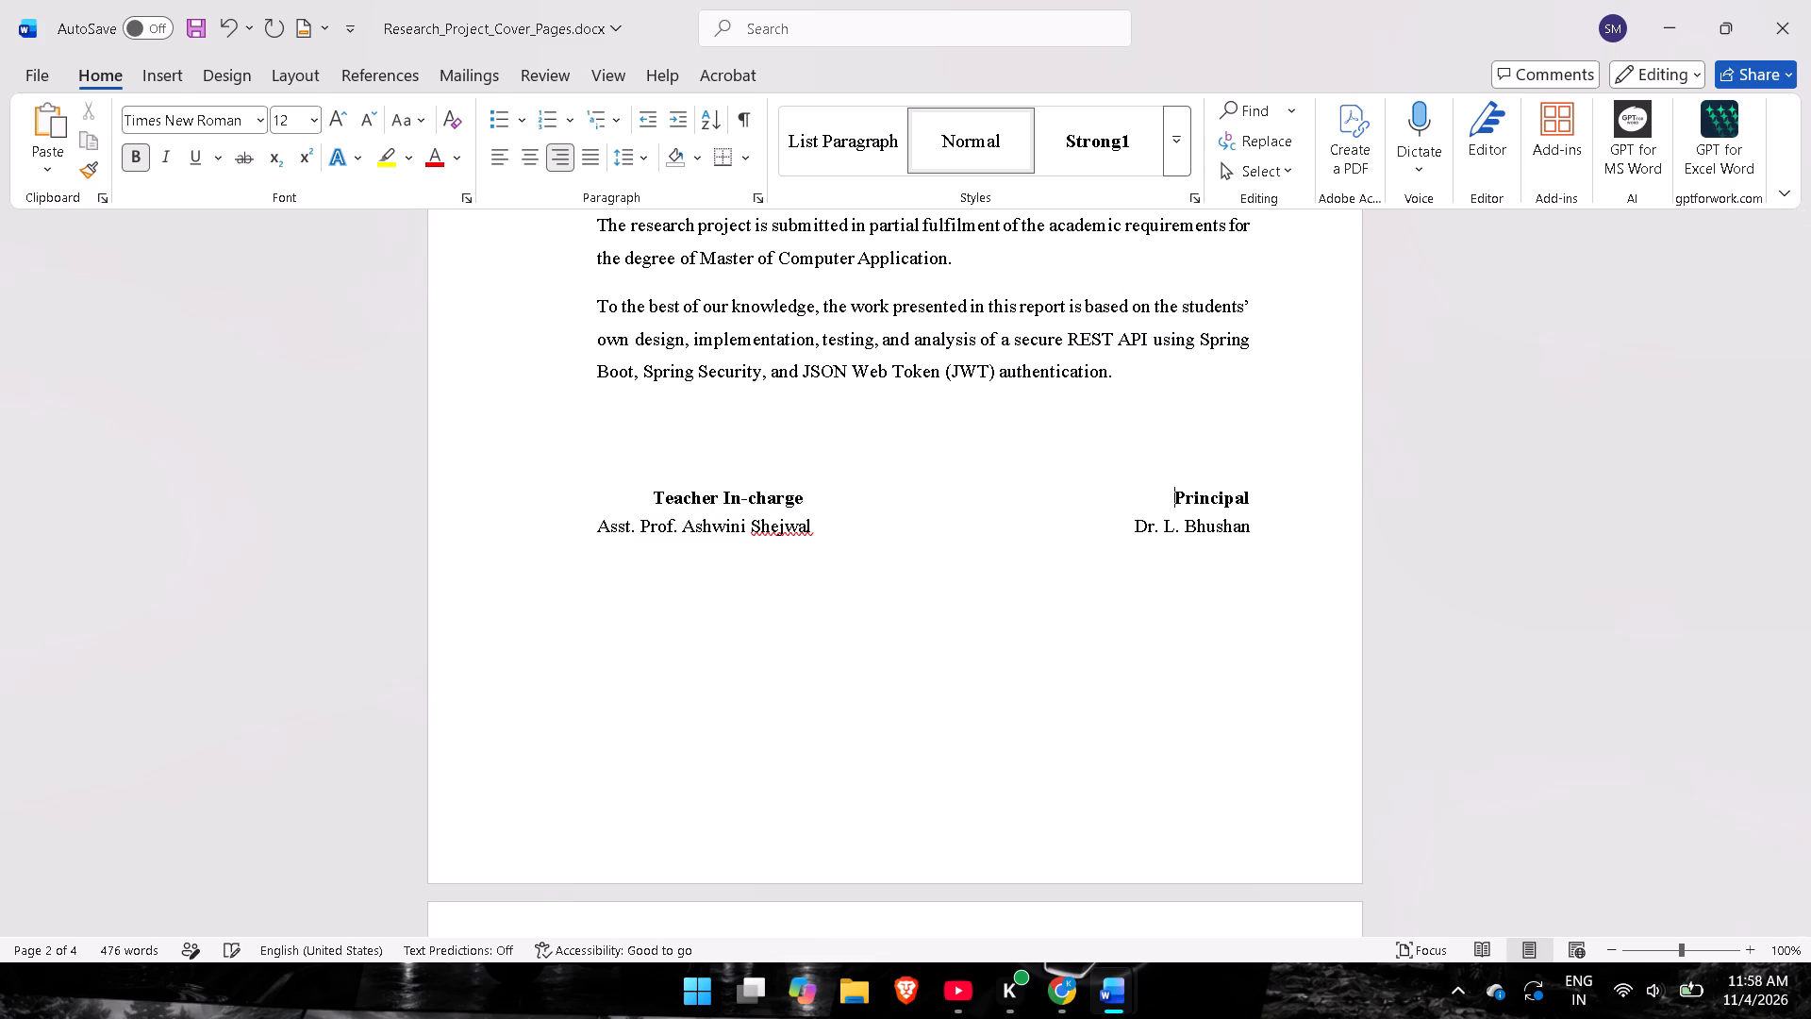
{"action": "key", "text": "BackSpace"}
{"action": "key", "text": "BackSpace"}
{"action": "key", "text": "BackSpace"}
{"action": "key", "text": "BackSpace"}
{"action": "key", "text": "Delete"}
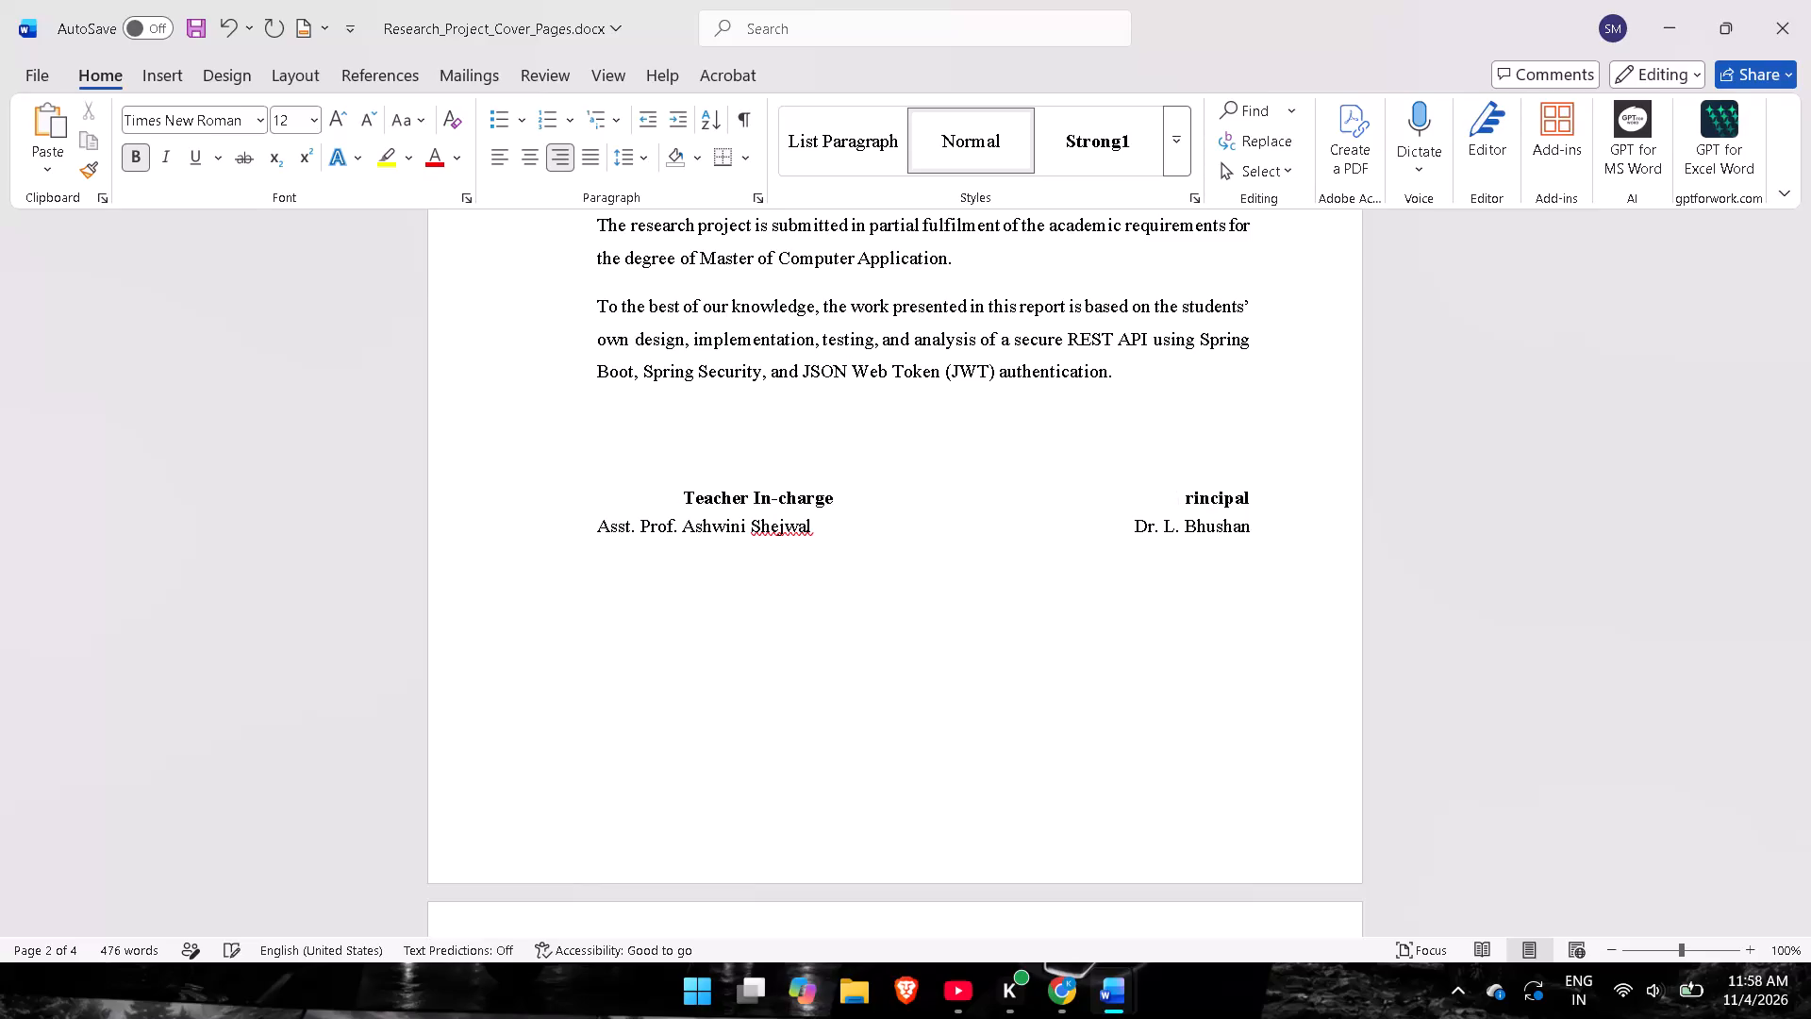
{"action": "key", "text": "shift+p"}
Bring the Teacher In-charge heading flush with the left margin, directly above the teacher's name.
{"action": "left_click", "coordinate": [673, 510]}
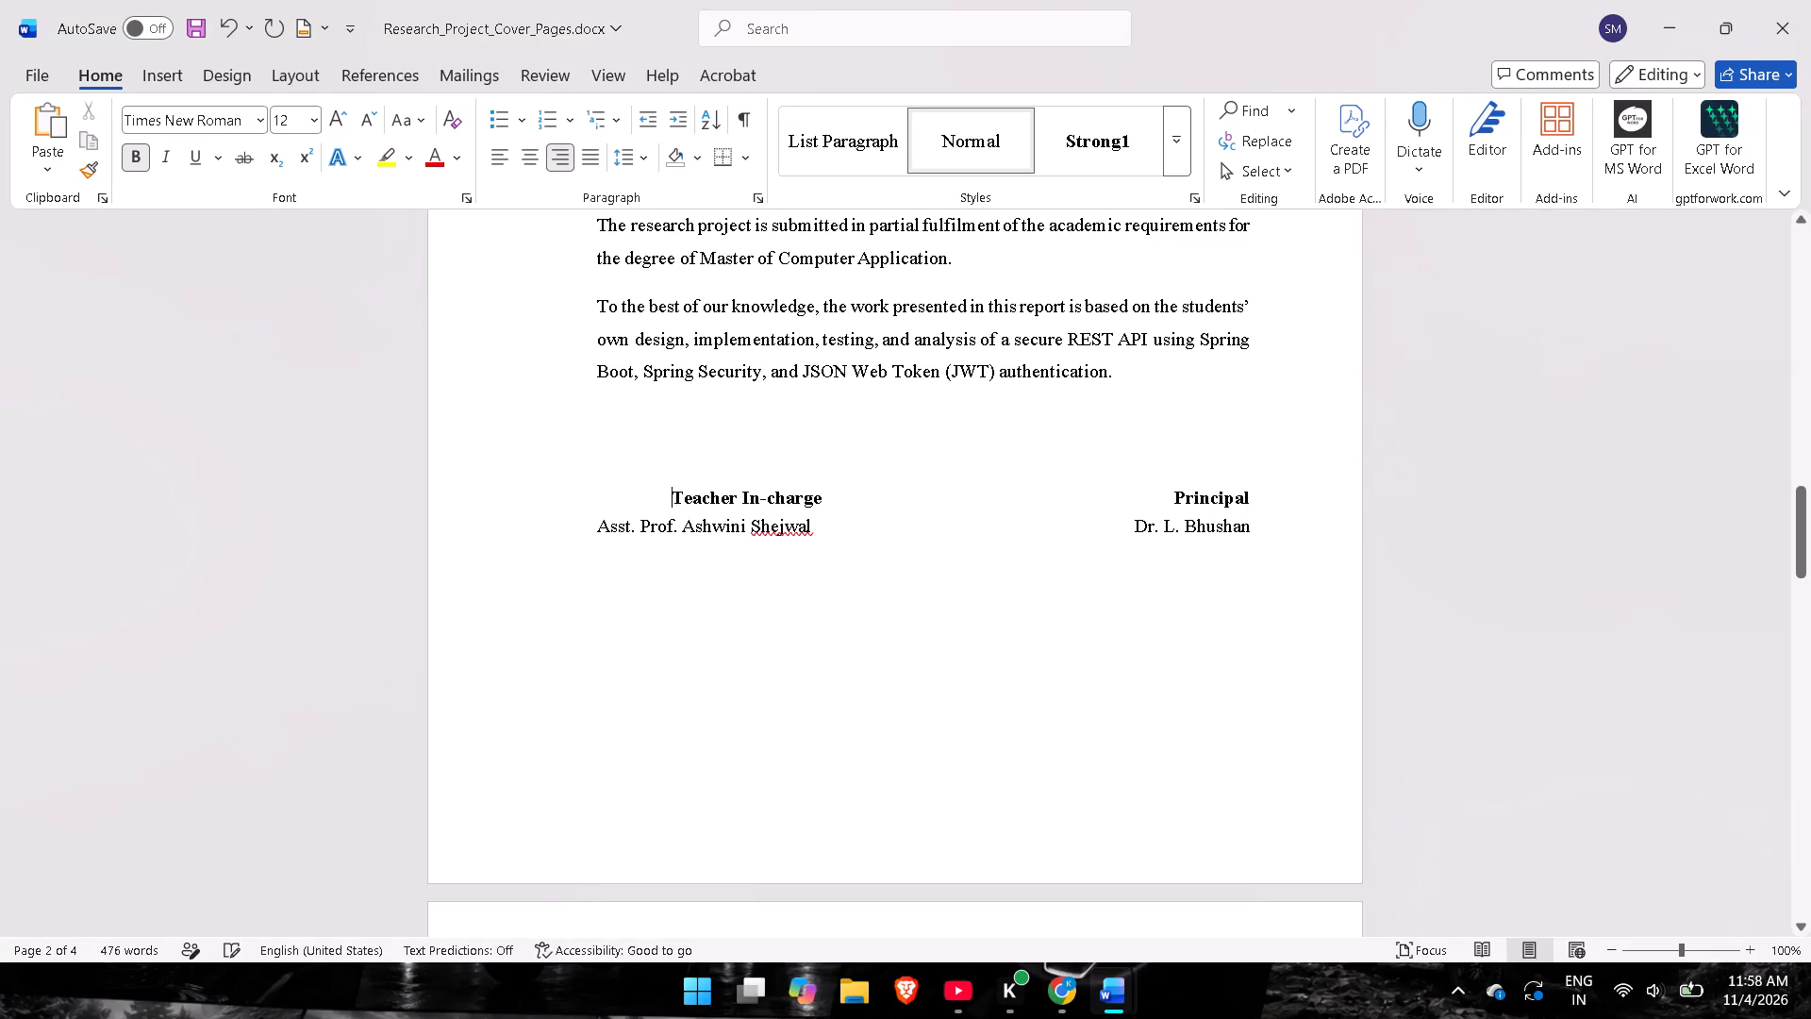
{"action": "key", "text": "BackSpace"}
{"action": "key", "text": "BackSpace"}
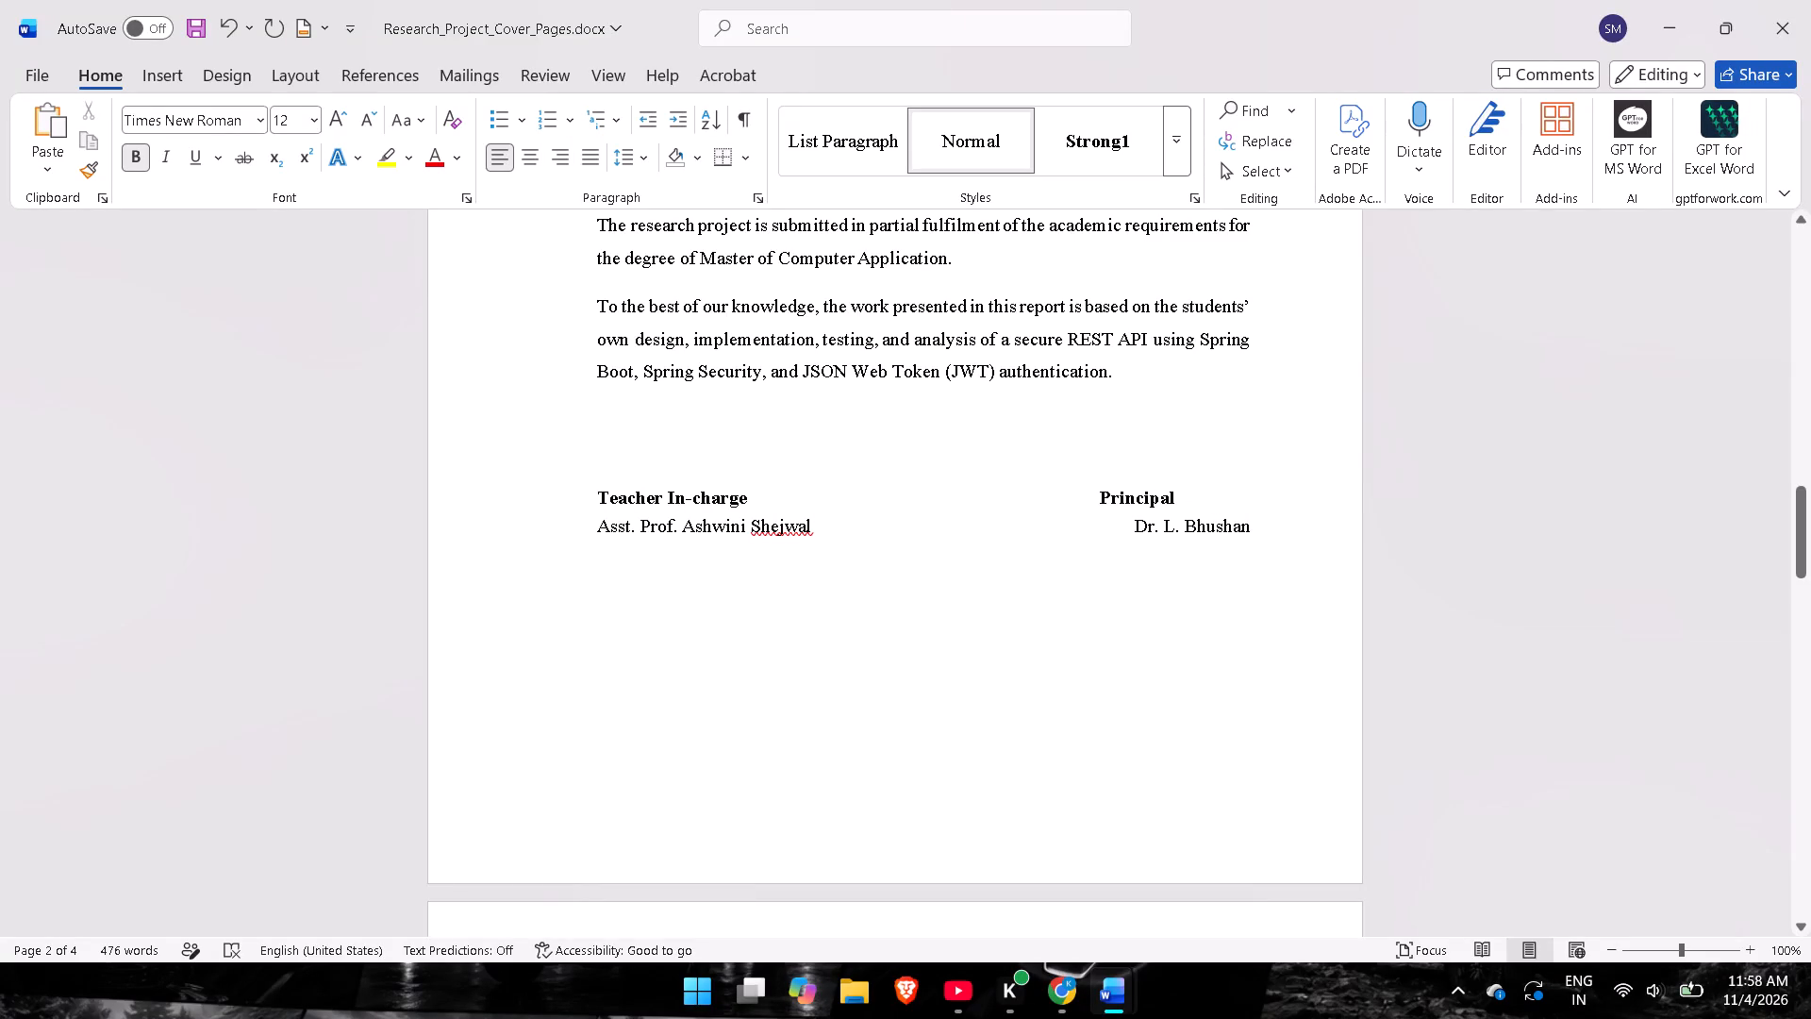
Add spaces before the Principal heading so it sits centered above the principal's name.
{"action": "left_click", "coordinate": [1054, 495]}
{"action": "left_click", "coordinate": [1088, 500]}
{"action": "key", "text": "space"}
{"action": "key", "text": "space"}
{"action": "key", "text": "space"}
{"action": "key", "text": "space"}
{"action": "key", "text": "space"}
{"action": "key", "text": "space"}
{"action": "key", "text": "space"}
{"action": "key", "text": "space"}
{"action": "key", "text": "space"}
{"action": "key", "text": "space"}
{"action": "key", "text": "space"}
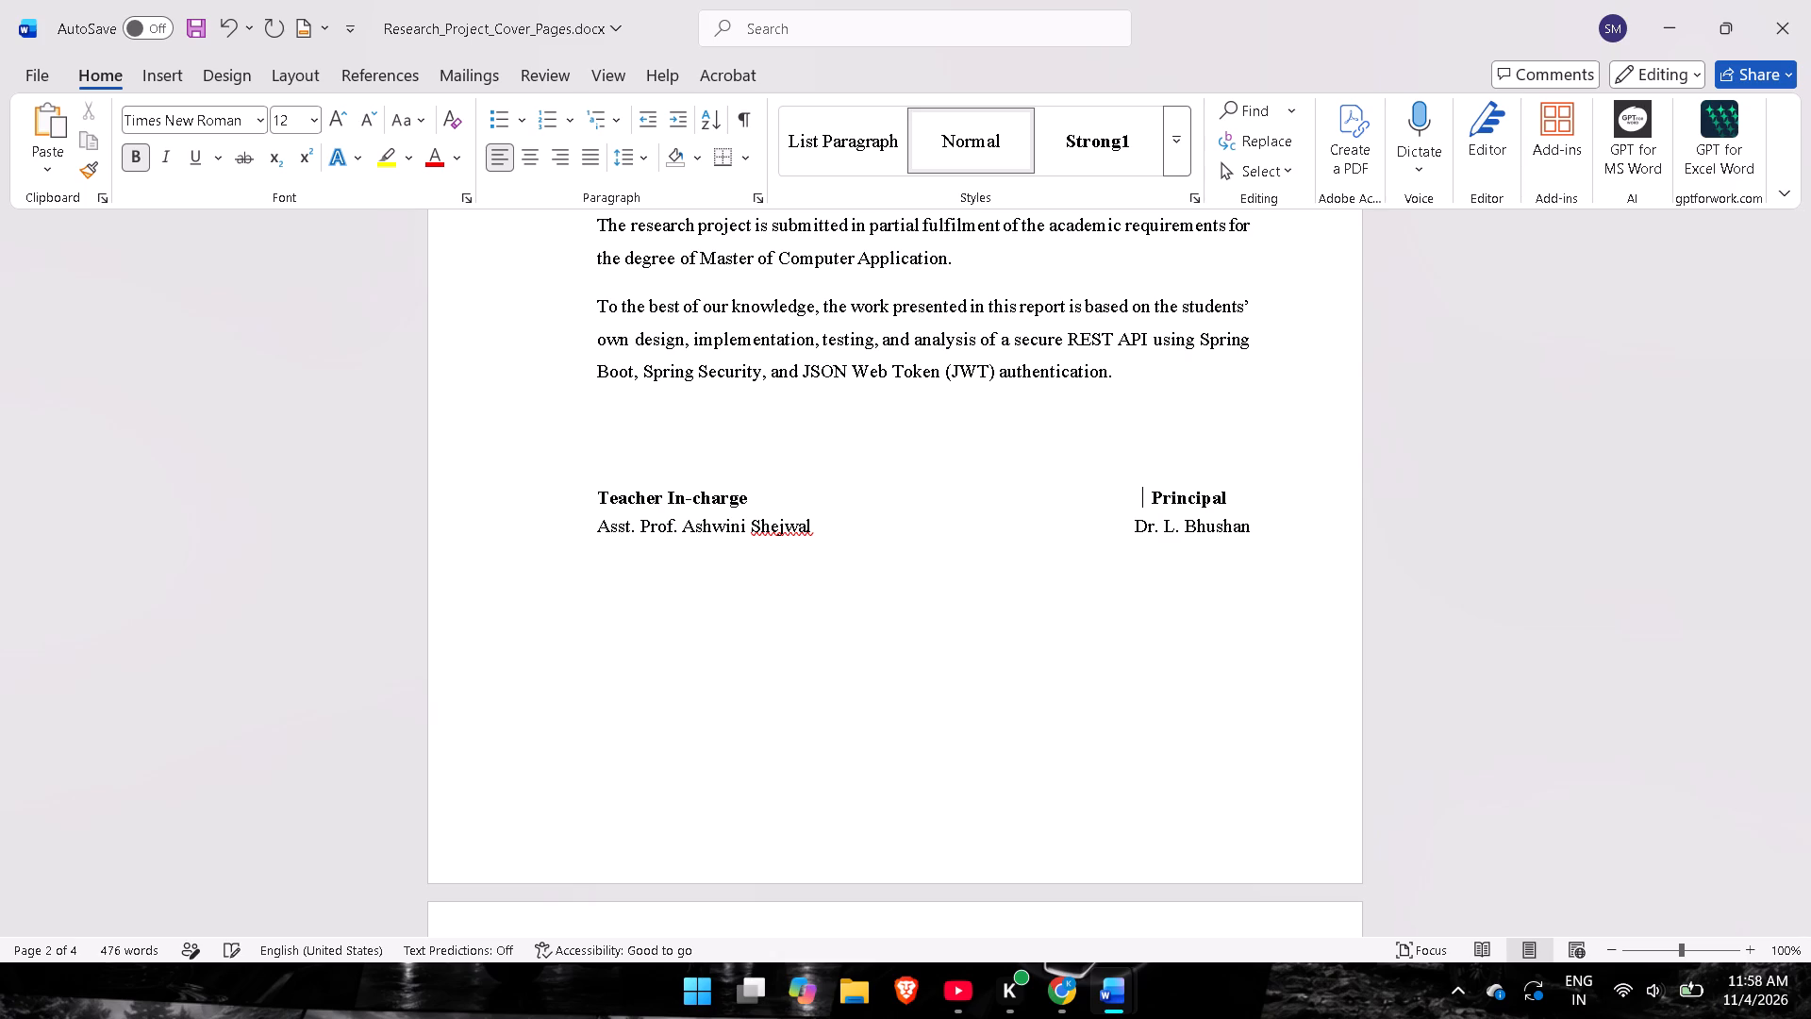
{"action": "key", "text": "space"}
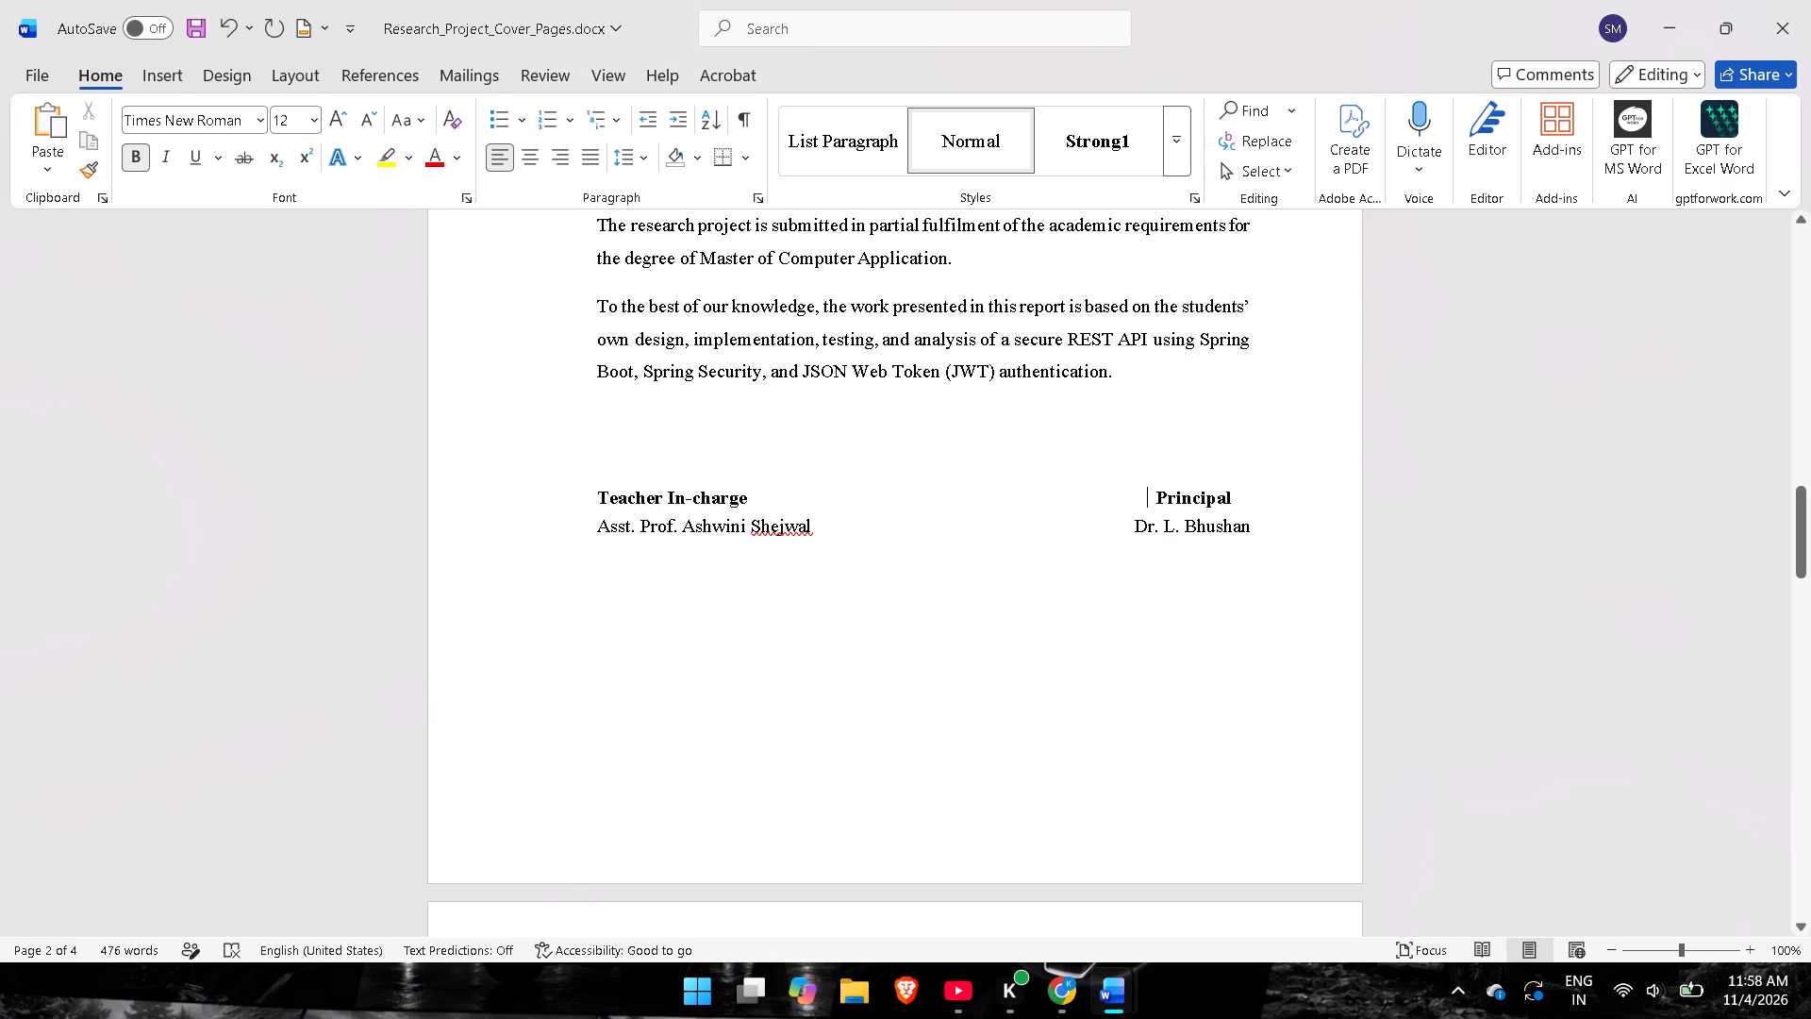
{"action": "left_click", "coordinate": [937, 631]}
Save the document.
{"action": "scroll", "coordinate": [937, 629], "scroll_direction": "up", "scroll_amount": 4}
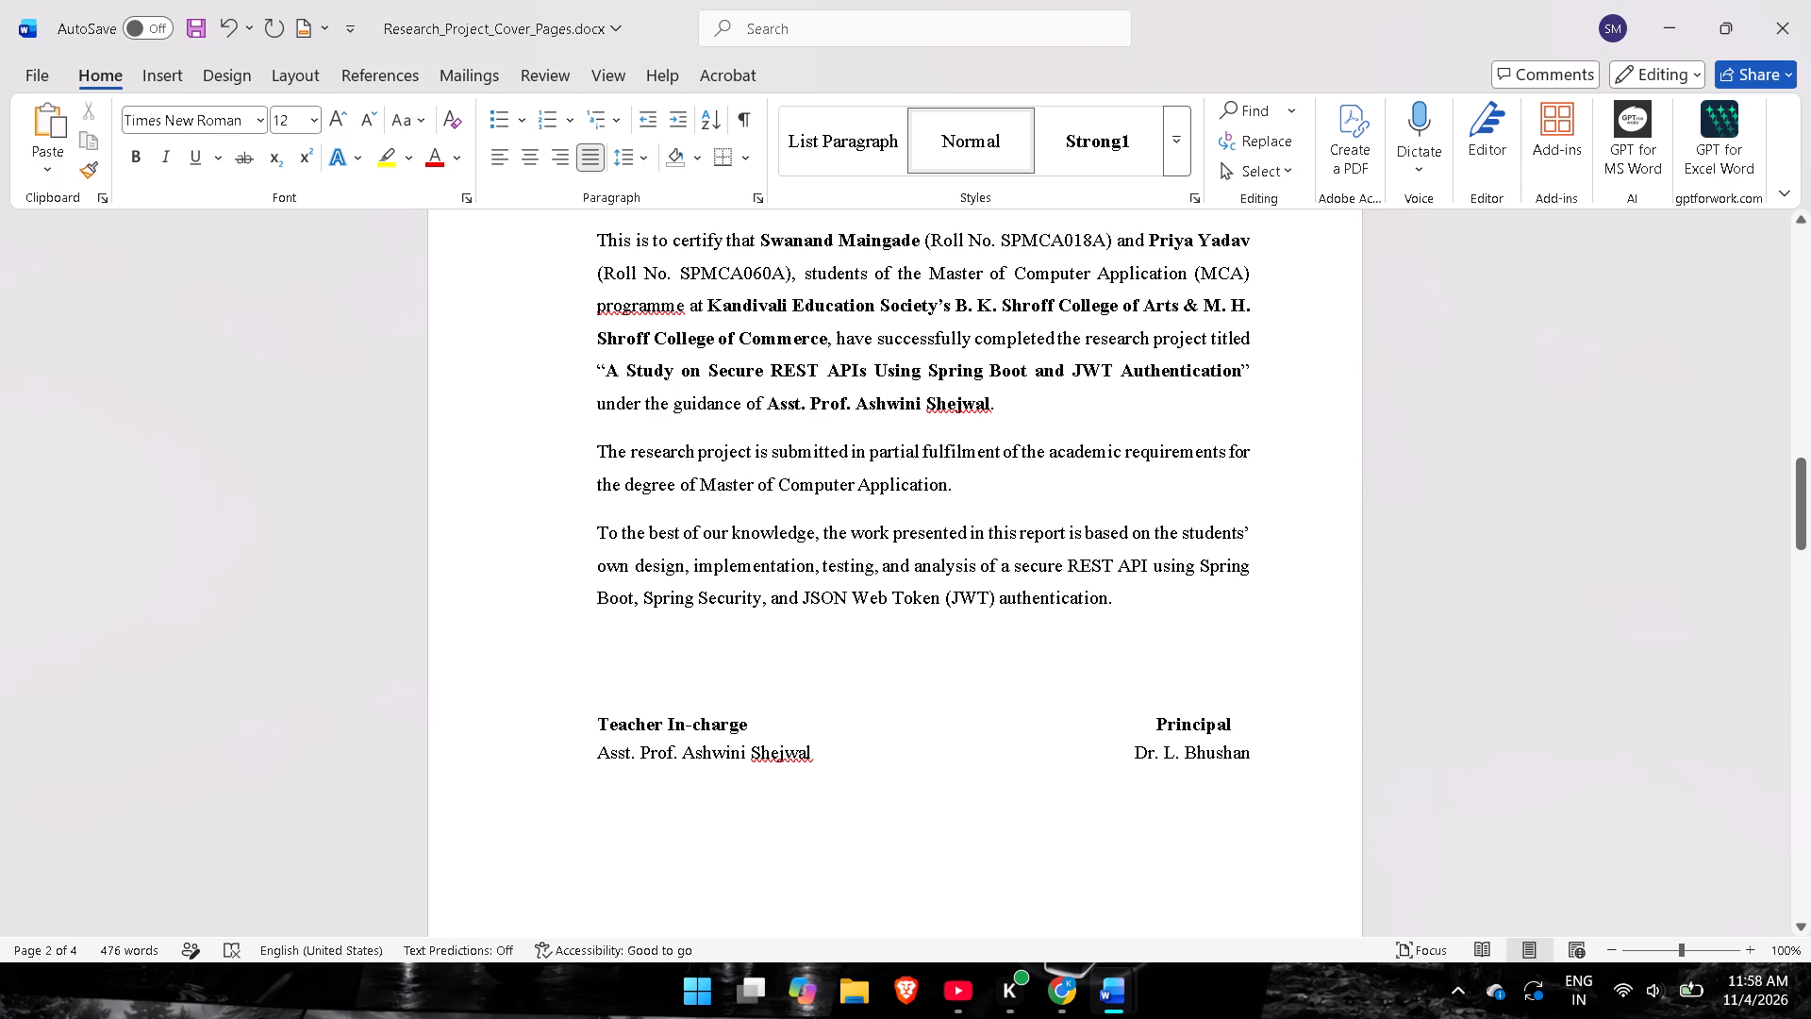
{"action": "key", "text": "ctrl+s"}
Remove the "Roll No.:" label from both student rows in the cover page's "Submitted by" table.
{"action": "scroll", "coordinate": [647, 803], "scroll_direction": "up", "scroll_amount": 11}
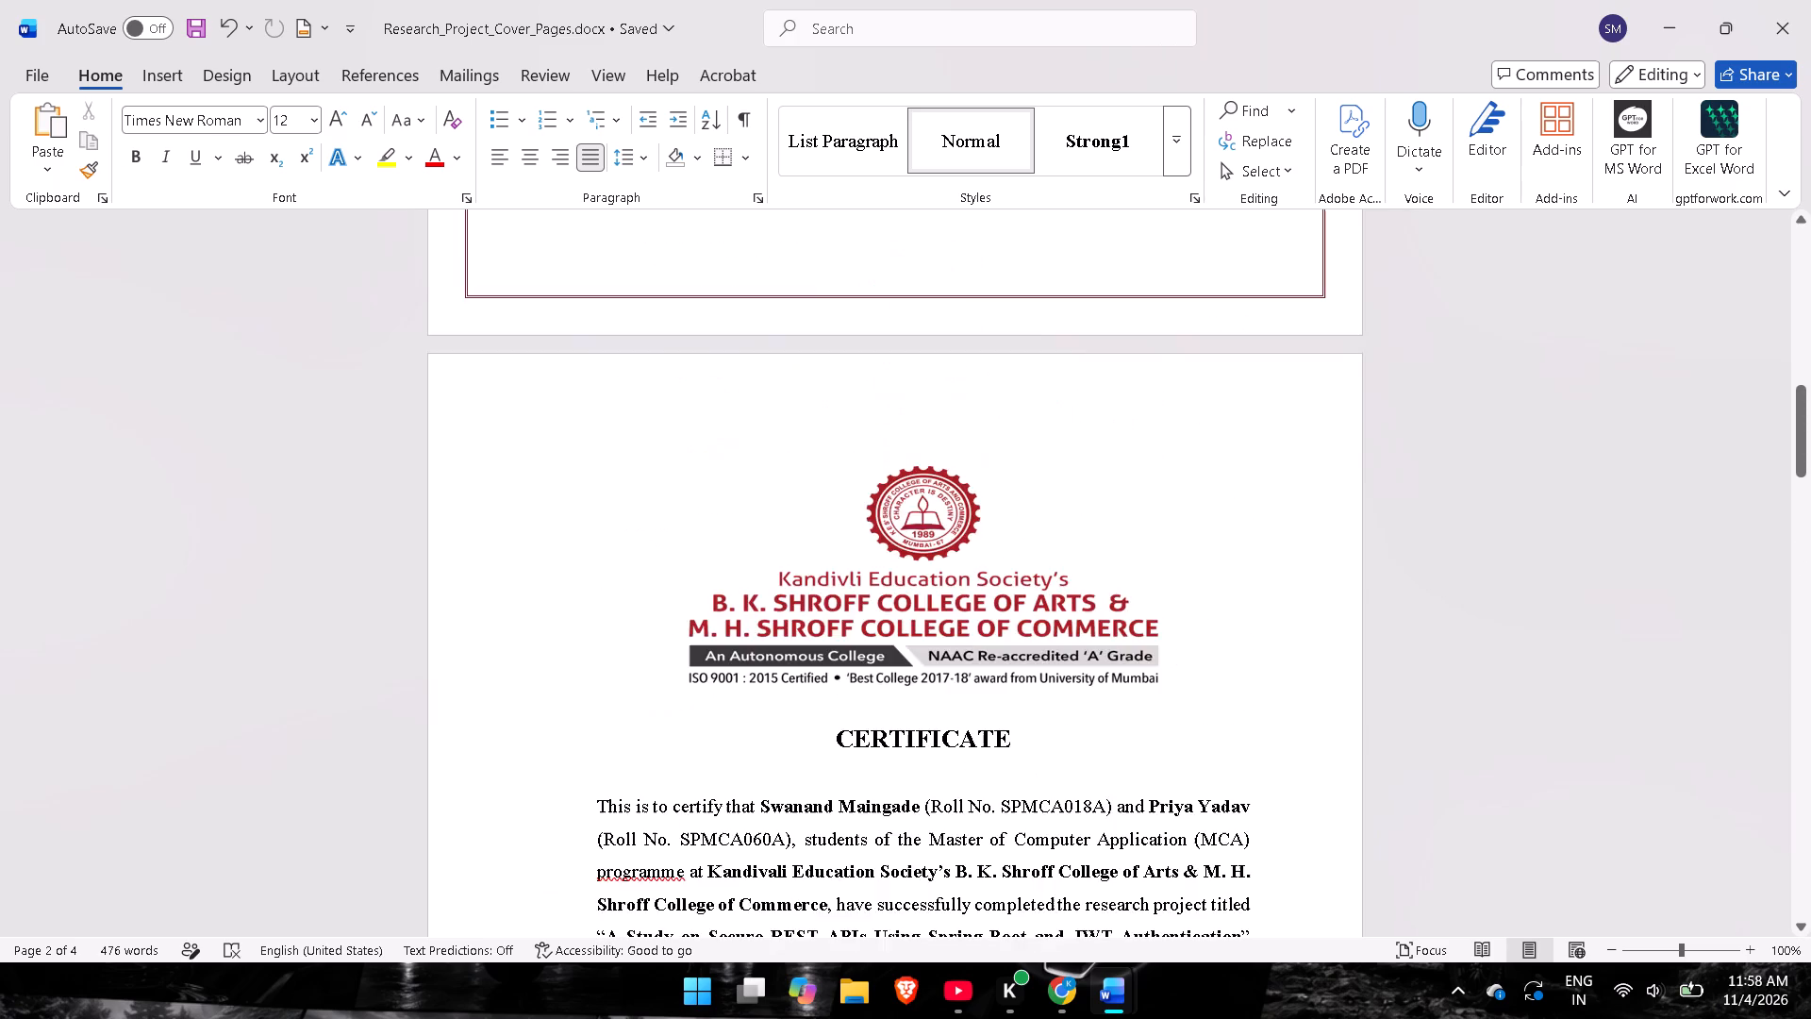
{"action": "scroll", "coordinate": [642, 801], "scroll_direction": "up", "scroll_amount": 11}
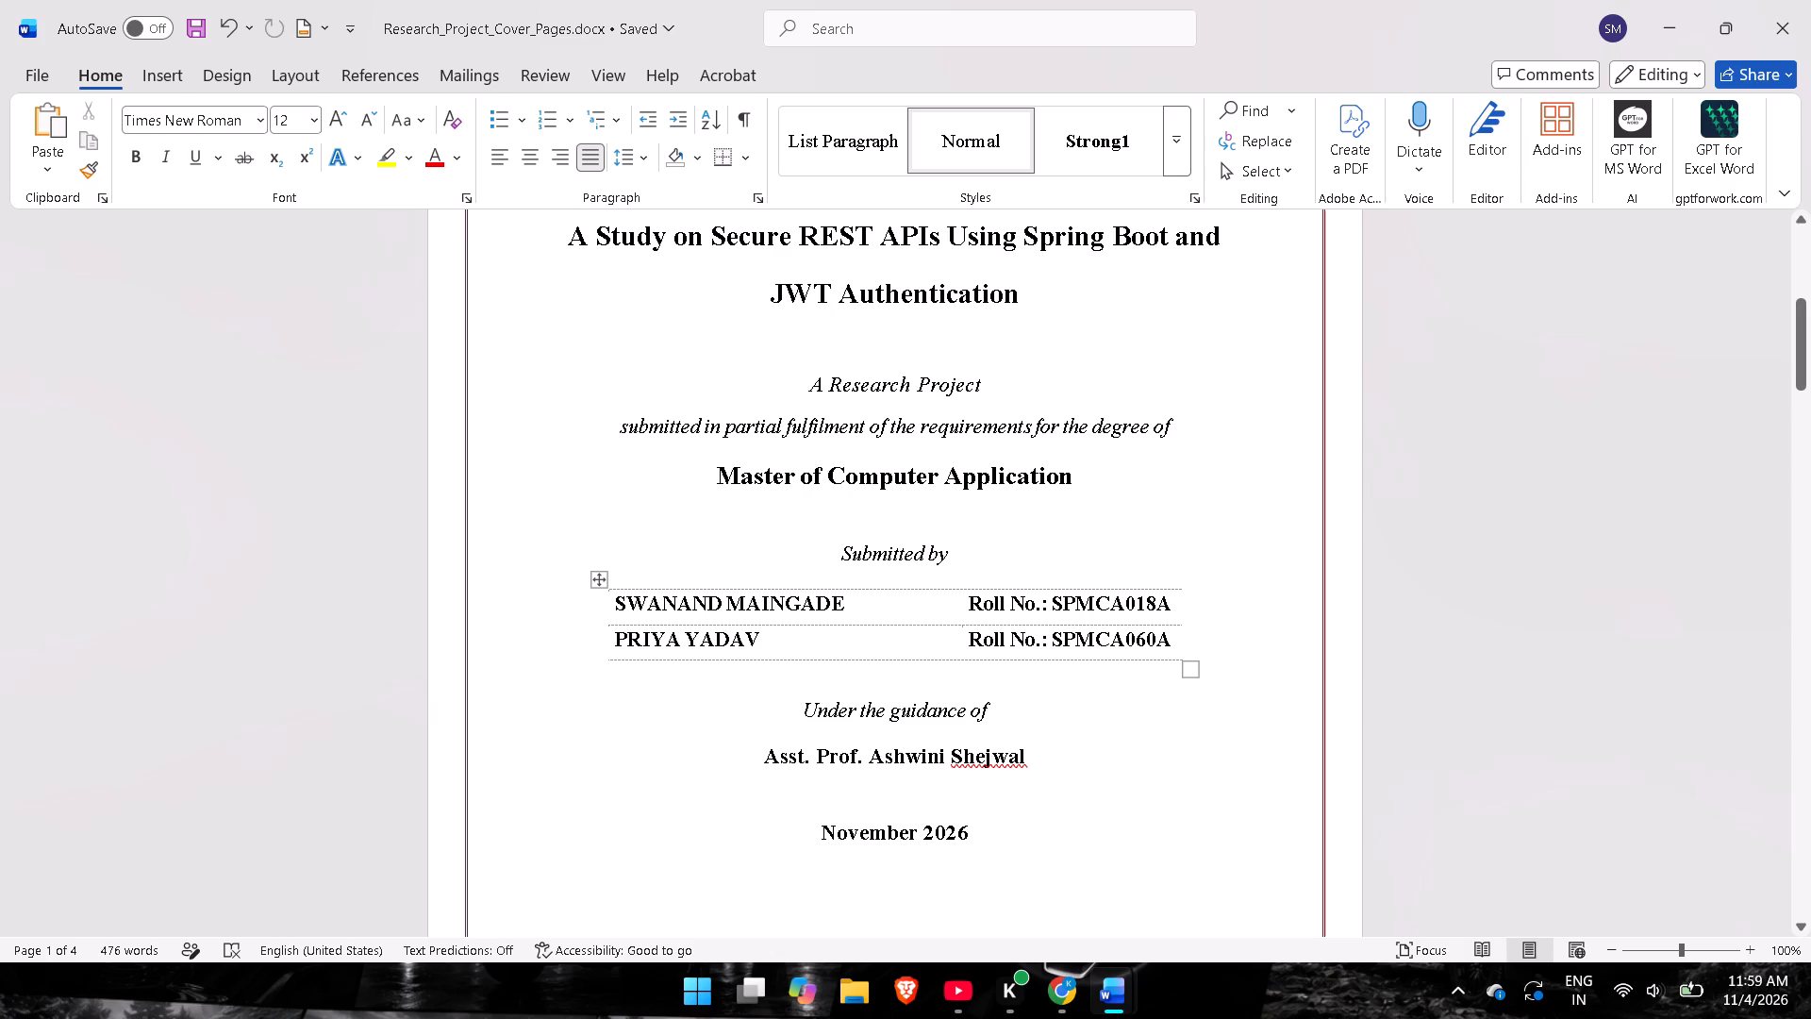
{"action": "left_click", "coordinate": [862, 650]}
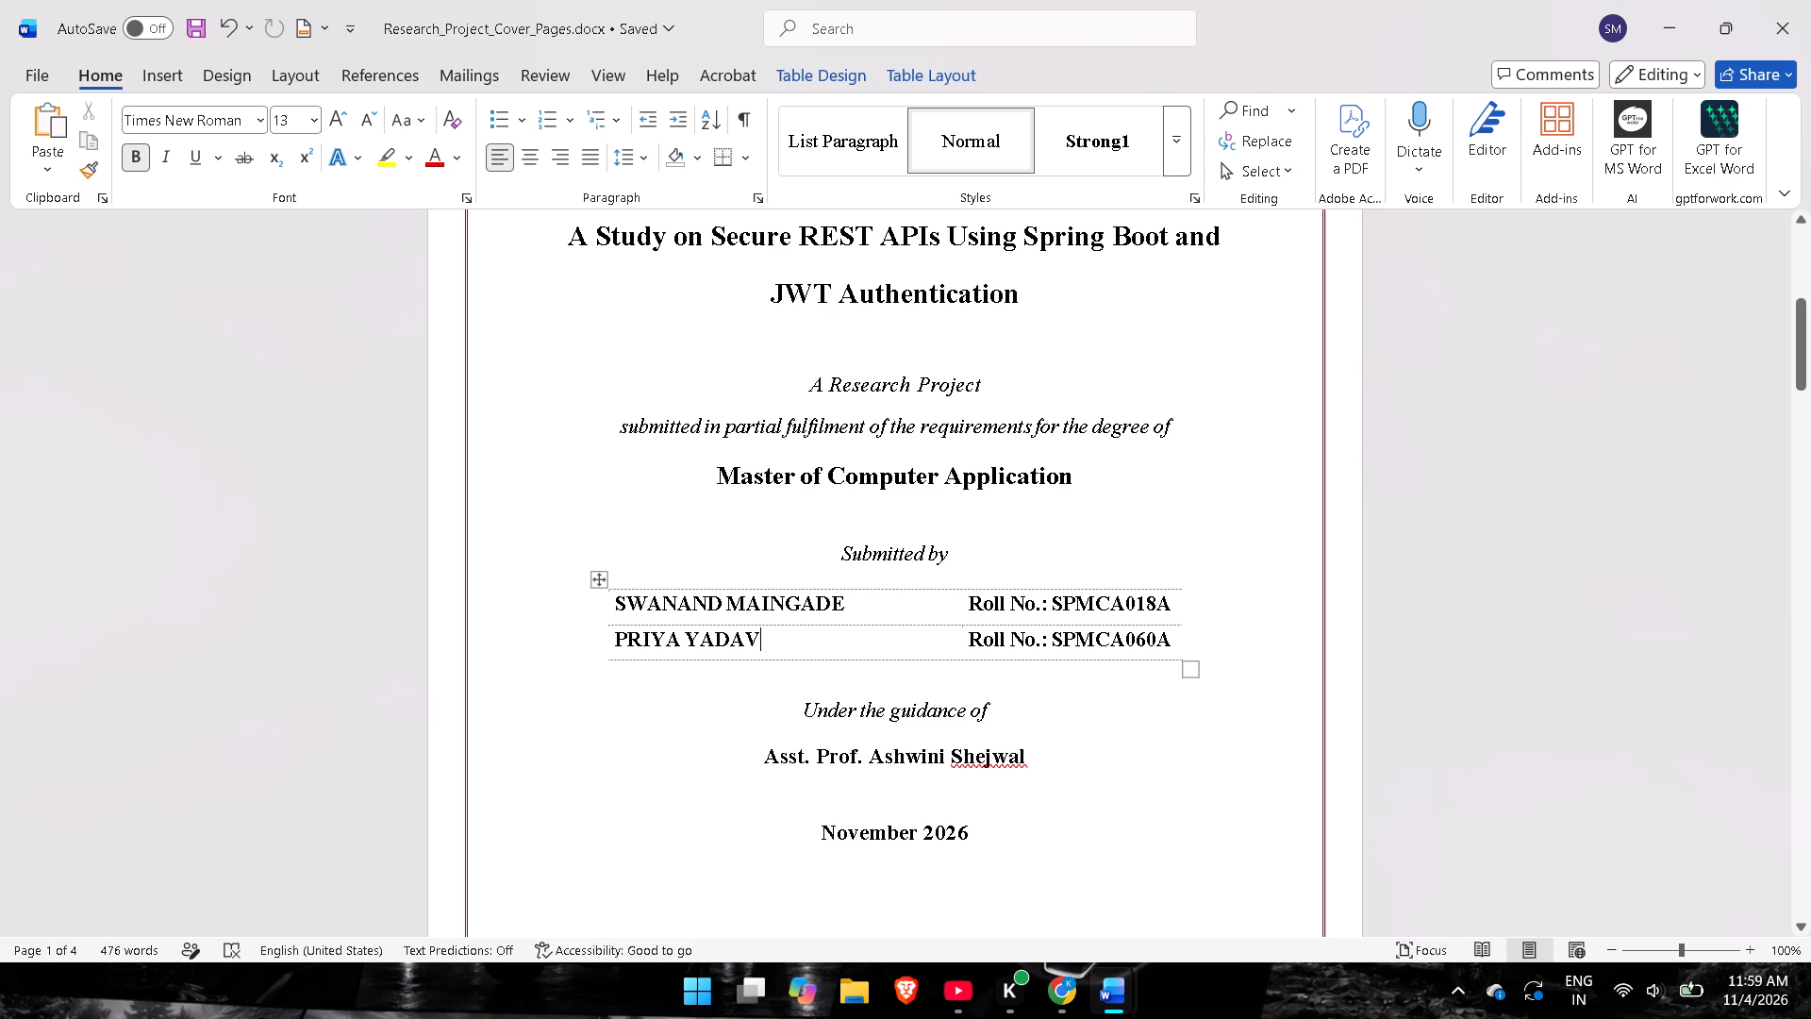
{"action": "left_click_drag", "start_coordinate": [1046, 605], "coordinate": [986, 609]}
{"action": "key", "text": "BackSpace"}
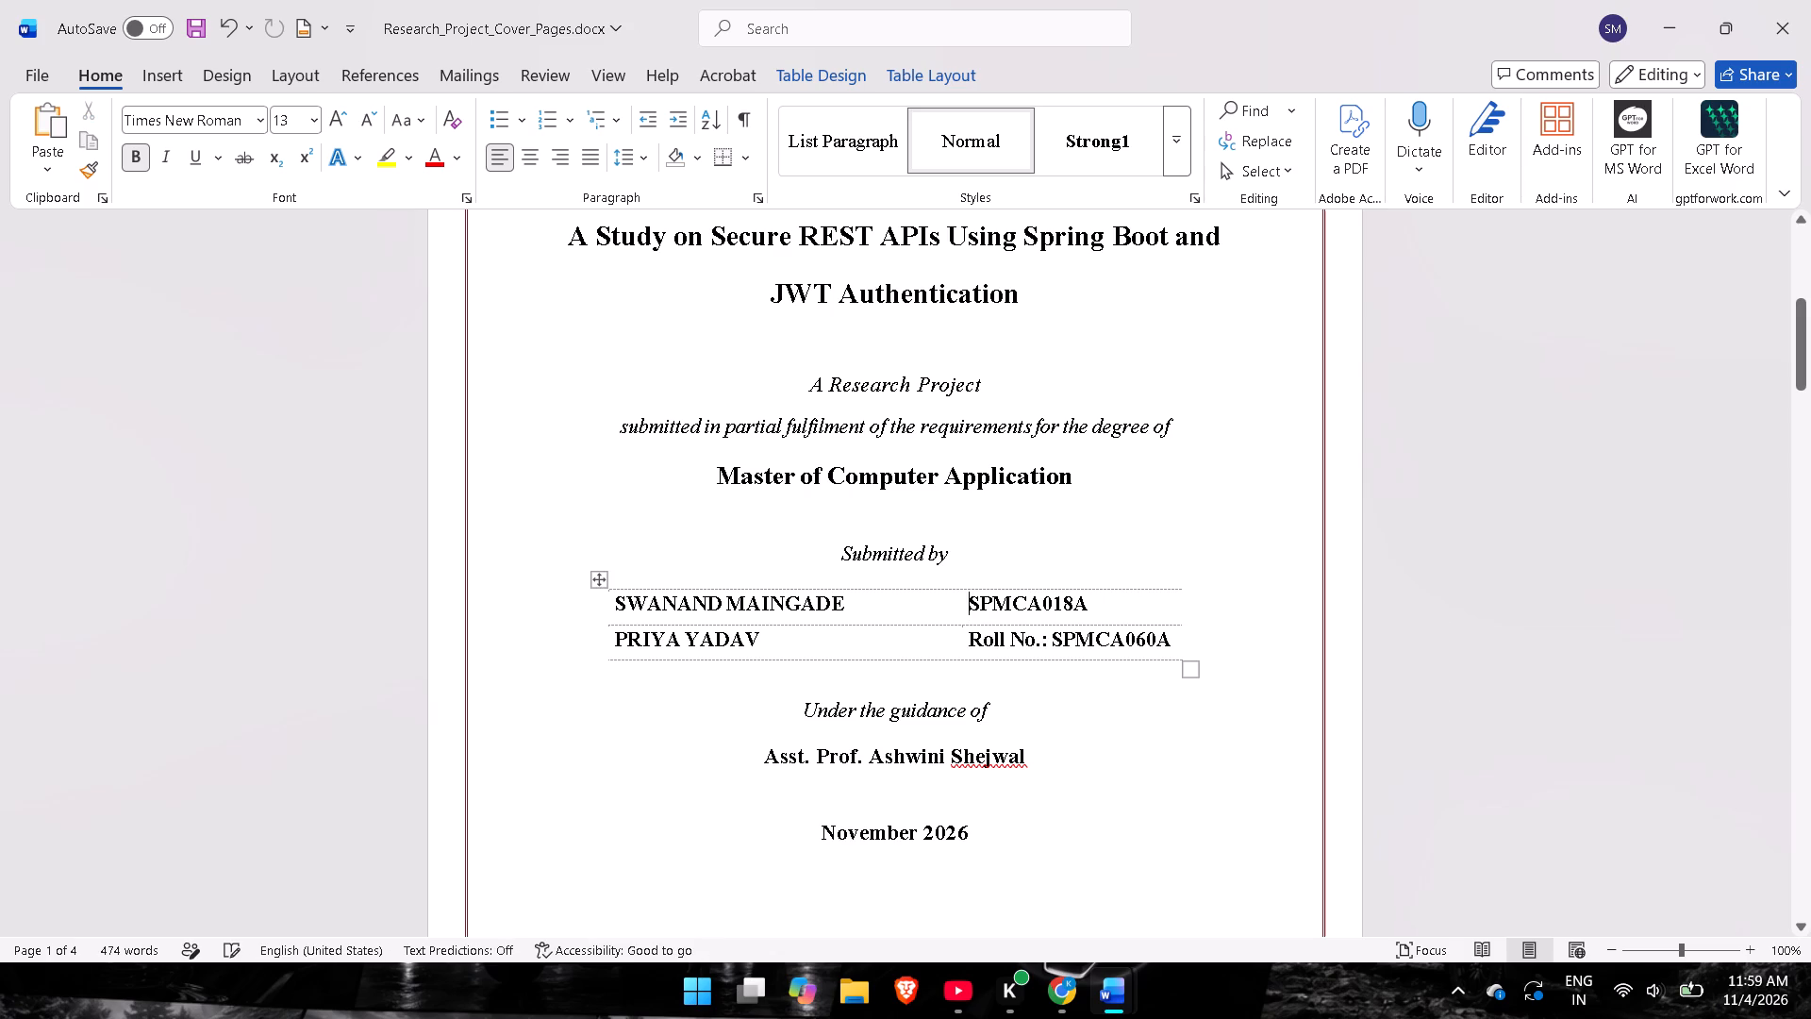
{"action": "left_click_drag", "start_coordinate": [1042, 639], "coordinate": [955, 647]}
{"action": "left_click", "coordinate": [1074, 638]}
{"action": "left_click_drag", "start_coordinate": [1053, 634], "coordinate": [971, 643]}
{"action": "key", "text": "BackSpace"}
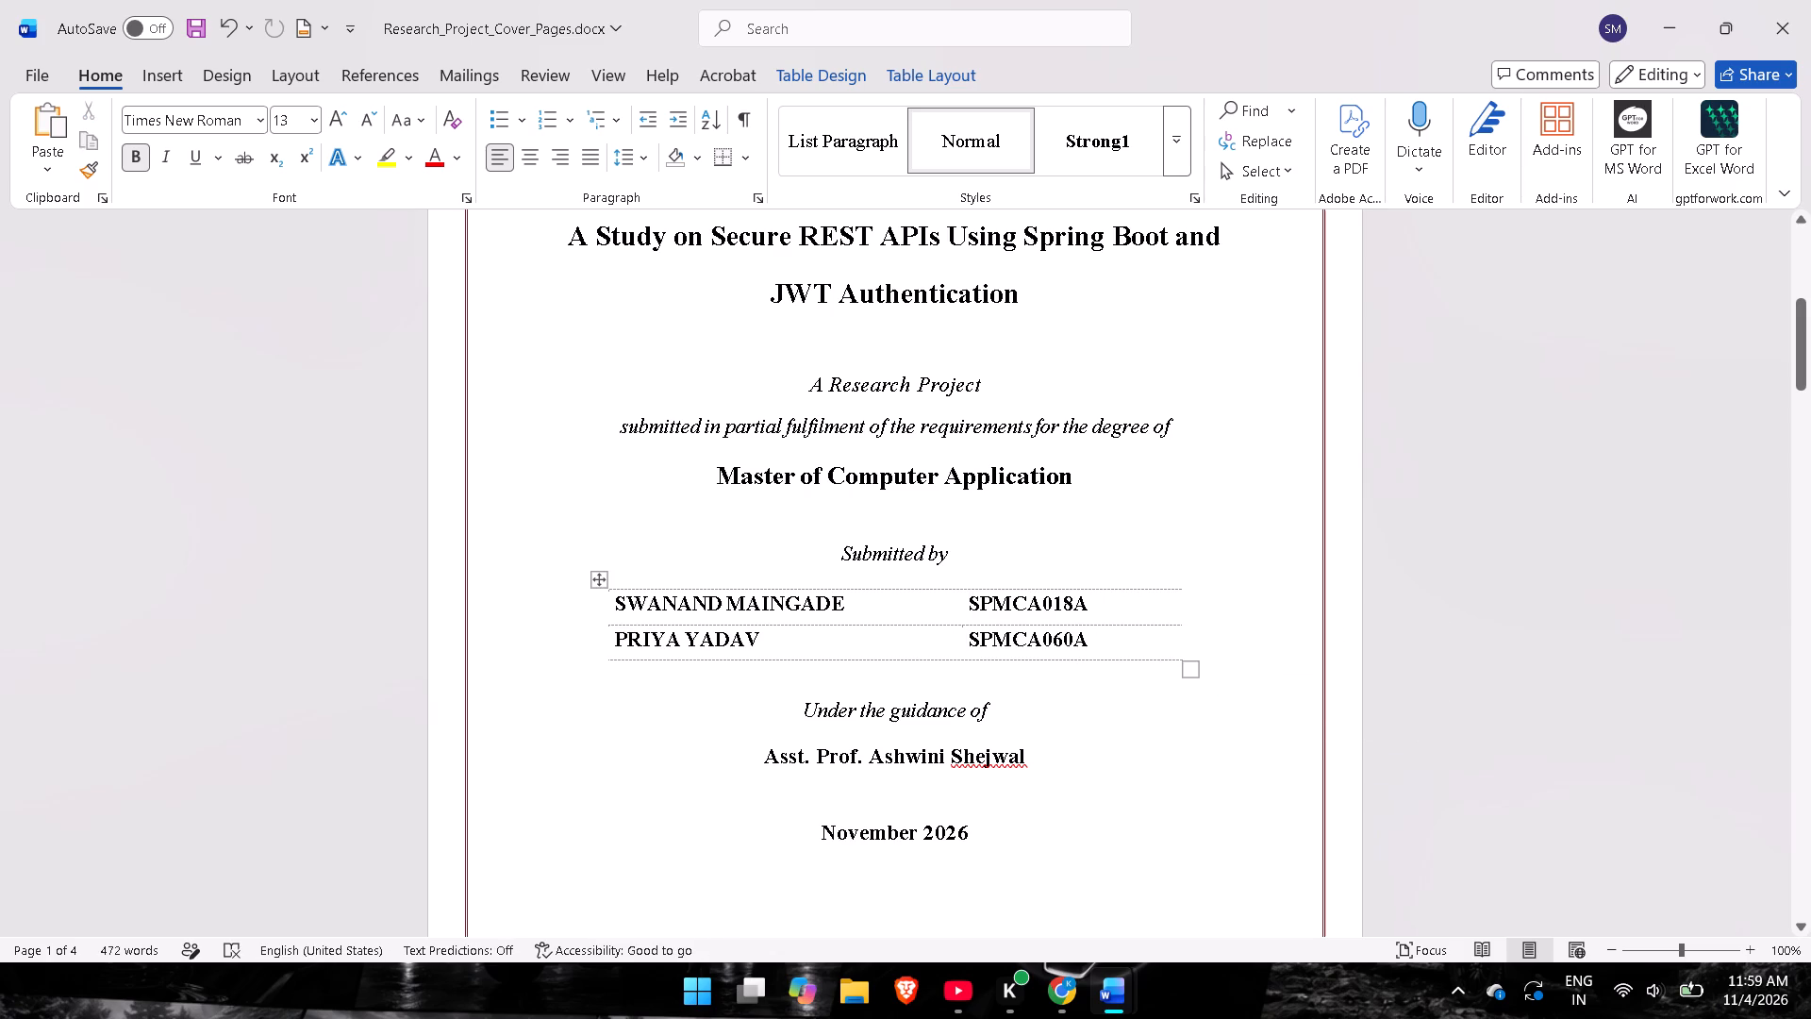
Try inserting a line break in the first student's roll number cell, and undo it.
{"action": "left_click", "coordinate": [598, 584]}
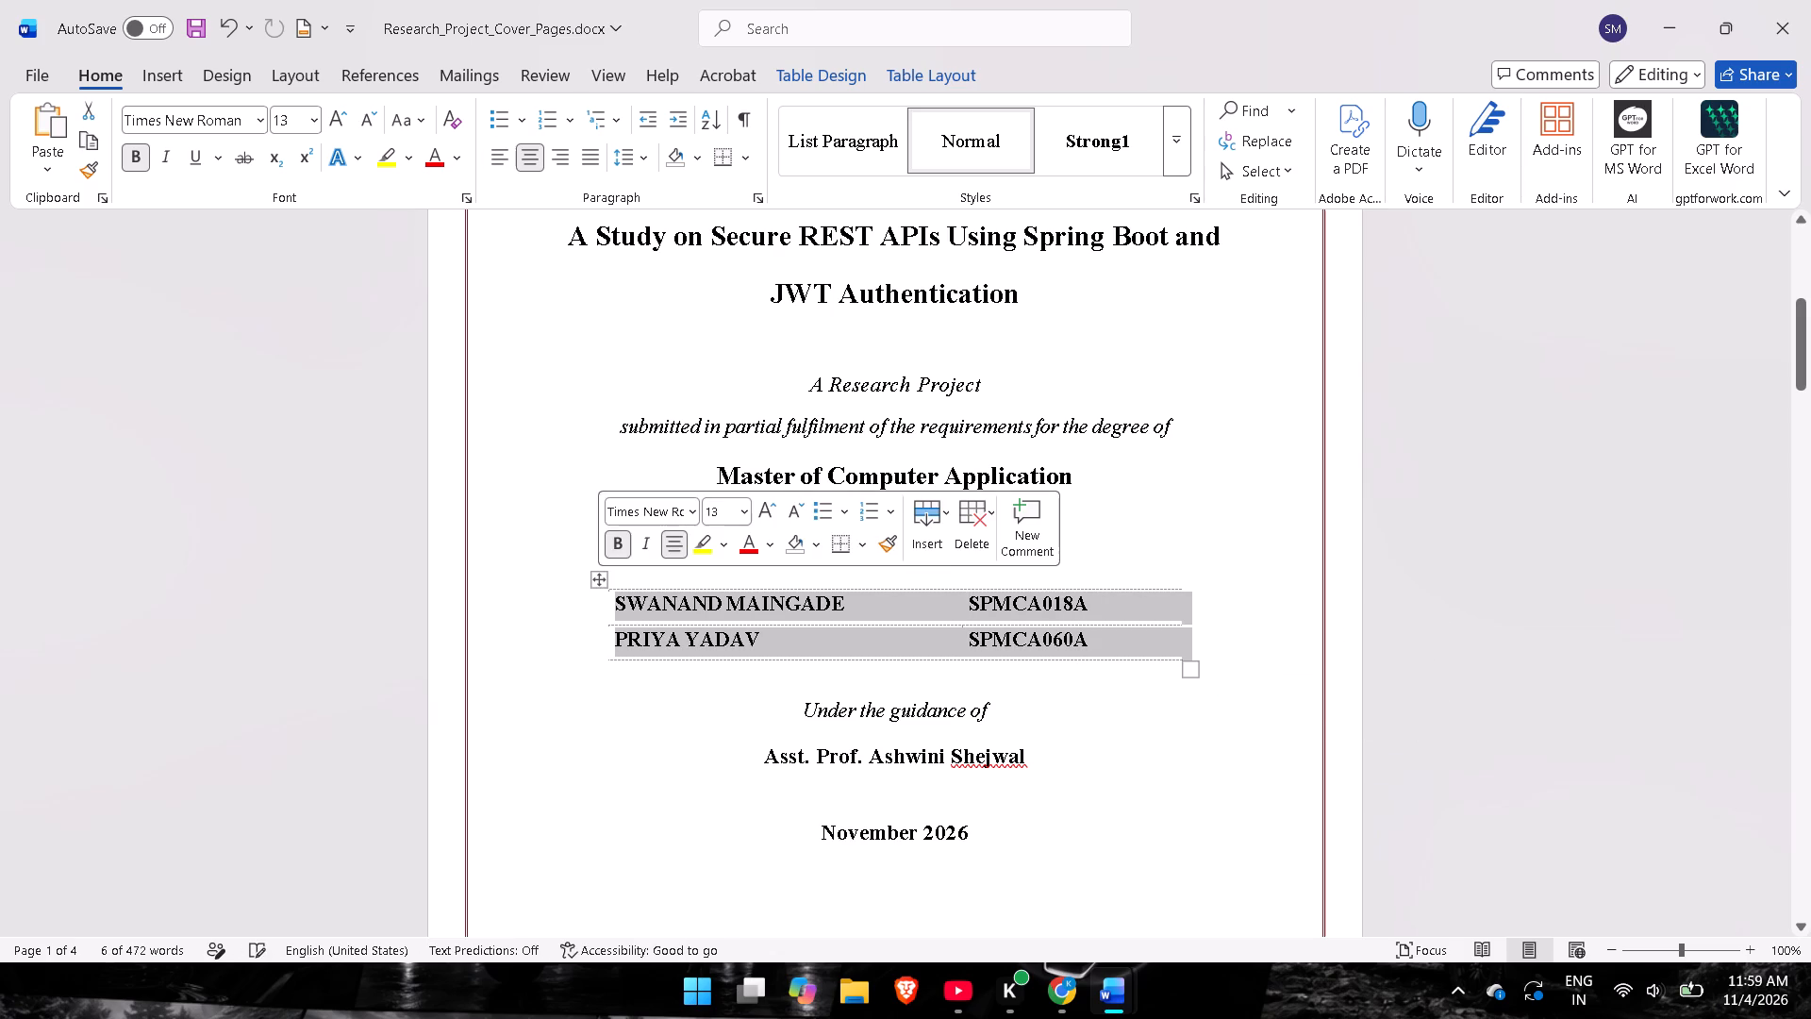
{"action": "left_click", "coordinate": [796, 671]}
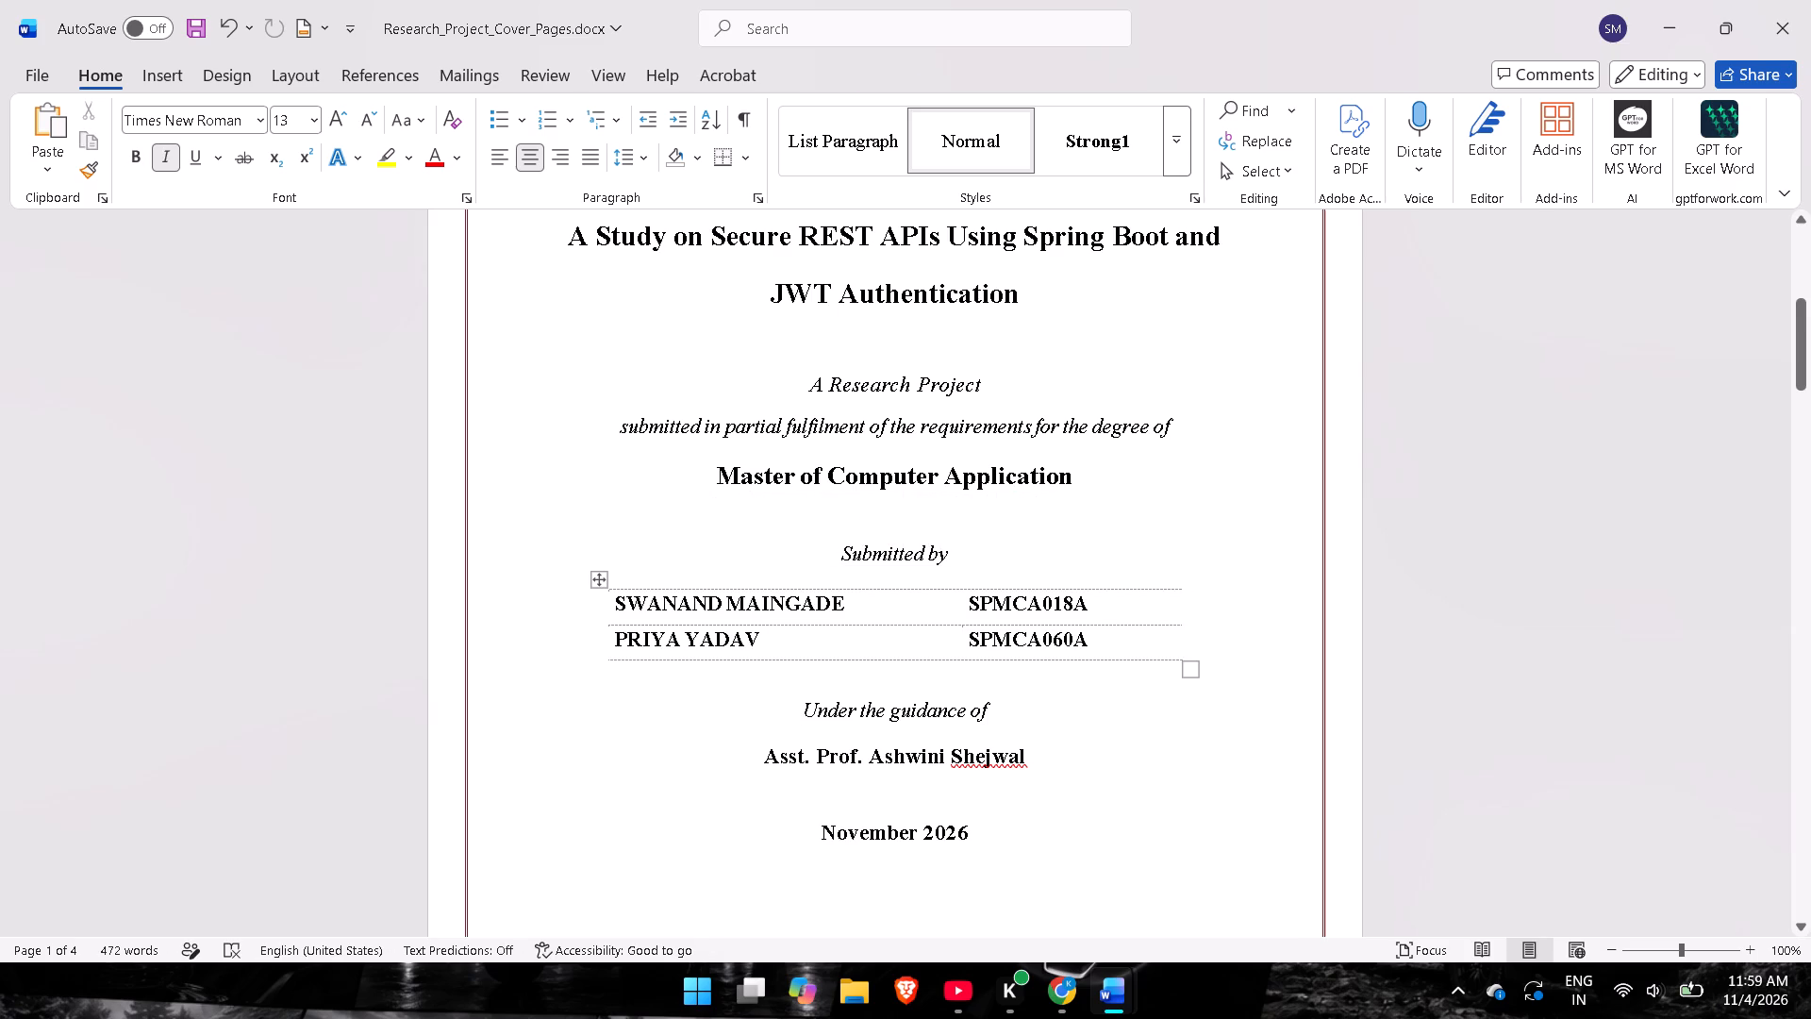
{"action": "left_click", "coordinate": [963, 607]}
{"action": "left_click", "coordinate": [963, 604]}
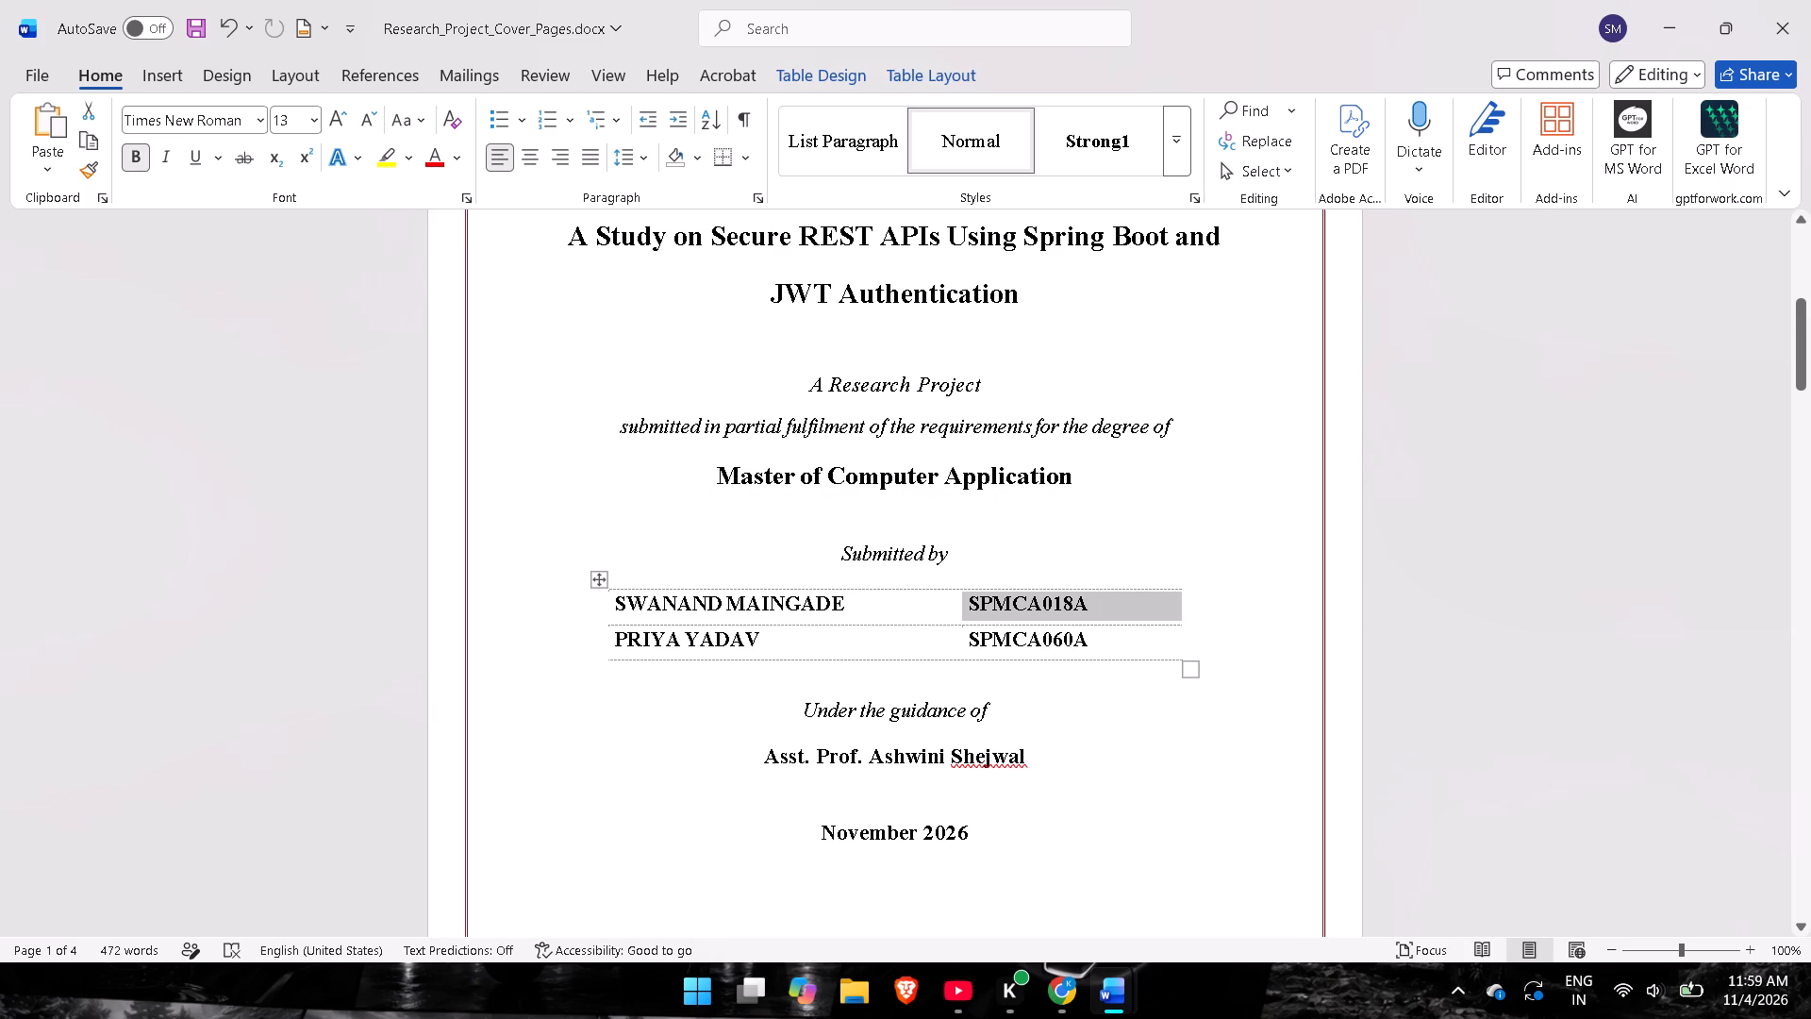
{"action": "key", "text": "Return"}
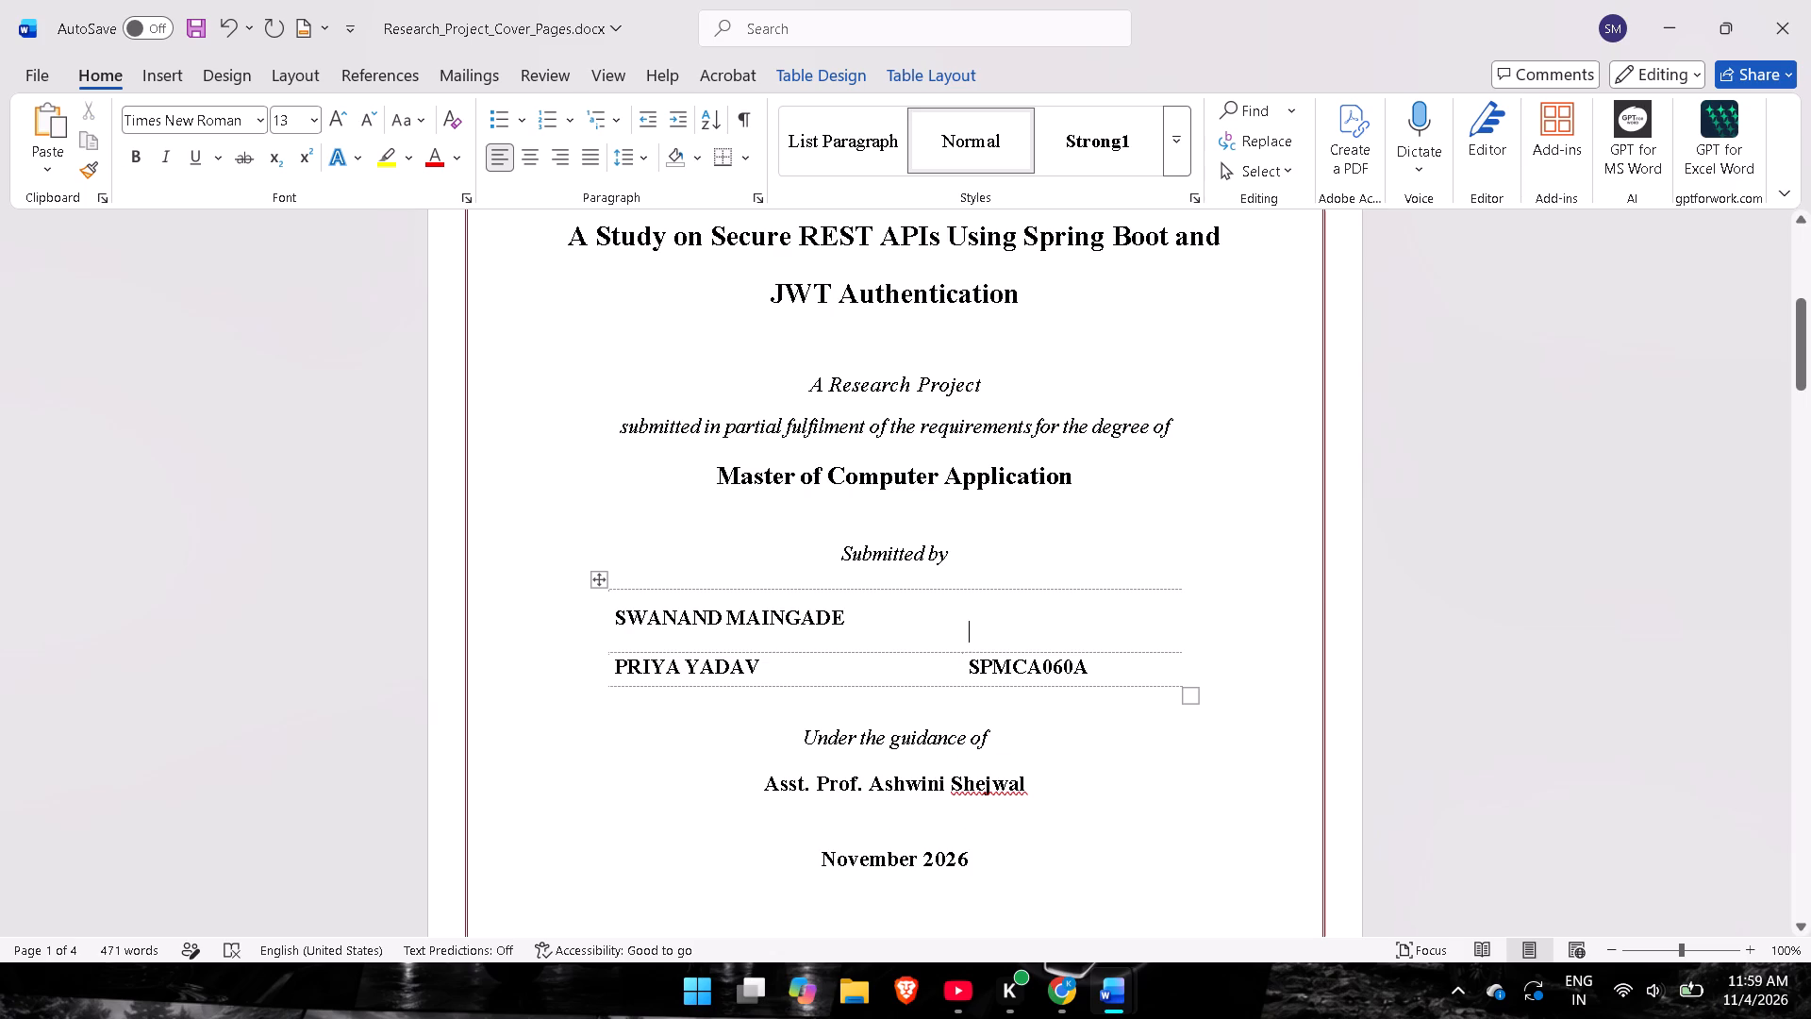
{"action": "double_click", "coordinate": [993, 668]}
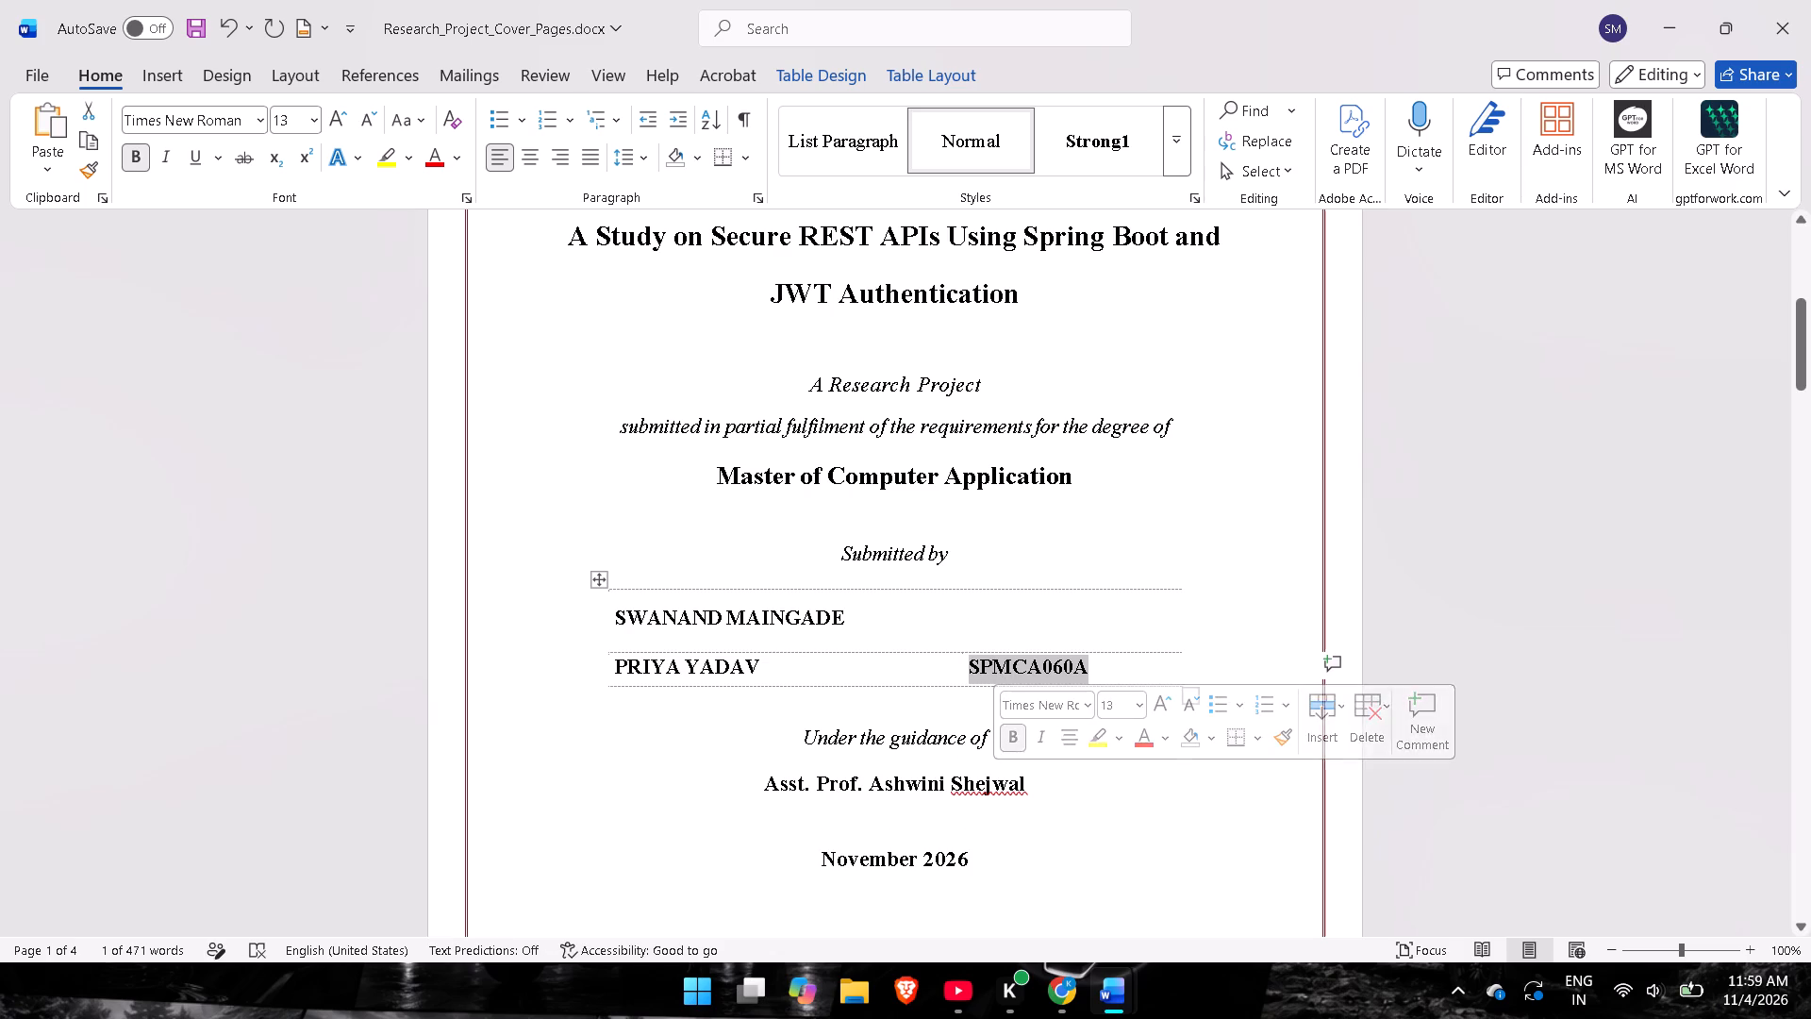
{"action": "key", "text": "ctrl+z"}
Copy both roll numbers from the student table into a new Notepad tab, and return to the Word document.
{"action": "left_click", "coordinate": [1015, 622]}
{"action": "left_click_drag", "start_coordinate": [1096, 642], "coordinate": [1030, 621]}
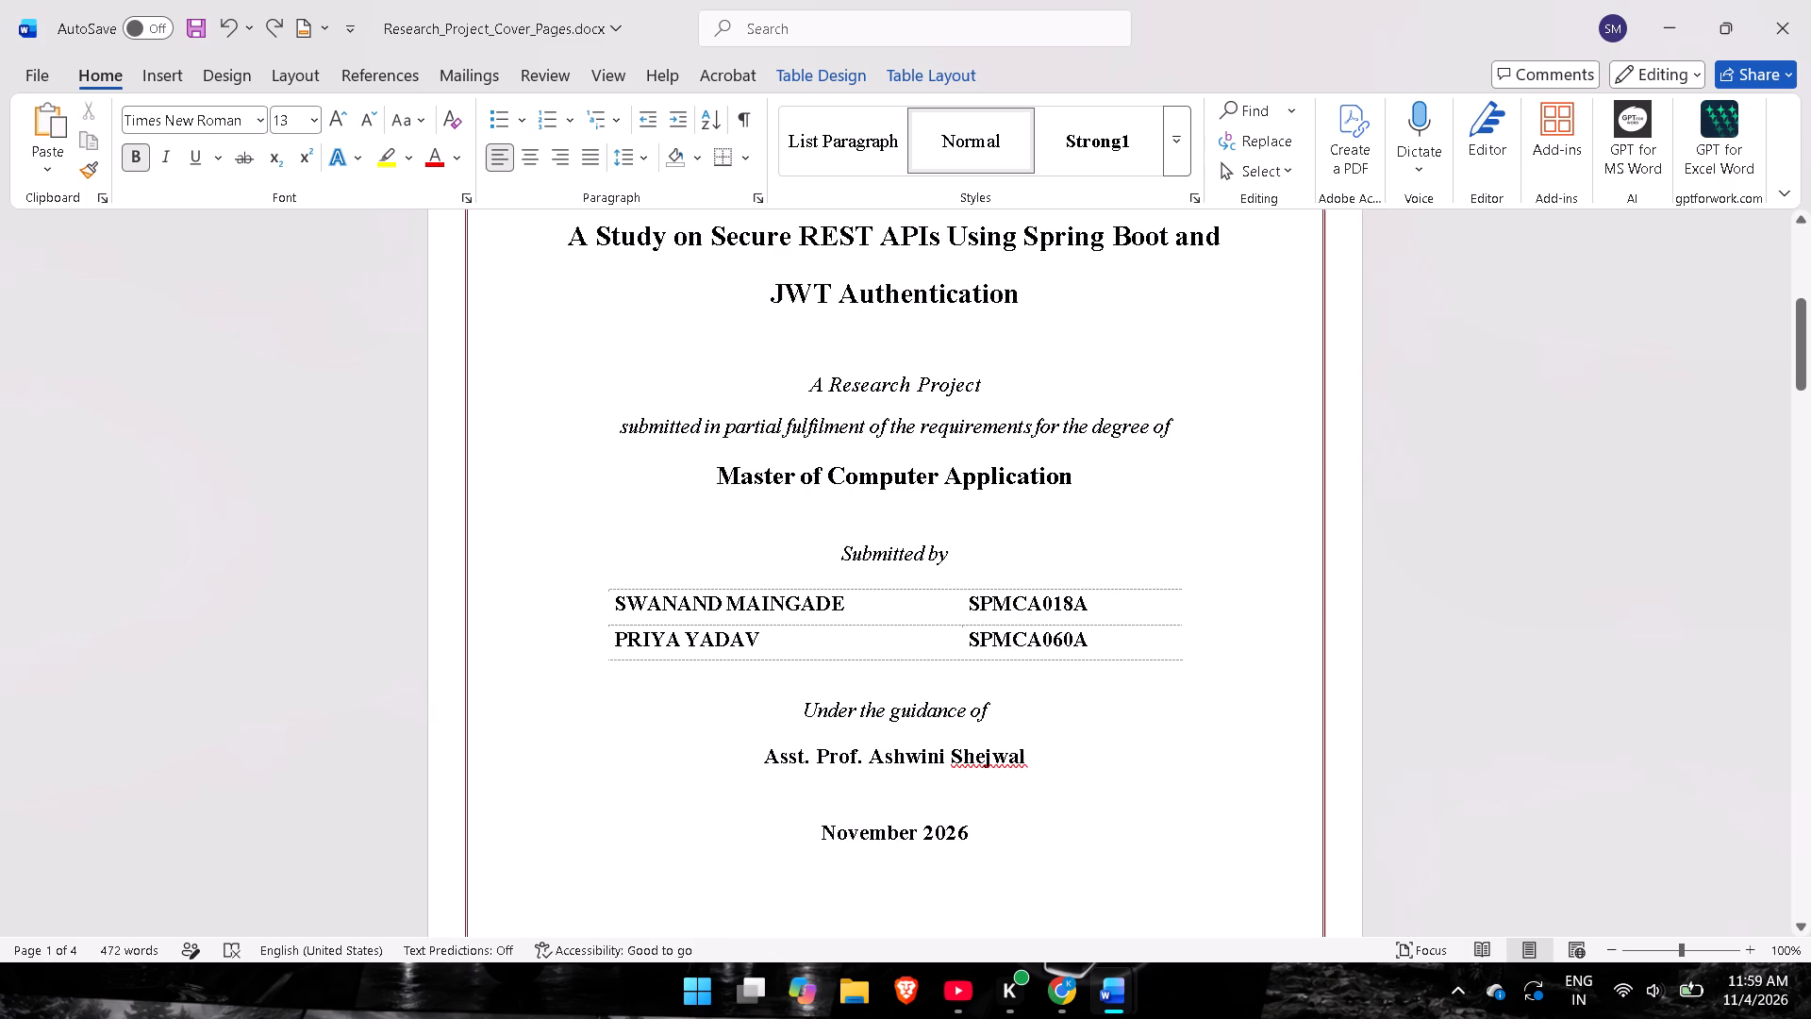
{"action": "left_click_drag", "start_coordinate": [1030, 621], "coordinate": [987, 602]}
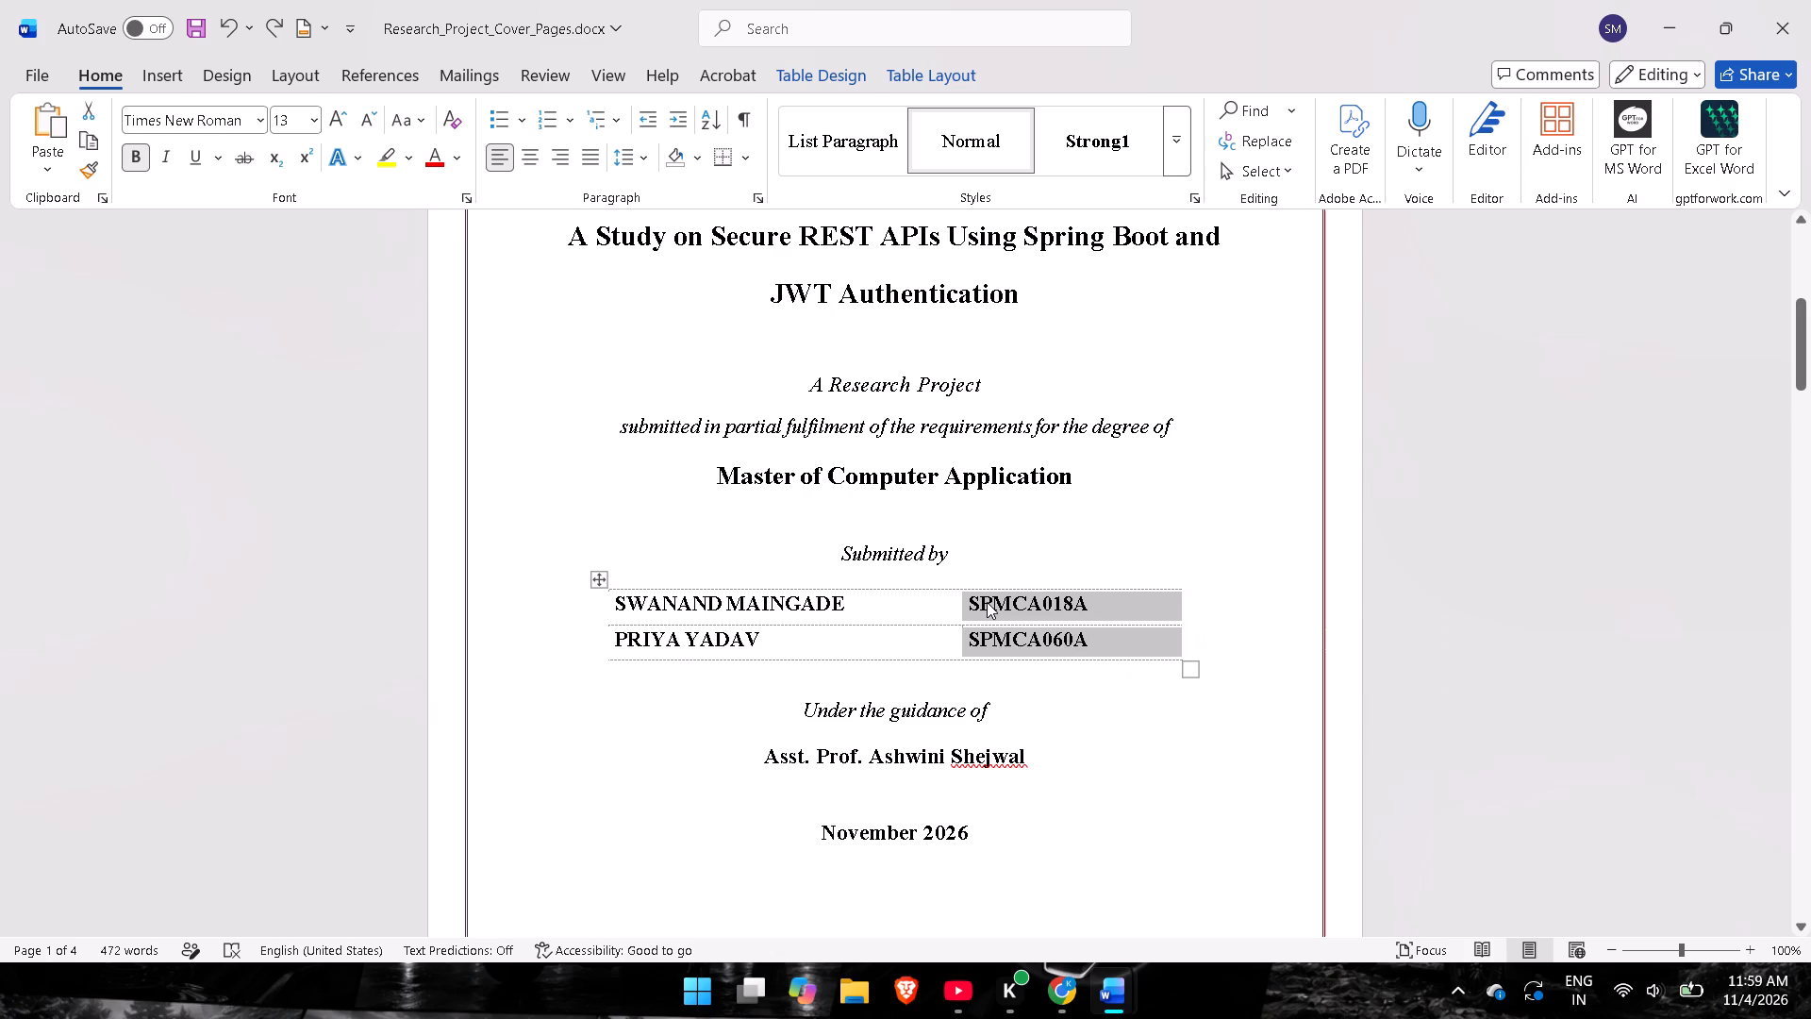
{"action": "key", "text": "ctrl+c"}
{"action": "type", "text": "no"}
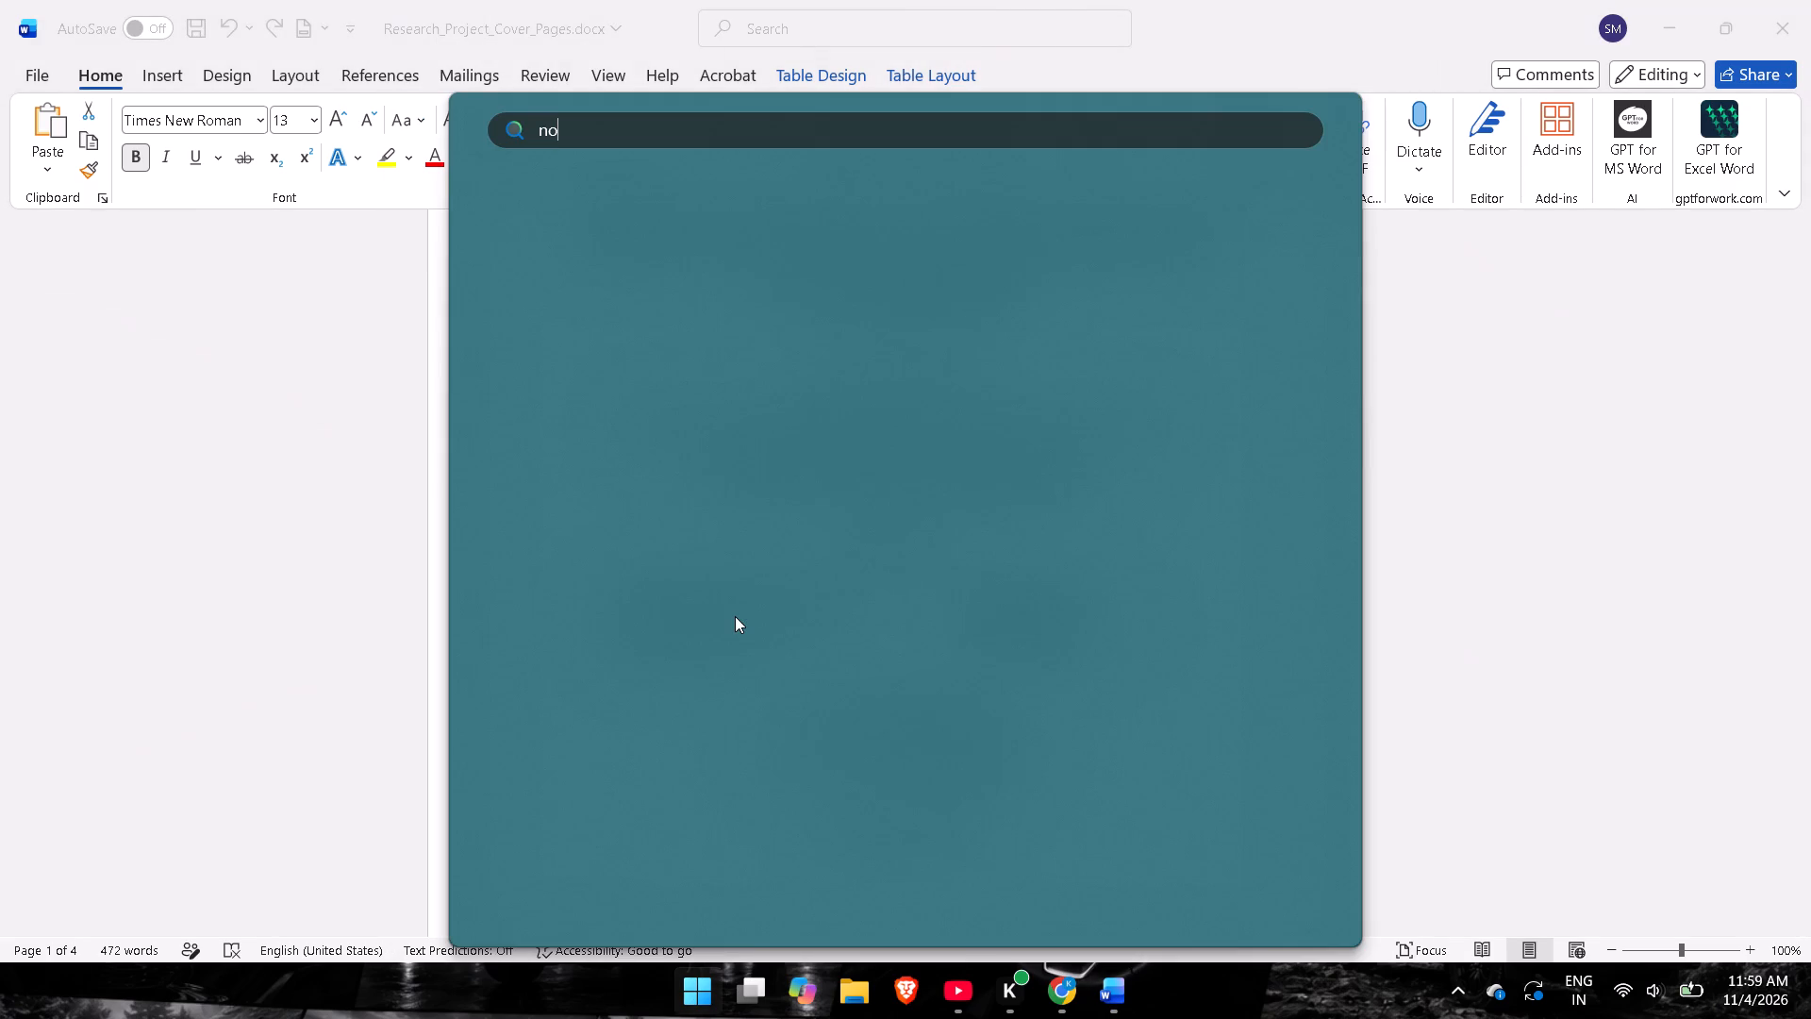
{"action": "left_click", "coordinate": [619, 308]}
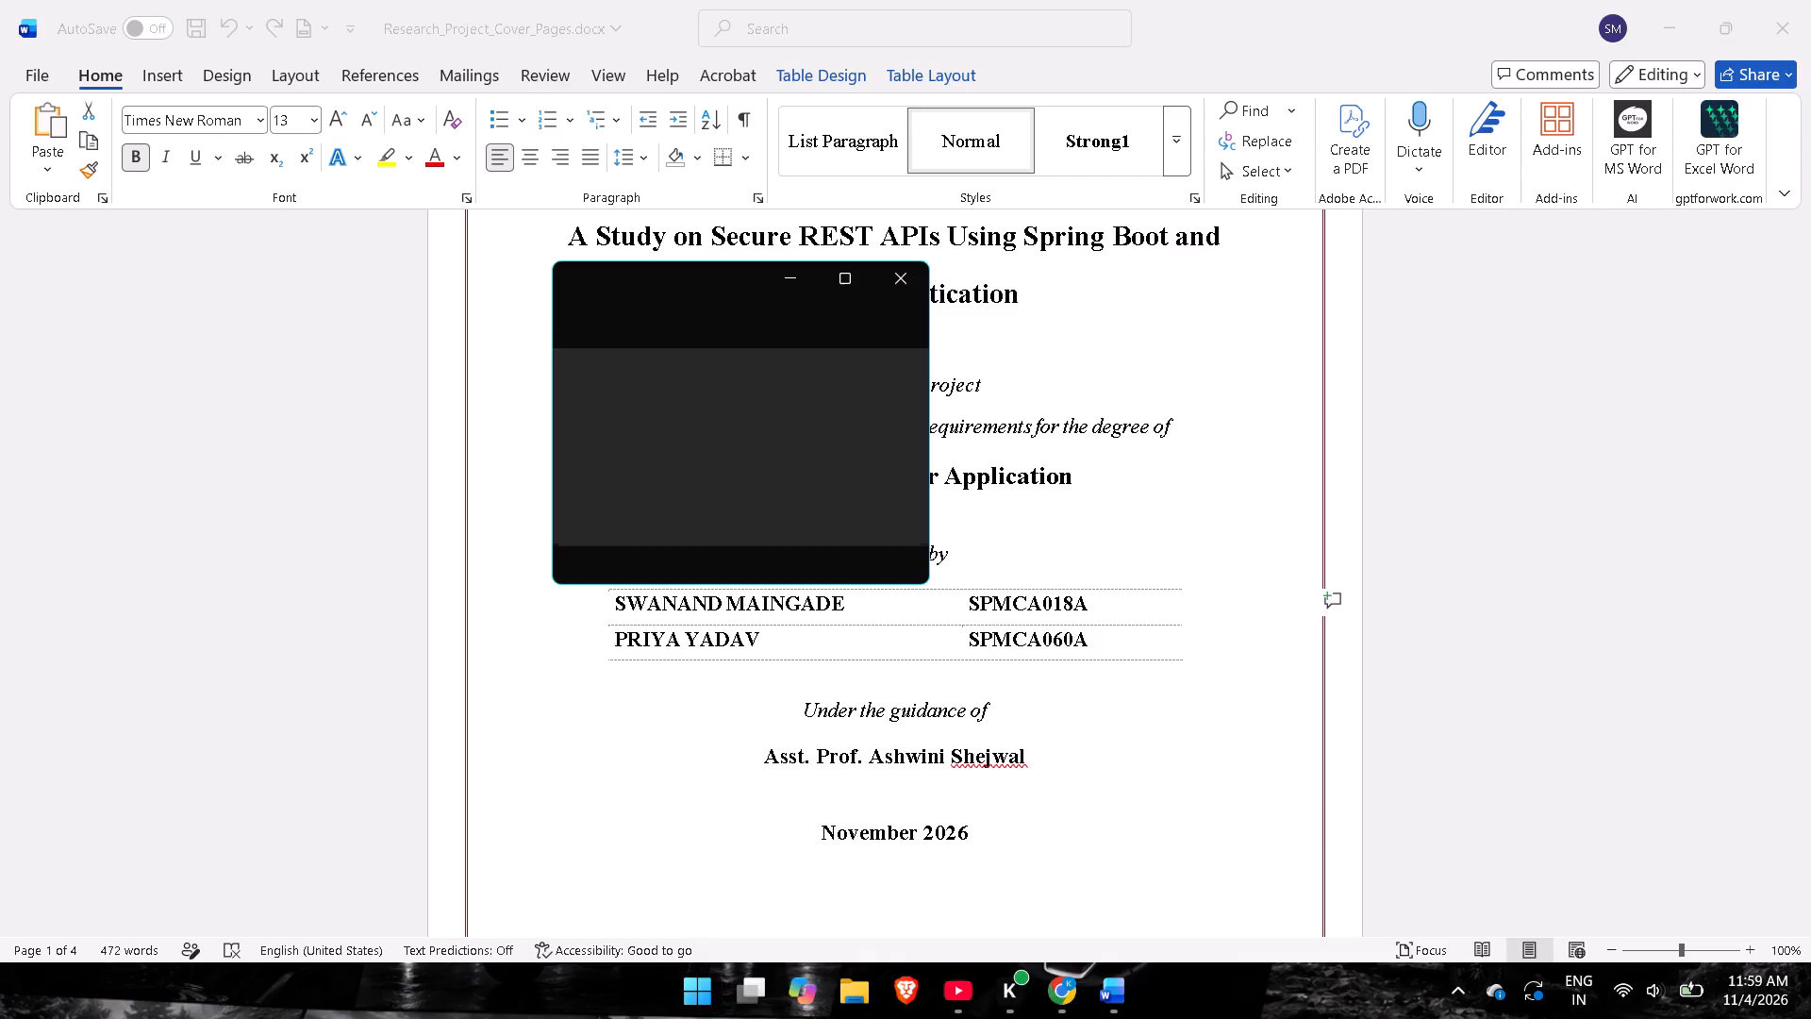
{"action": "left_click", "coordinate": [840, 279]}
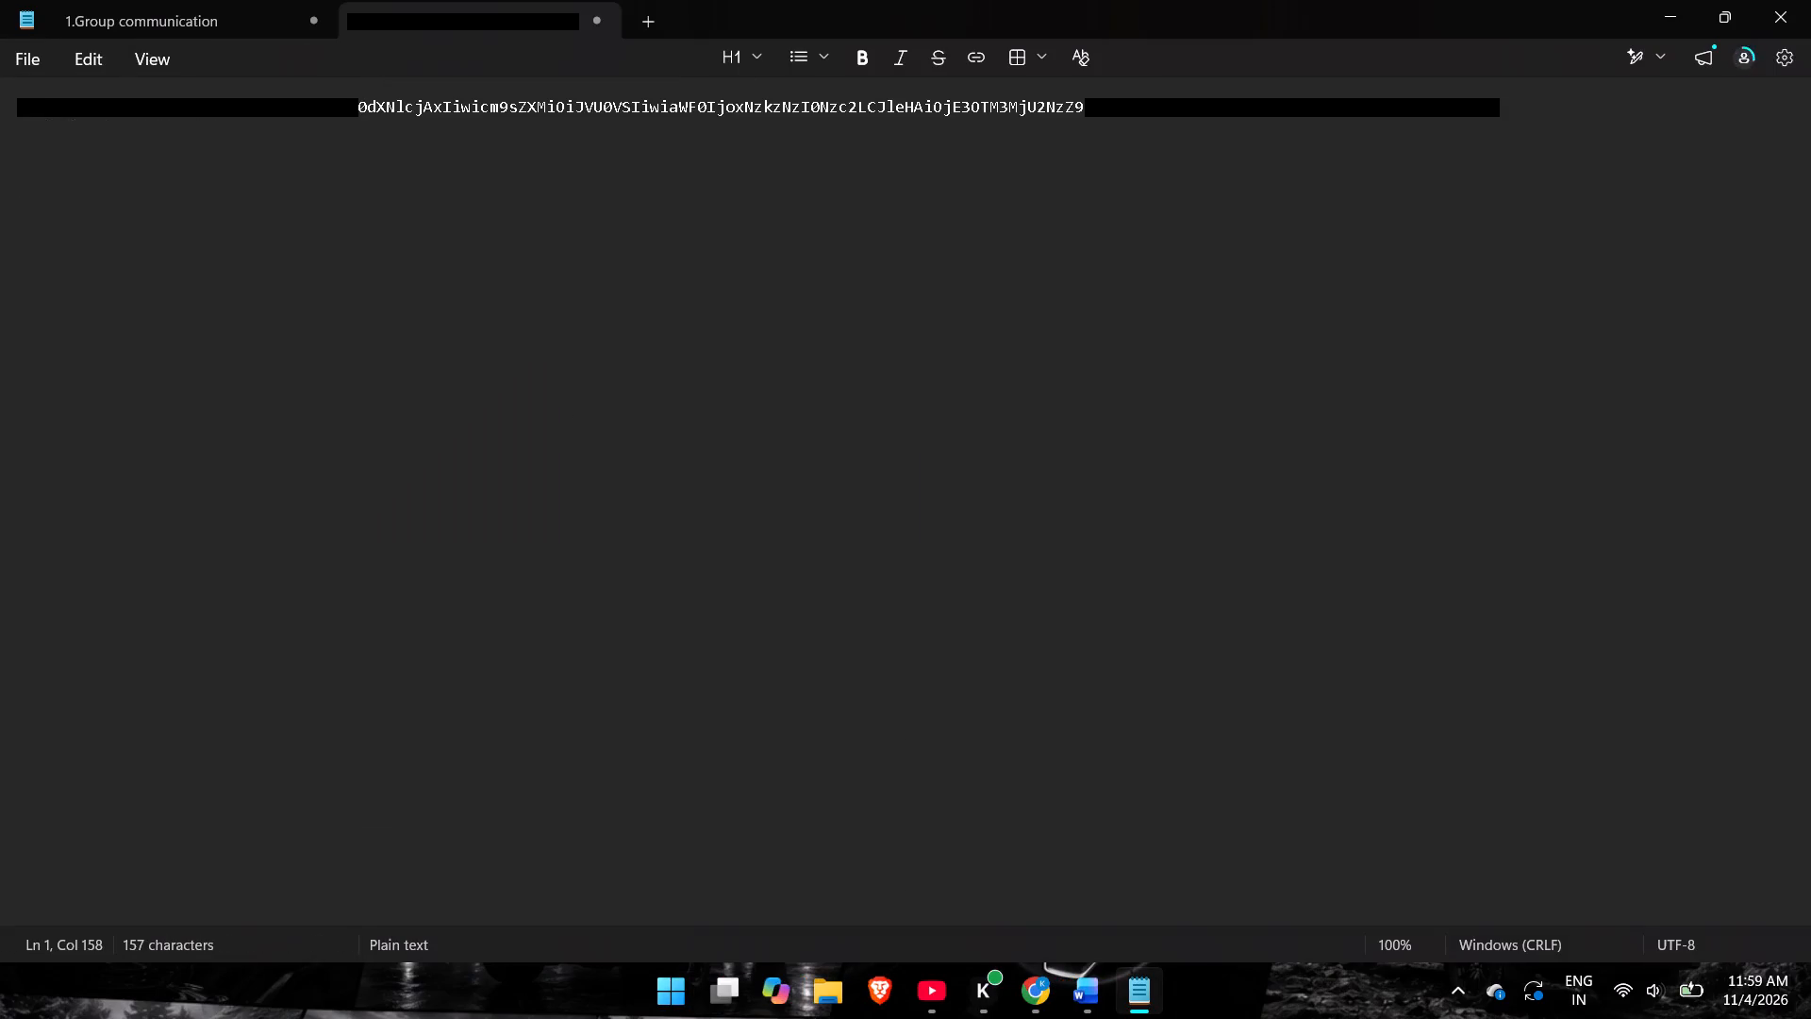
{"action": "left_click", "coordinate": [659, 16]}
{"action": "key", "text": "ctrl+v"}
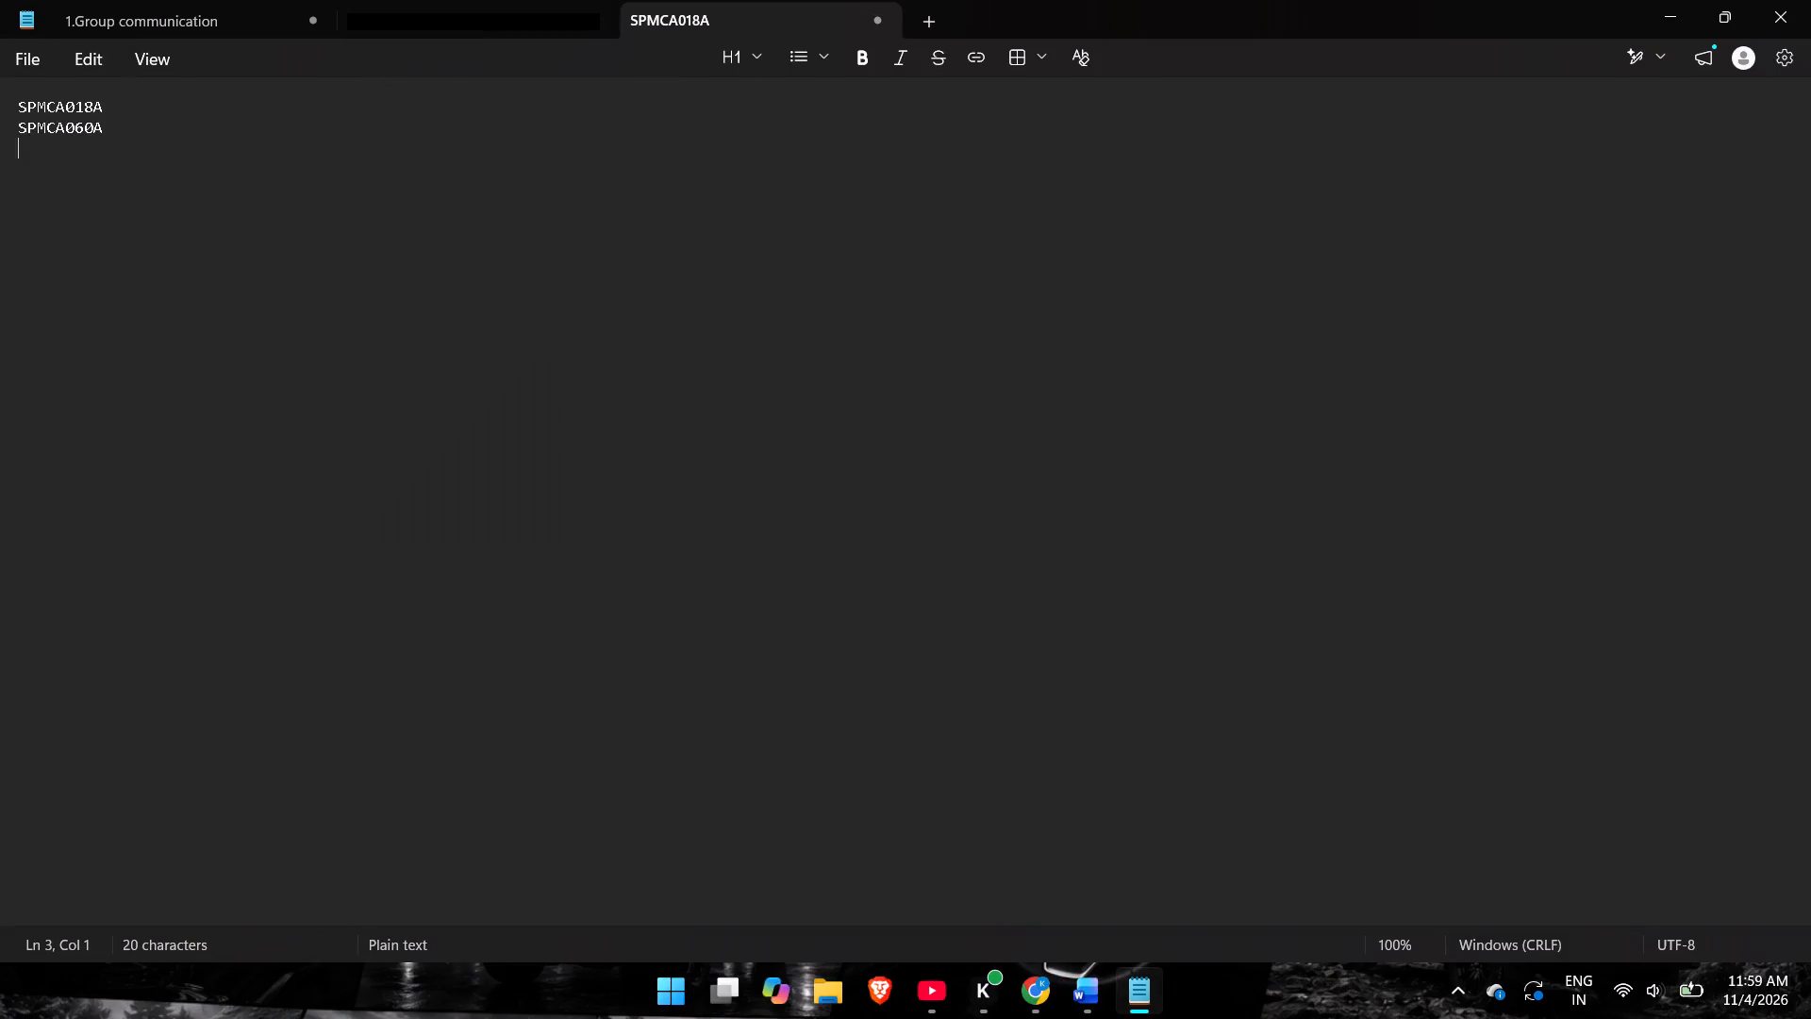
{"action": "left_click", "coordinate": [689, 289]}
{"action": "left_click", "coordinate": [1654, 17]}
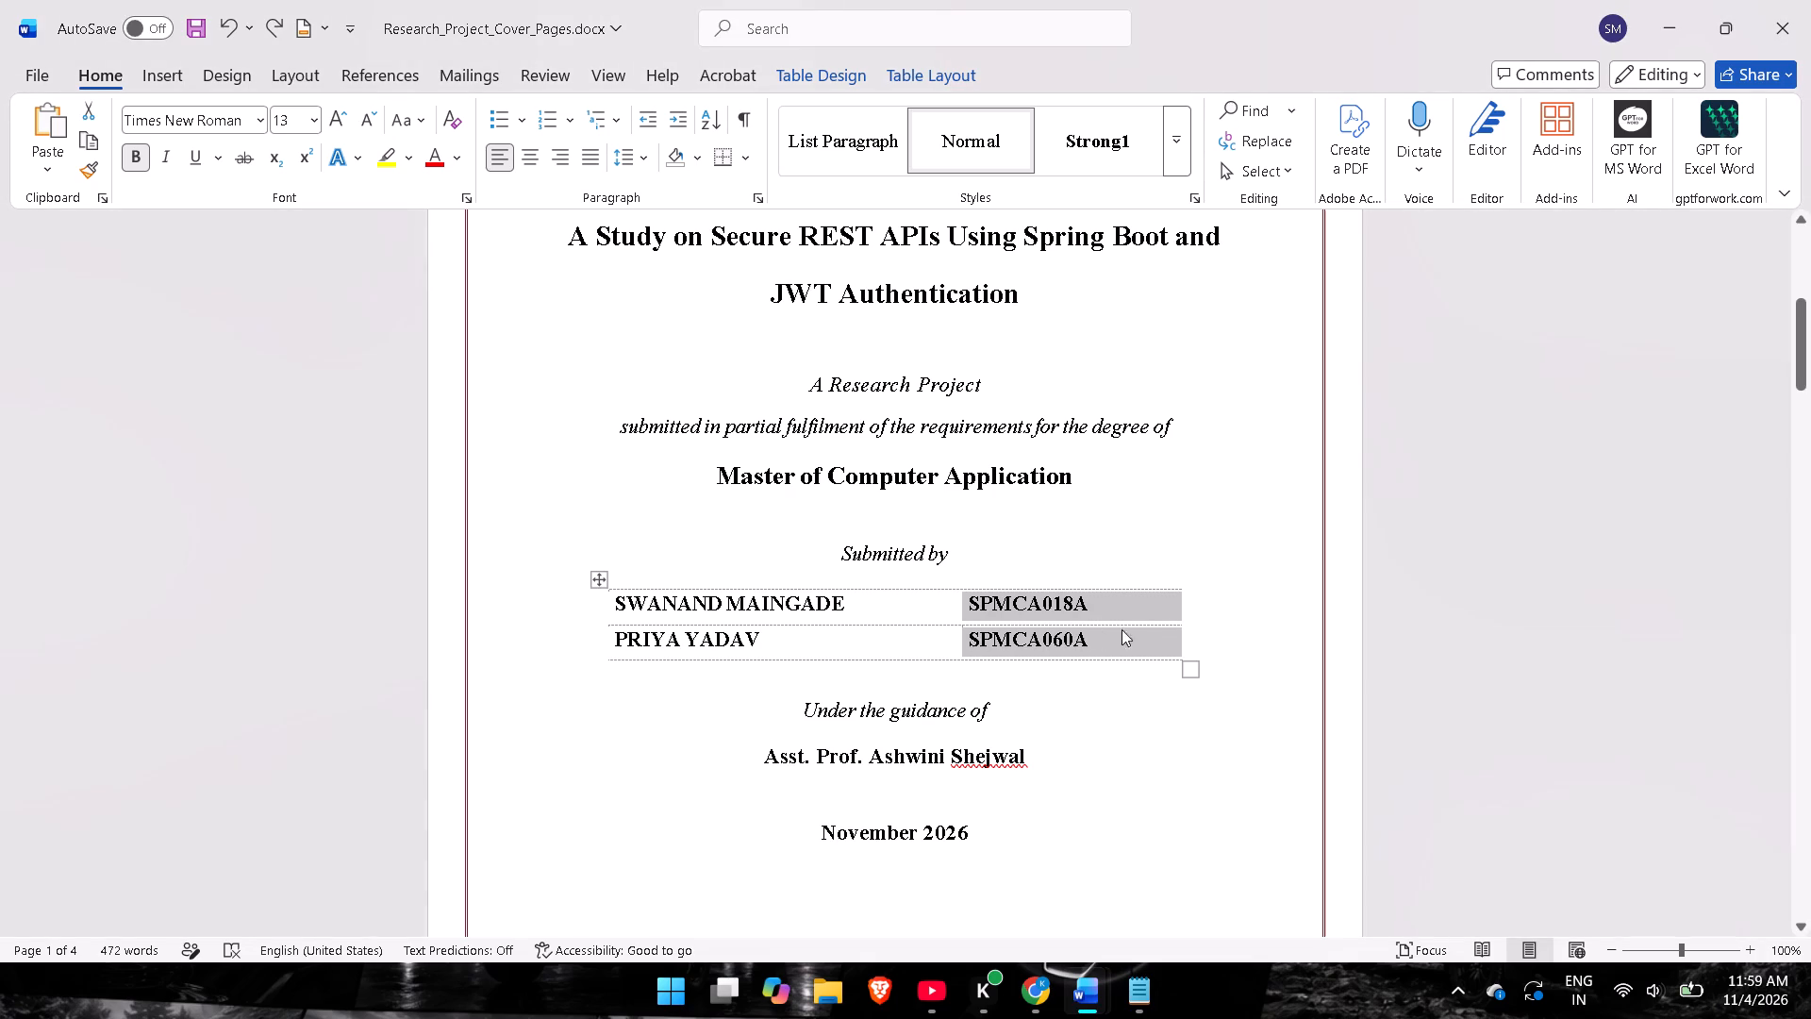
Clear both roll numbers from the second column of the student table.
{"action": "left_click", "coordinate": [1163, 639]}
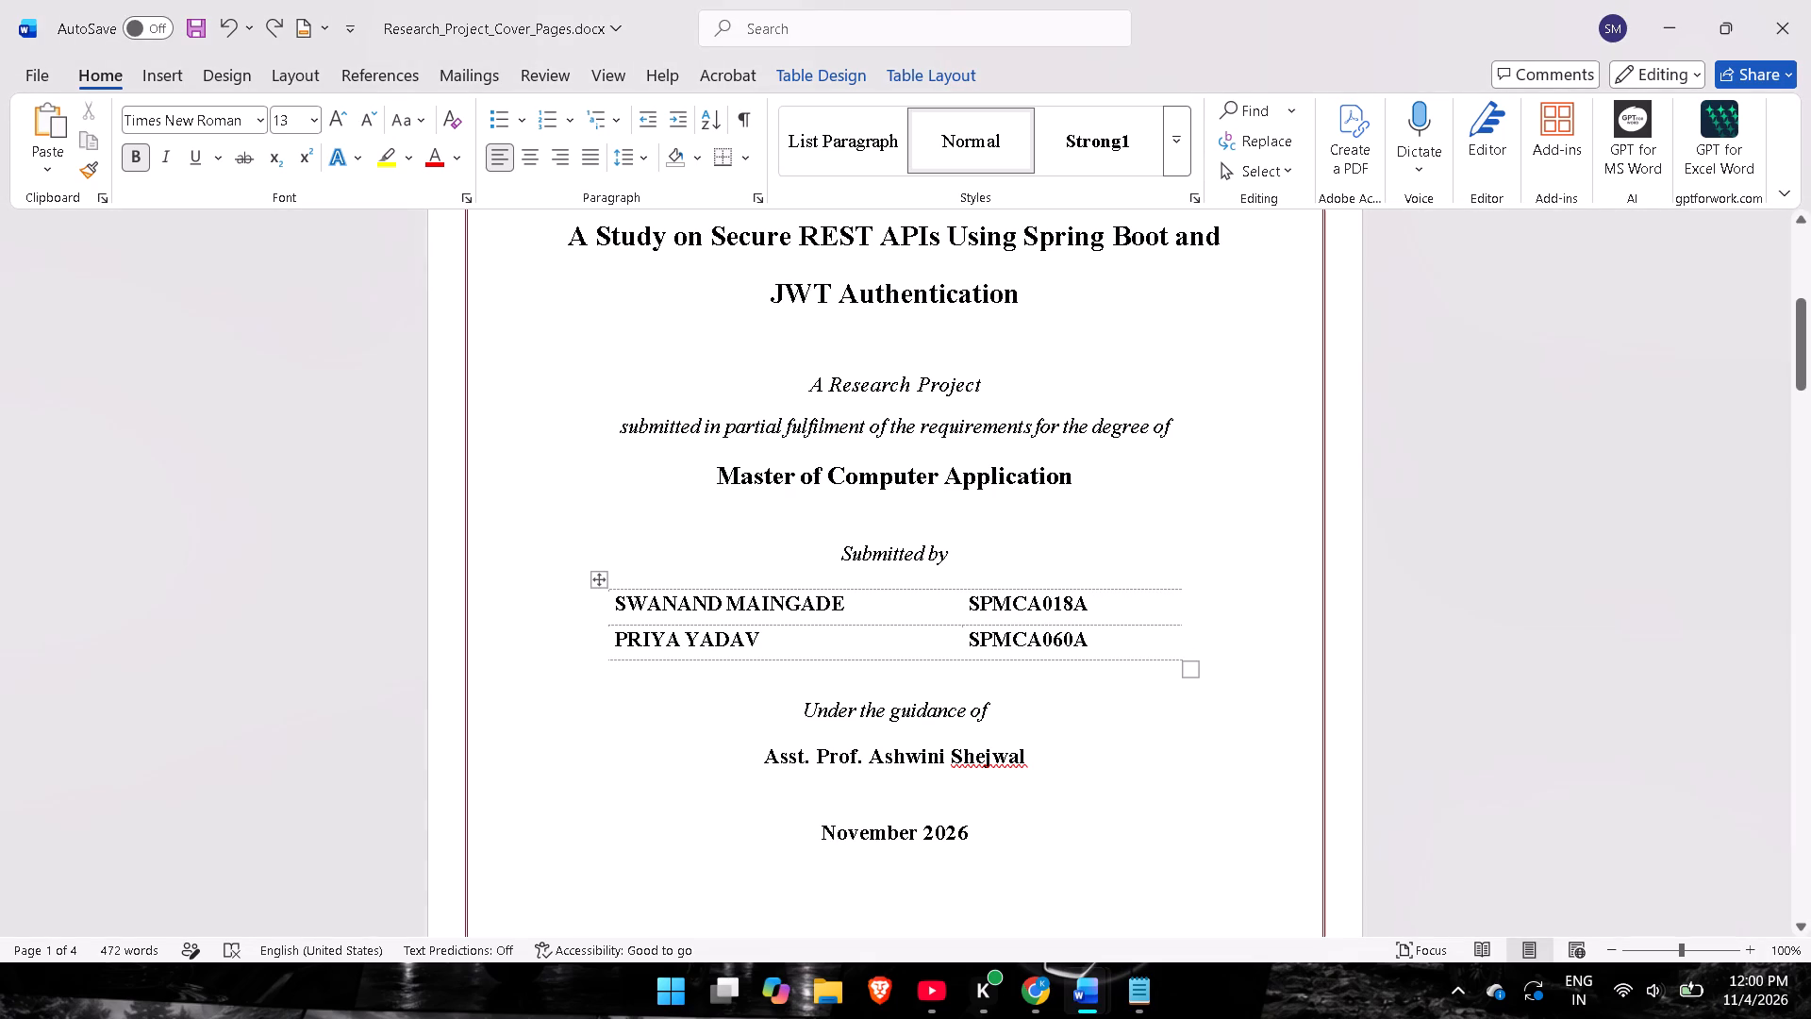
{"action": "left_click_drag", "start_coordinate": [1162, 639], "coordinate": [985, 609]}
{"action": "key", "text": "Delete"}
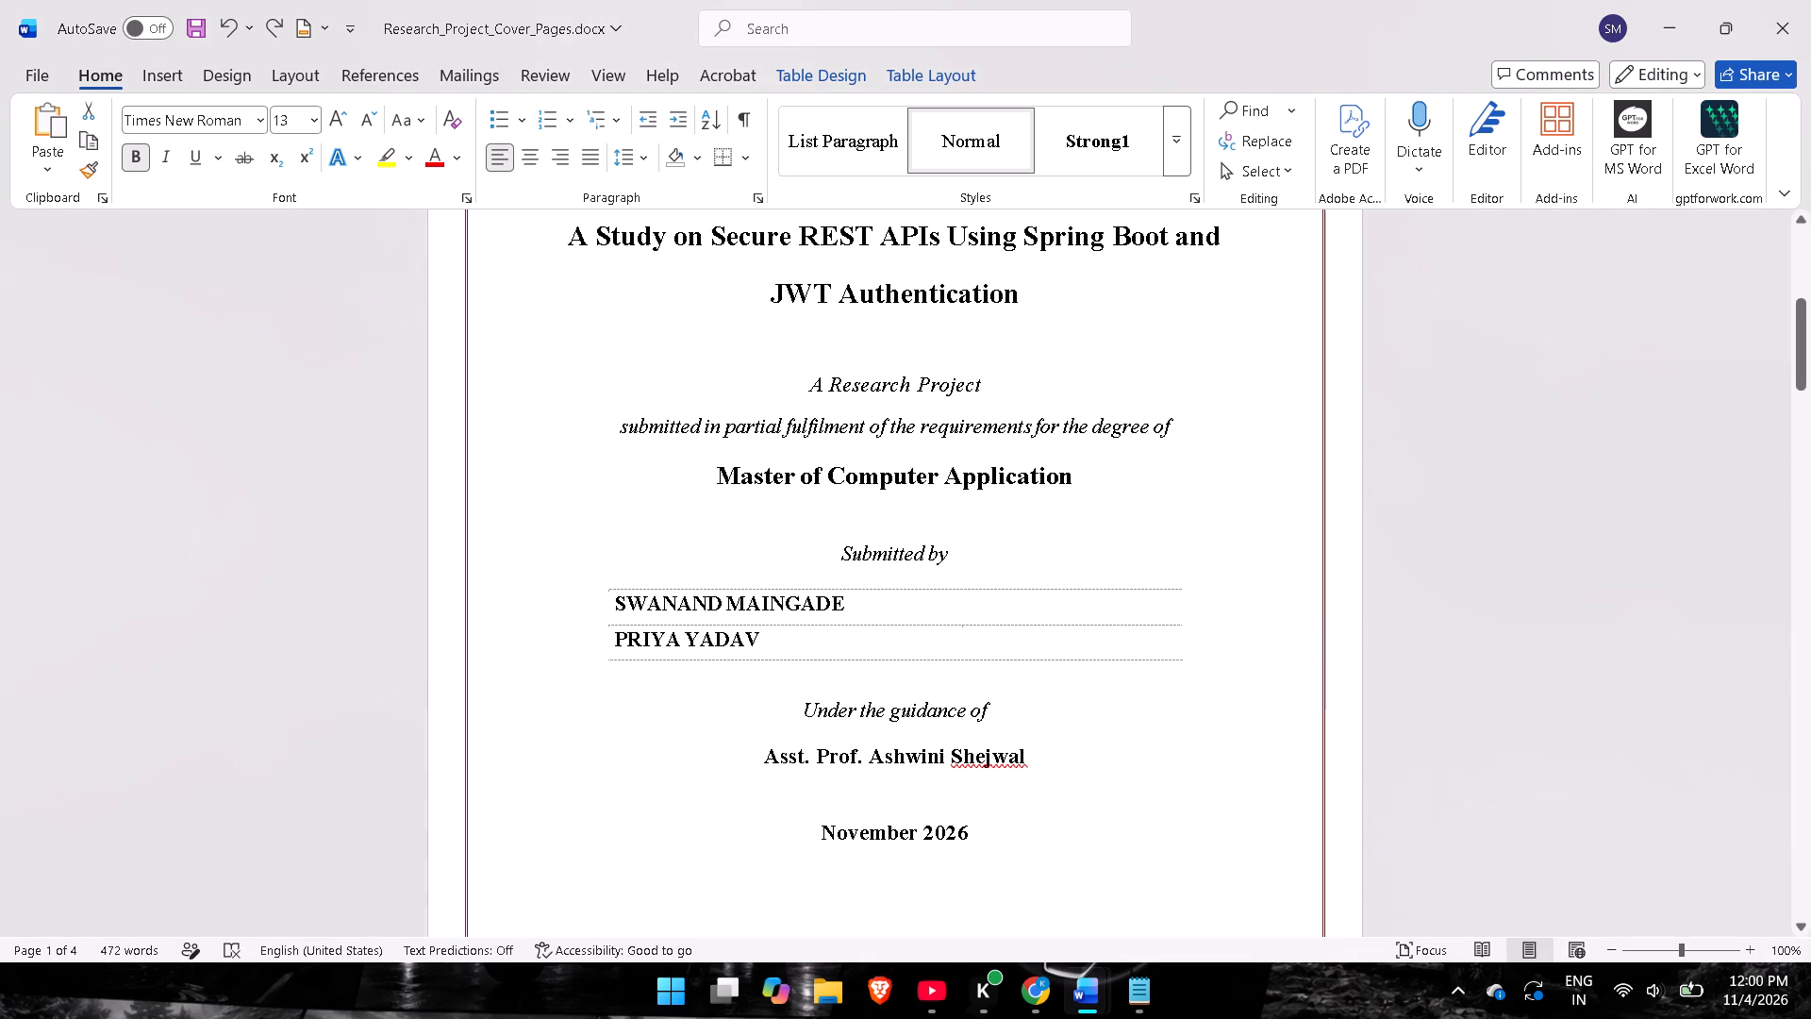
Distribute the student table's columns evenly.
{"action": "left_click", "coordinate": [604, 583]}
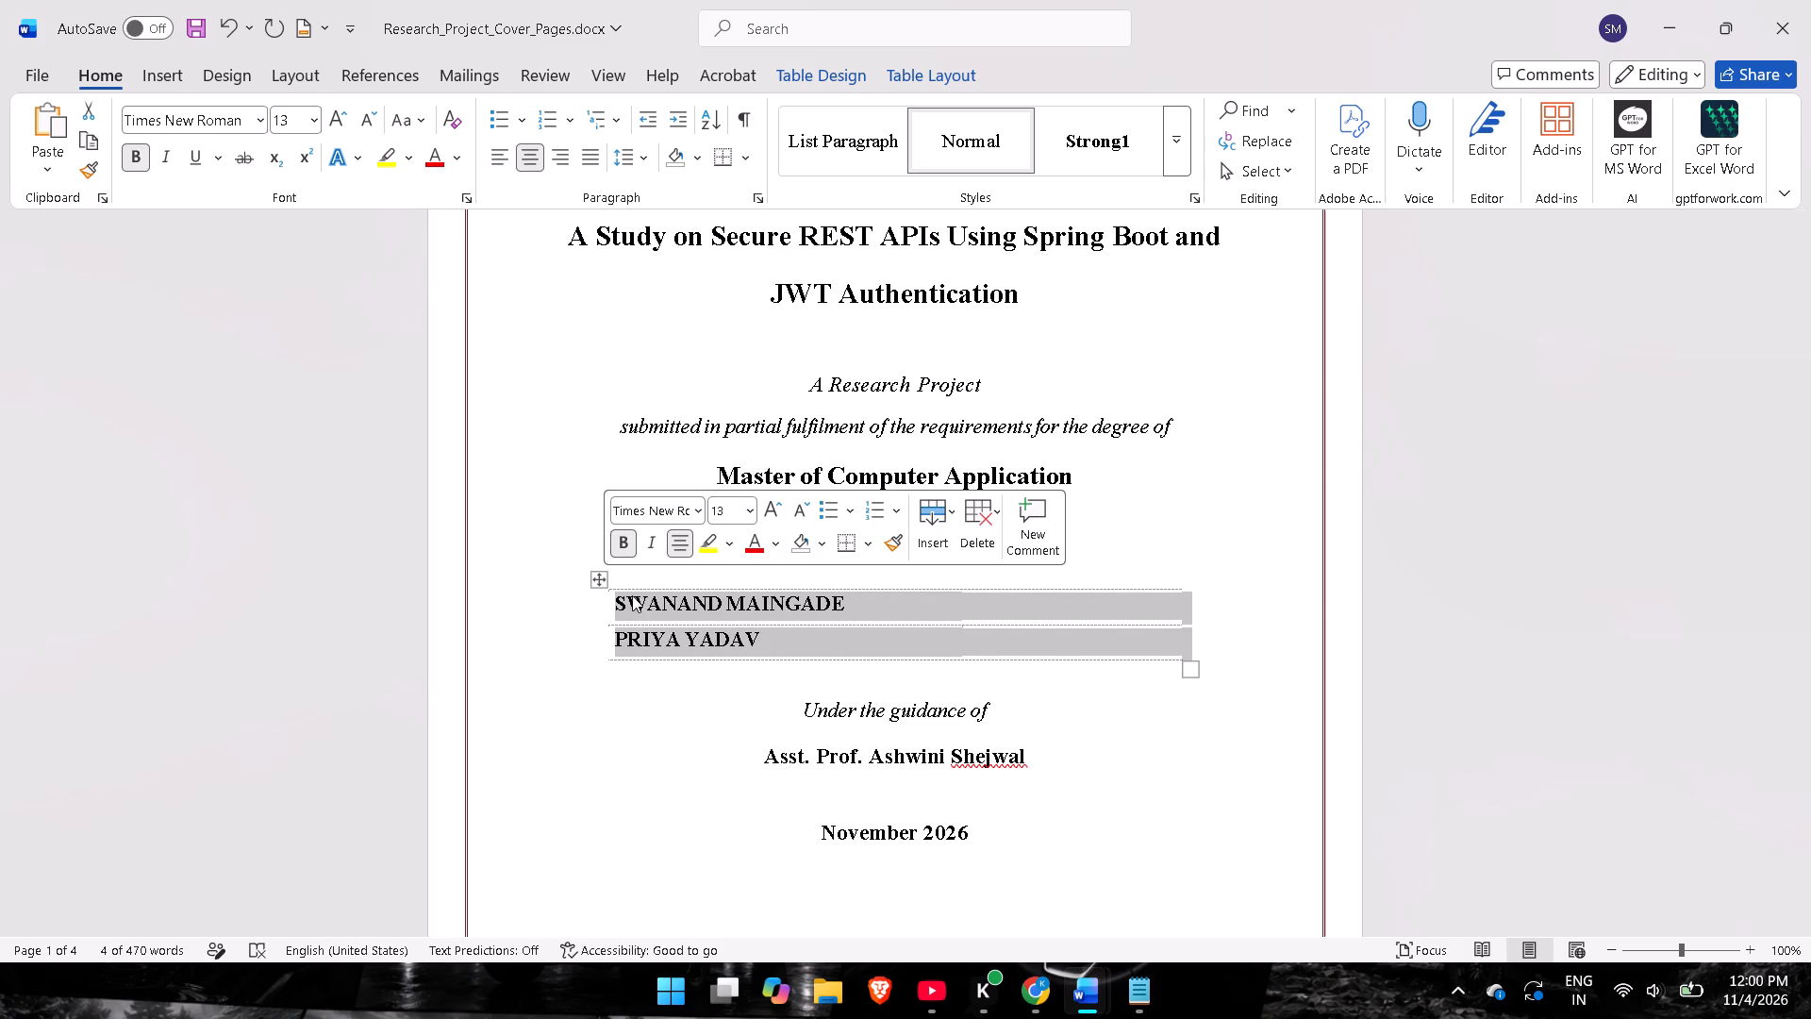
{"action": "right_click", "coordinate": [595, 580]}
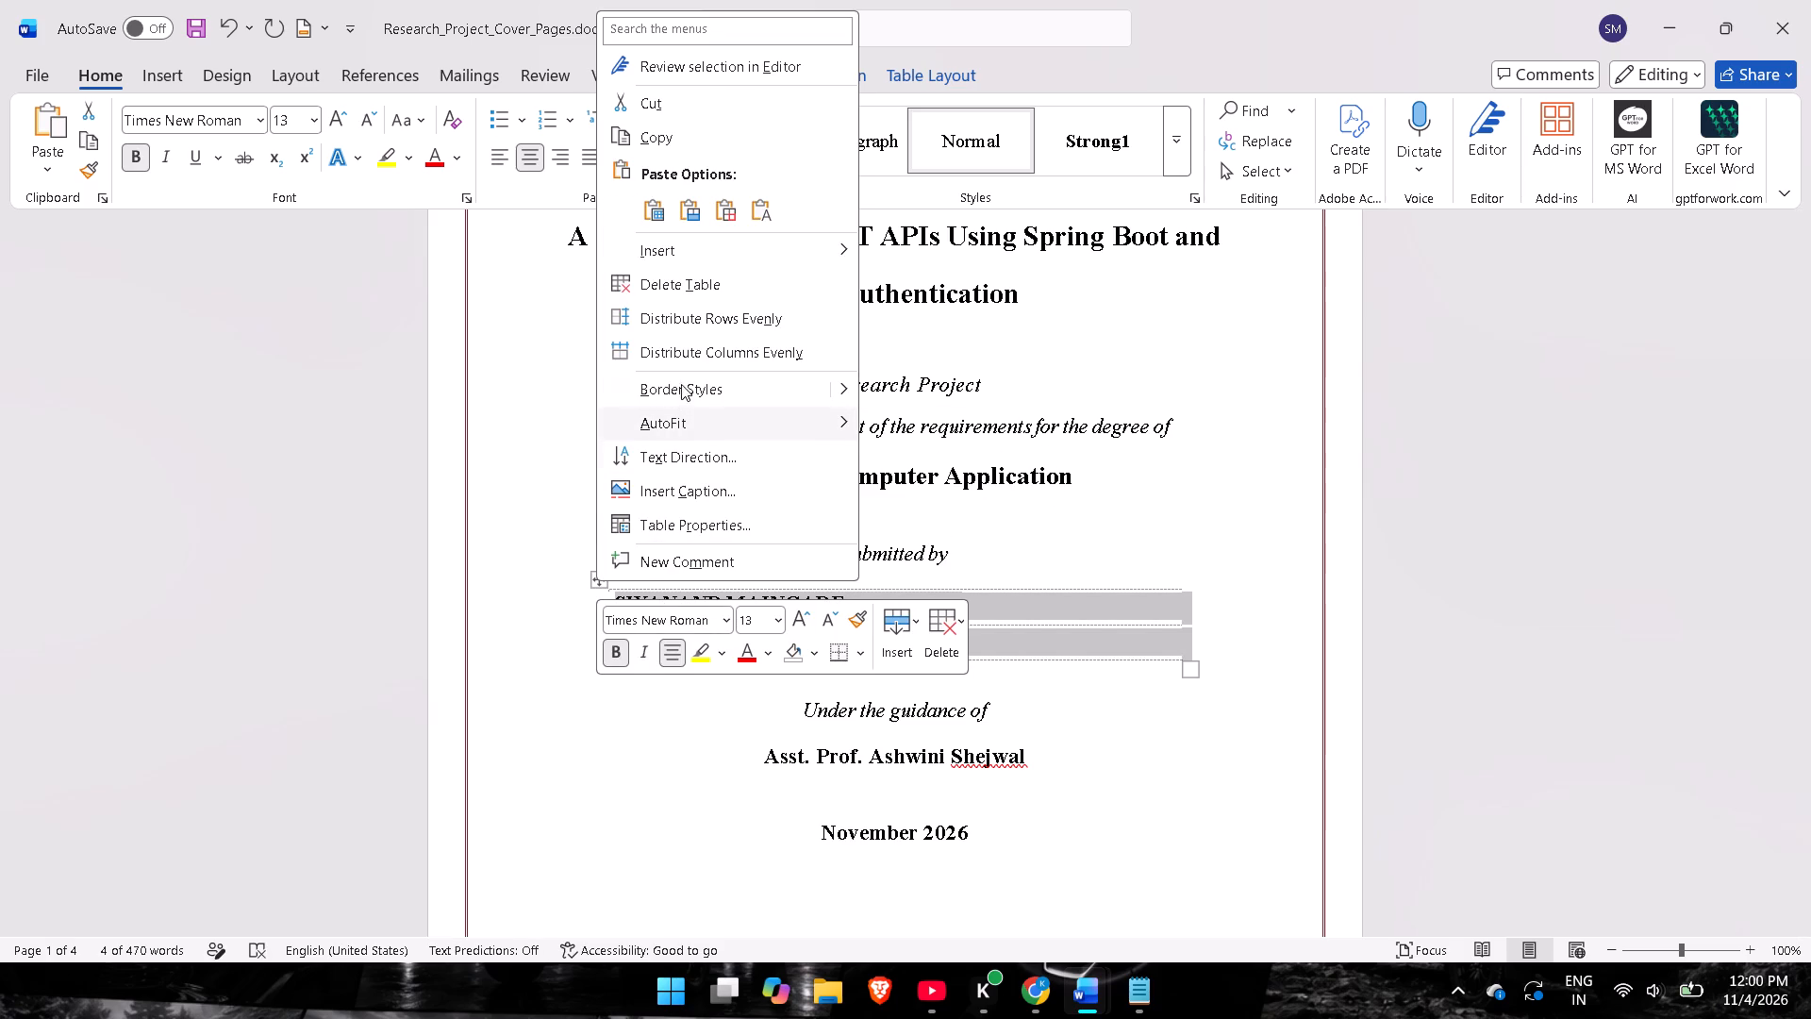
{"action": "left_click", "coordinate": [675, 353]}
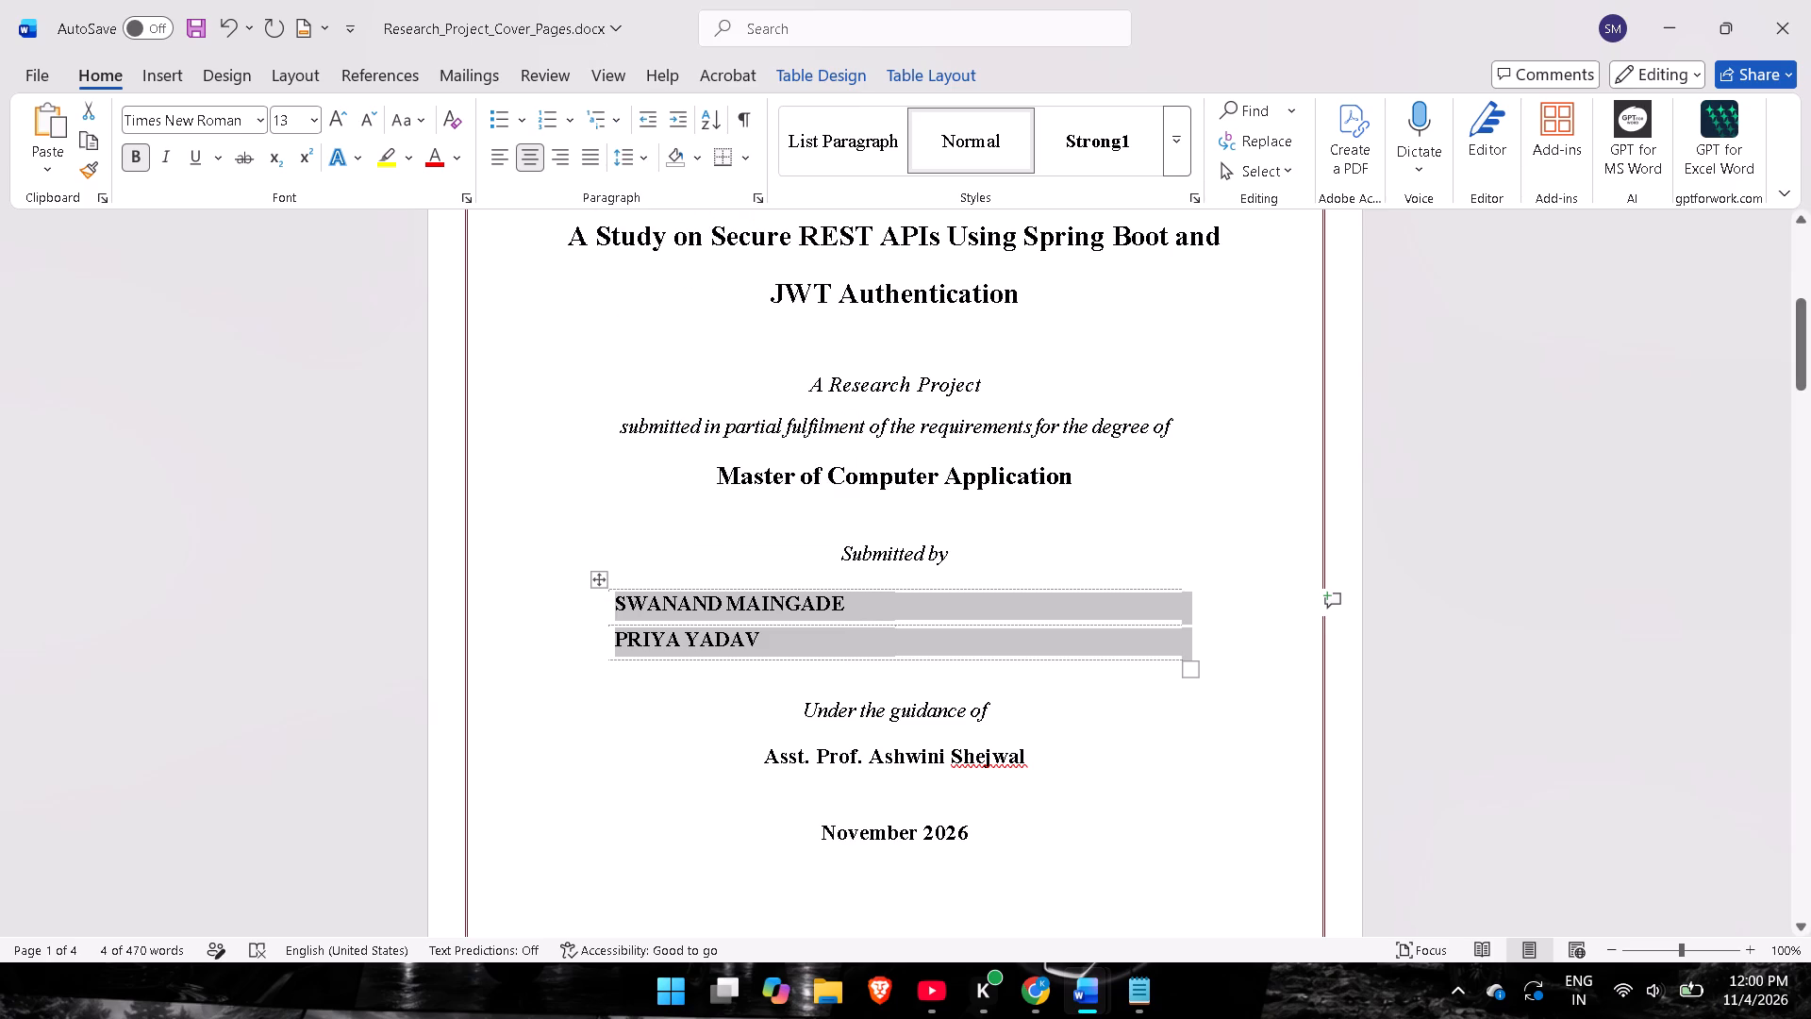
{"action": "left_click", "coordinate": [608, 578]}
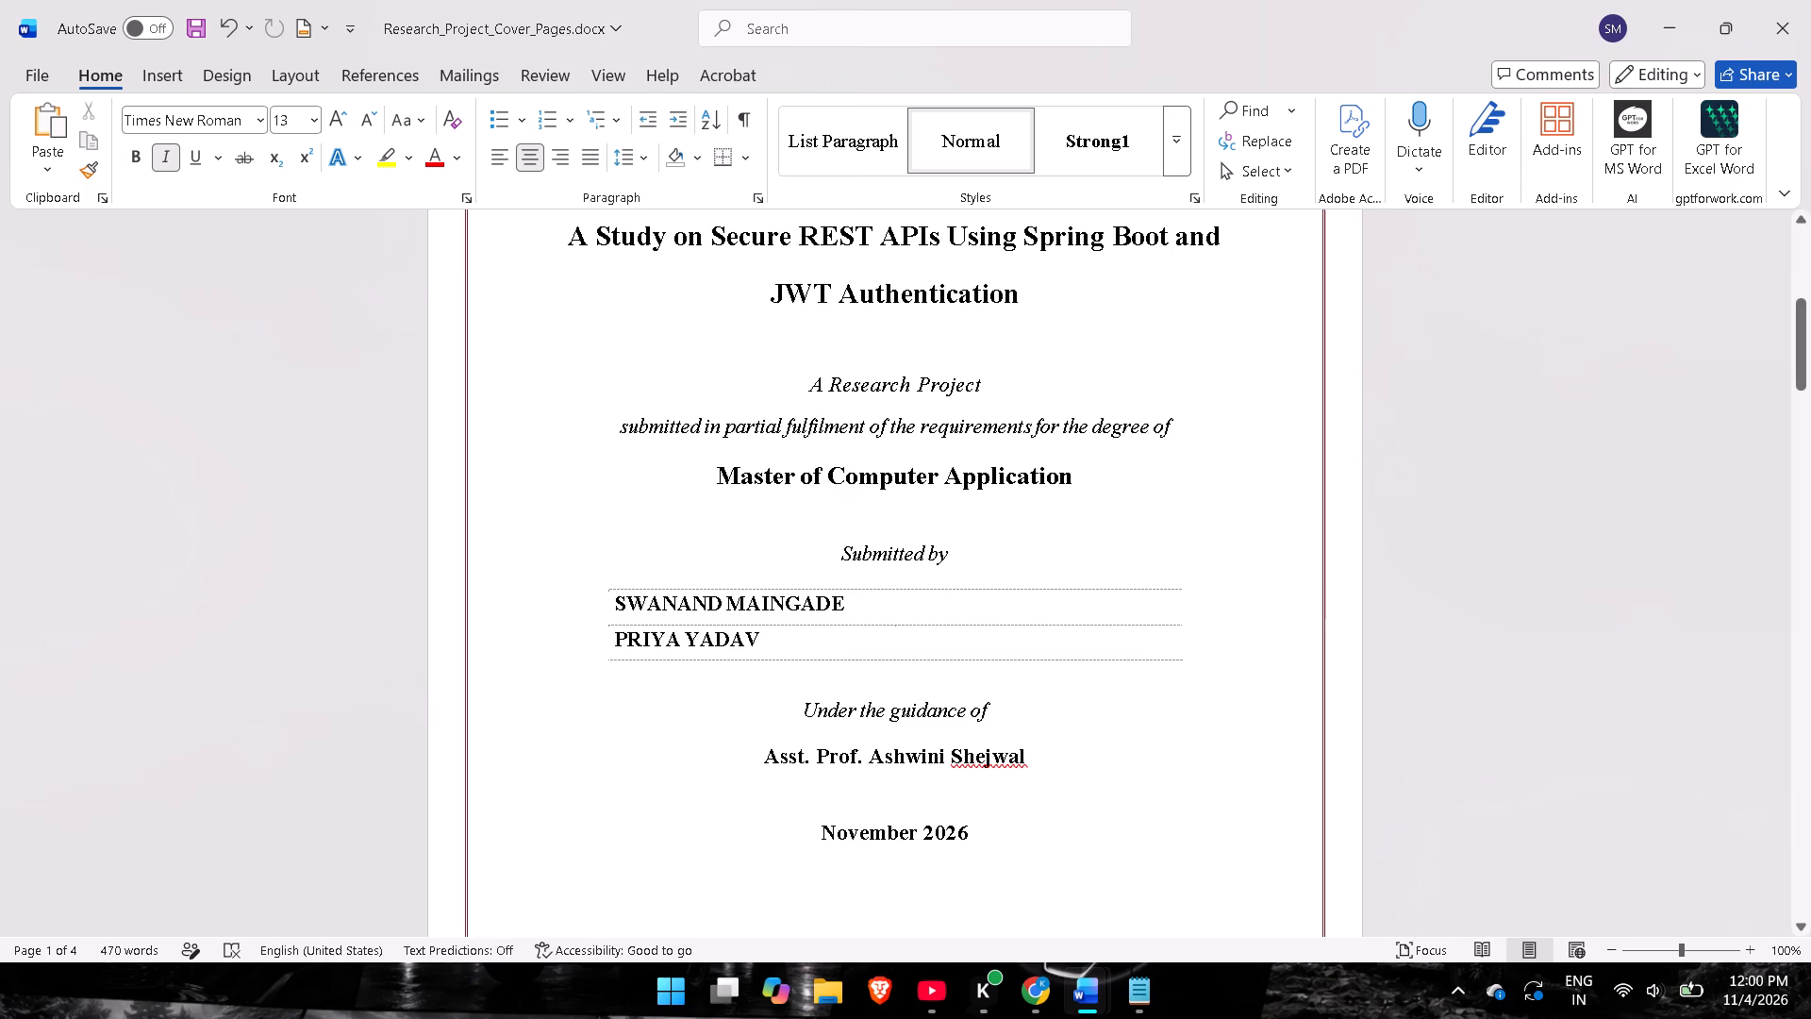
Delete the student name table beneath "Submitted by" on the cover page.
{"action": "right_click", "coordinate": [623, 580]}
{"action": "left_click", "coordinate": [612, 592]}
{"action": "left_click", "coordinate": [598, 587]}
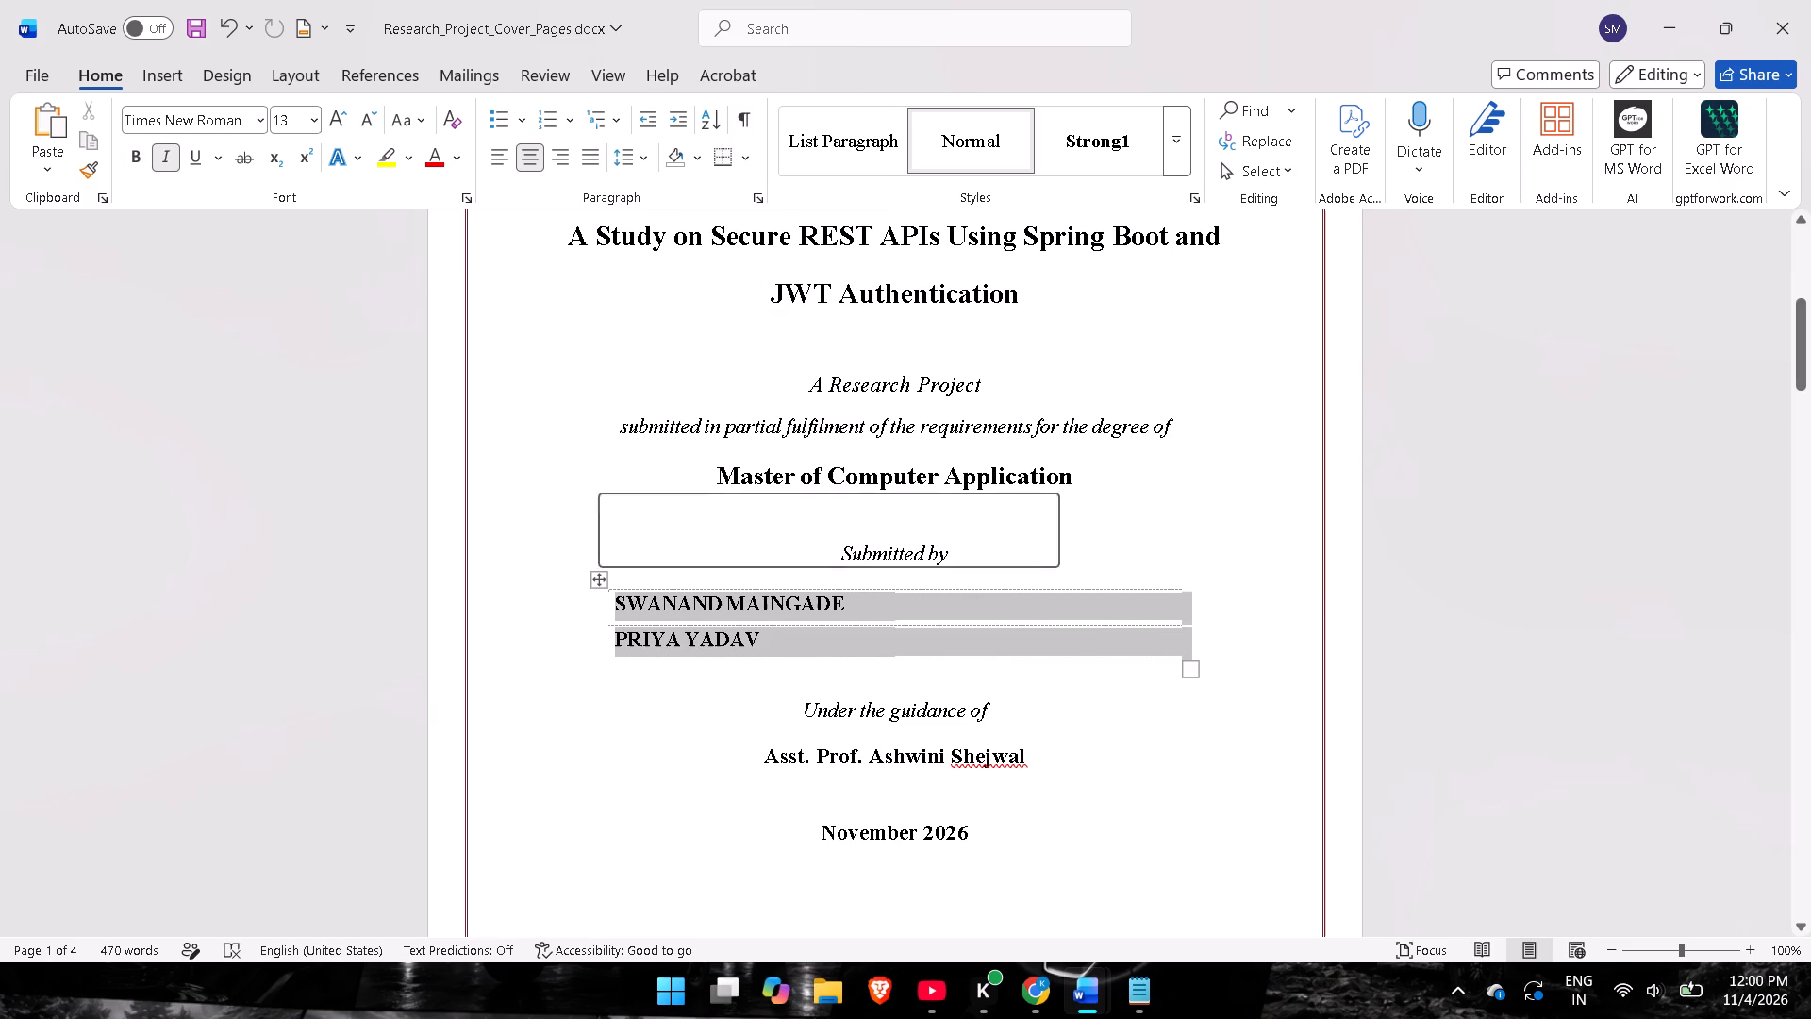
{"action": "right_click", "coordinate": [600, 577]}
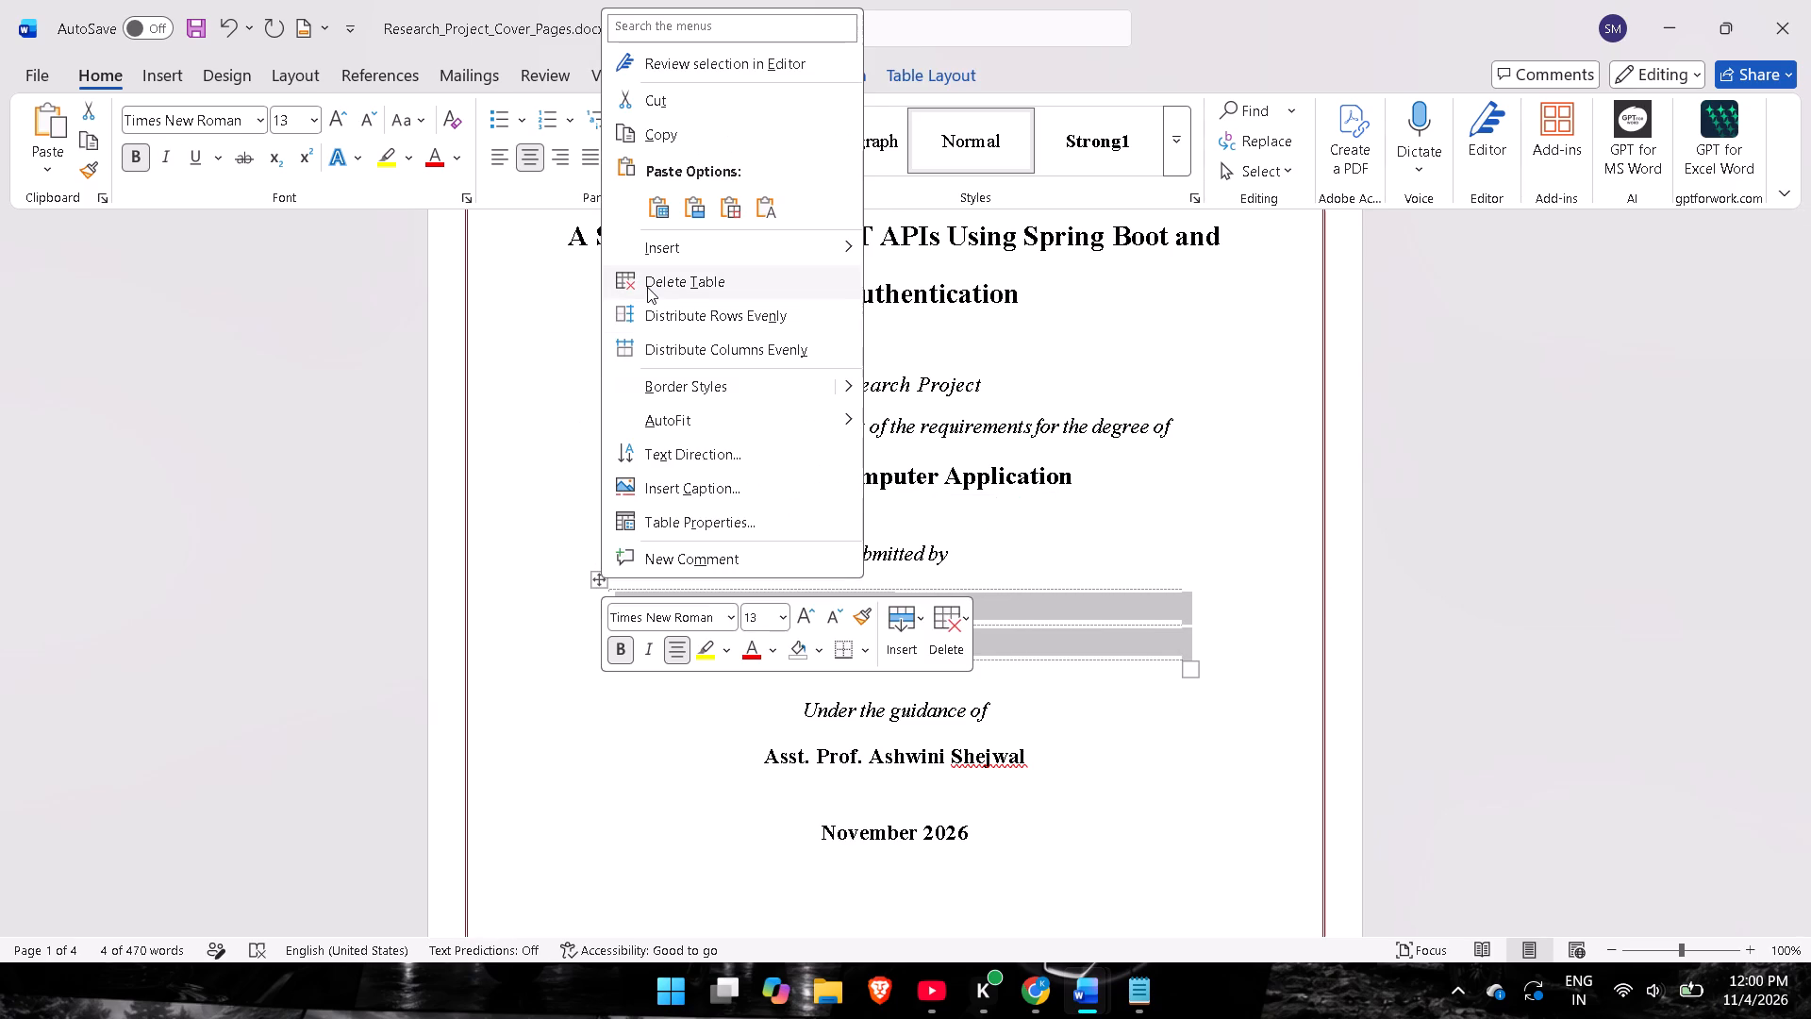
{"action": "left_click", "coordinate": [650, 285]}
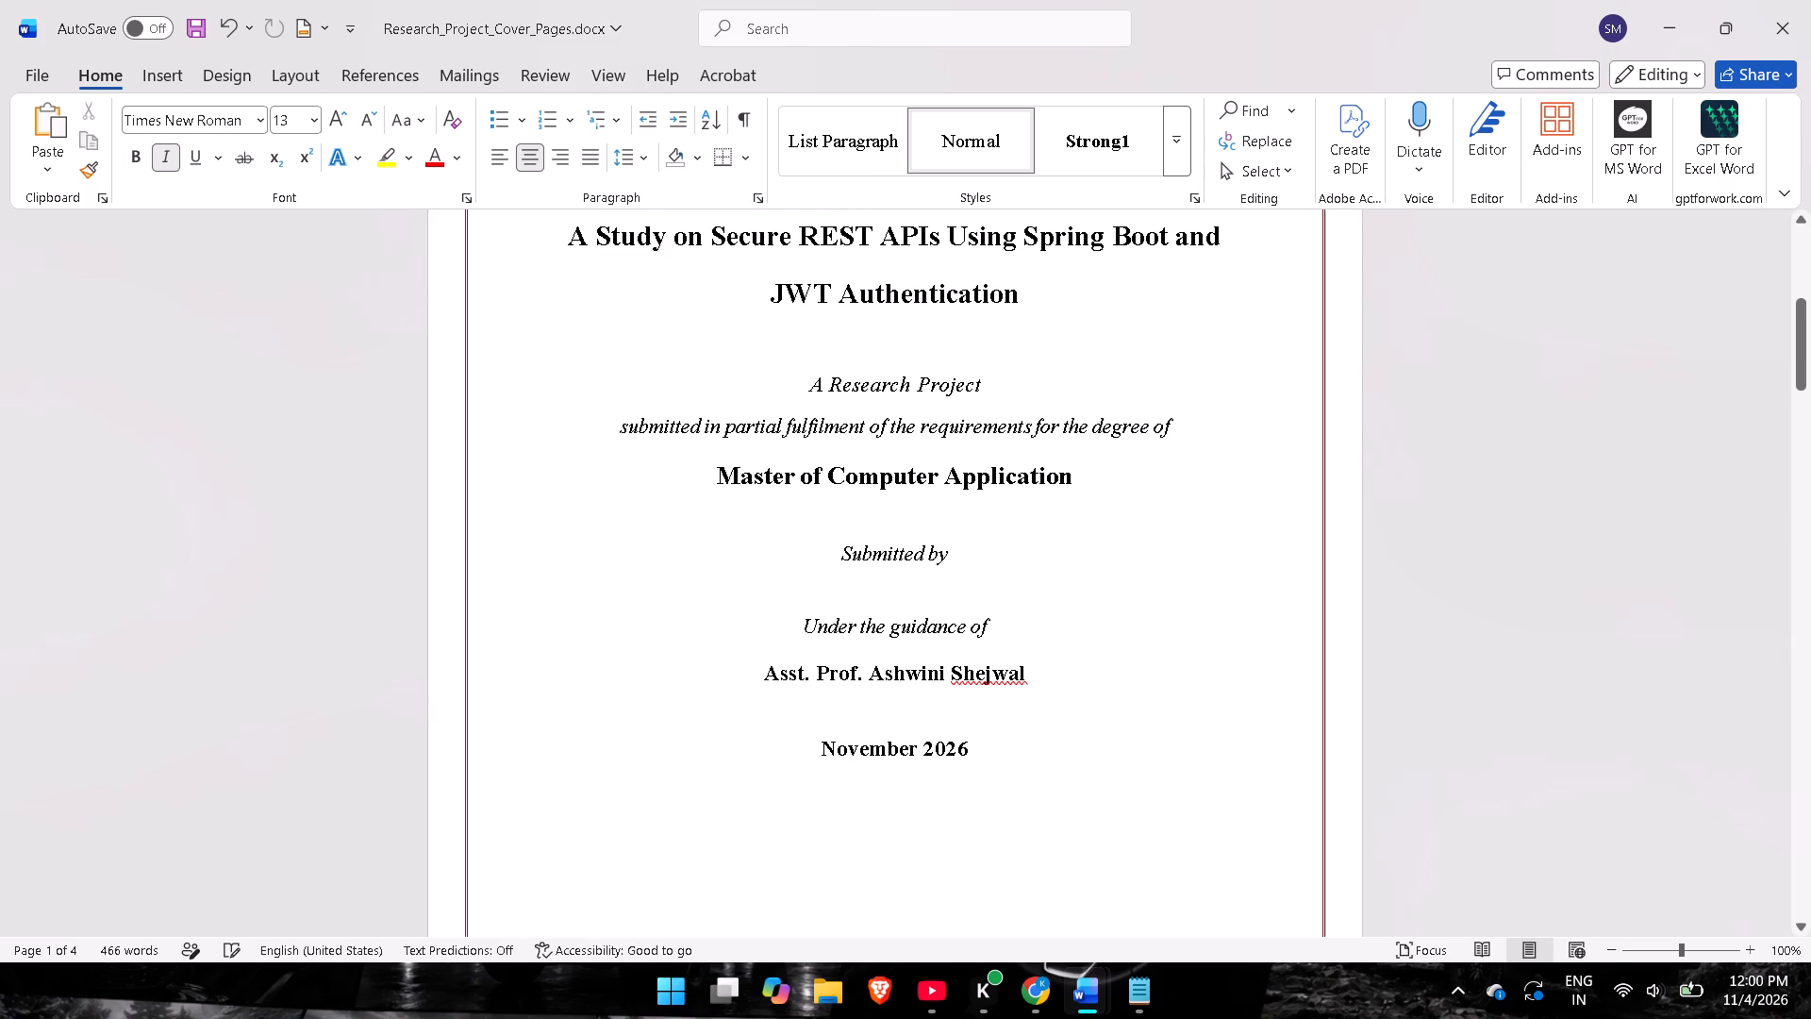
Below "Submitted by", add a line with the first student's name in capitals, a hyphen and the roll number copied from the Notepad tab.
{"action": "left_click", "coordinate": [881, 580]}
{"action": "left_click", "coordinate": [970, 562]}
{"action": "key", "text": "Return"}
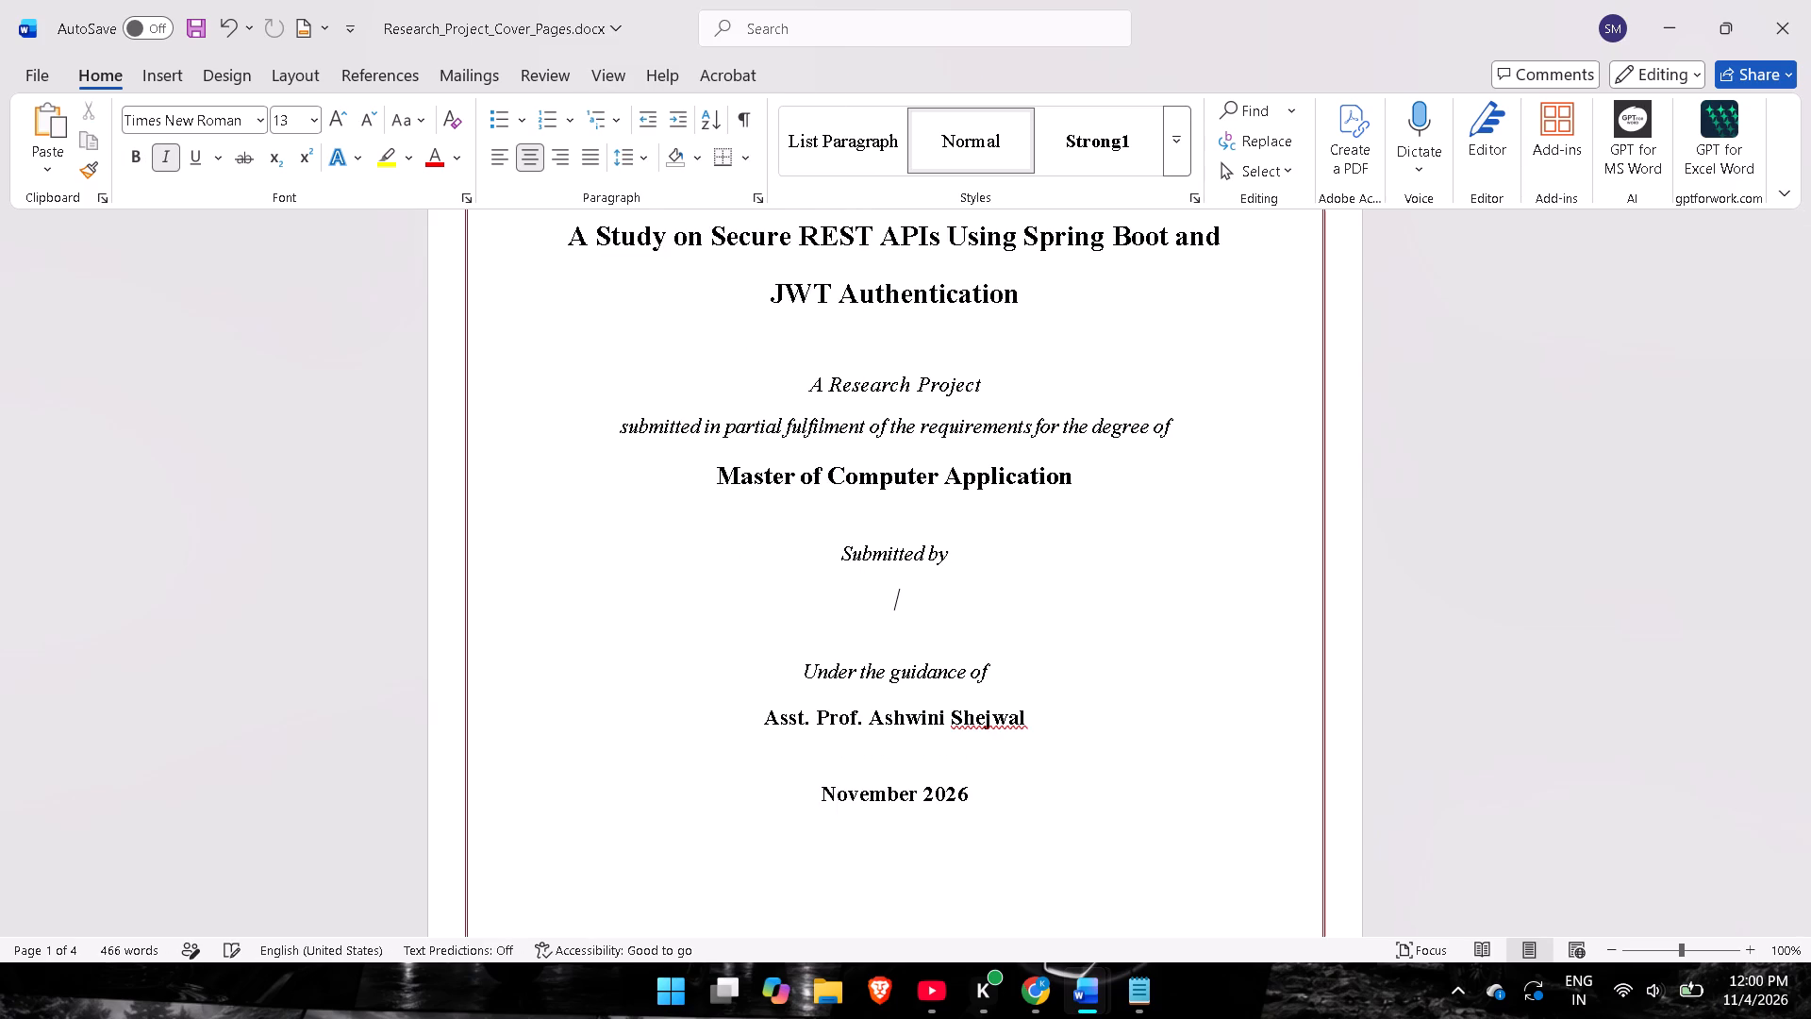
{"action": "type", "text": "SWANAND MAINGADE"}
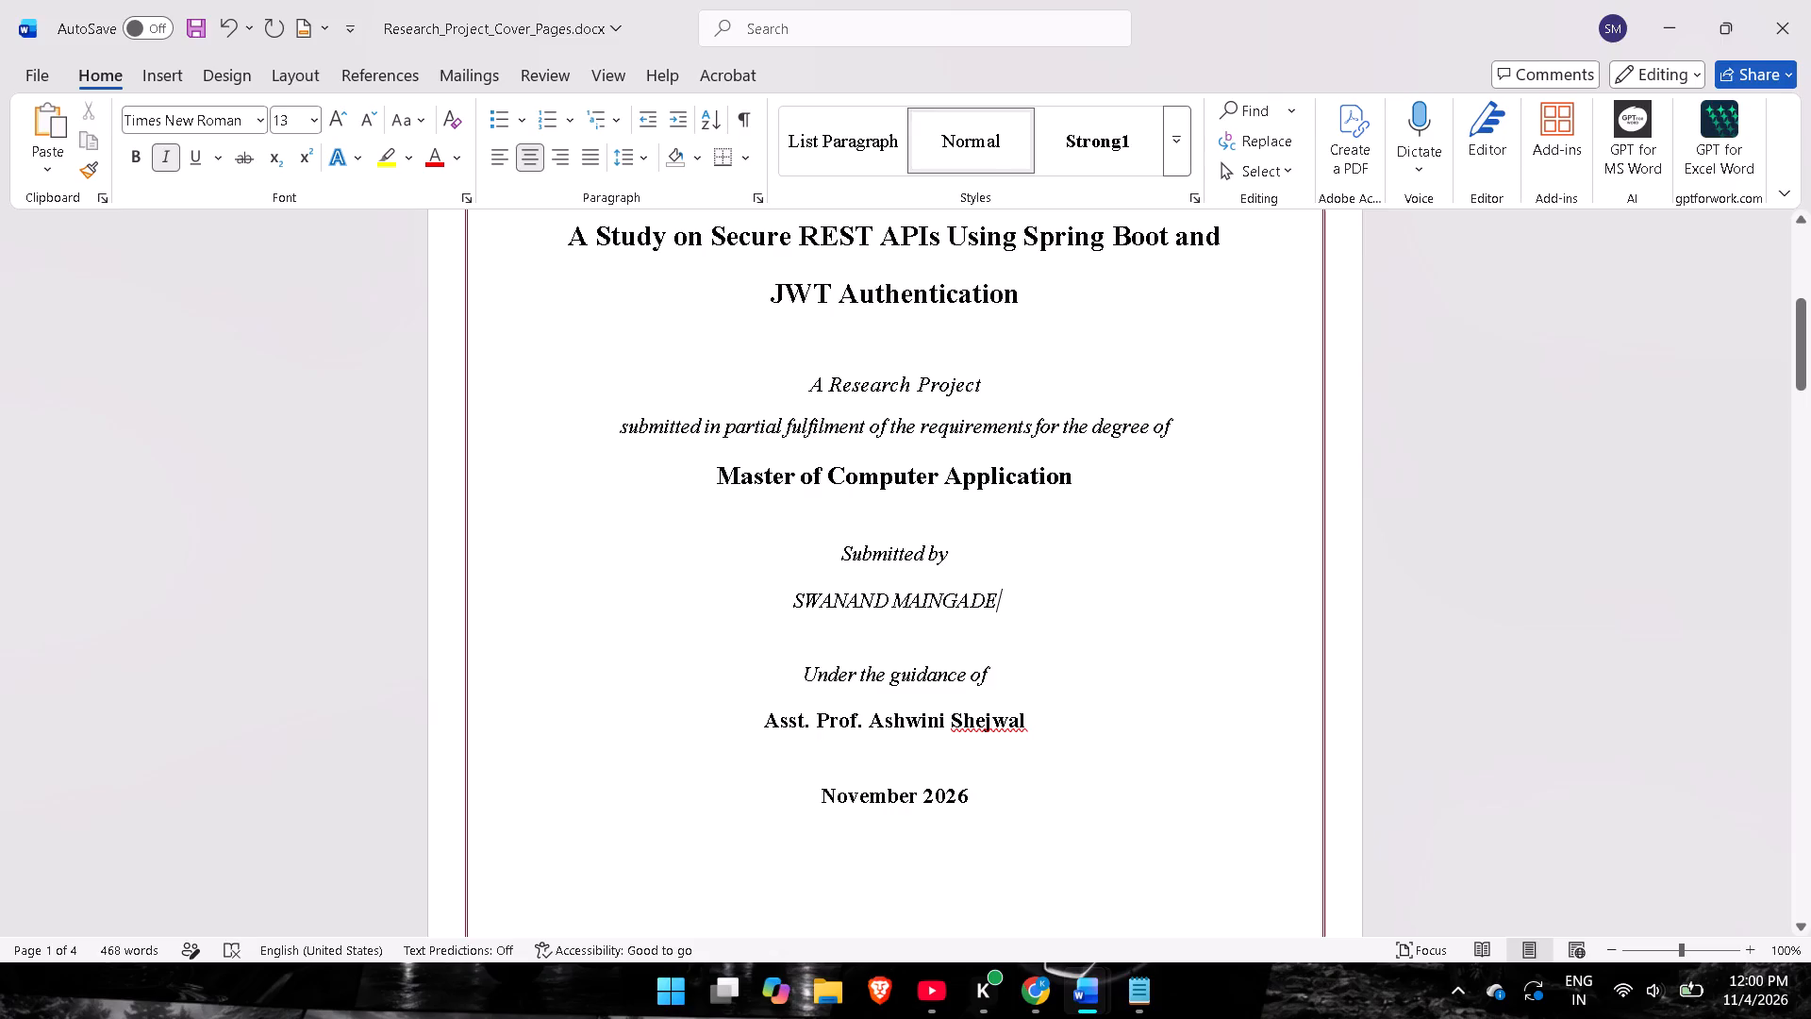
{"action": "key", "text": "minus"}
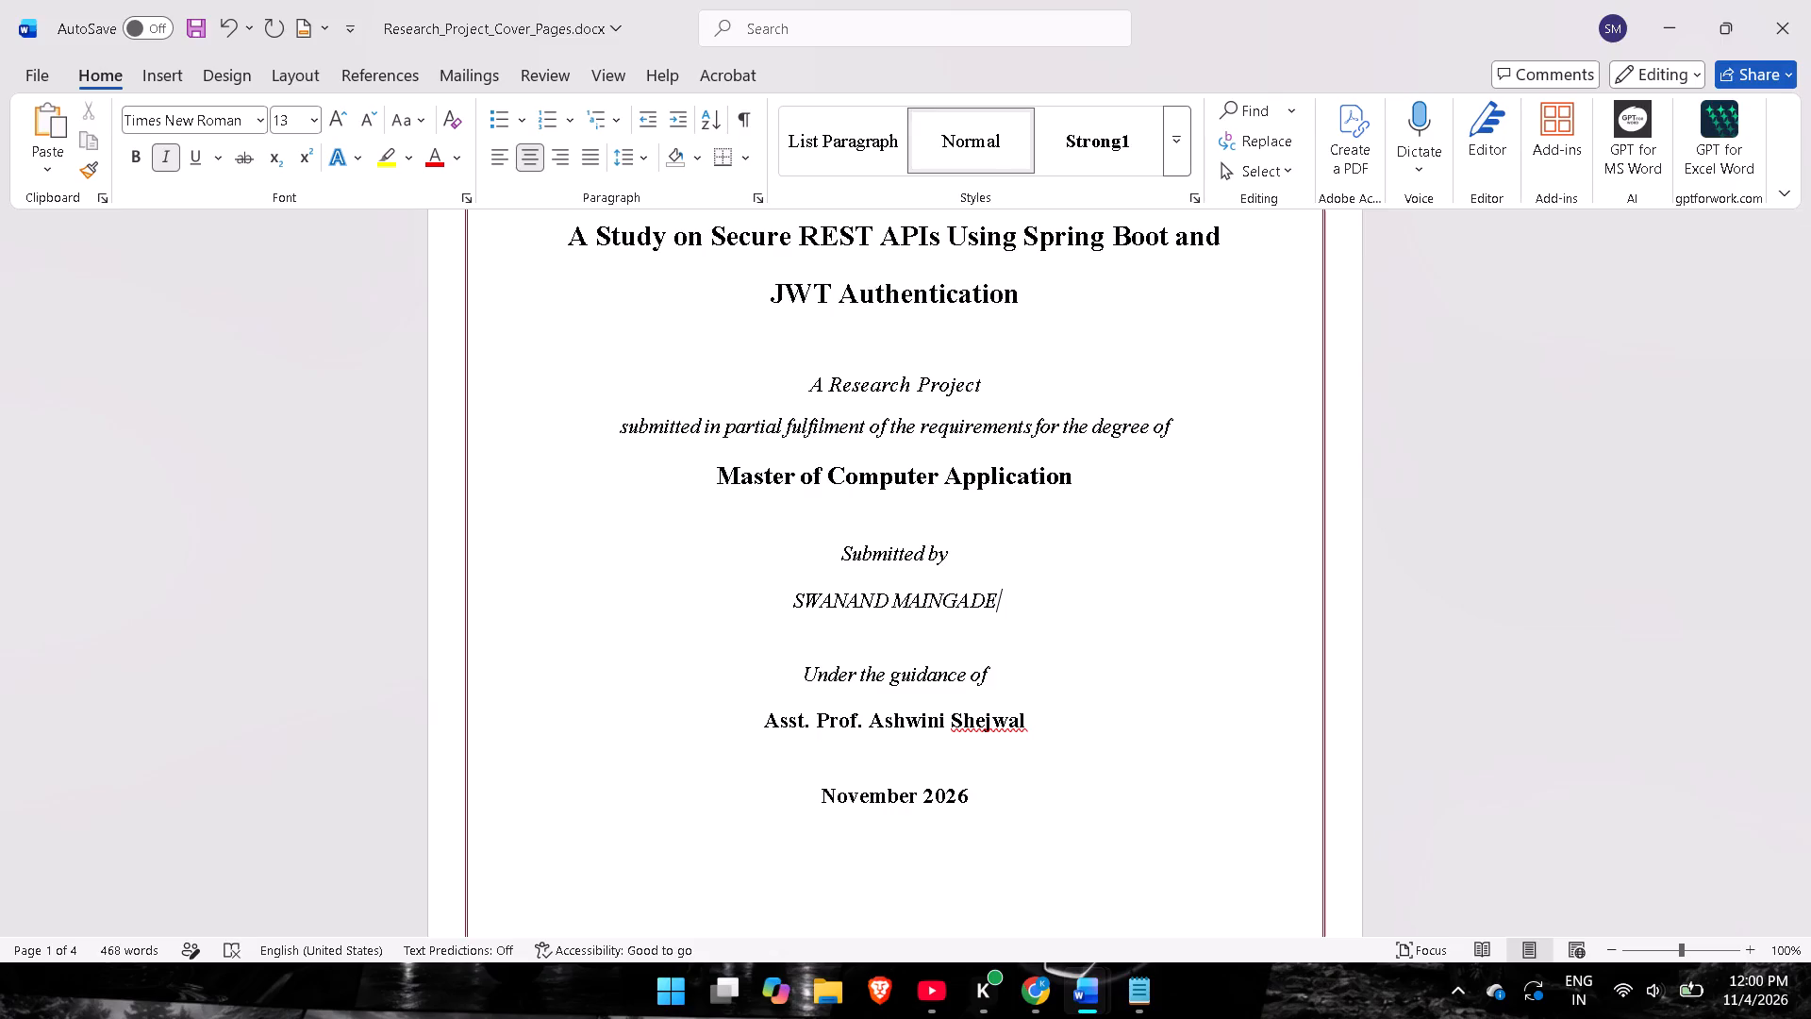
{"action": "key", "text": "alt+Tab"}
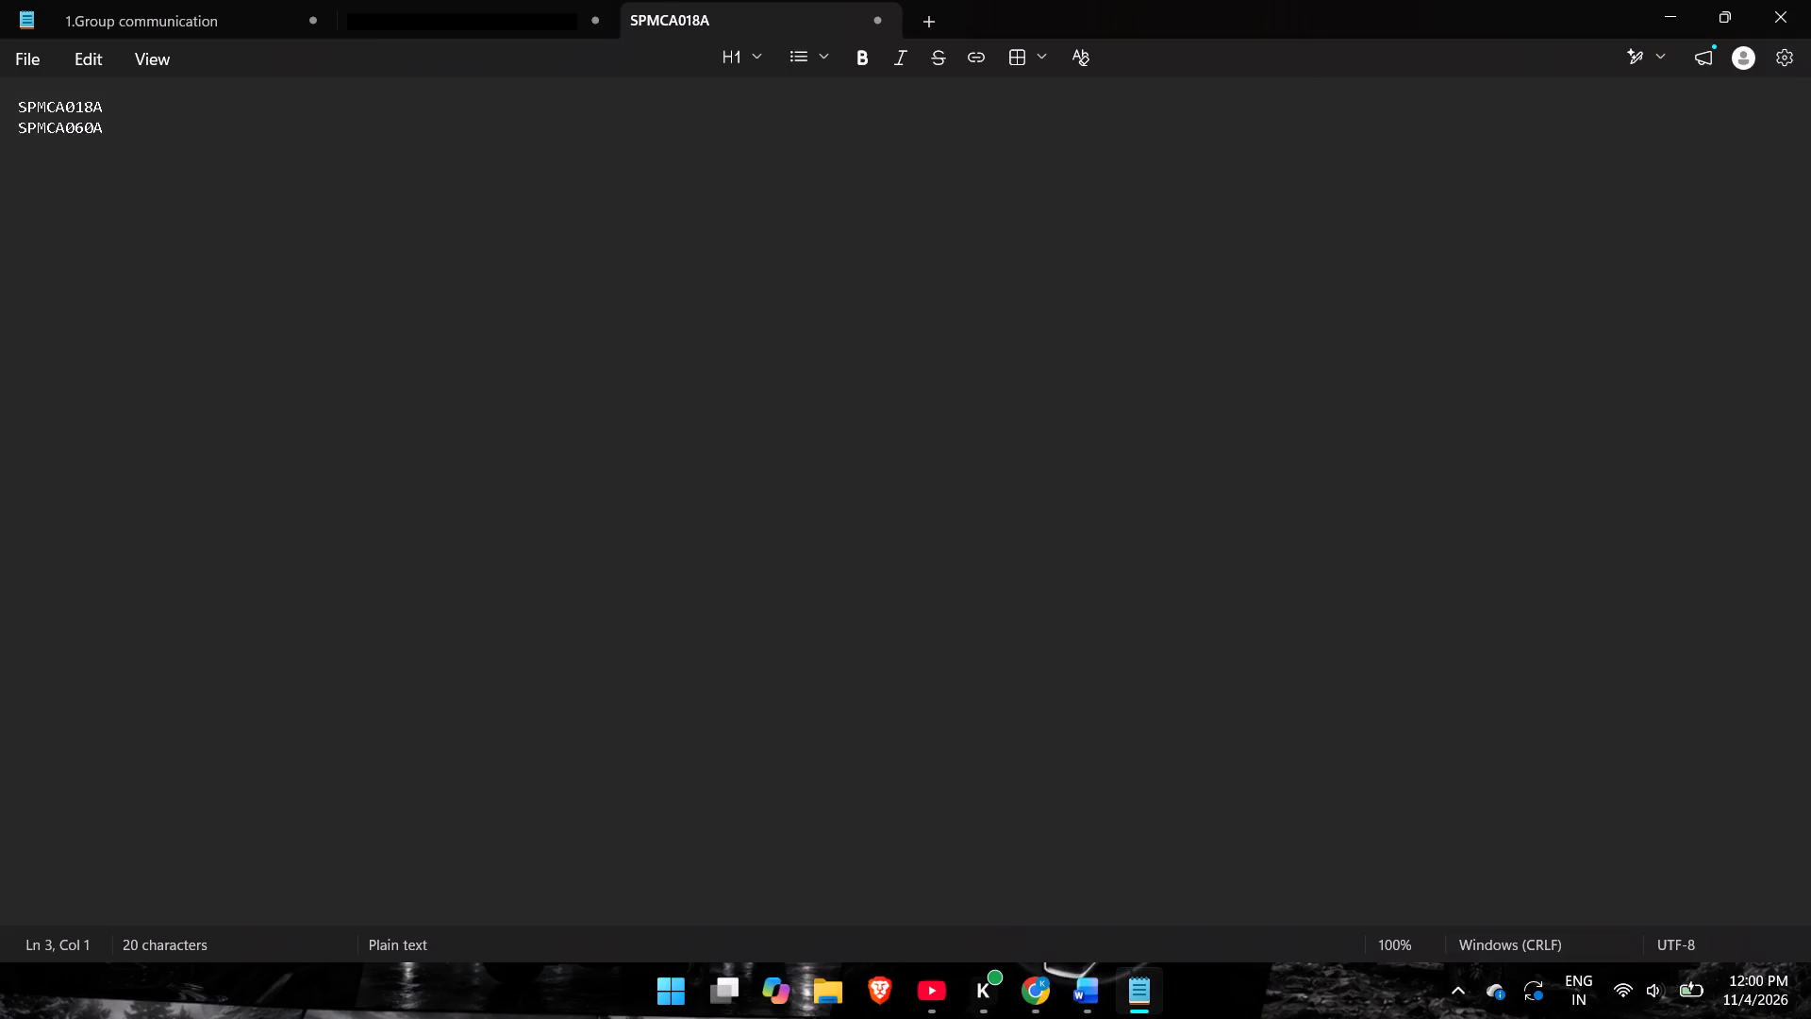
{"action": "left_click_drag", "start_coordinate": [125, 107], "coordinate": [0, 107]}
{"action": "key", "text": "ctrl+c"}
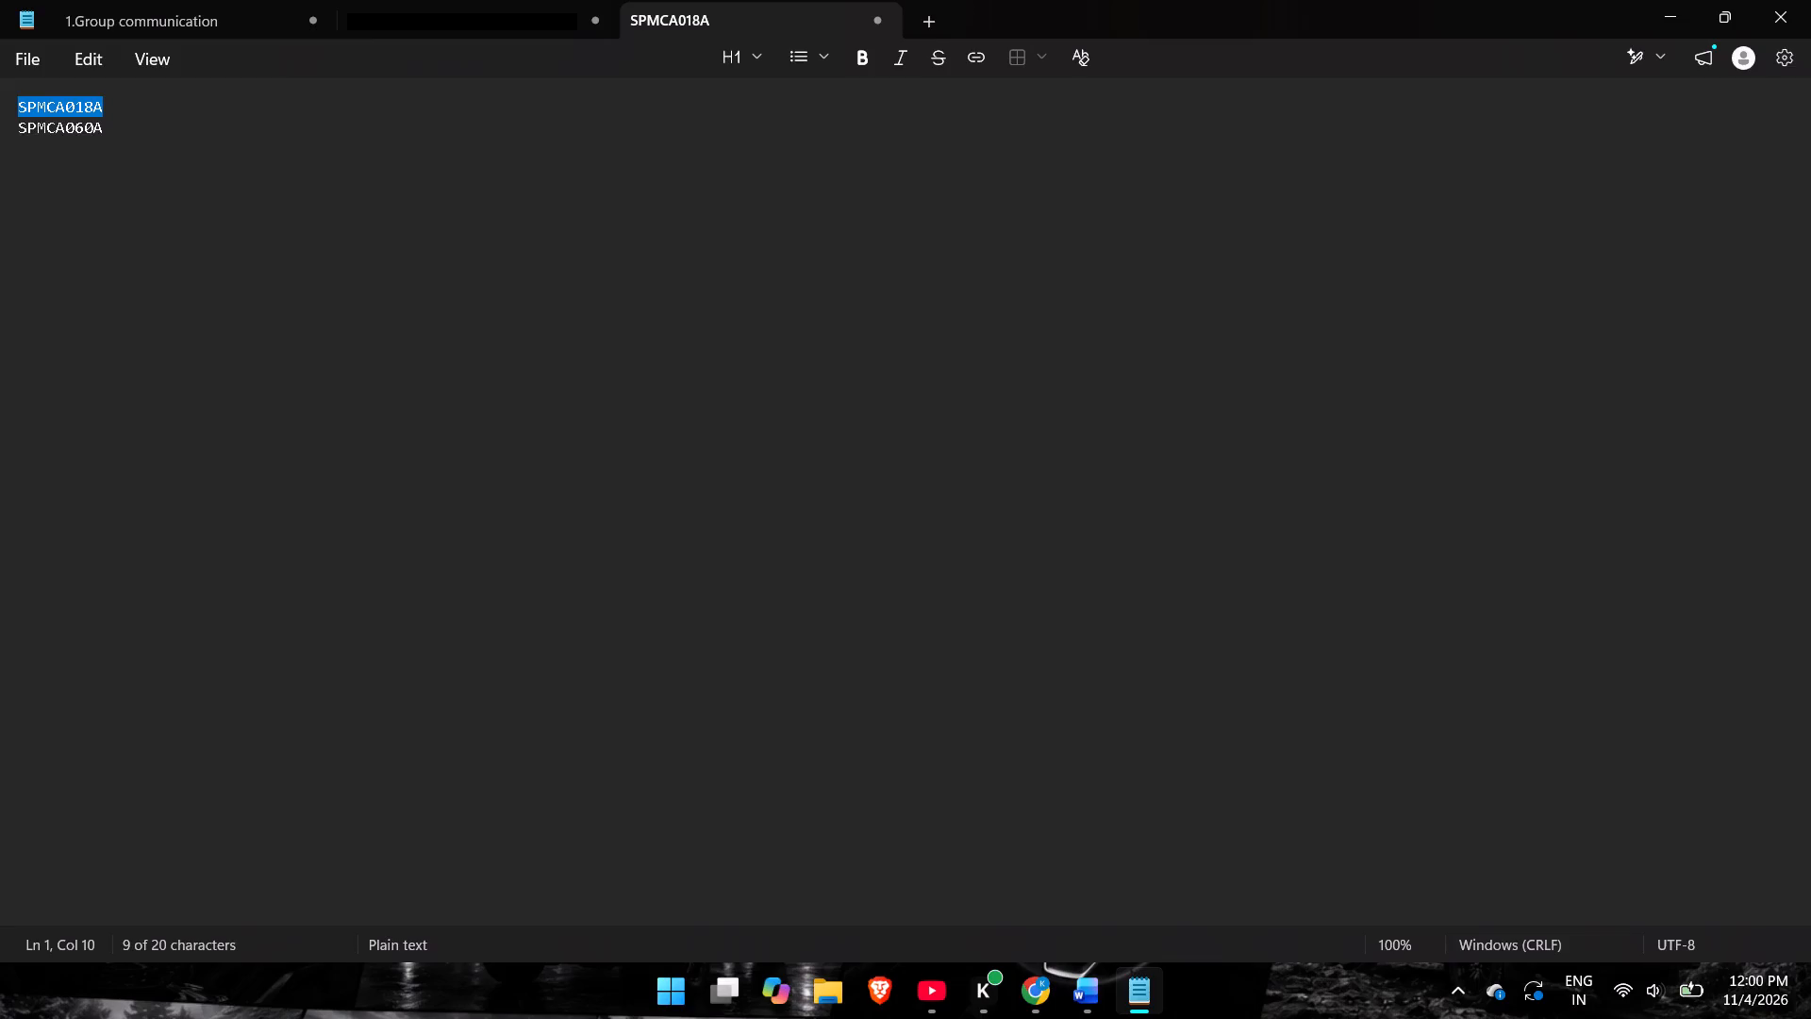
{"action": "key", "text": "alt+Tab"}
{"action": "key", "text": "ctrl+v"}
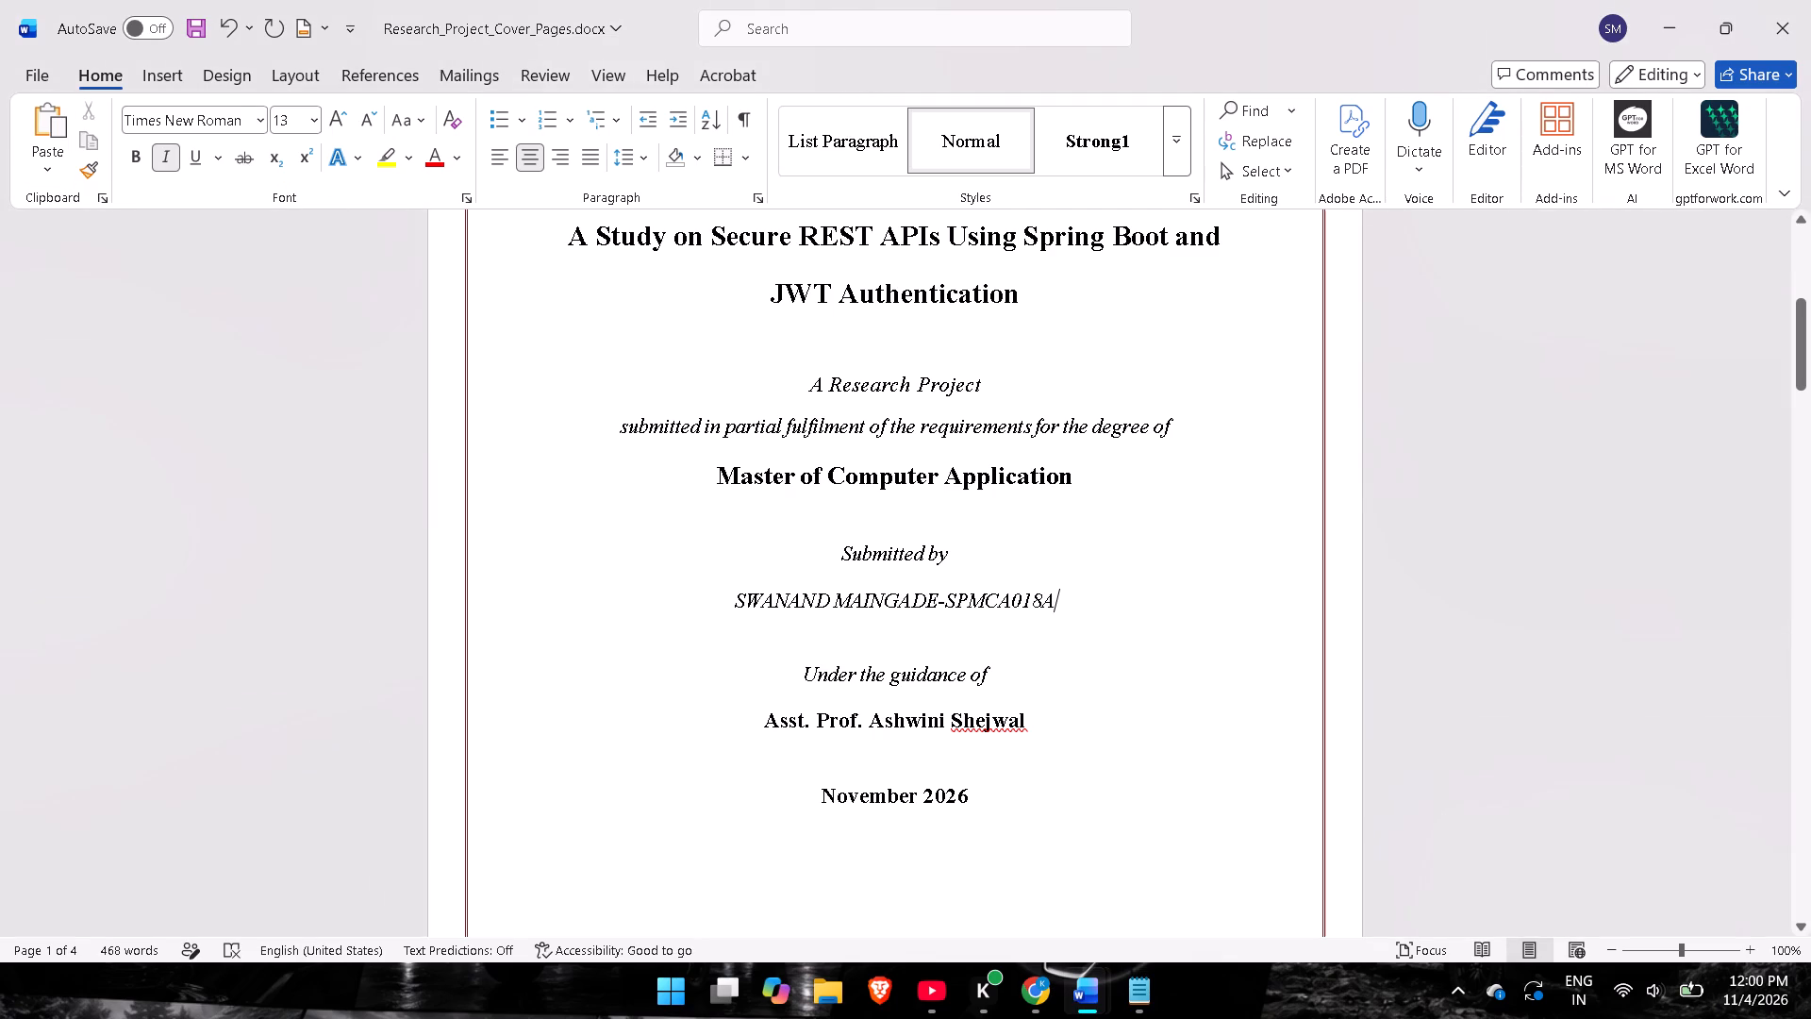
Add an "&" on a new line below the first student's name and roll number.
{"action": "key", "text": "Return"}
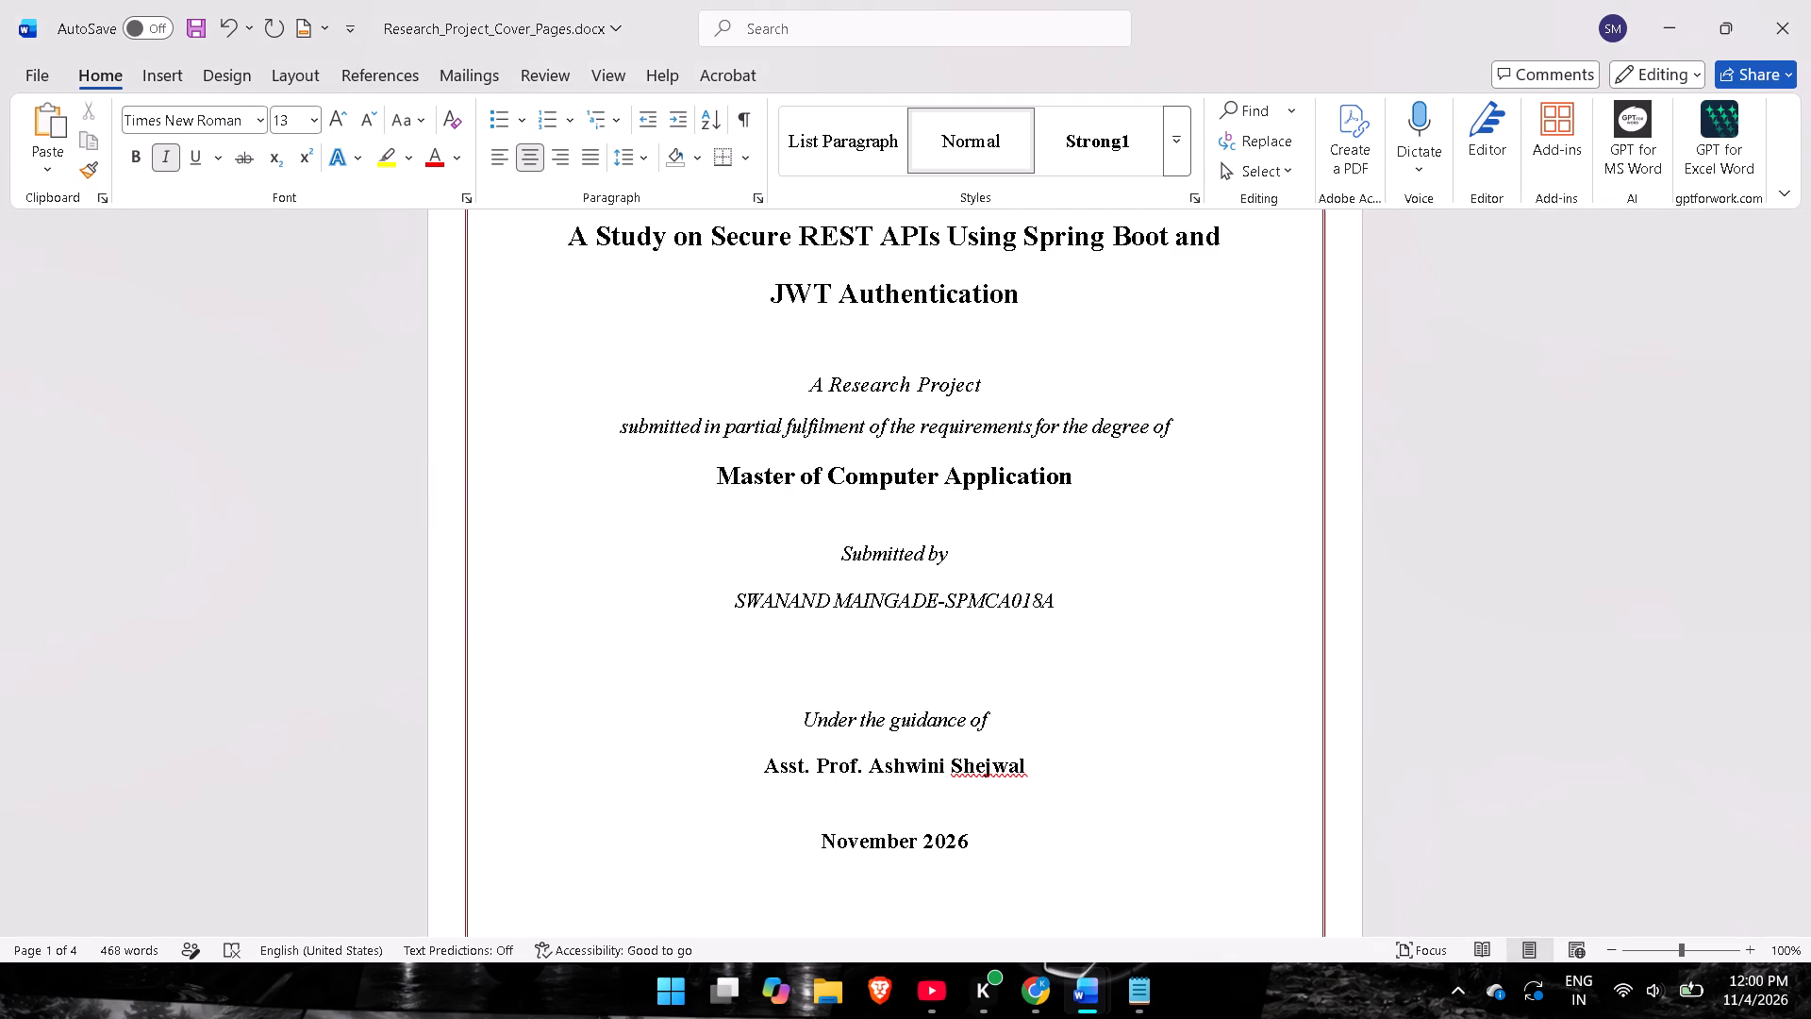
{"action": "key", "text": "shift+ampersand"}
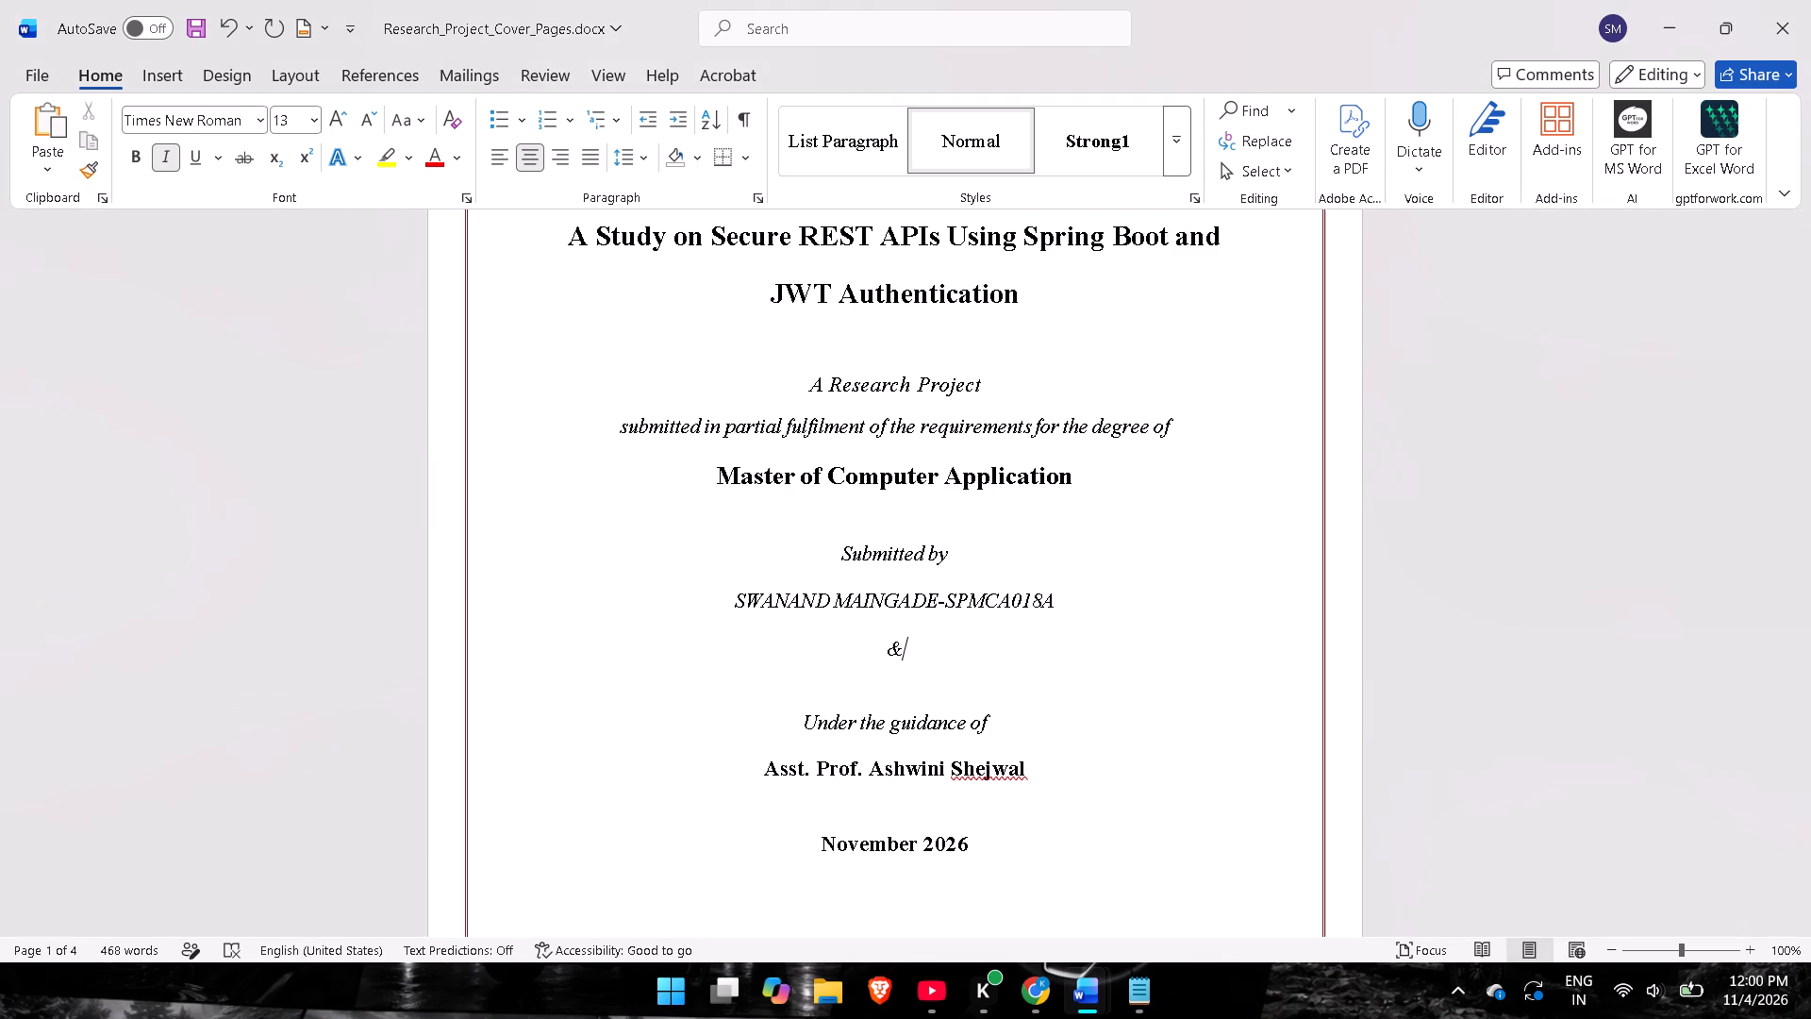
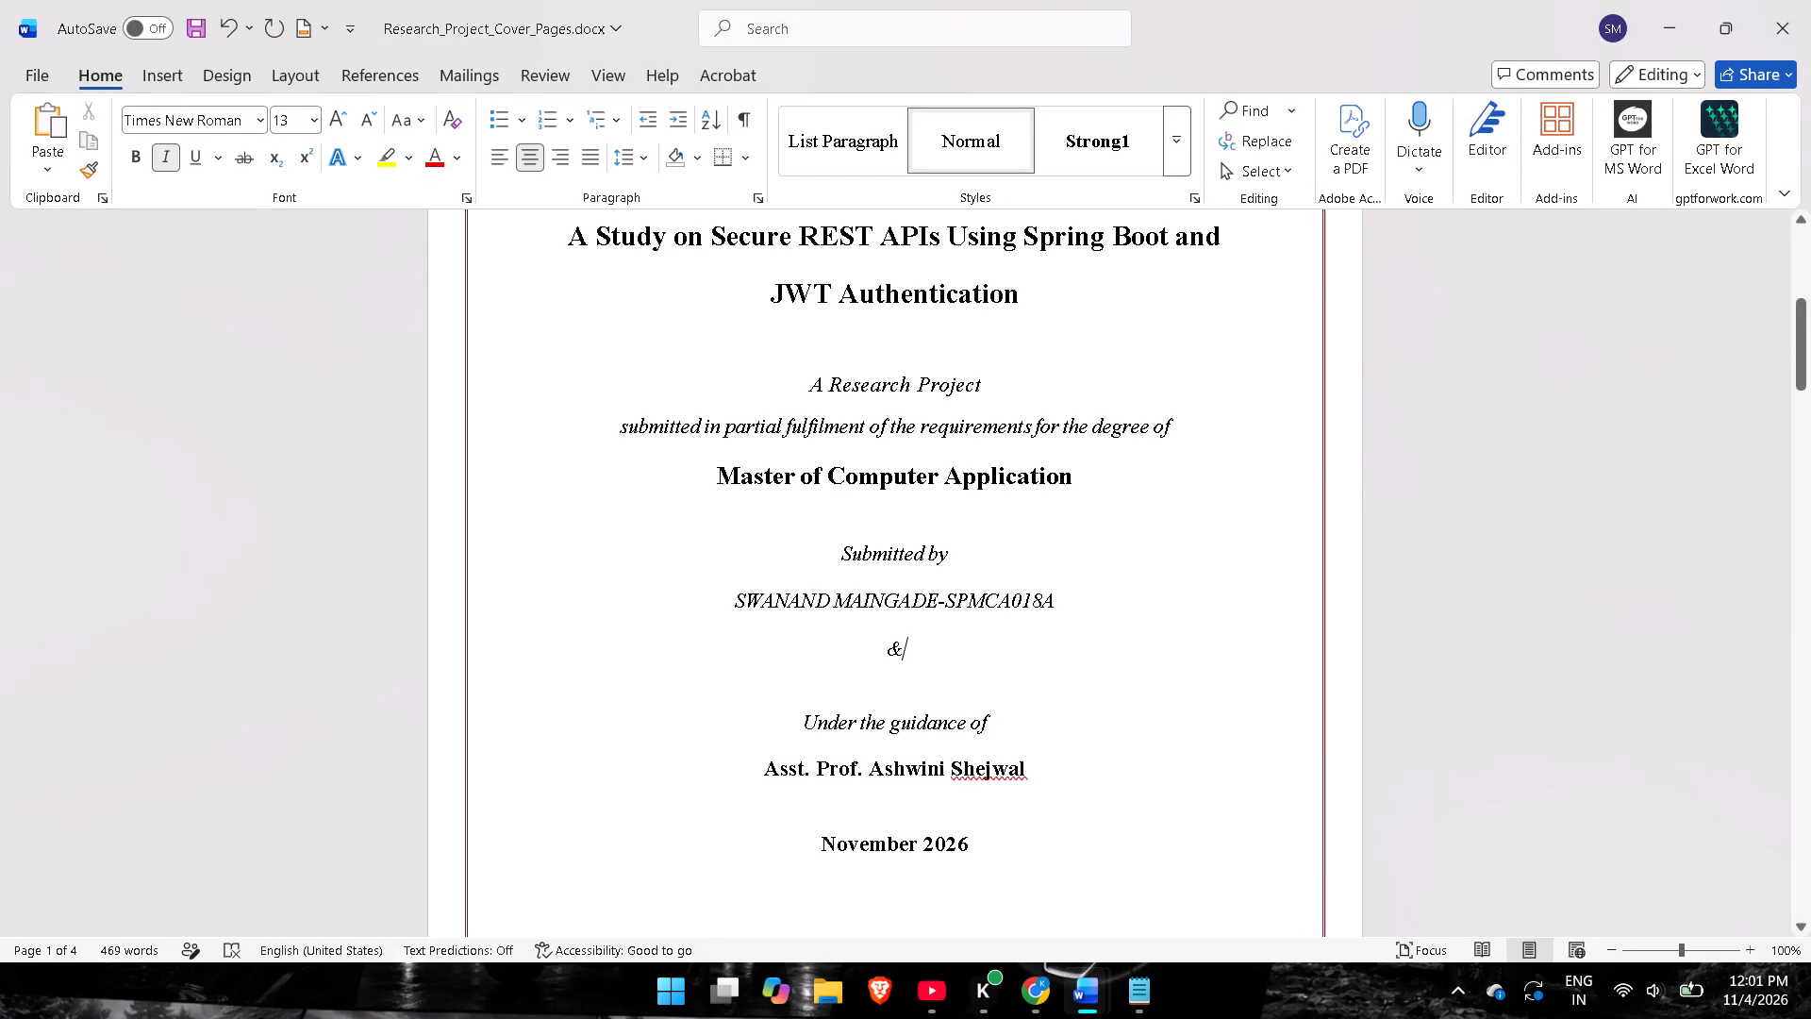
Add the second student's name in capitals below the ampersand, followed by a hyphen and the roll number copied from Notepad.
{"action": "left_click_drag", "start_coordinate": [911, 648], "coordinate": [854, 648]}
{"action": "left_click", "coordinate": [893, 644]}
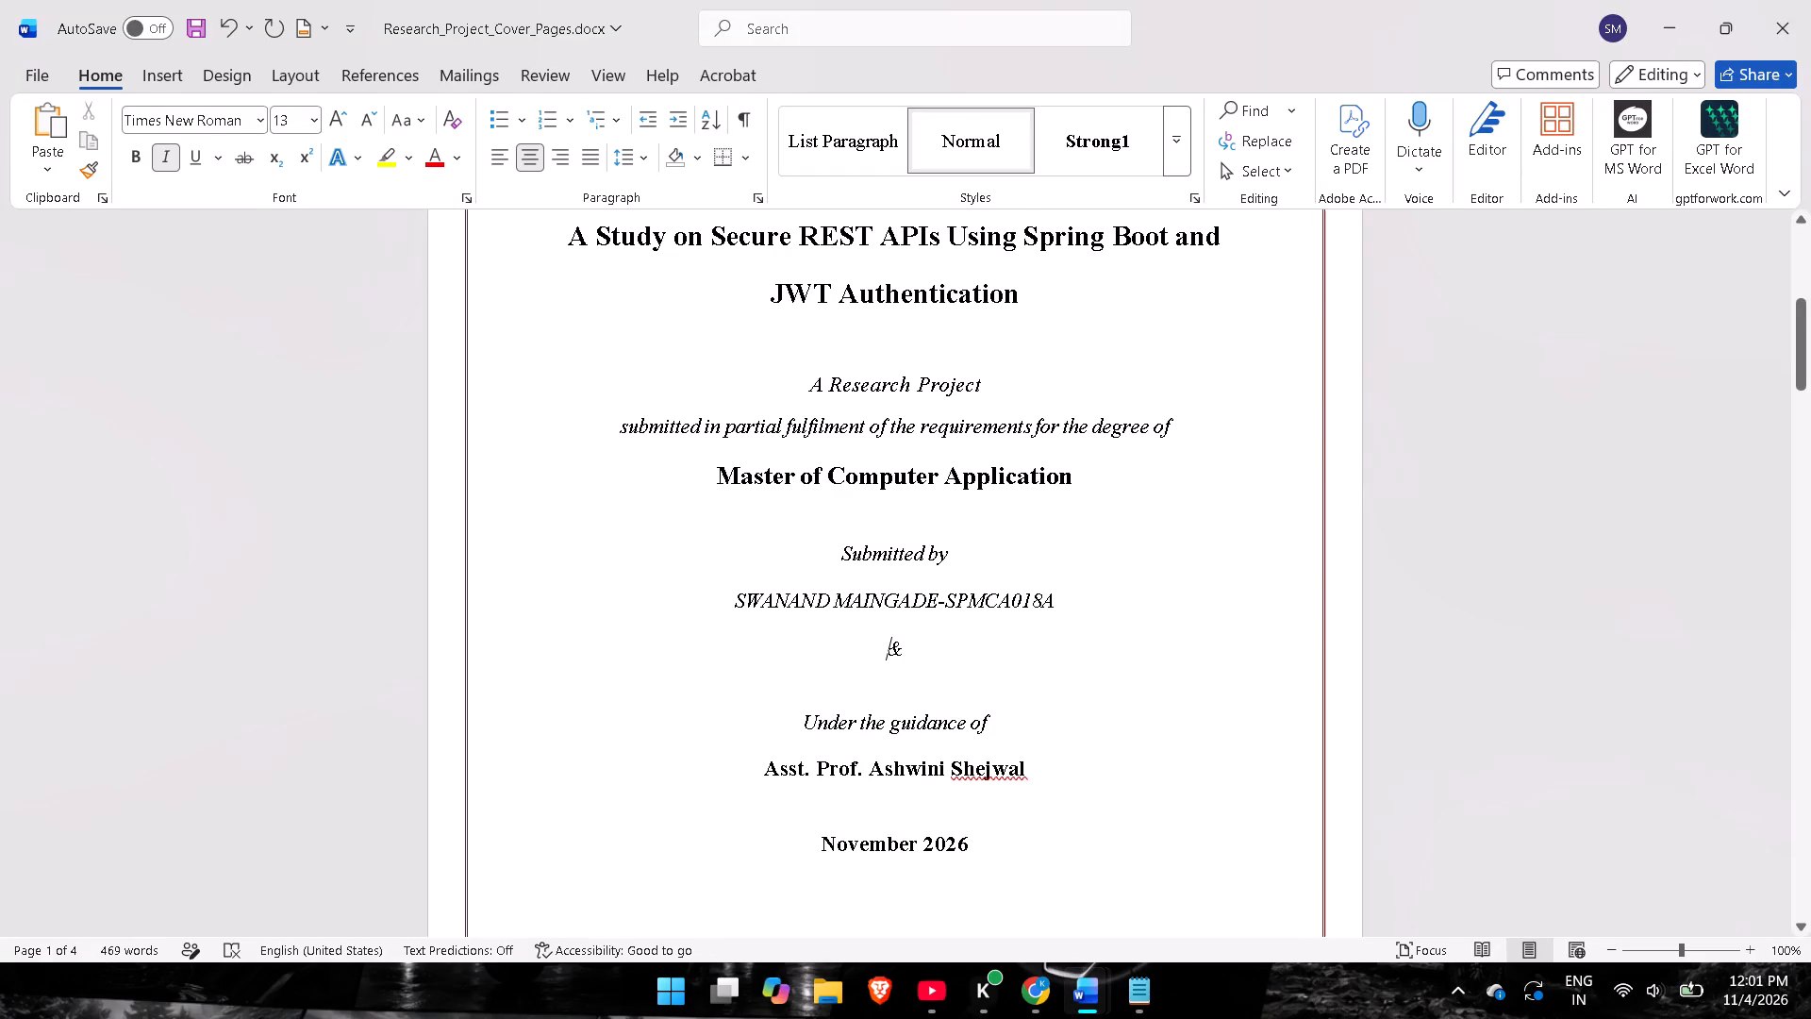
{"action": "left_click", "coordinate": [909, 652]}
{"action": "key", "text": "Return"}
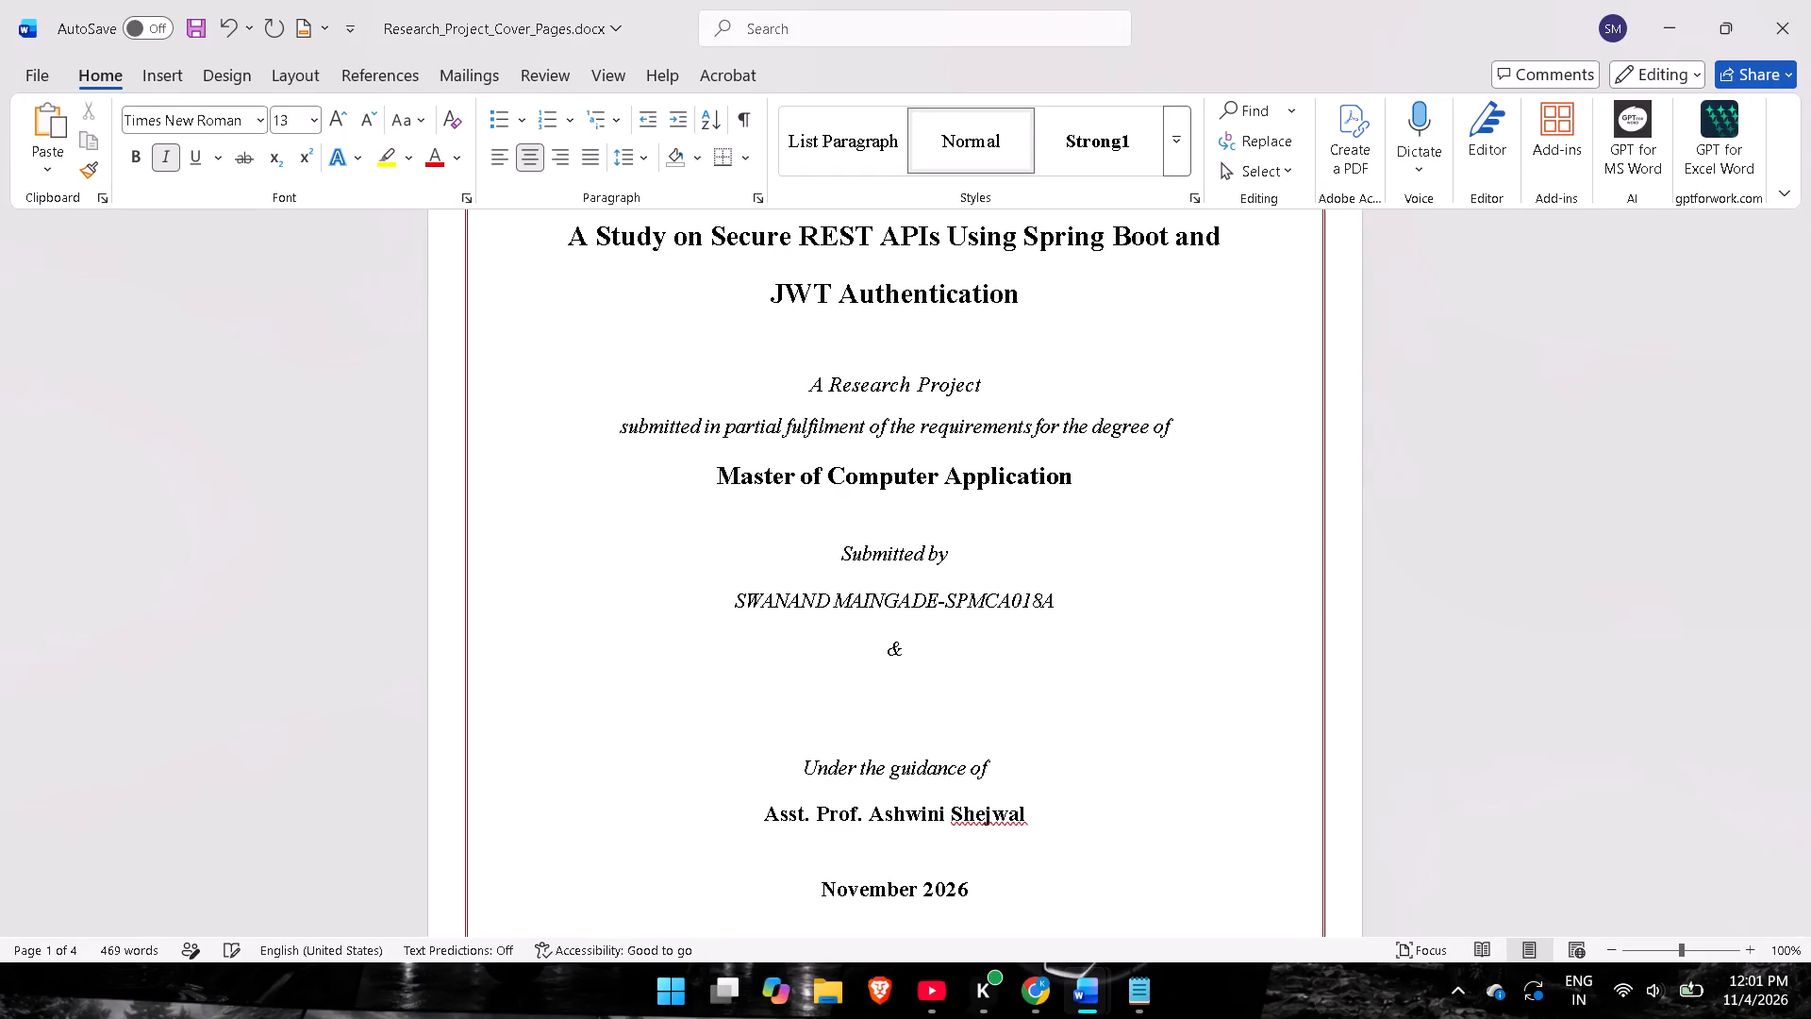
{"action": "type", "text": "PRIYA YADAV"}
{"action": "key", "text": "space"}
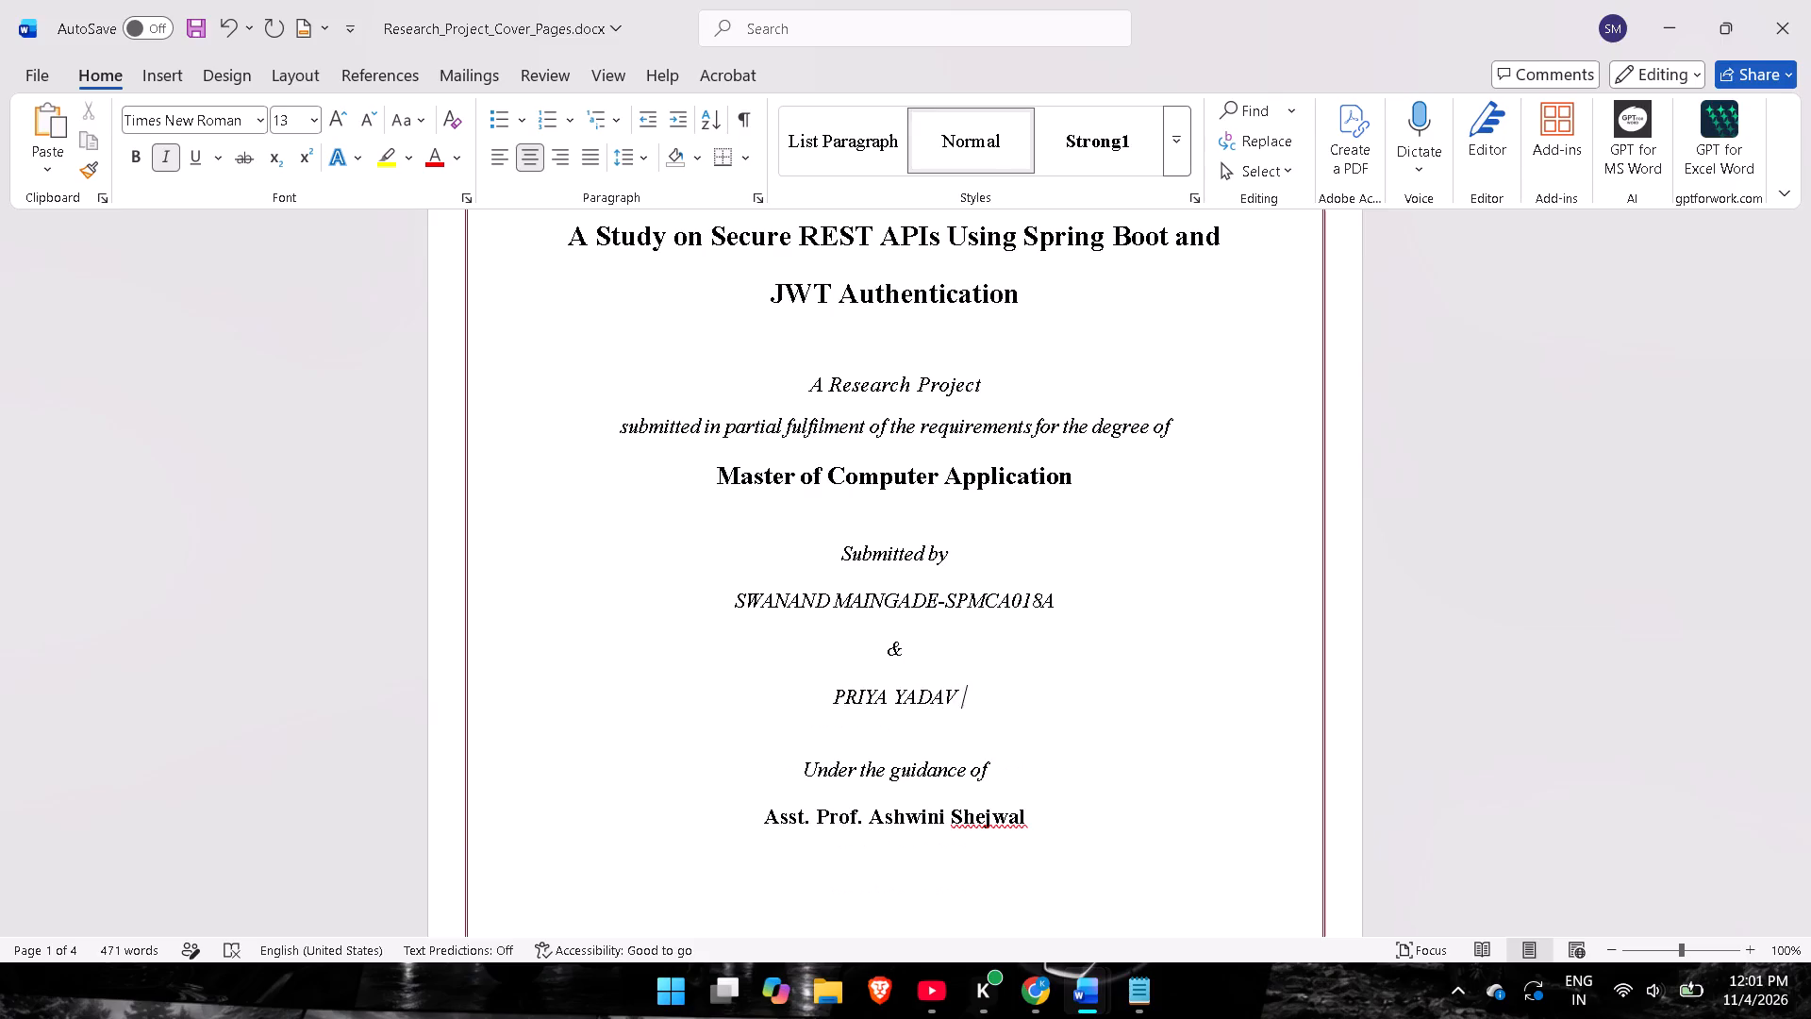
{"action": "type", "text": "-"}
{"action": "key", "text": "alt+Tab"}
{"action": "left_click_drag", "start_coordinate": [135, 134], "coordinate": [0, 132]}
{"action": "key", "text": "ctrl+c"}
{"action": "key", "text": "alt+Tab"}
{"action": "key", "text": "ctrl+v"}
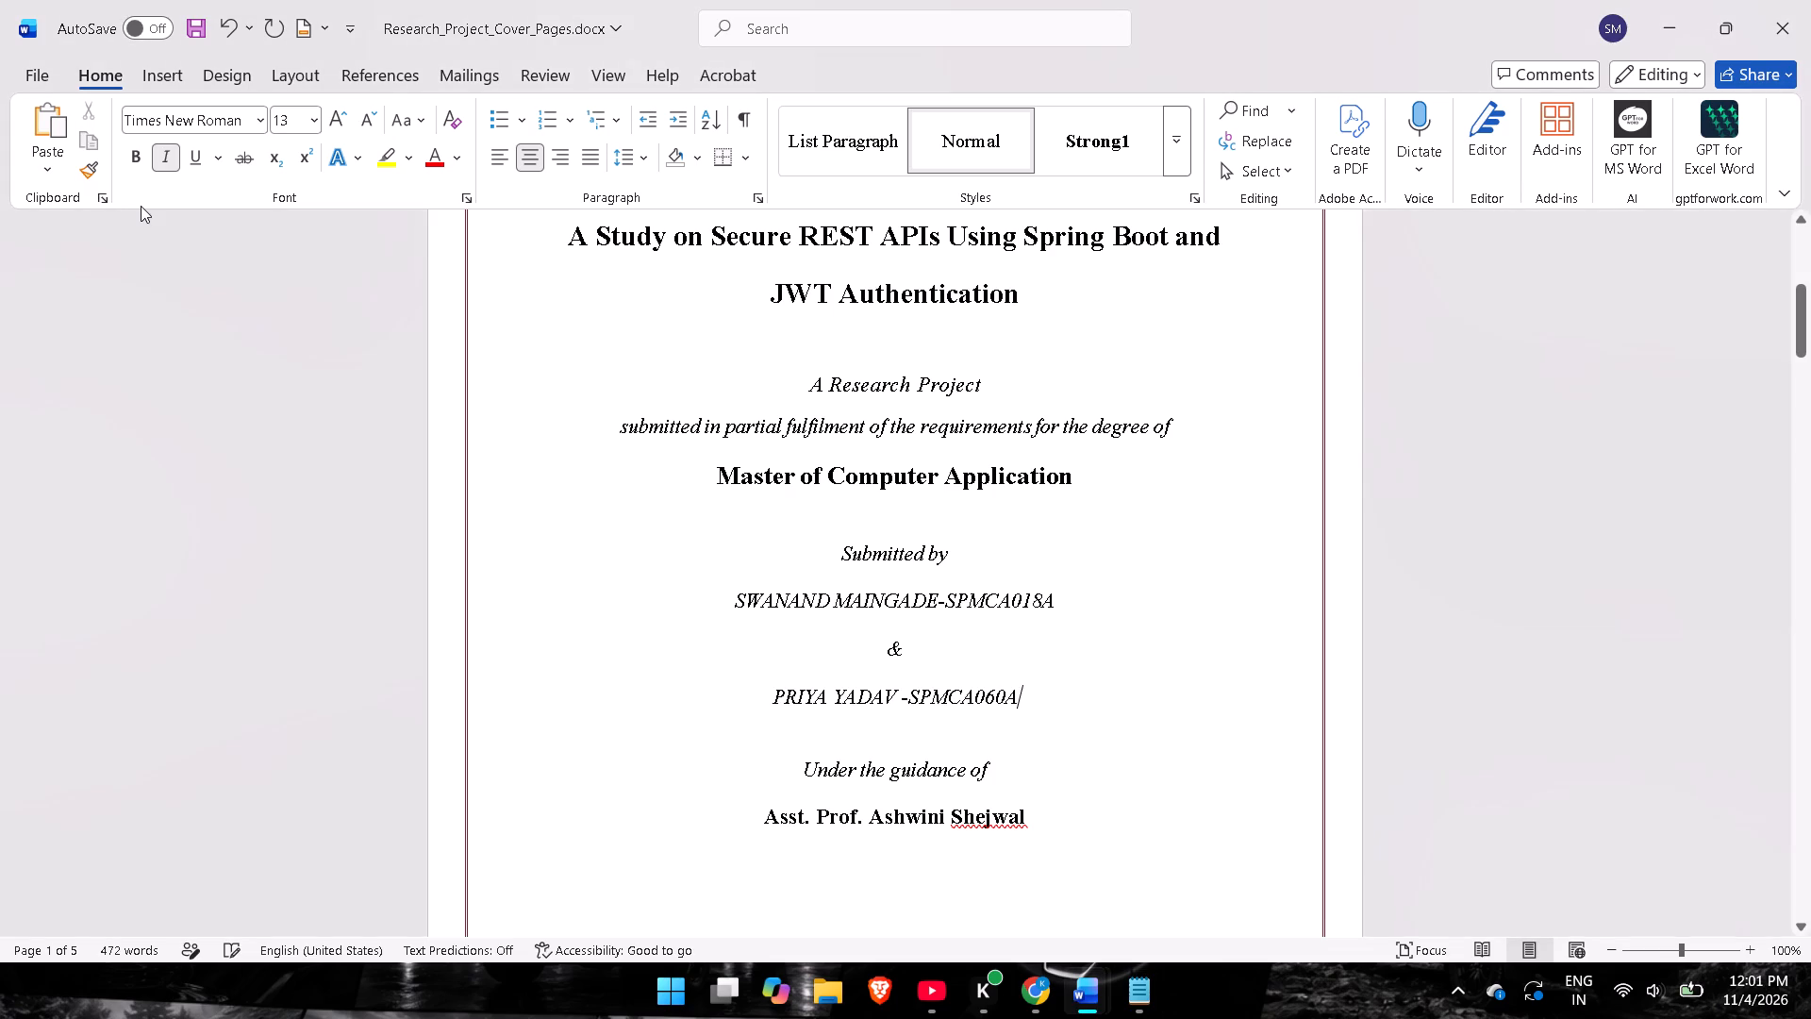
Remove the italics from both student lines and the ampersand under "Submitted by", and make them bold.
{"action": "left_click_drag", "start_coordinate": [1026, 707], "coordinate": [919, 677]}
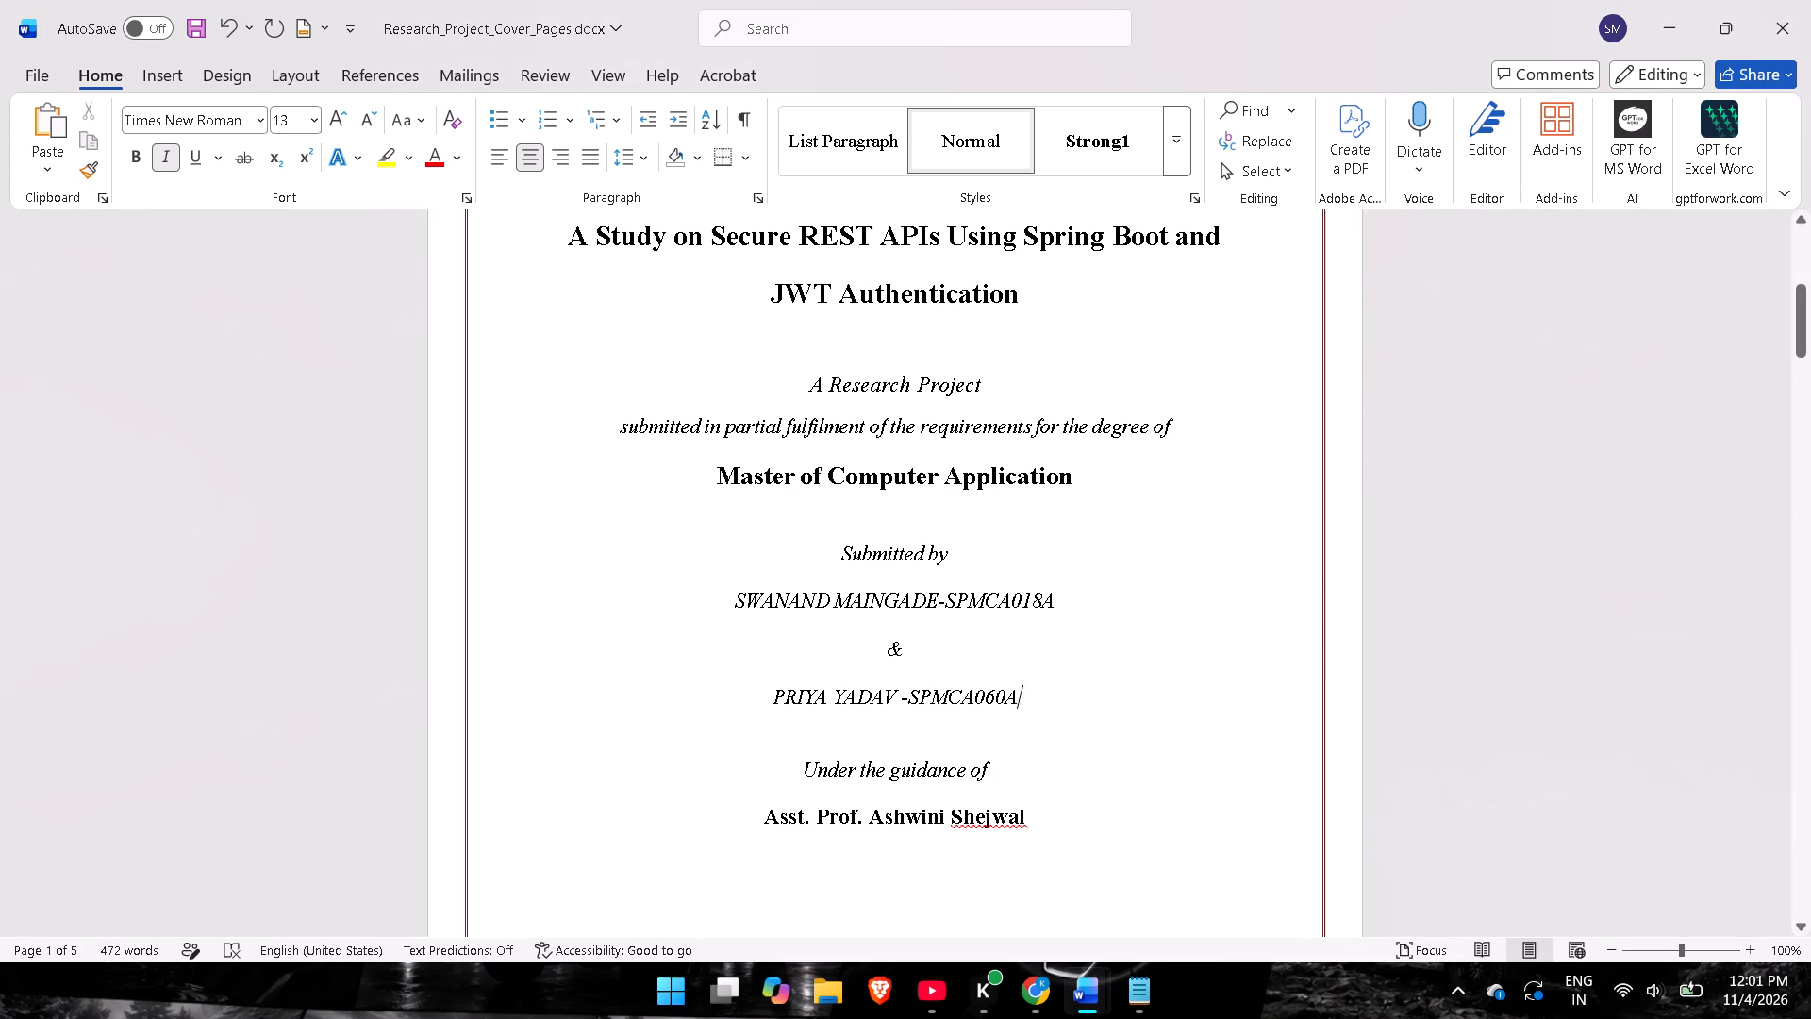
{"action": "left_click_drag", "start_coordinate": [919, 677], "coordinate": [727, 607]}
{"action": "left_click", "coordinate": [161, 165]}
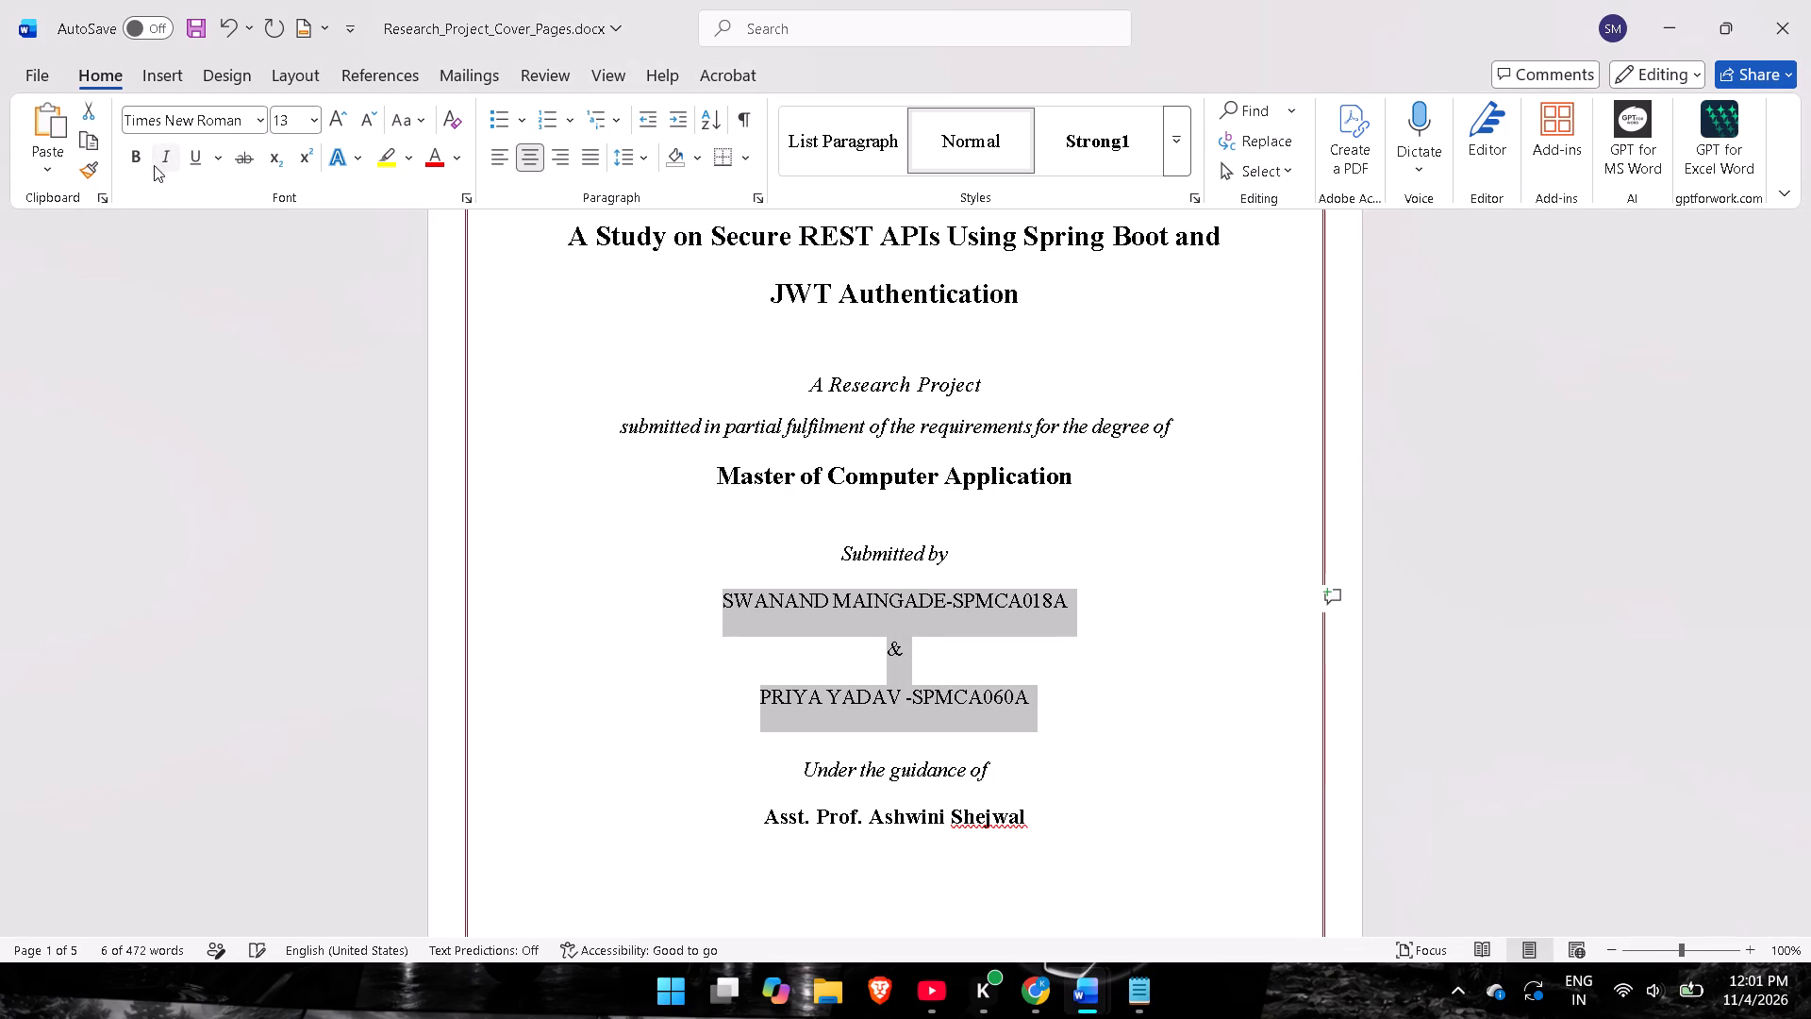
{"action": "left_click", "coordinate": [138, 159]}
{"action": "left_click", "coordinate": [1091, 698]}
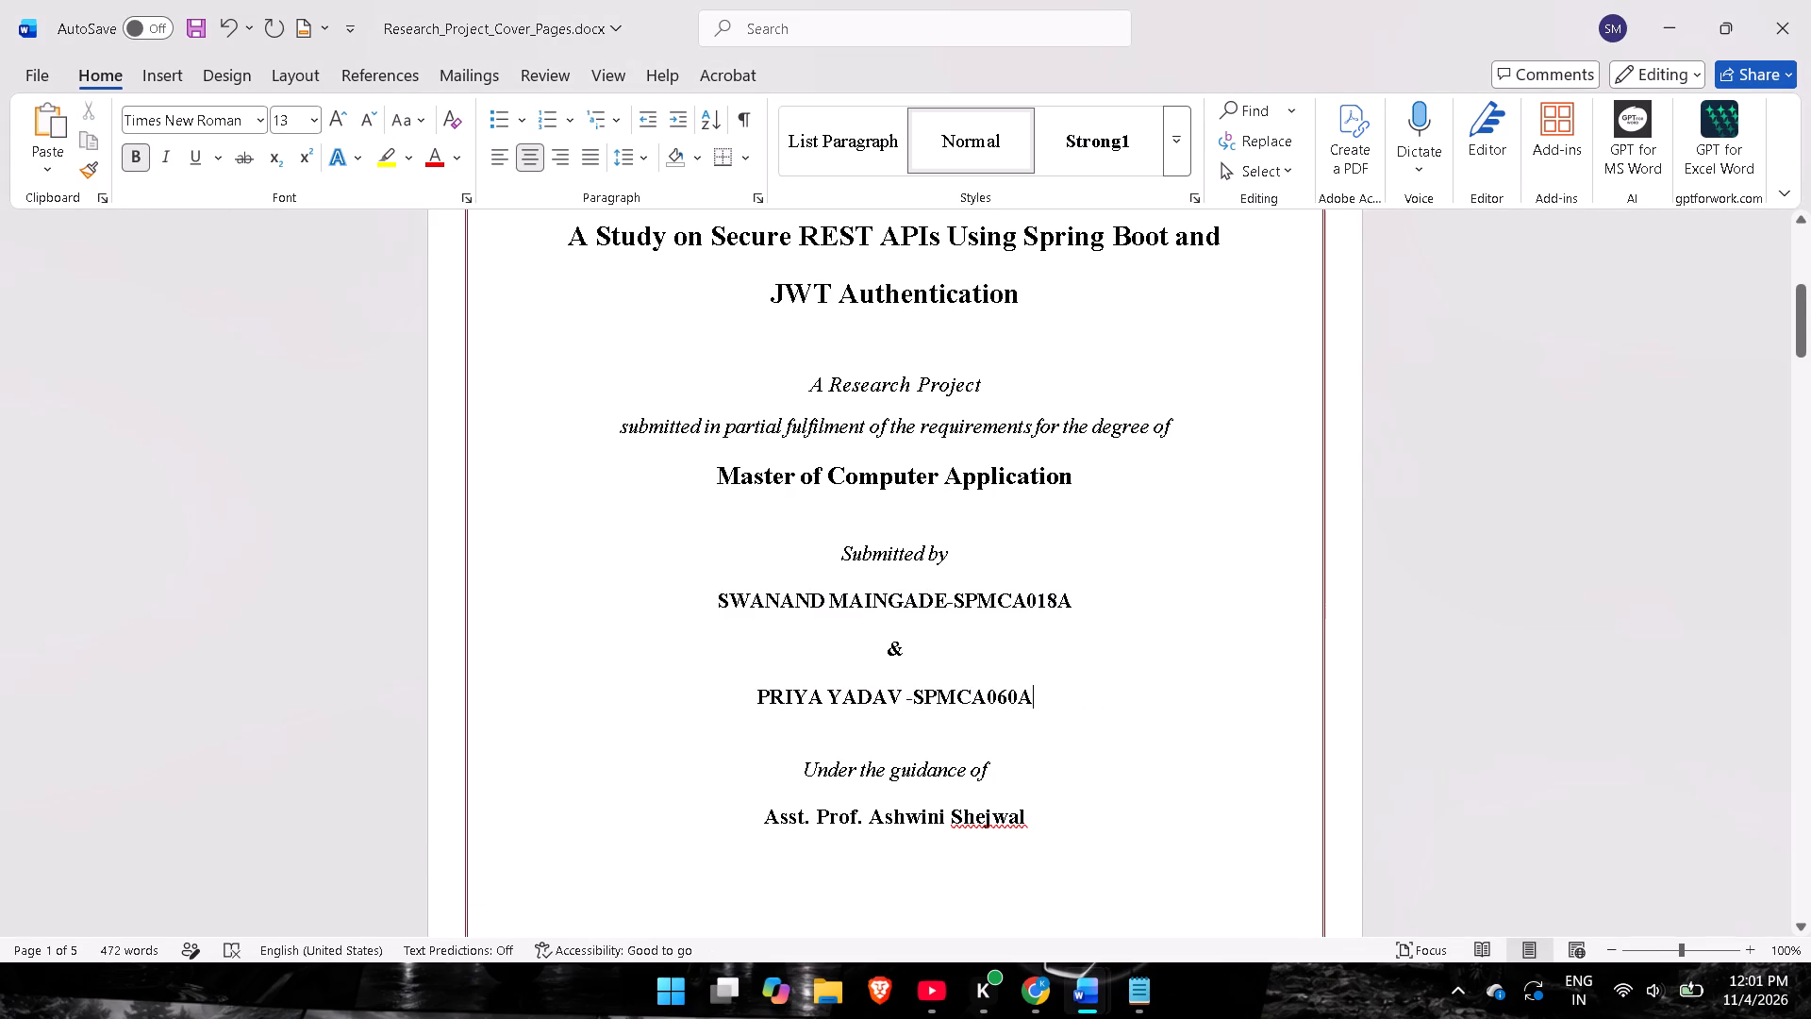
Delete the blank space between the college logo and the project title on the cover page.
{"action": "scroll", "coordinate": [986, 632], "scroll_direction": "down", "scroll_amount": 3}
{"action": "scroll", "coordinate": [986, 632], "scroll_direction": "up", "scroll_amount": 8}
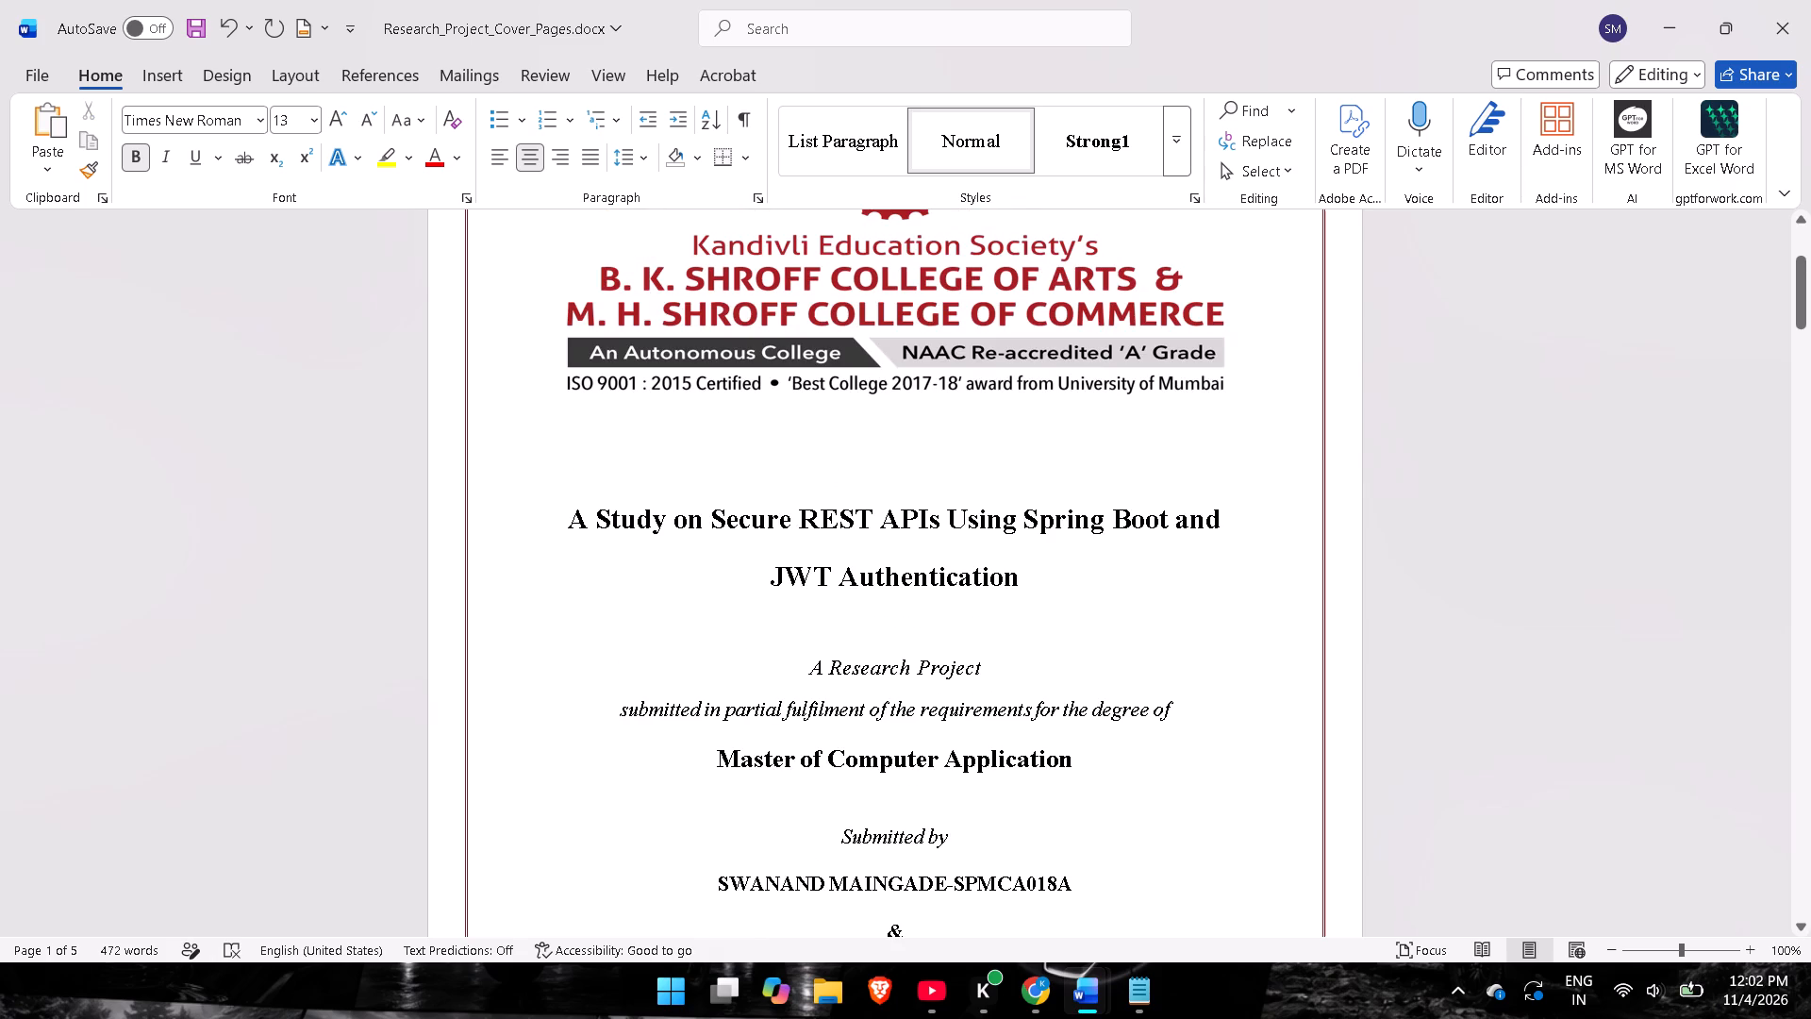
{"action": "left_click", "coordinate": [778, 469]}
{"action": "key", "text": "BackSpace"}
{"action": "key", "text": "BackSpace"}
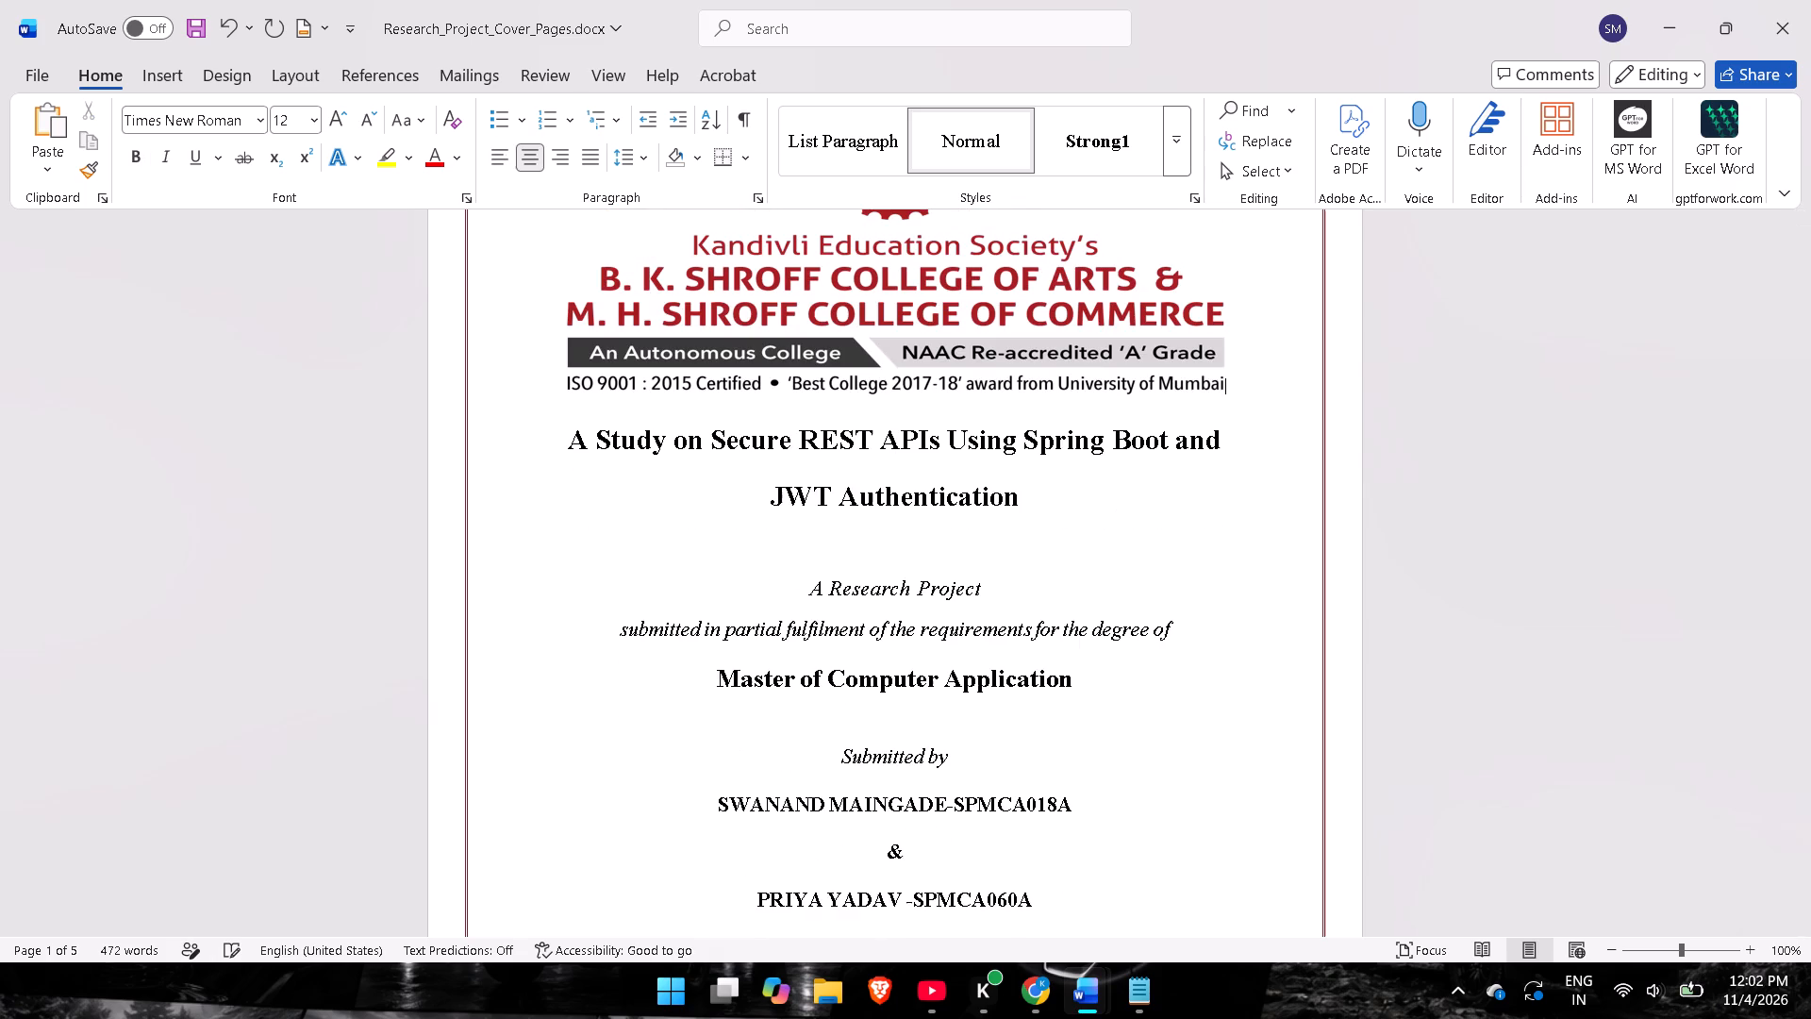
{"action": "scroll", "coordinate": [976, 497], "scroll_direction": "up", "scroll_amount": 3}
{"action": "left_click", "coordinate": [912, 413]}
{"action": "scroll", "coordinate": [912, 413], "scroll_direction": "up", "scroll_amount": 1}
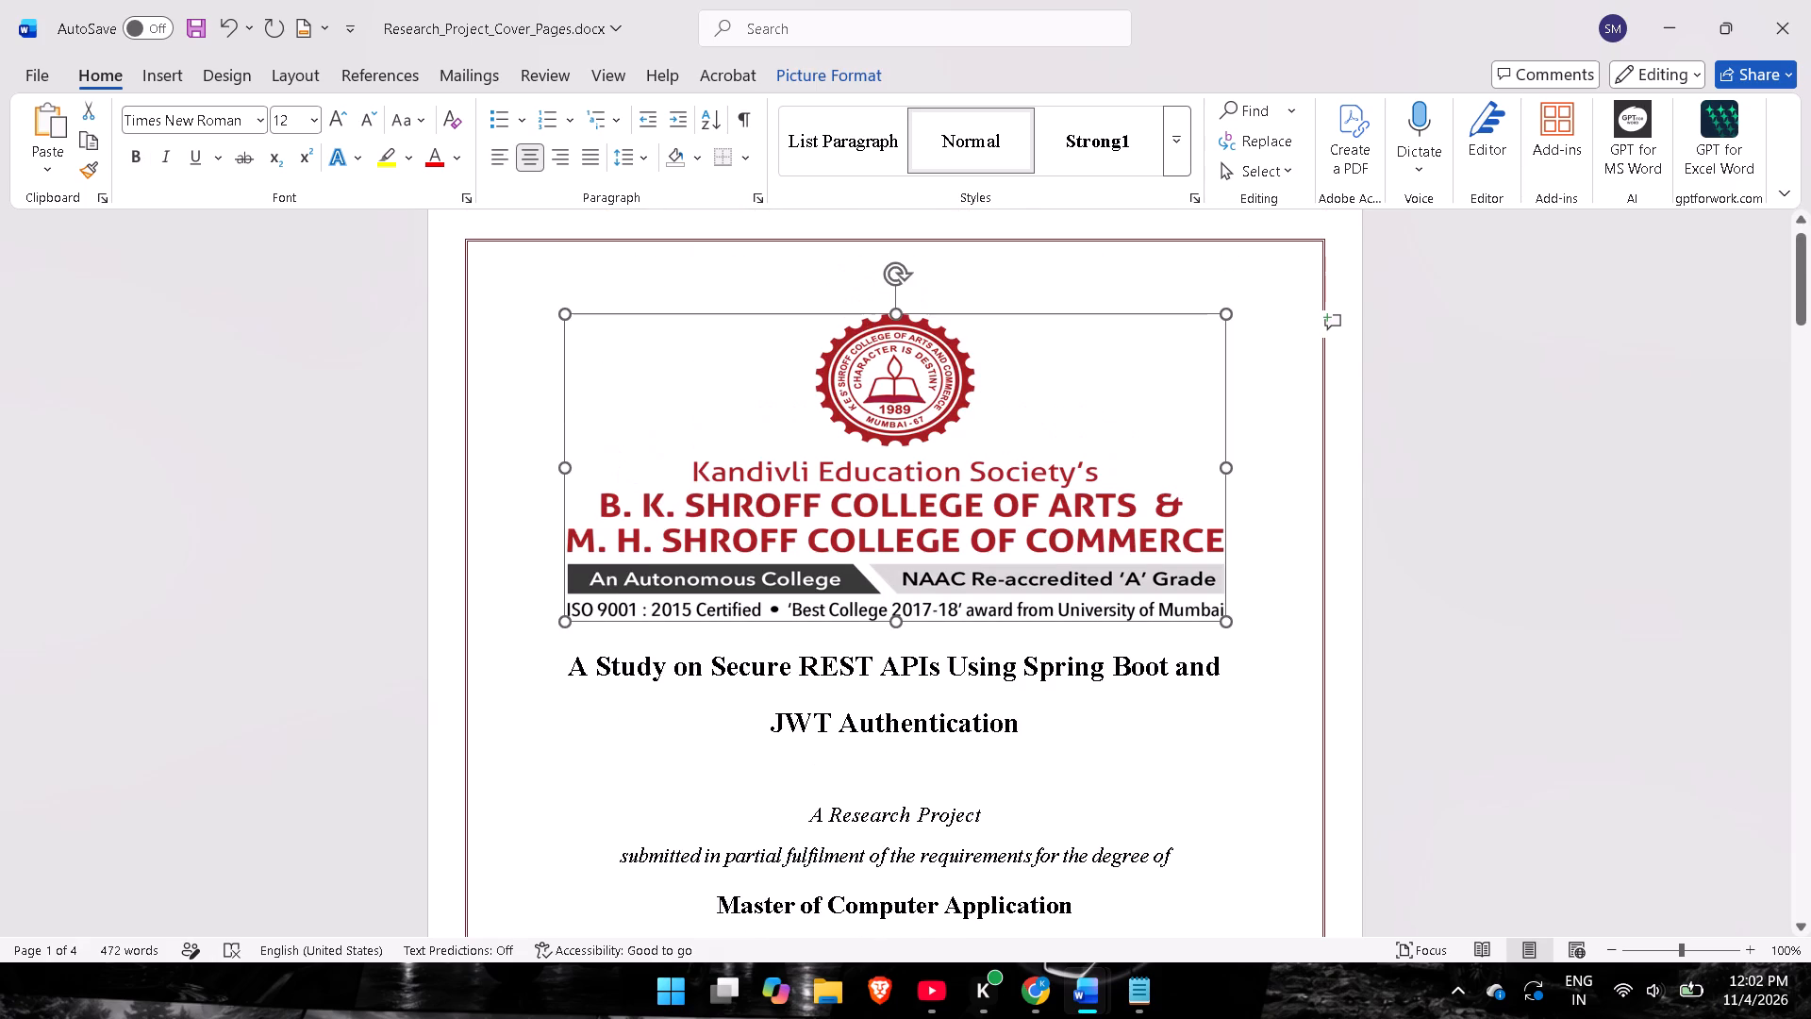
{"action": "scroll", "coordinate": [928, 439], "scroll_direction": "down", "scroll_amount": 1}
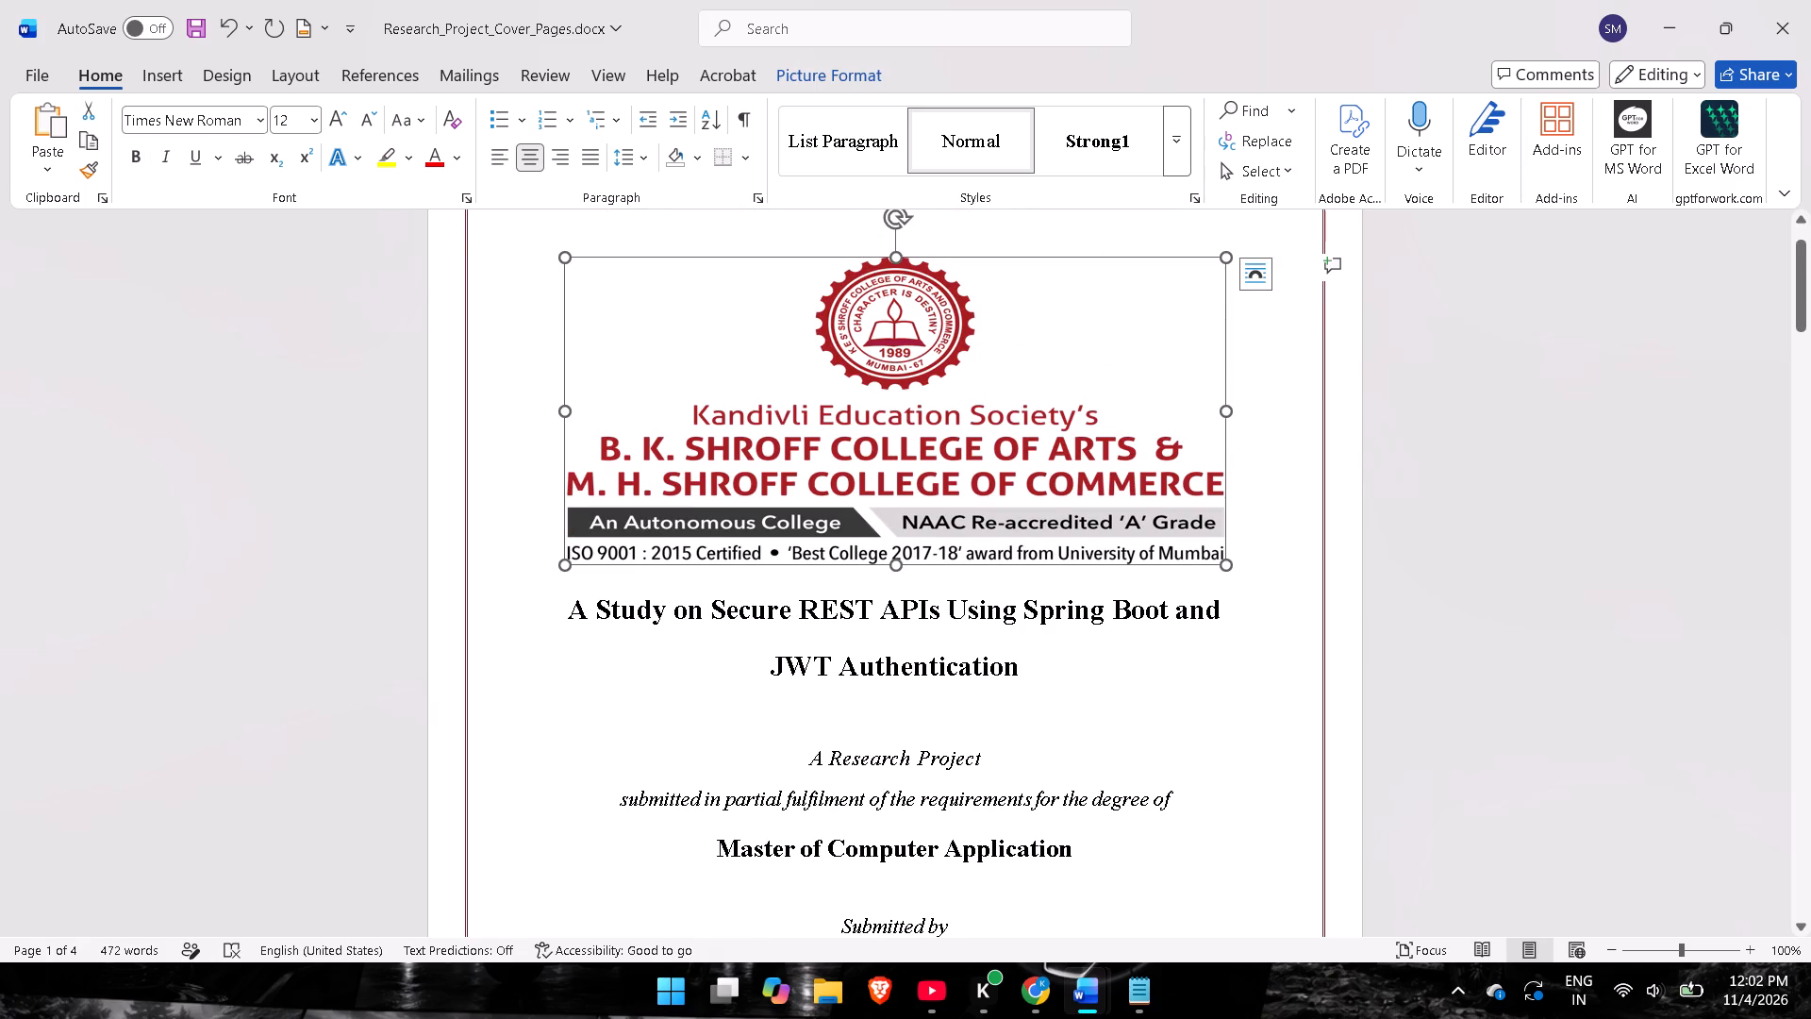
{"action": "left_click", "coordinate": [1260, 568]}
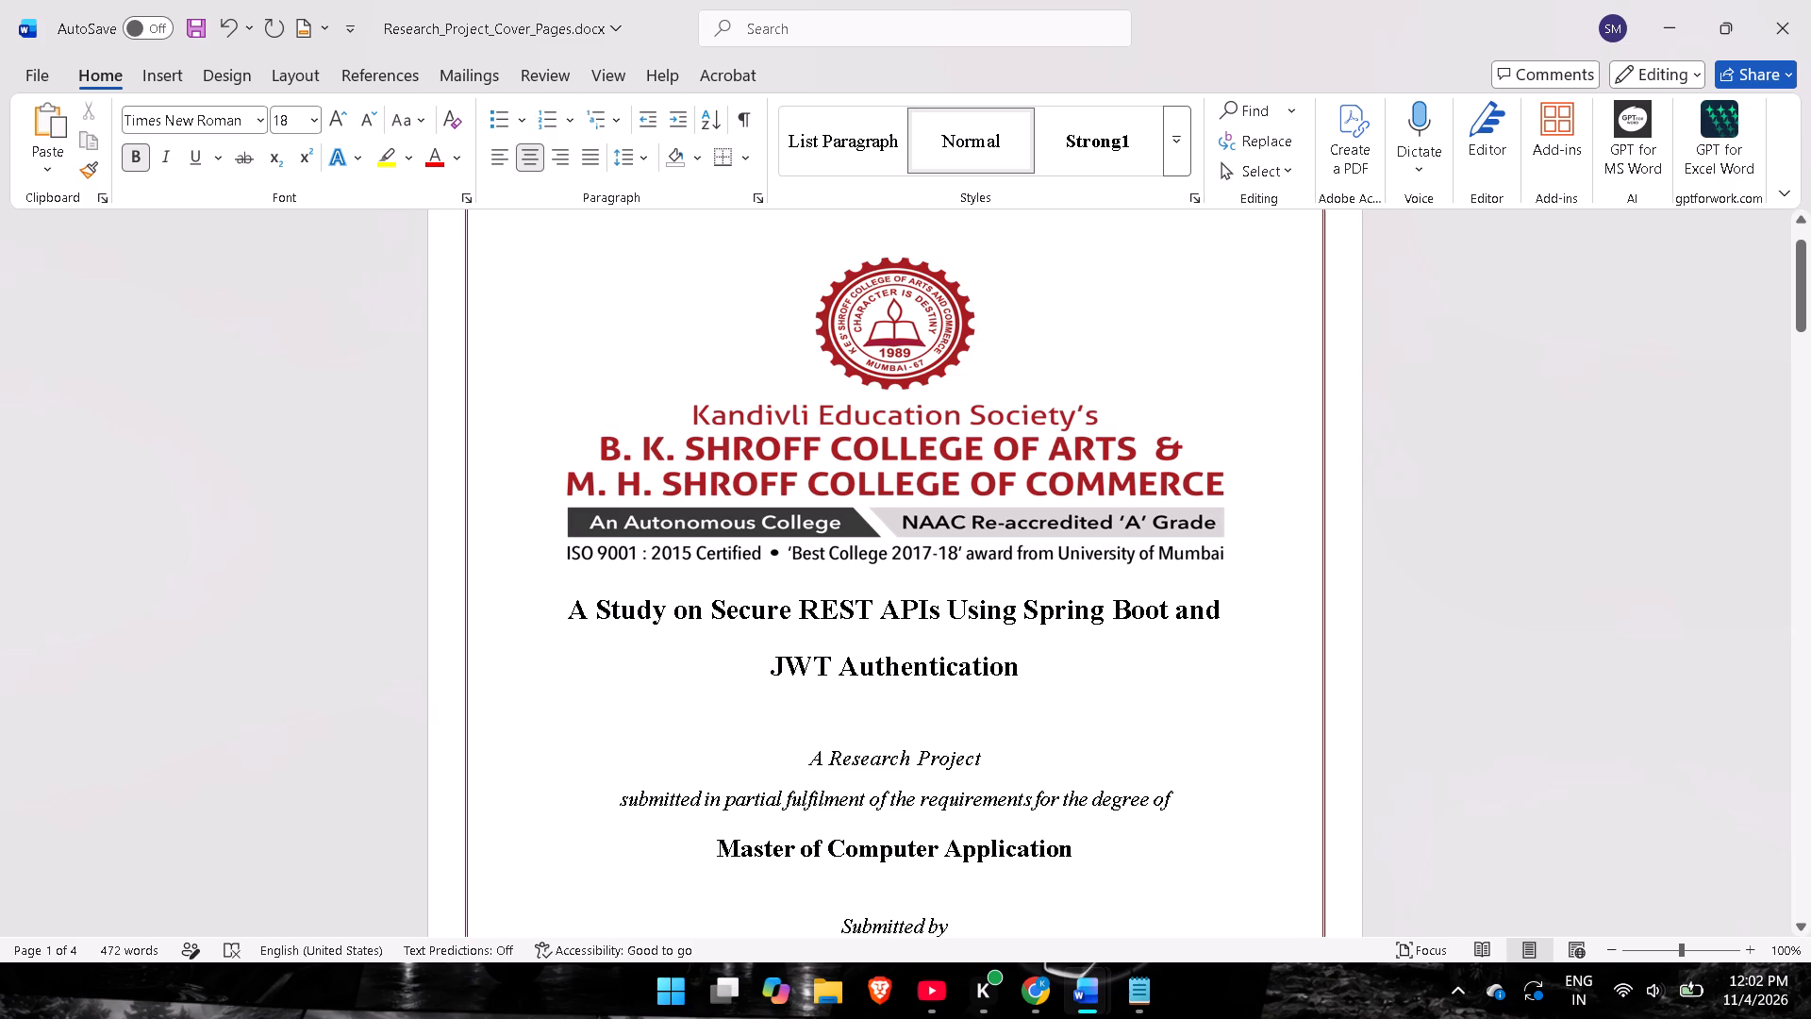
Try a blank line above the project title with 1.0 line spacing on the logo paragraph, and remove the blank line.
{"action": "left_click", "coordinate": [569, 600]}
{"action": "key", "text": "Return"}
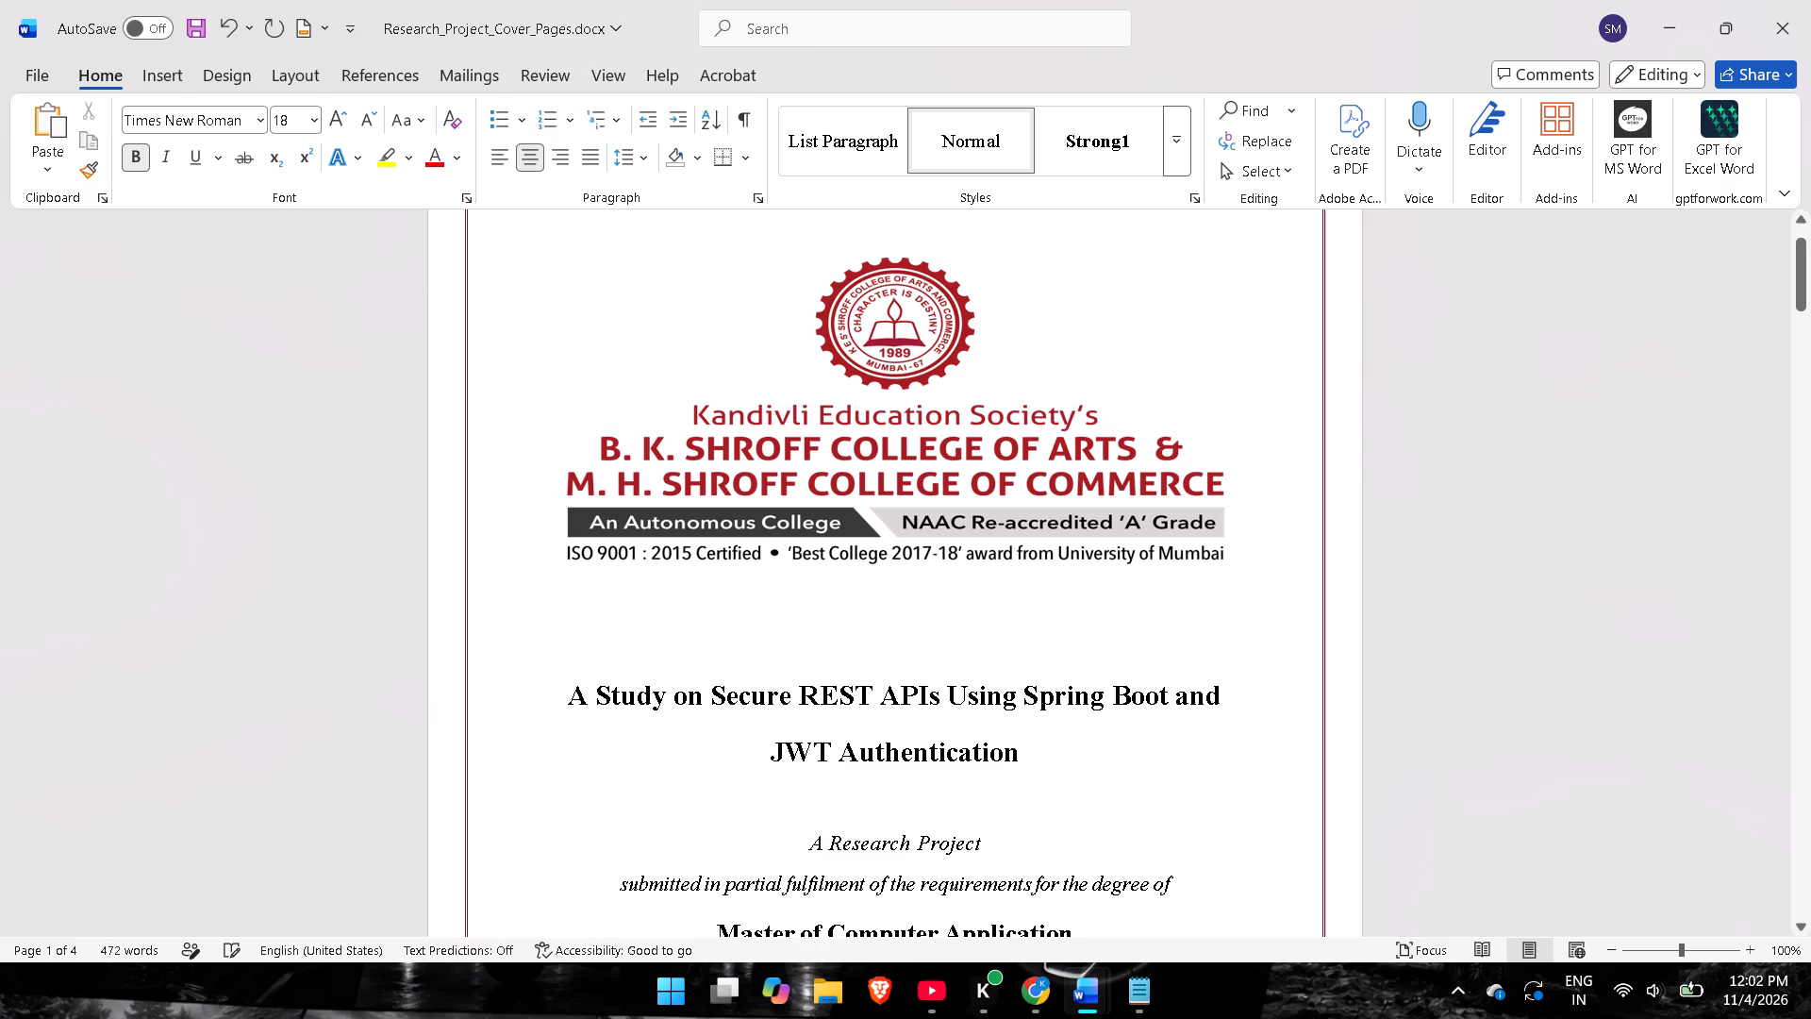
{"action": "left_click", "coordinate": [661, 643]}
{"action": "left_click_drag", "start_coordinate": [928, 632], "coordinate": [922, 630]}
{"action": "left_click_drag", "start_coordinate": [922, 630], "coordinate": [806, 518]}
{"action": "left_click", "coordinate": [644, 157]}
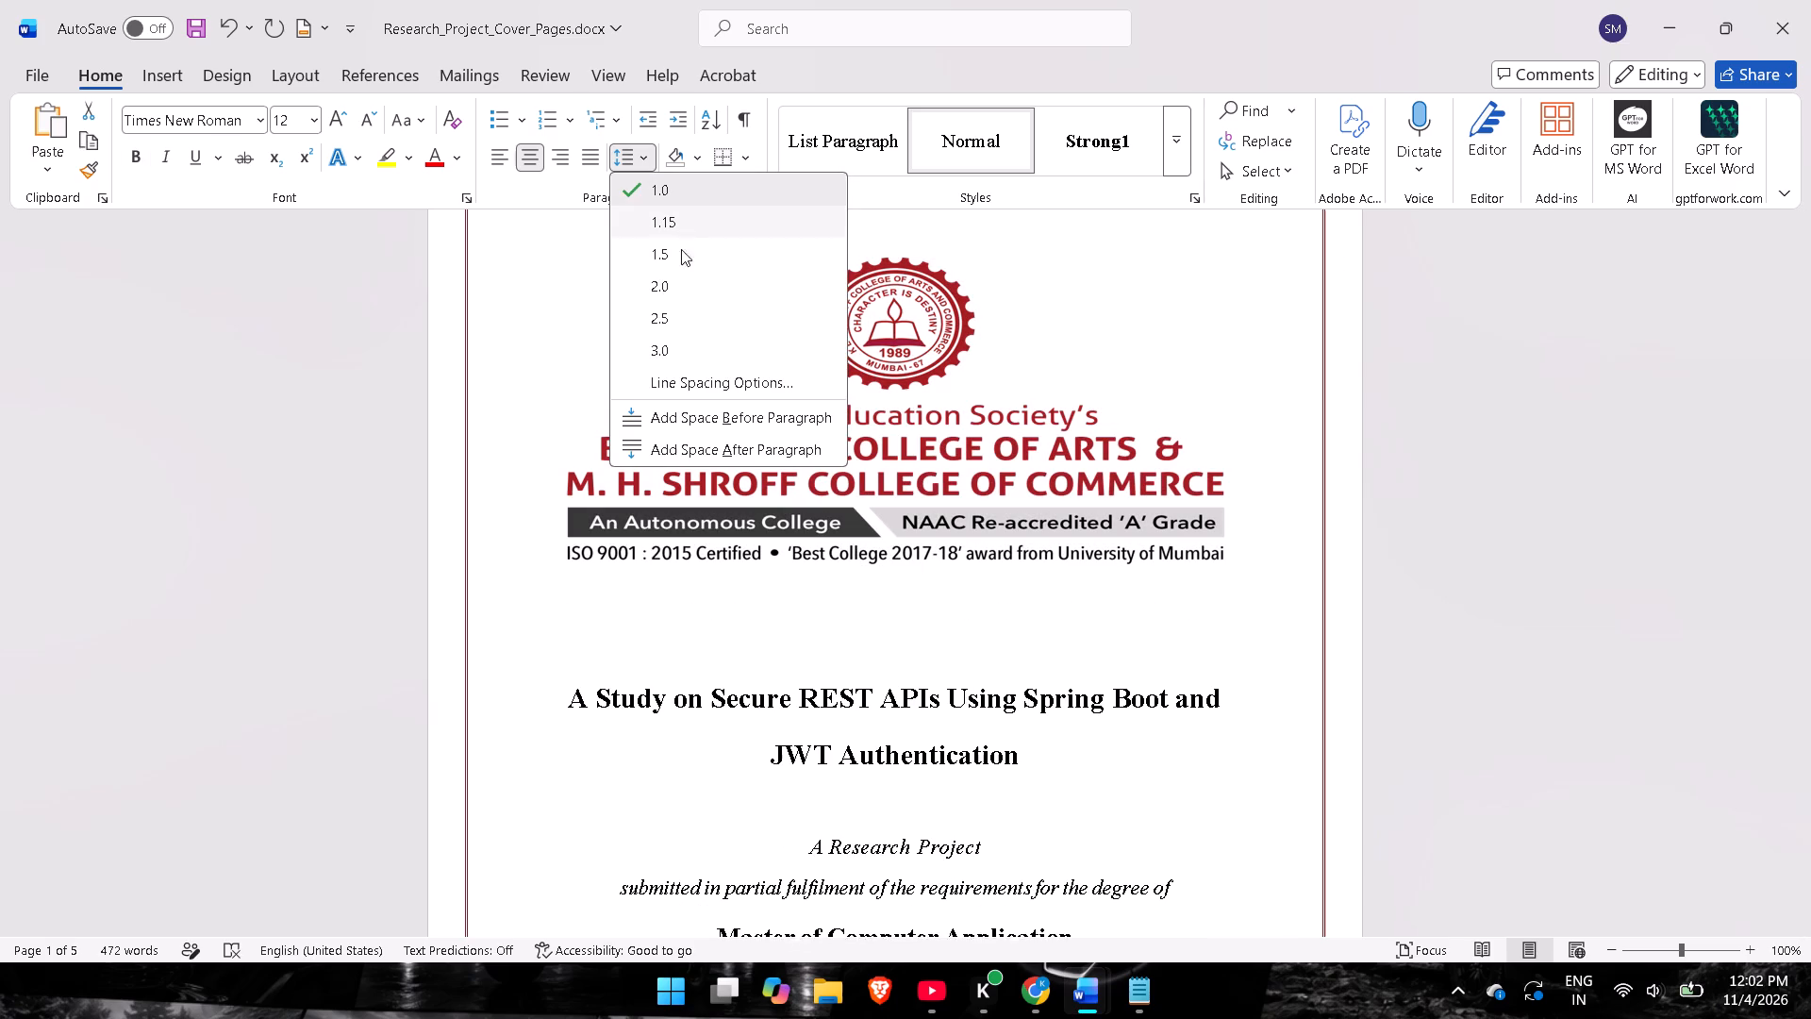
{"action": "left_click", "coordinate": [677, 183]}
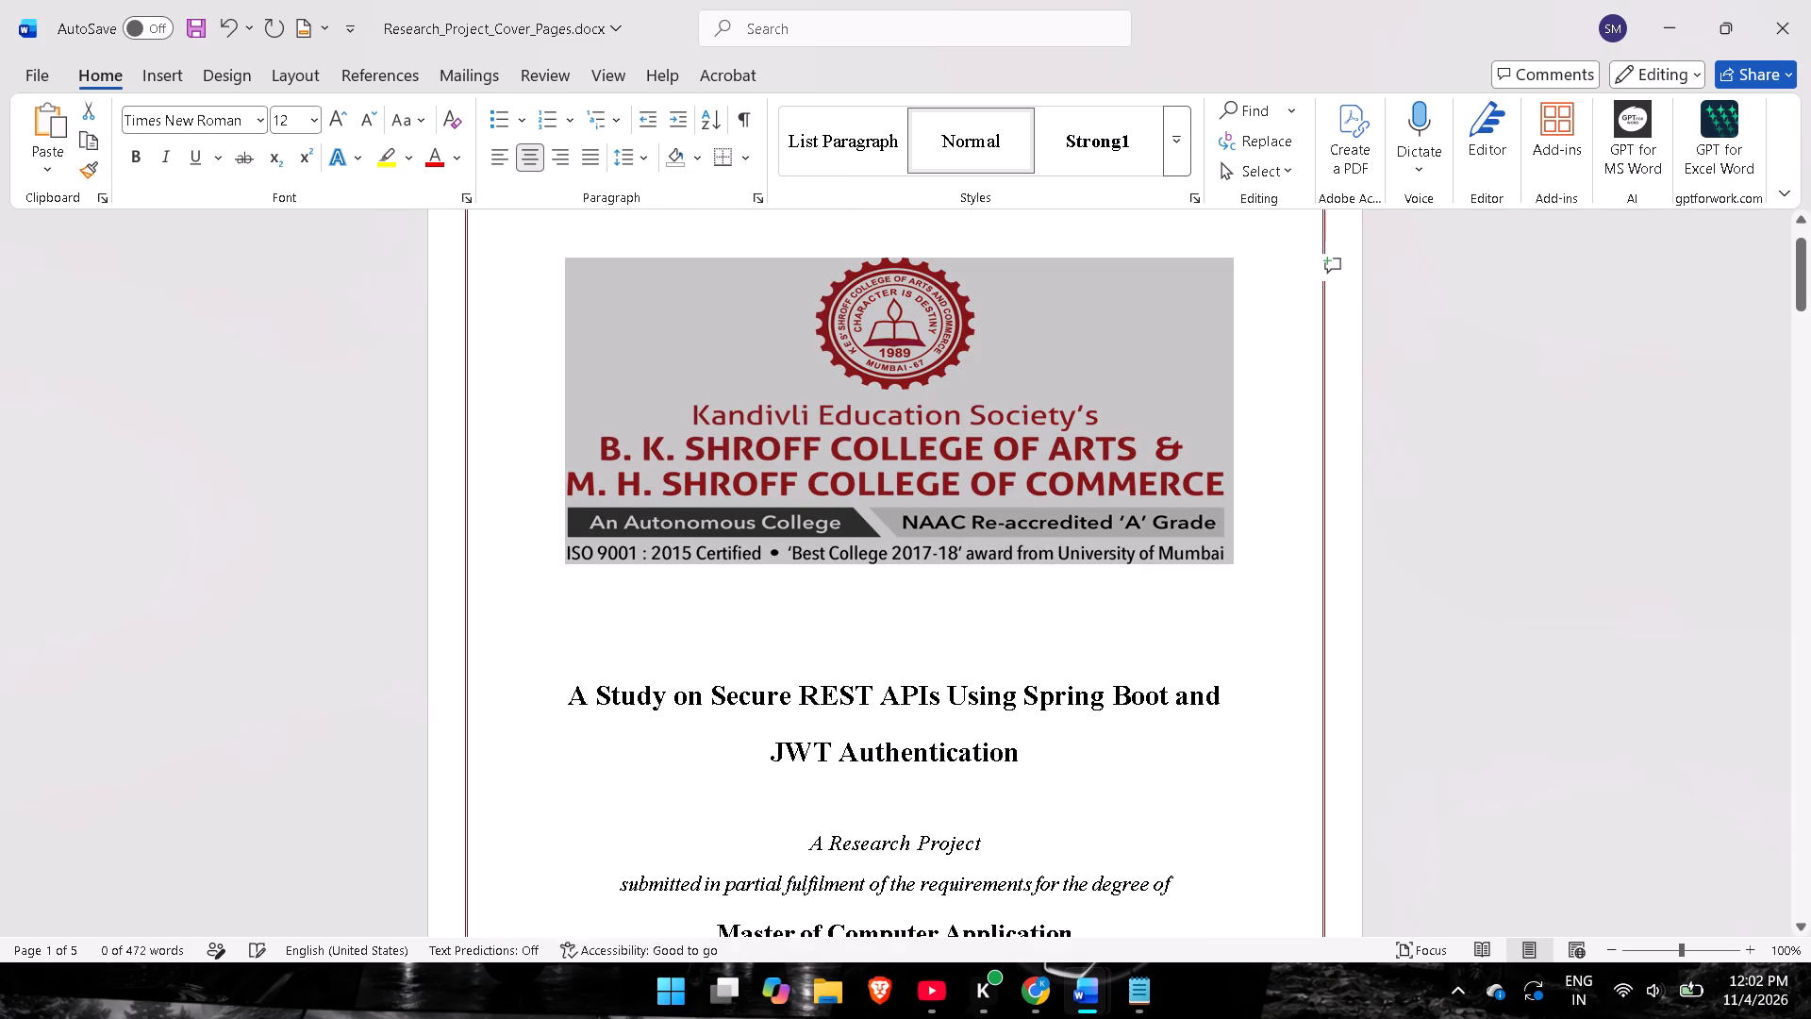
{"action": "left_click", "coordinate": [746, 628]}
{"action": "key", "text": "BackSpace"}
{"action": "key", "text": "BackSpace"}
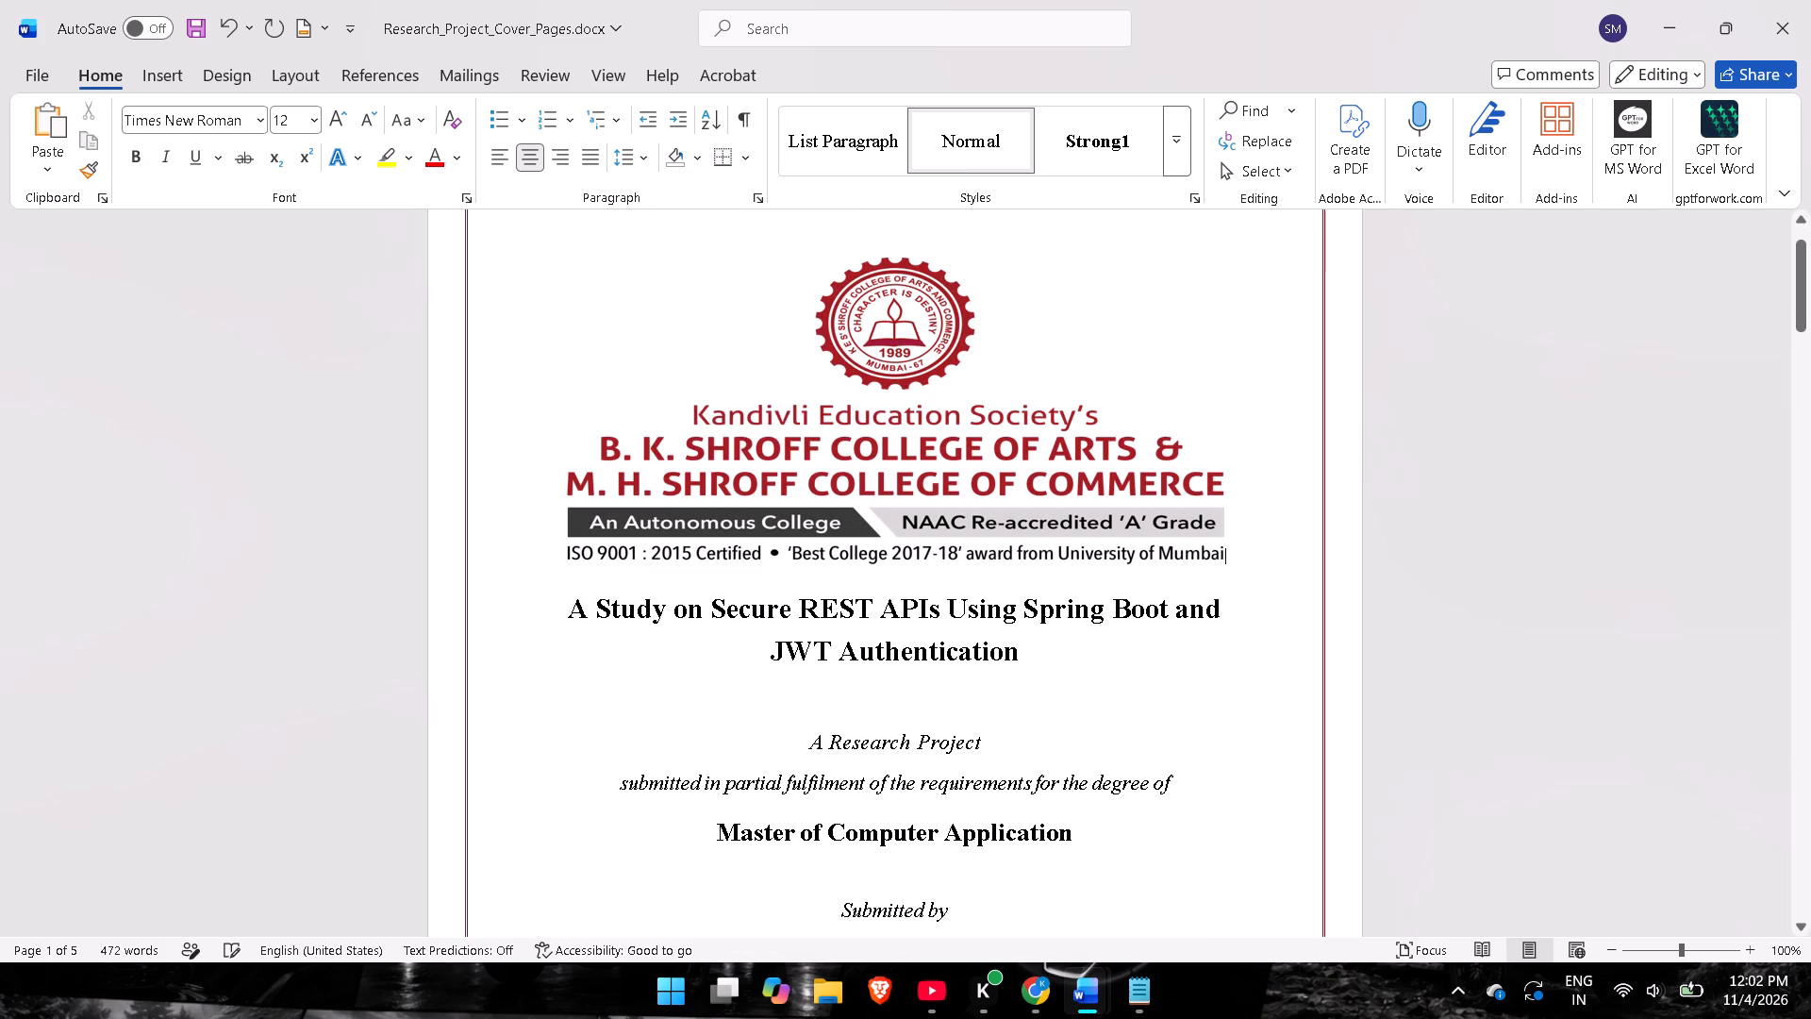
Set the line spacing of the cover page's project title to 1.5.
{"action": "left_click_drag", "start_coordinate": [1266, 641], "coordinate": [962, 506]}
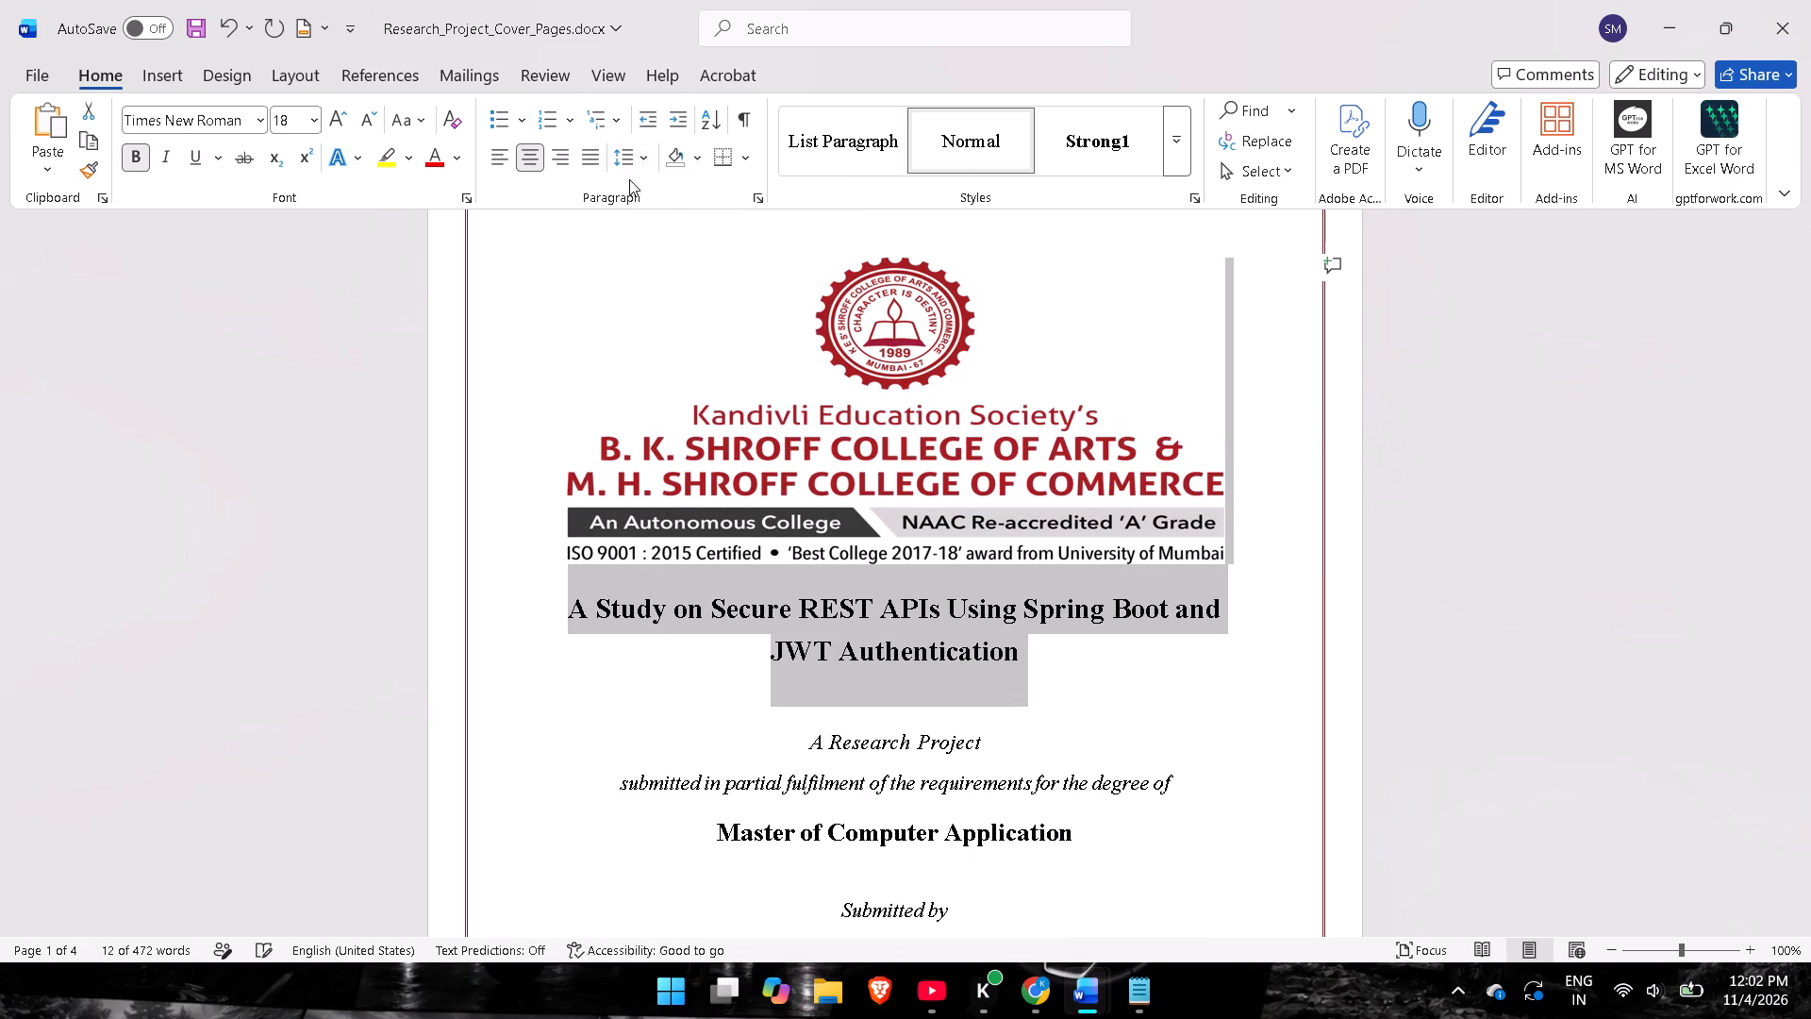
{"action": "left_click", "coordinate": [634, 146]}
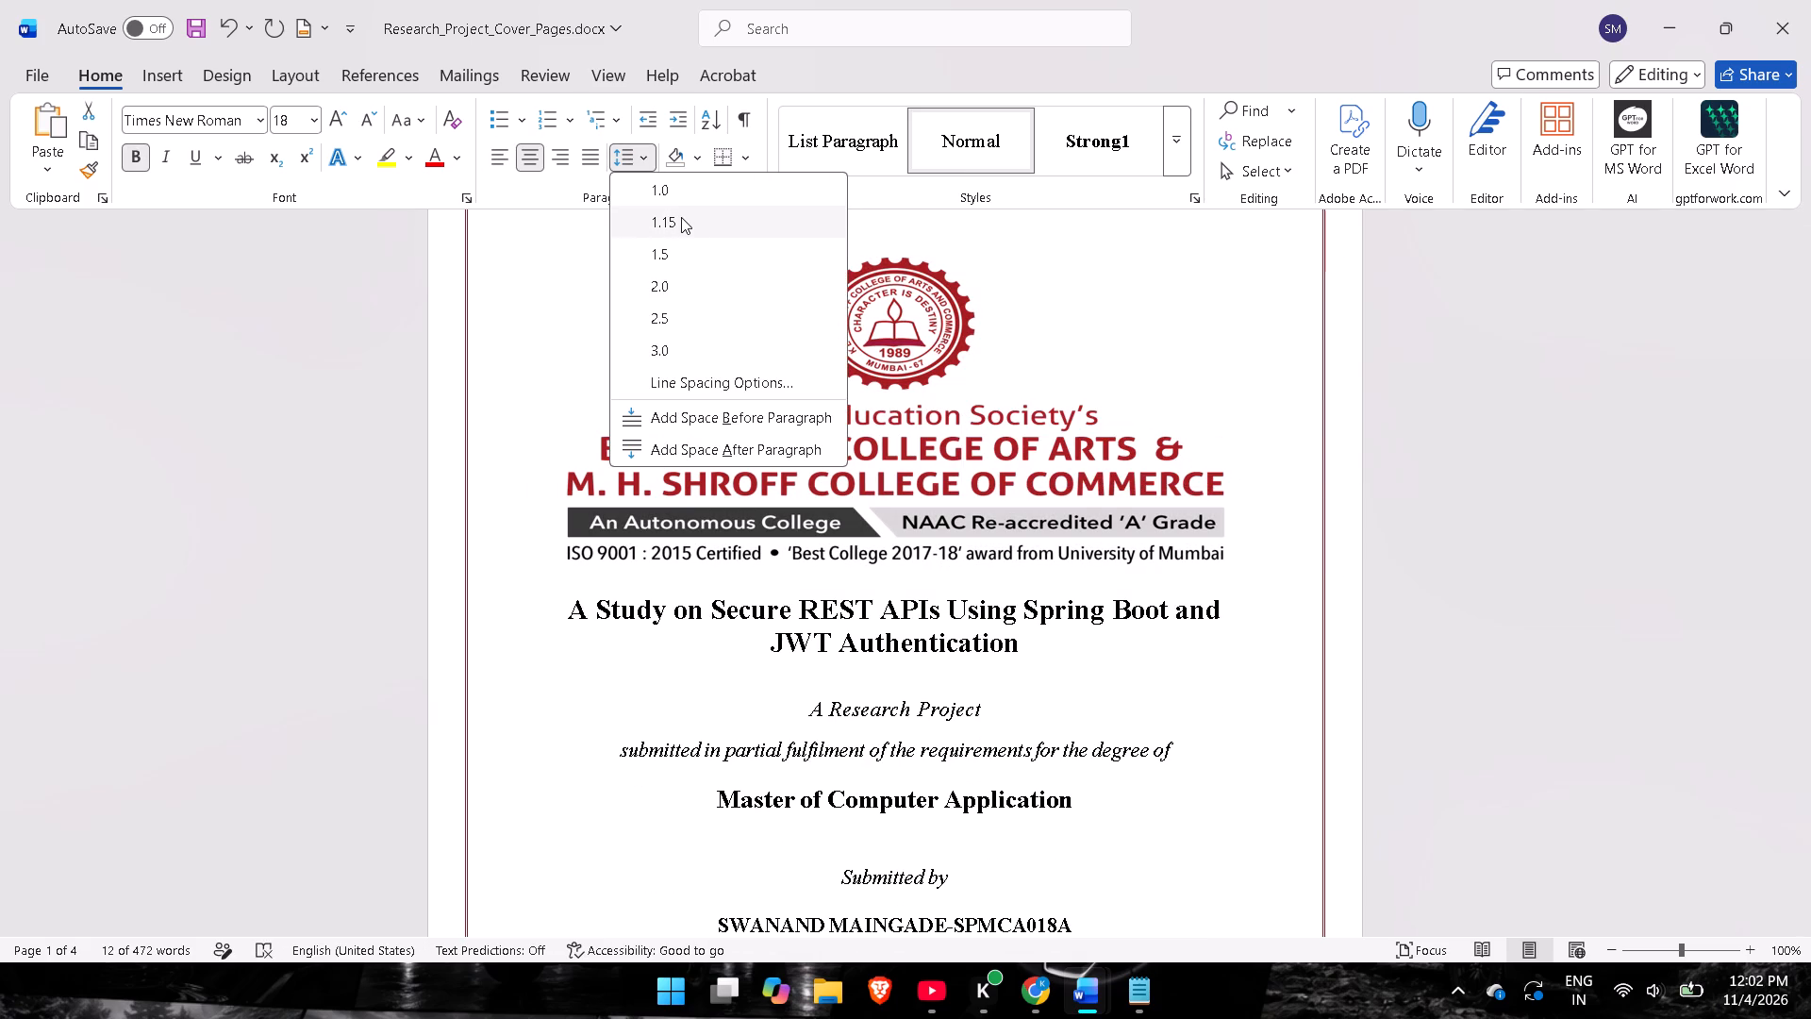
{"action": "left_click", "coordinate": [681, 251]}
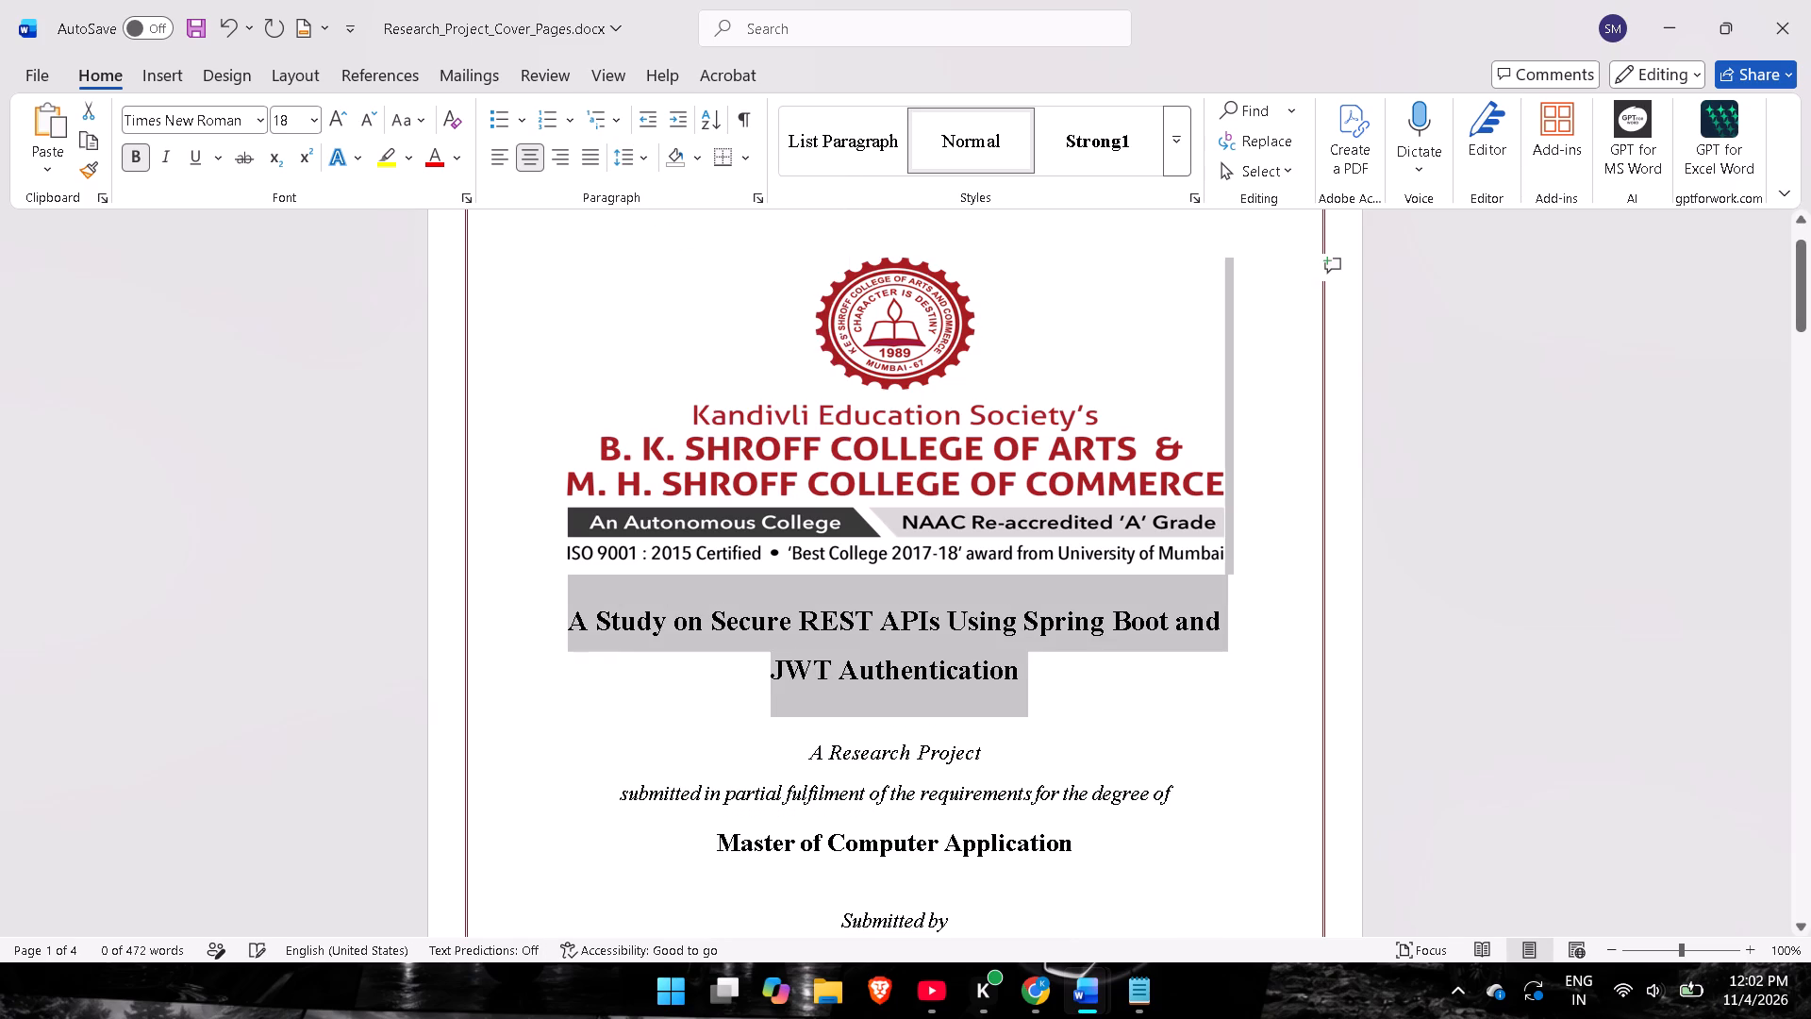
{"action": "left_click", "coordinate": [1209, 720]}
Enlarge the college logo on the CERTIFICATE page proportionally, keeping it narrower than the body text.
{"action": "scroll", "coordinate": [1053, 651], "scroll_direction": "down", "scroll_amount": 8}
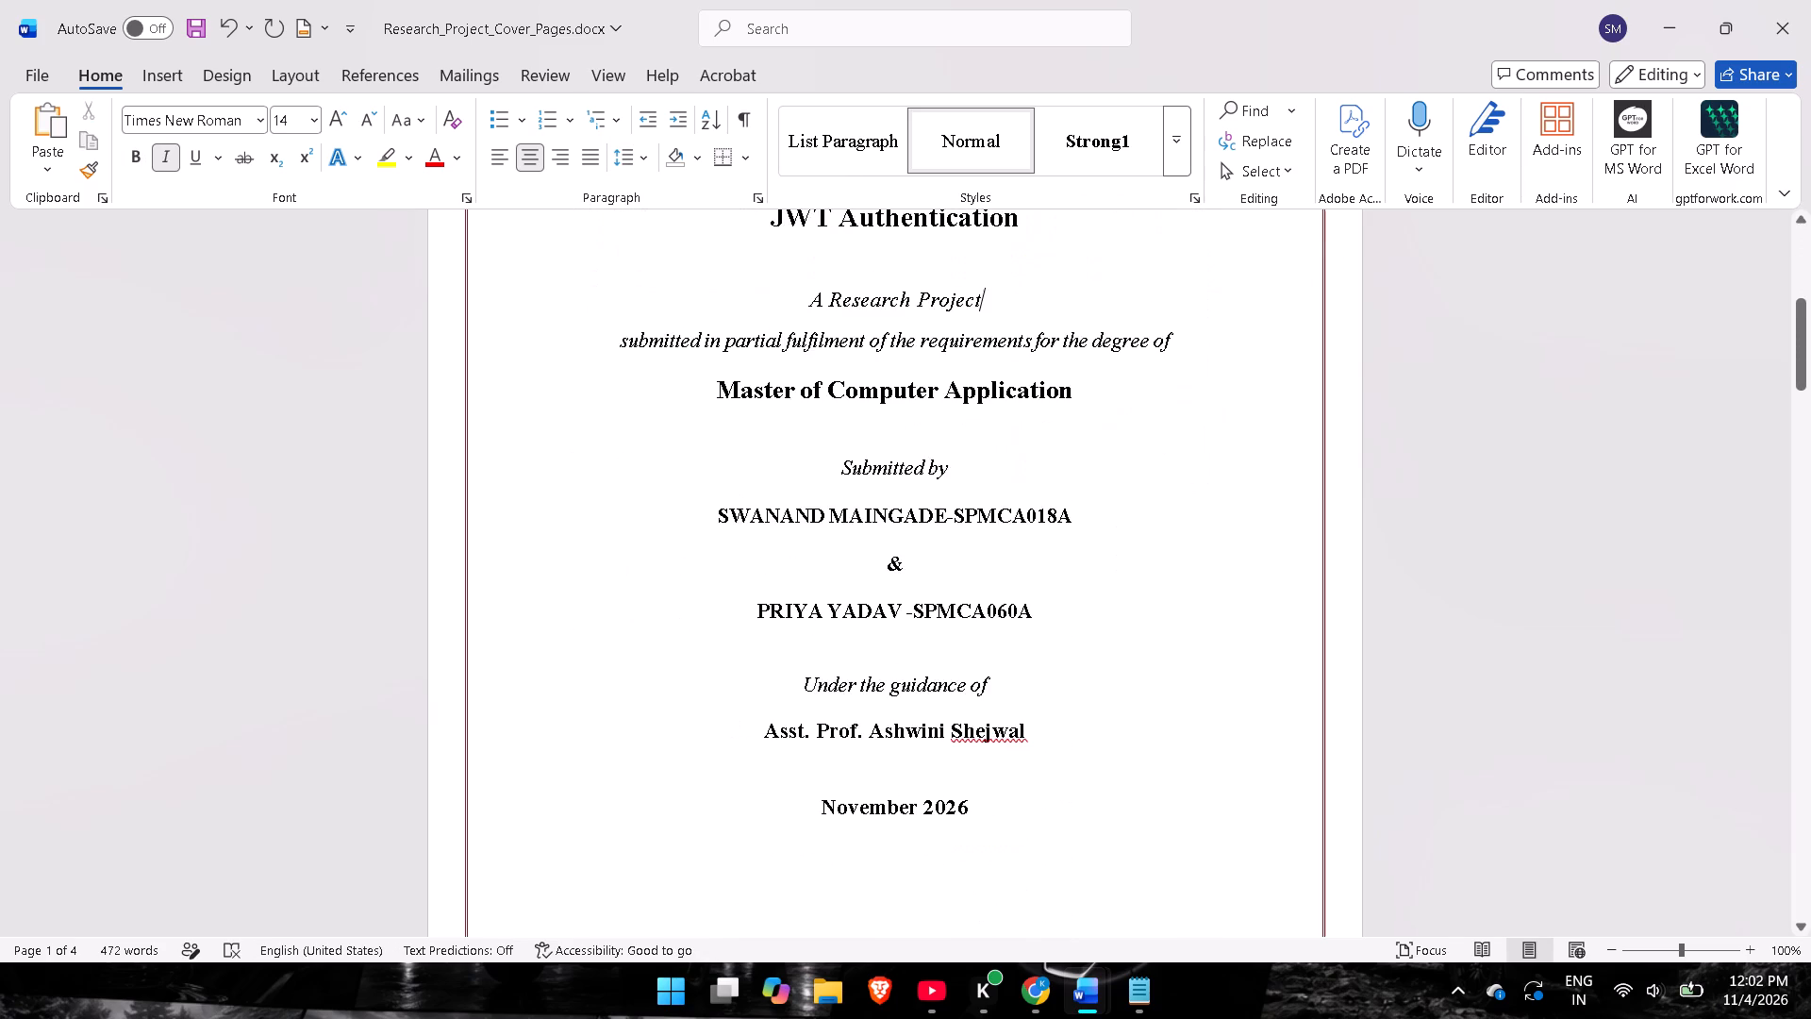
{"action": "scroll", "coordinate": [1032, 631], "scroll_direction": "down", "scroll_amount": 11}
{"action": "scroll", "coordinate": [933, 599], "scroll_direction": "down", "scroll_amount": 3}
{"action": "scroll", "coordinate": [933, 599], "scroll_direction": "up", "scroll_amount": 2}
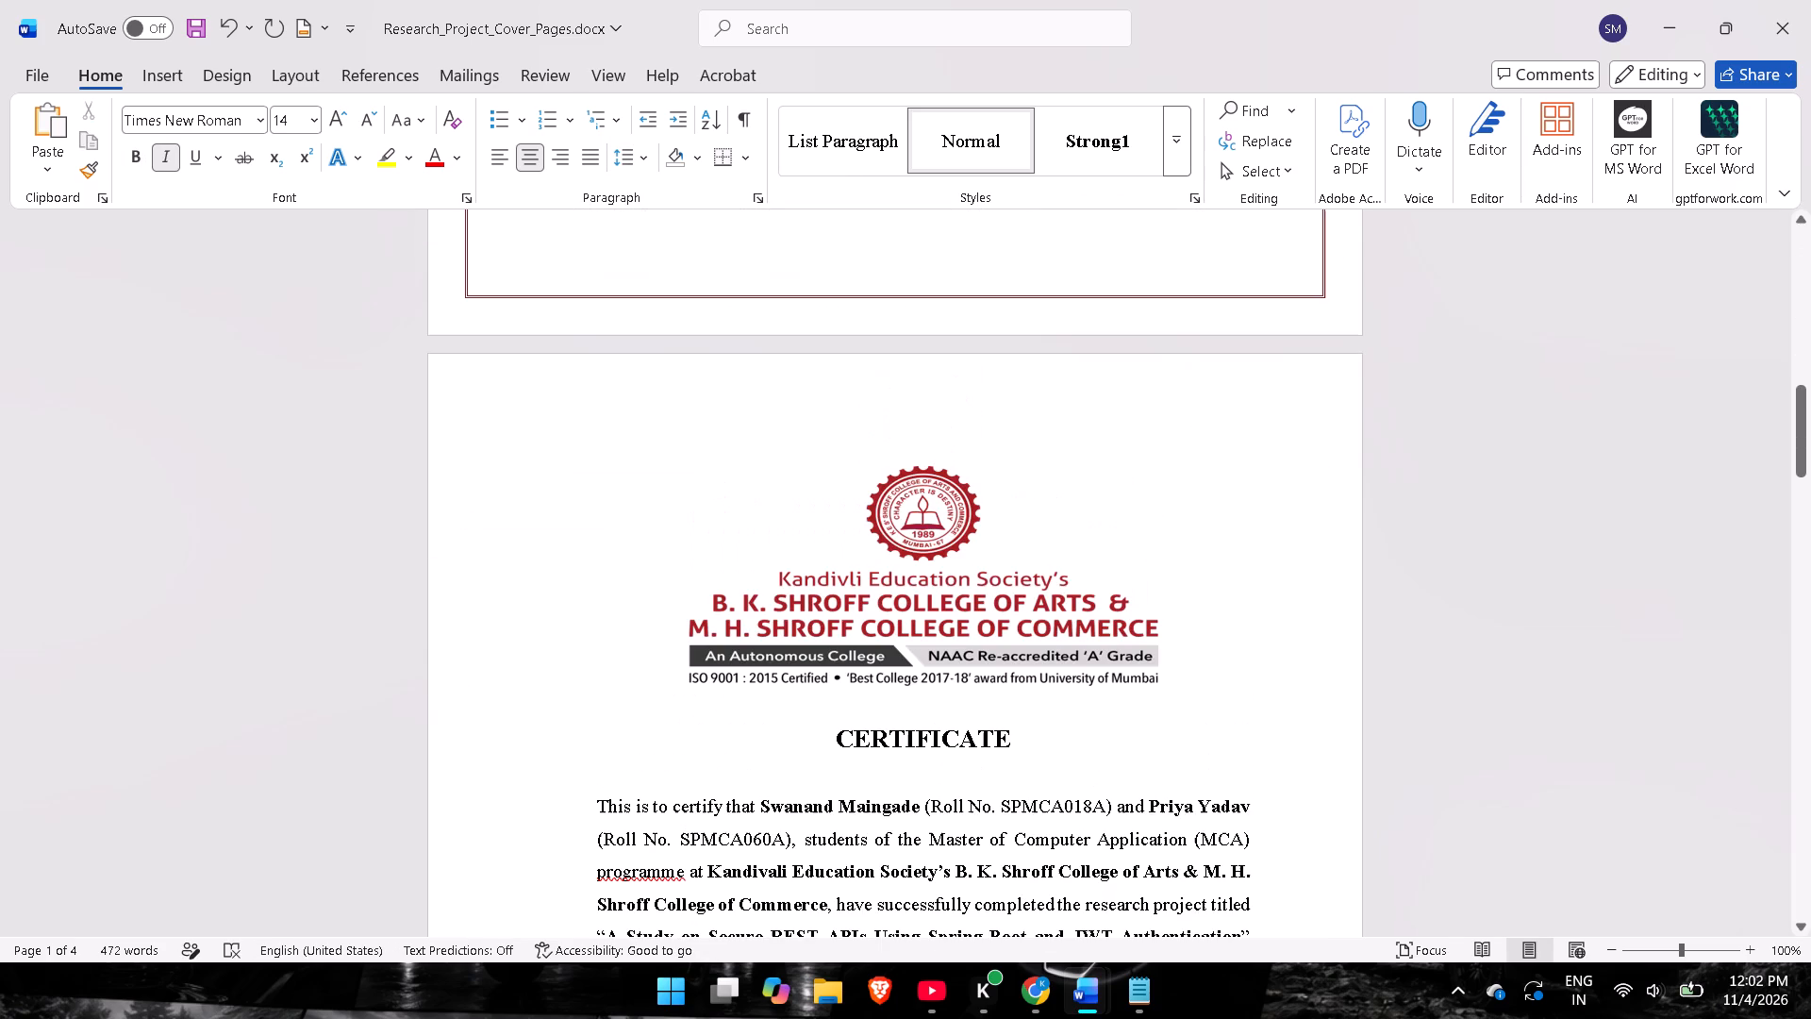
{"action": "left_click", "coordinate": [903, 611]}
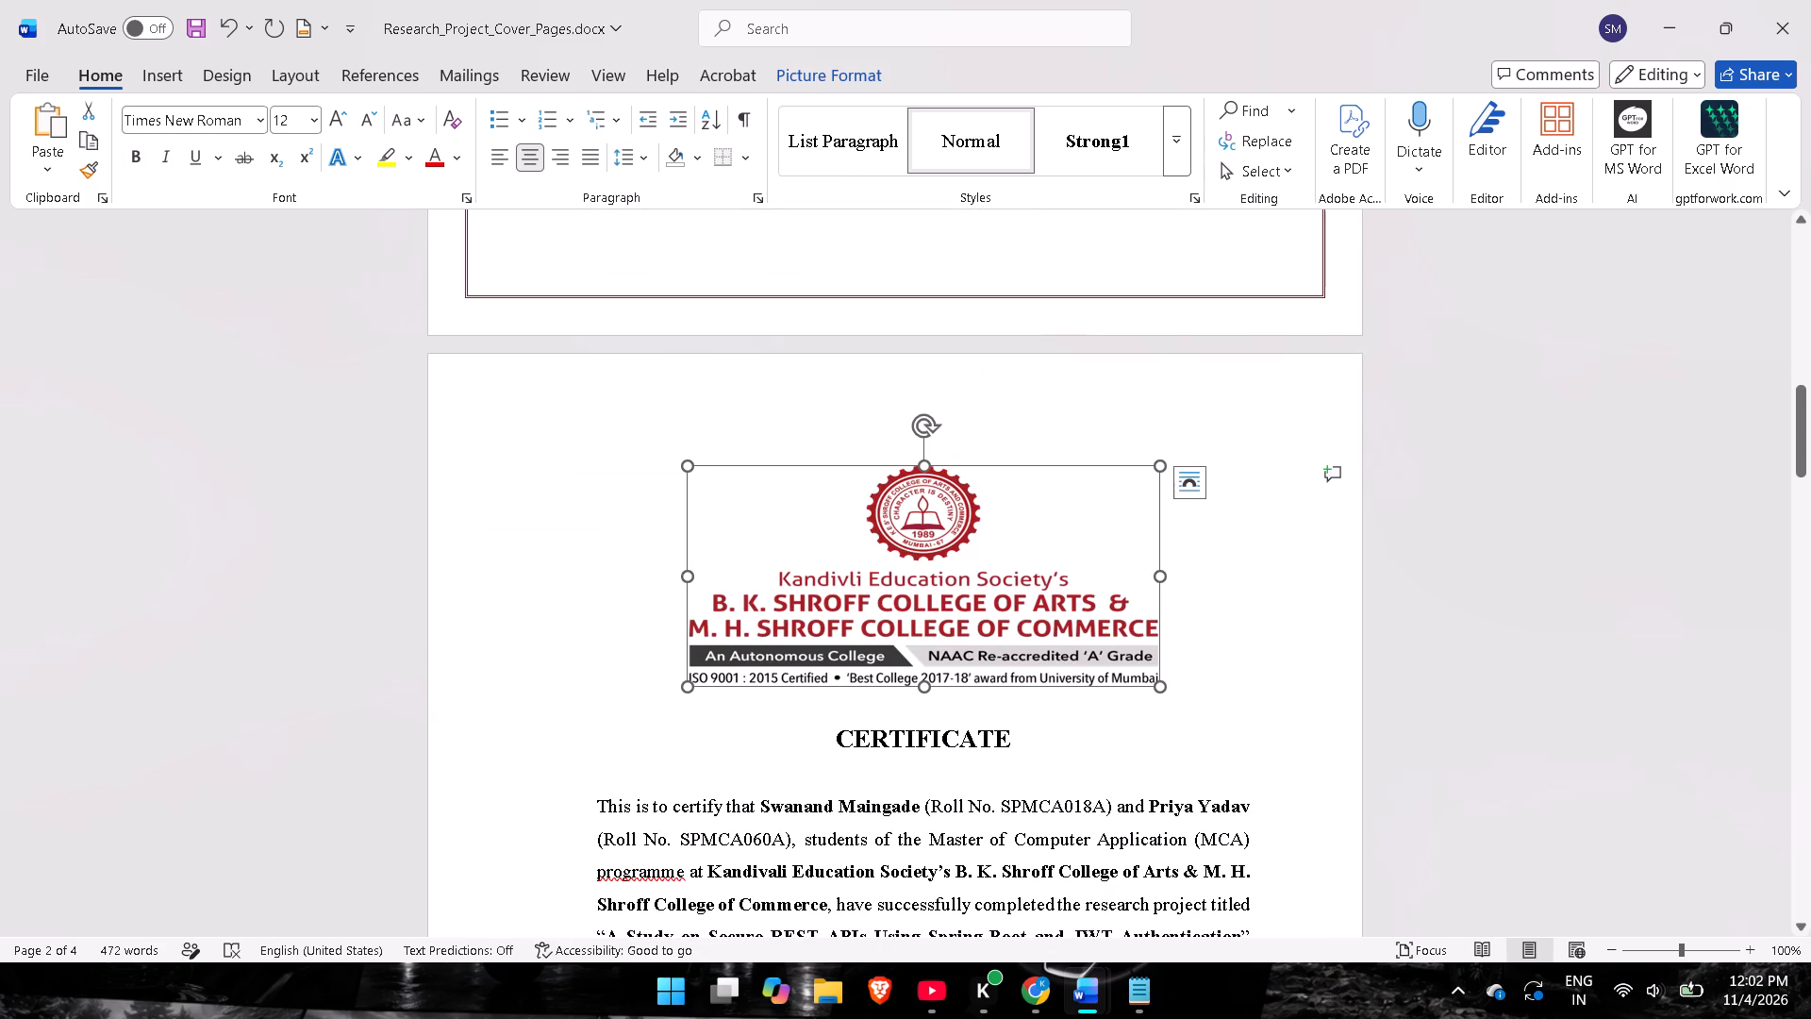
{"action": "scroll", "coordinate": [1108, 631], "scroll_direction": "down", "scroll_amount": 12}
{"action": "scroll", "coordinate": [1108, 631], "scroll_direction": "up", "scroll_amount": 6}
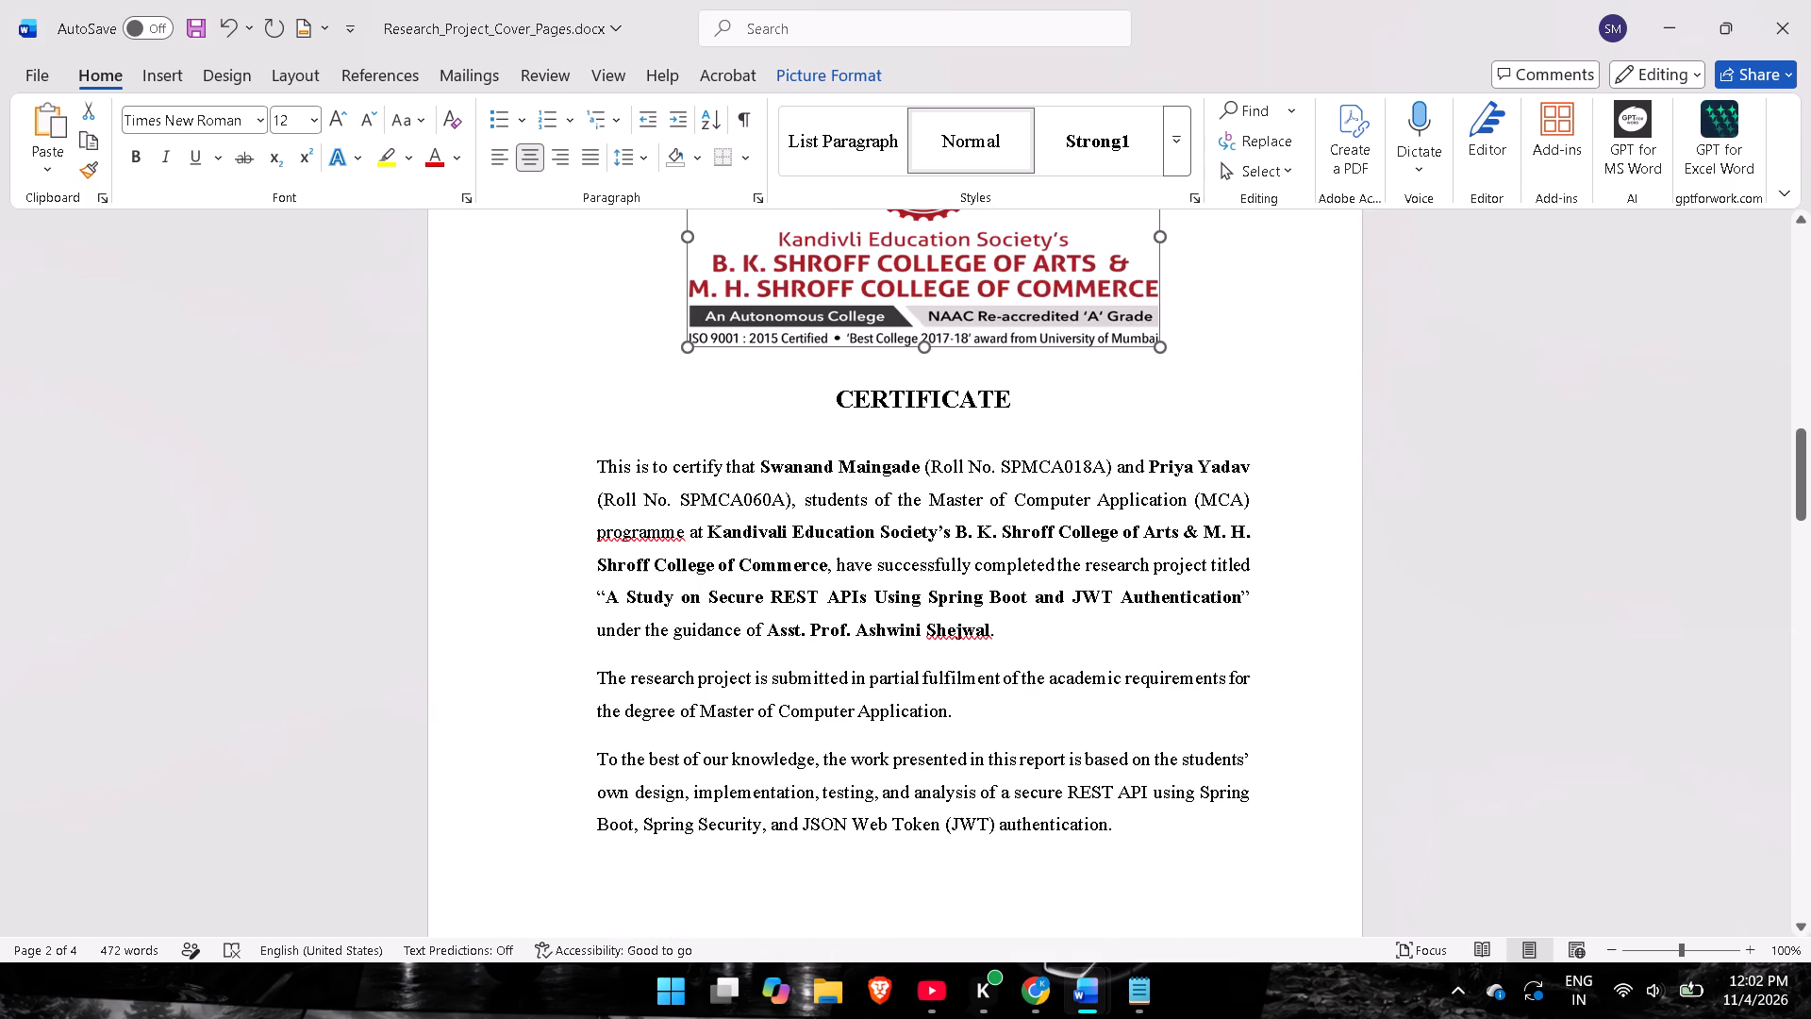
{"action": "scroll", "coordinate": [1141, 423], "scroll_direction": "up", "scroll_amount": 2}
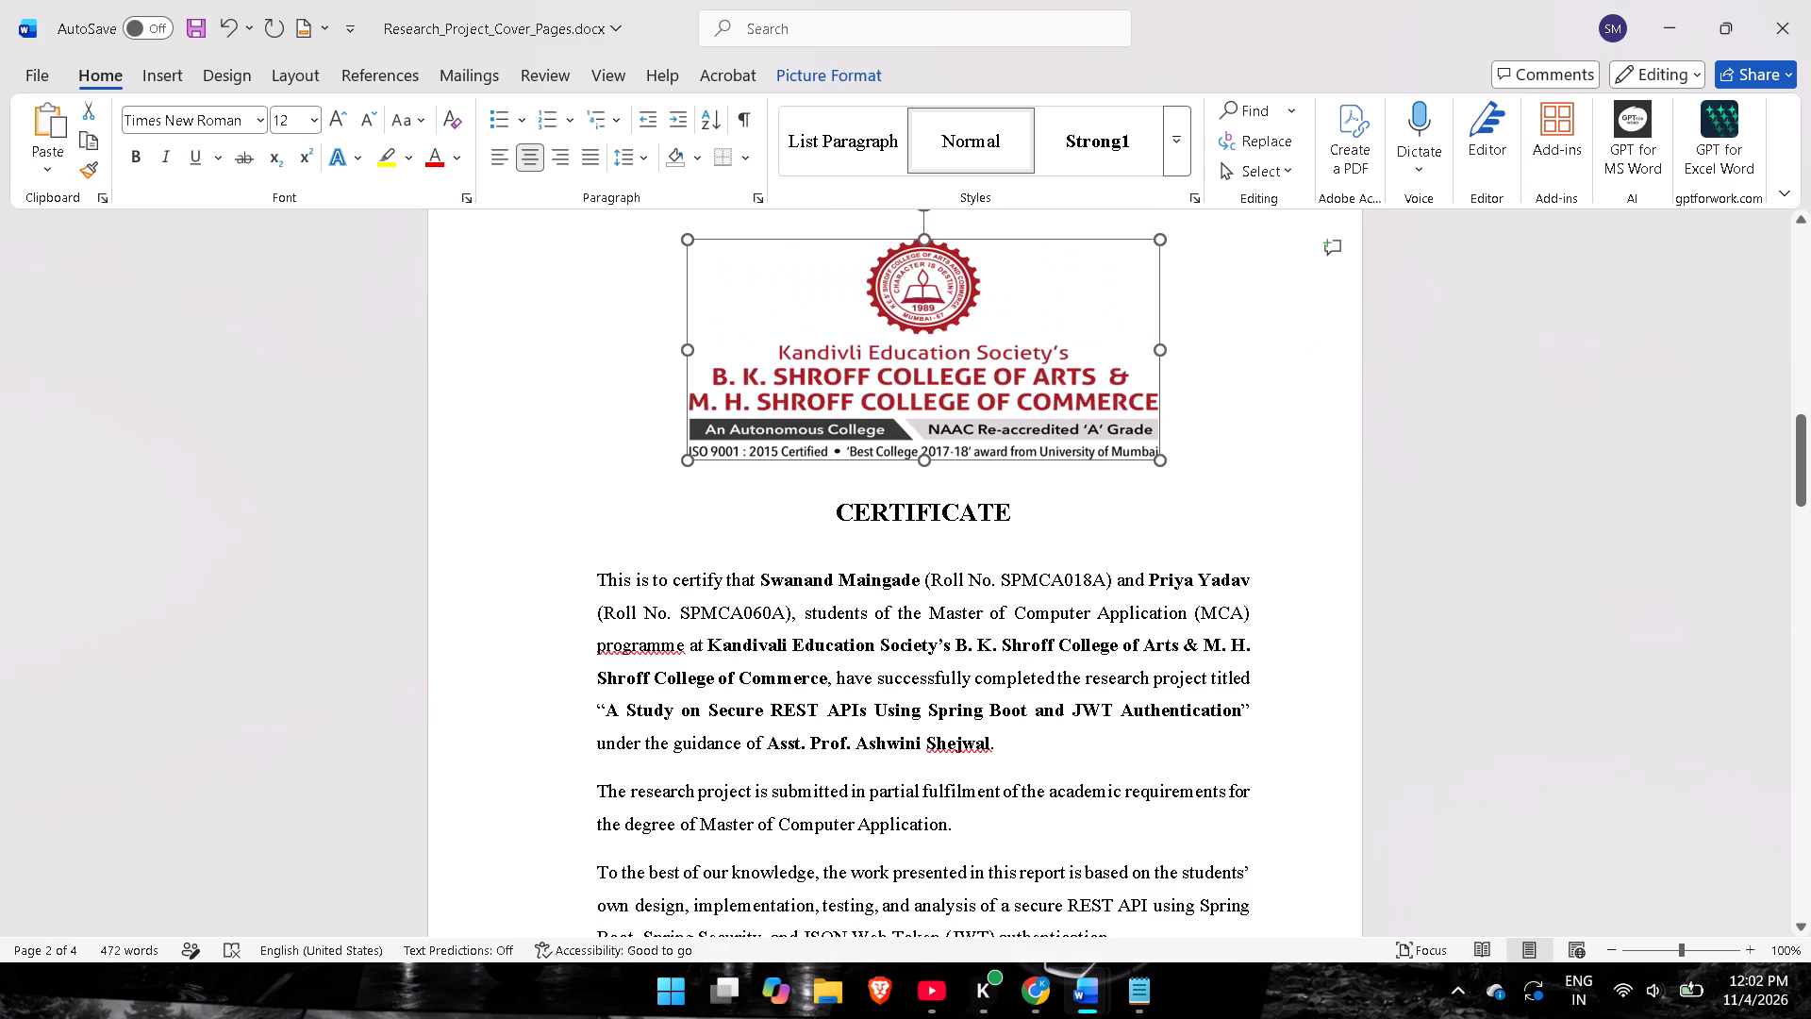
{"action": "left_click_drag", "start_coordinate": [1160, 459], "coordinate": [1191, 484]}
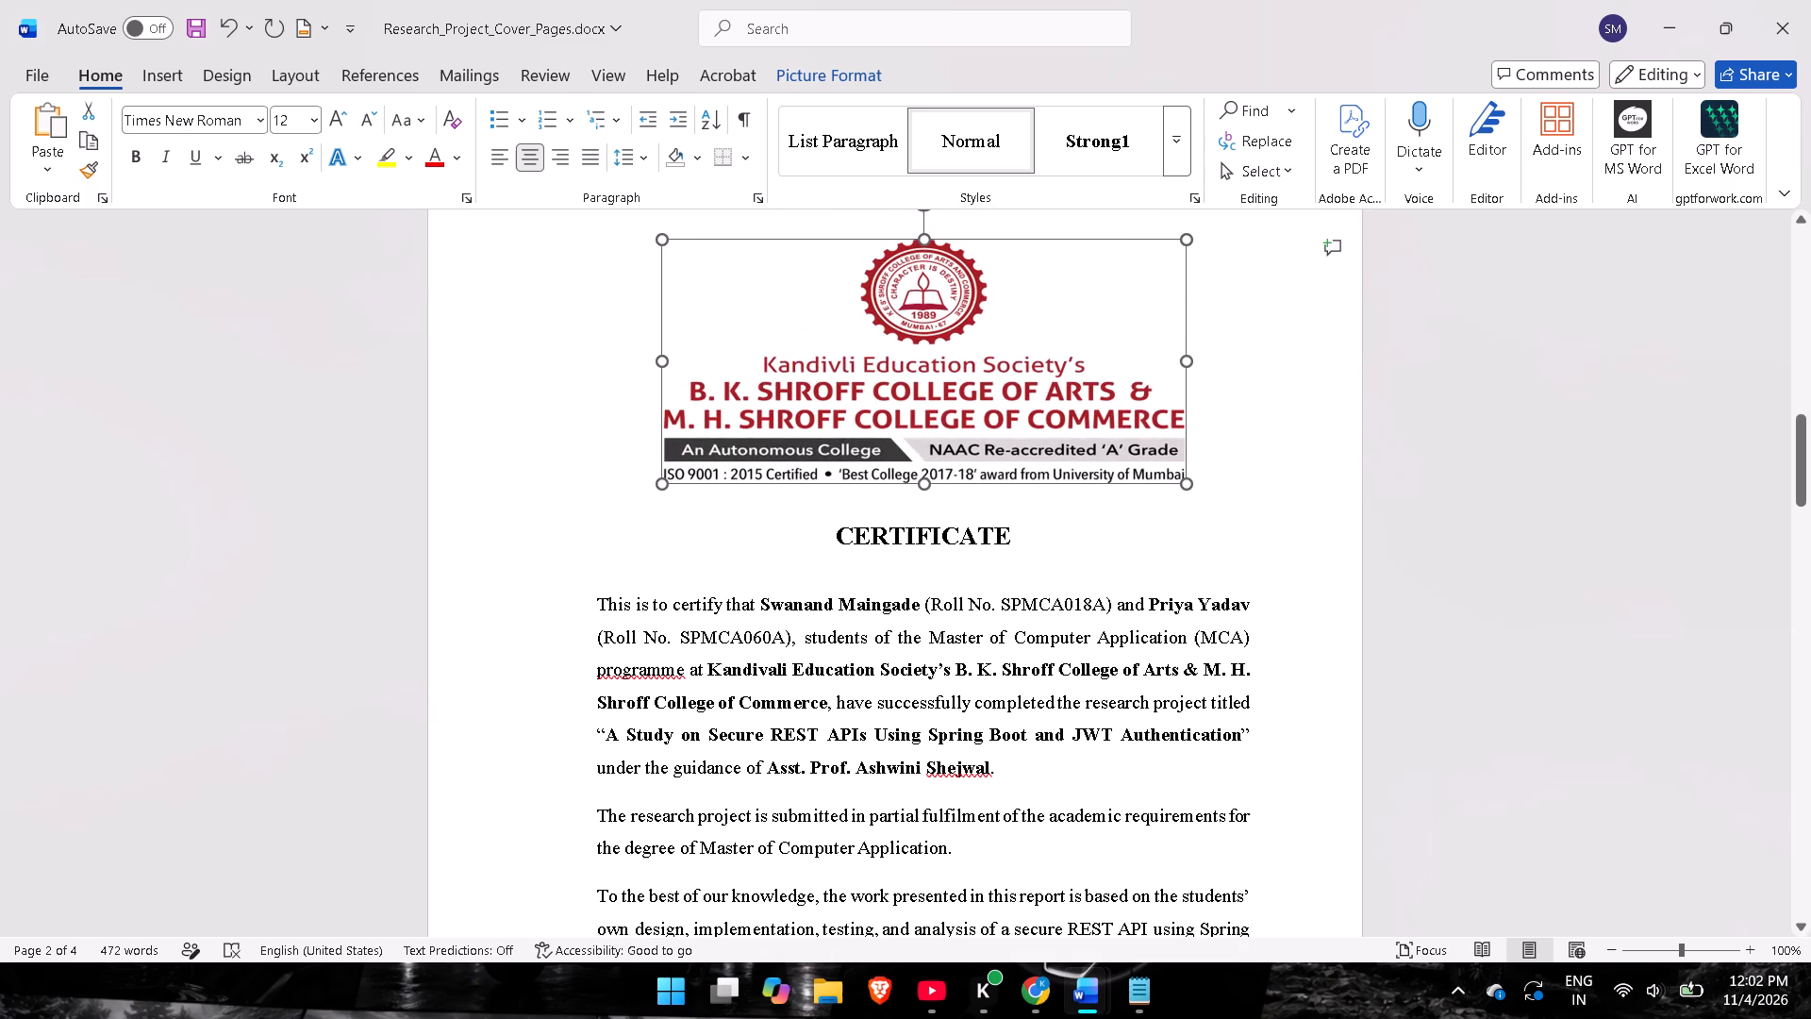
{"action": "left_click_drag", "start_coordinate": [1191, 484], "coordinate": [1254, 505]}
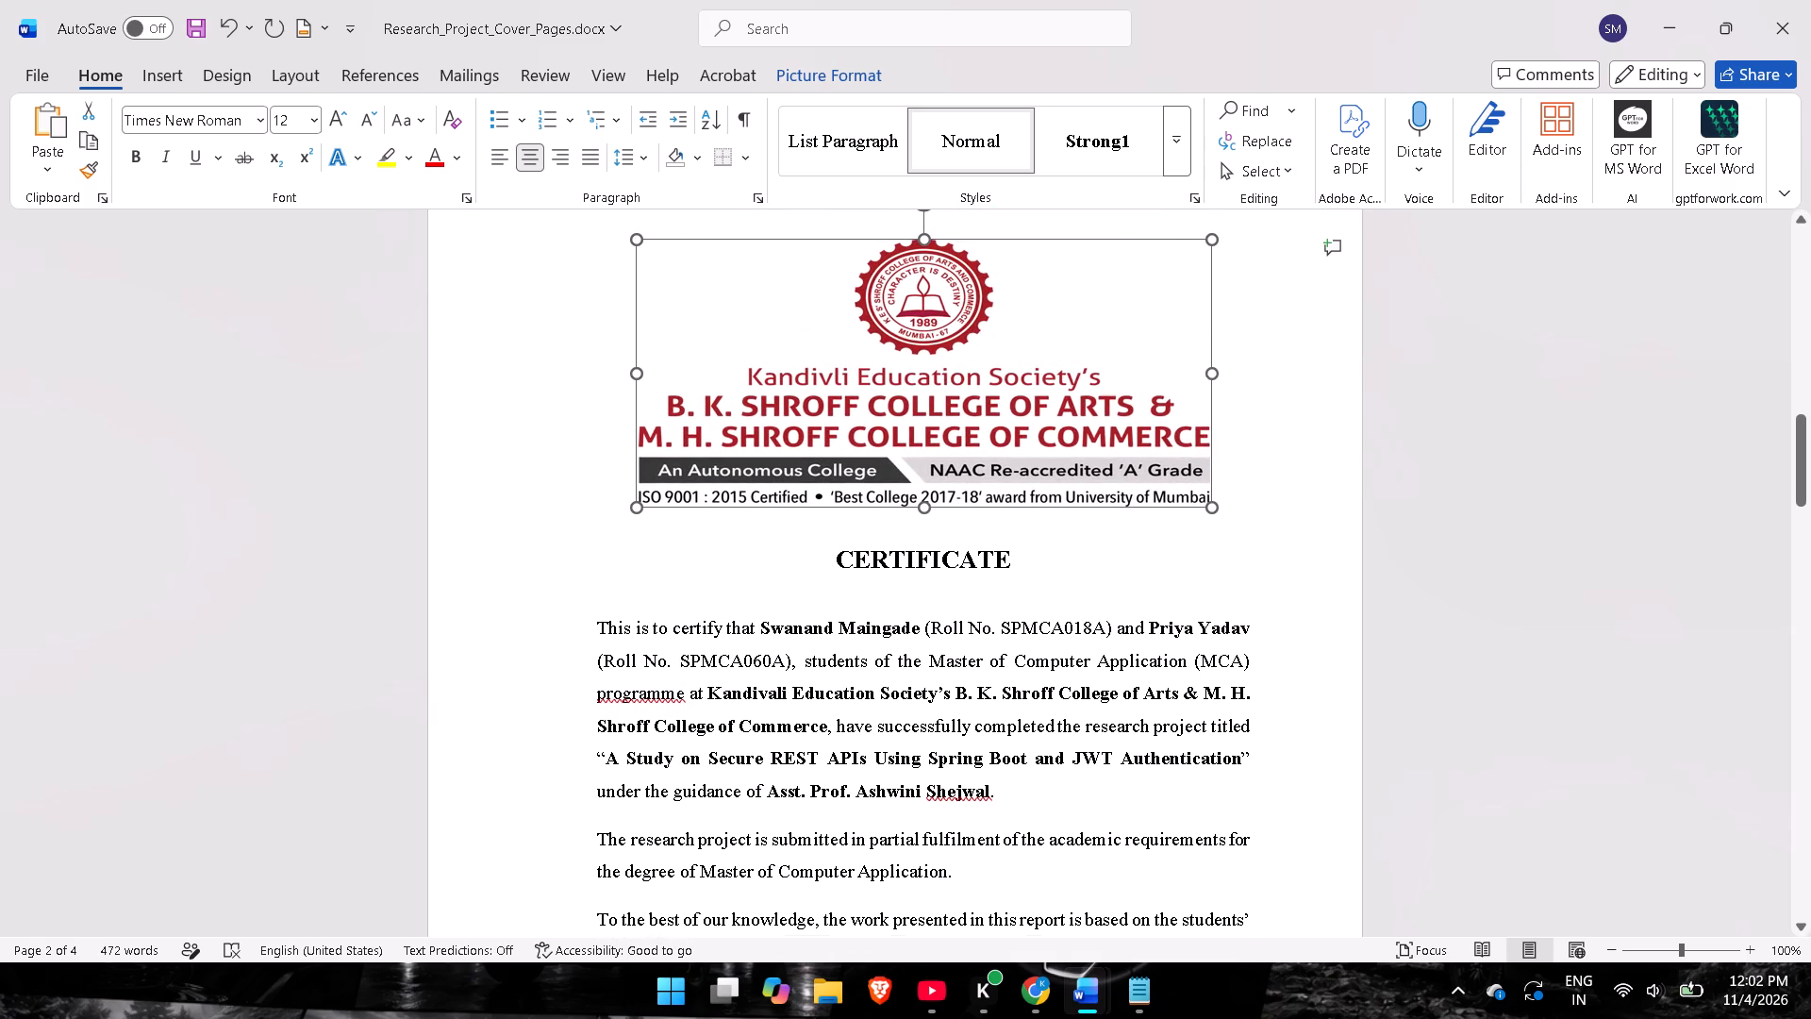
{"action": "left_click_drag", "start_coordinate": [1254, 505], "coordinate": [1253, 504]}
Enlarge the certificate logo further until it spans the full width of the body text, and check the page layout.
{"action": "scroll", "coordinate": [1262, 509], "scroll_direction": "down", "scroll_amount": 14}
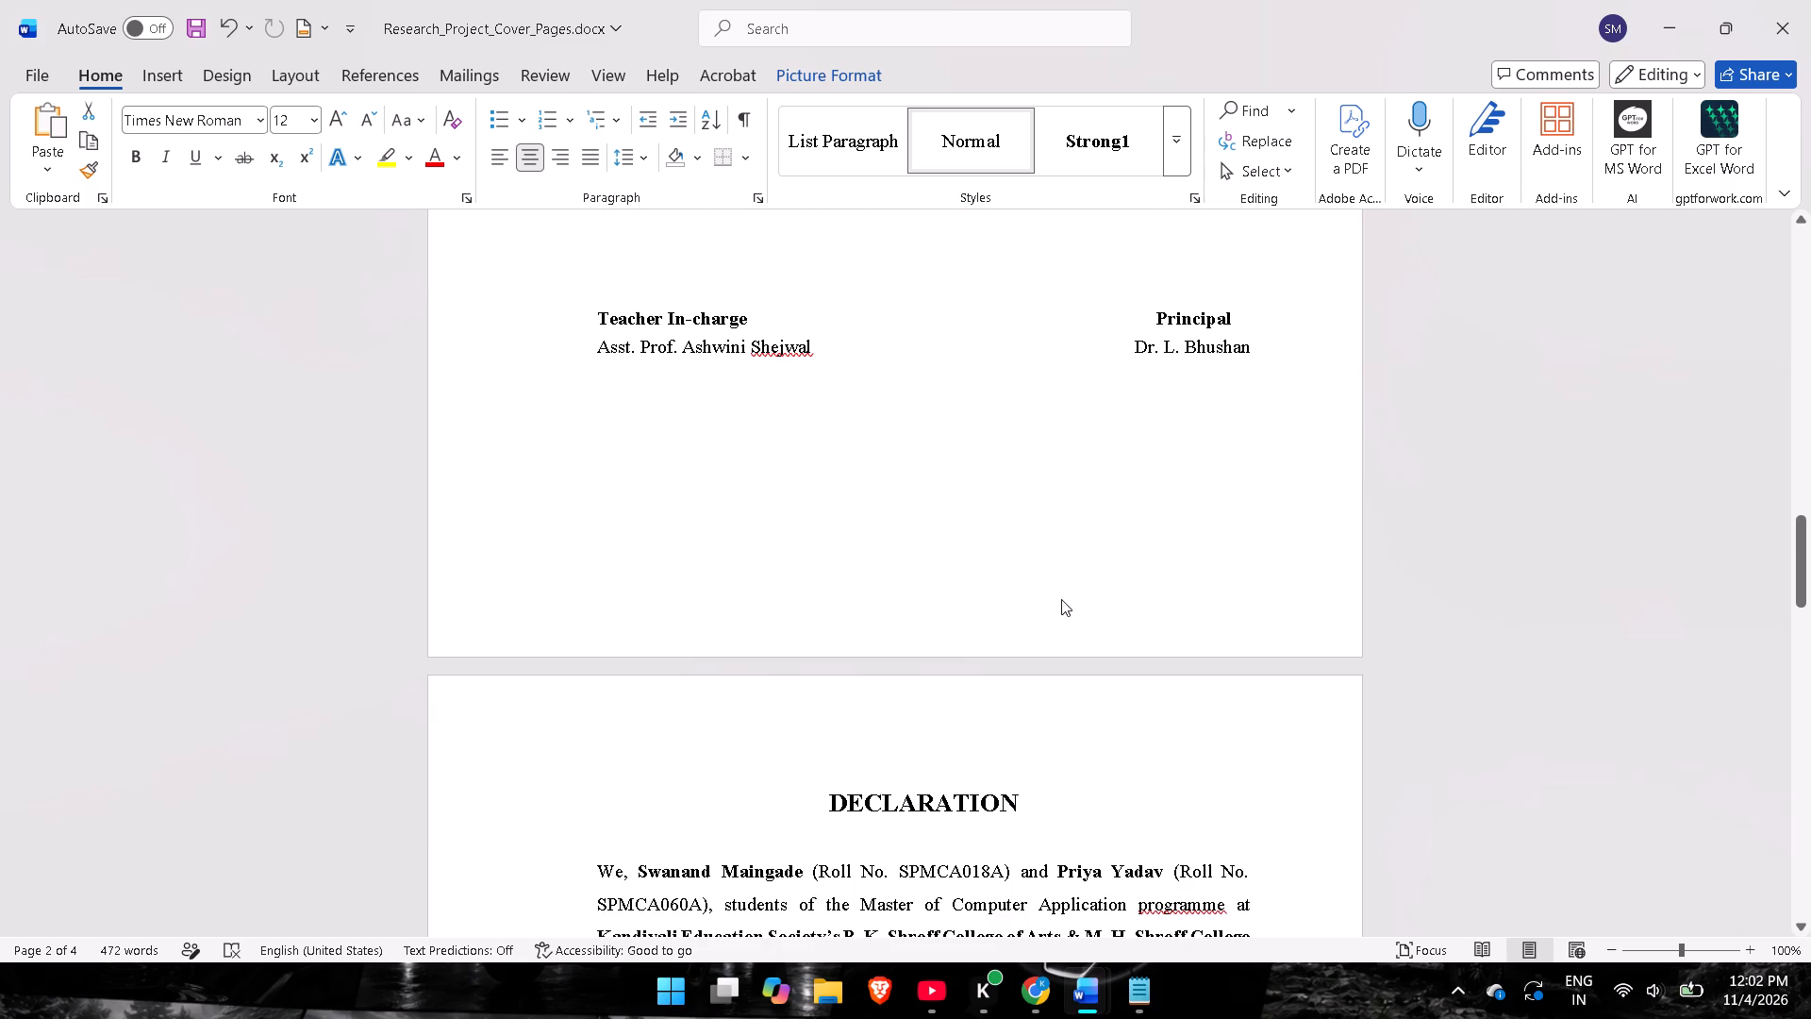
{"action": "scroll", "coordinate": [1061, 599], "scroll_direction": "up", "scroll_amount": 16}
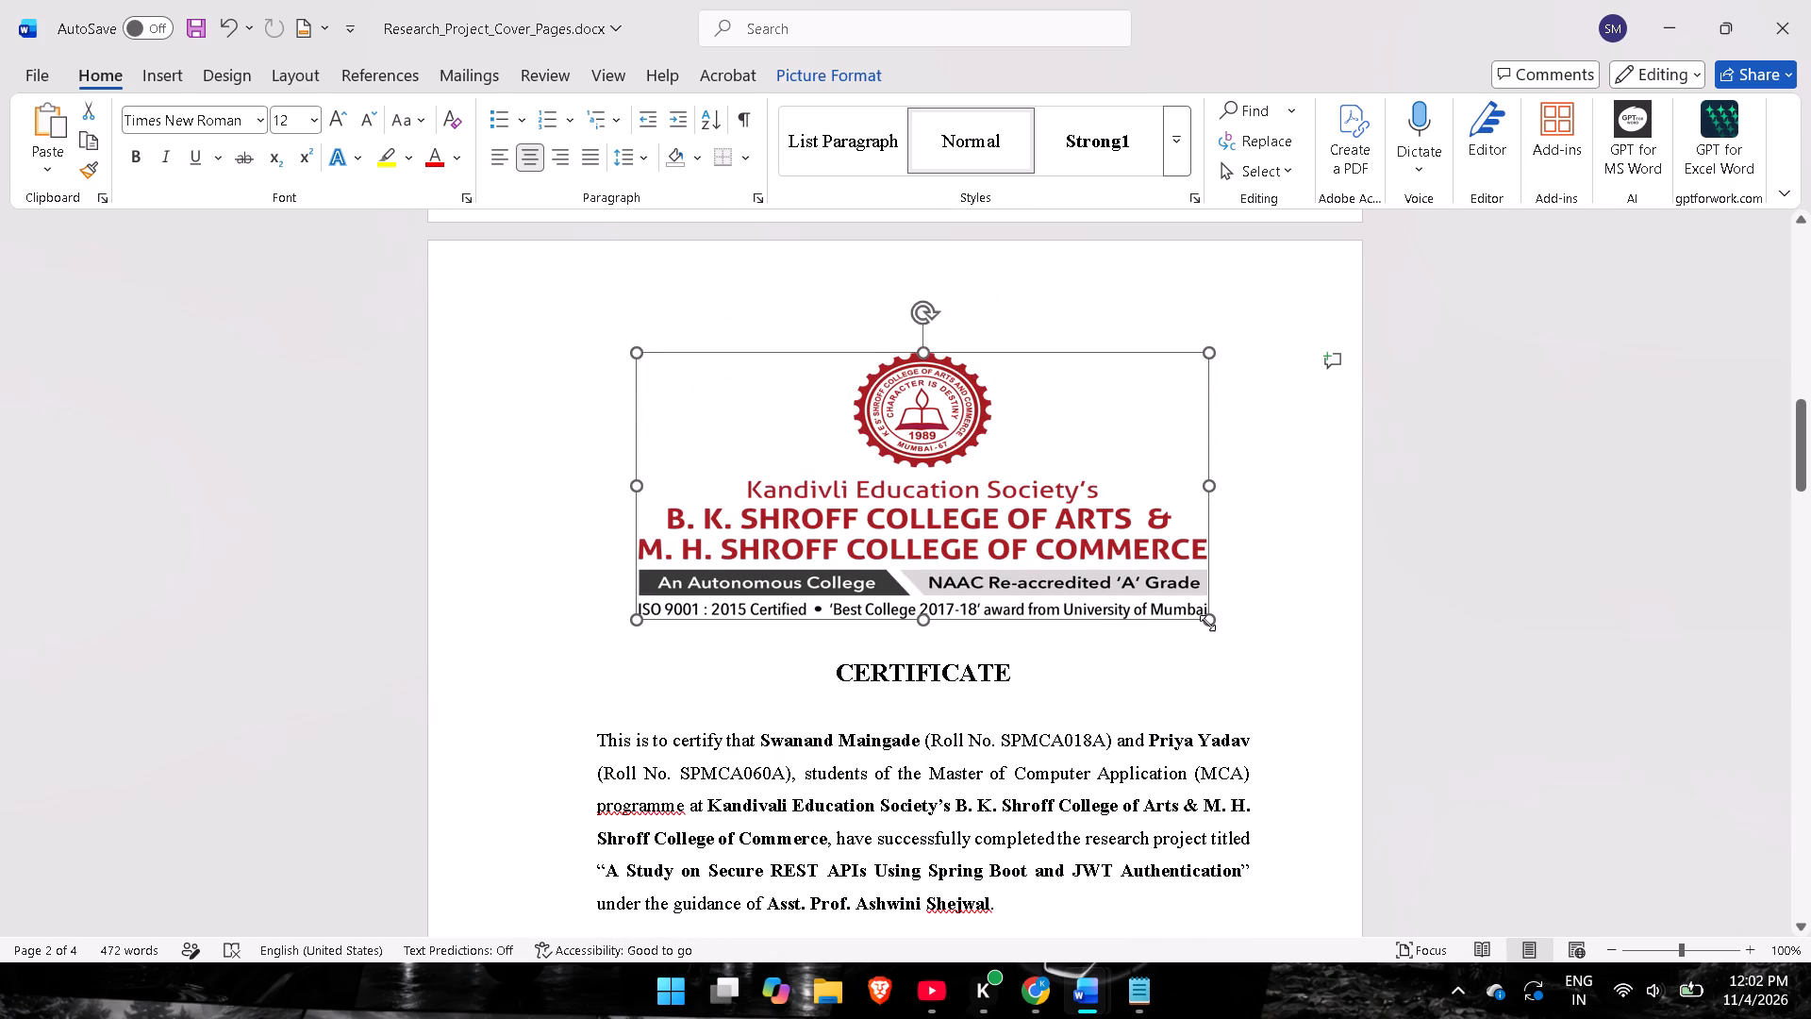
{"action": "left_click_drag", "start_coordinate": [1209, 617], "coordinate": [1268, 656]}
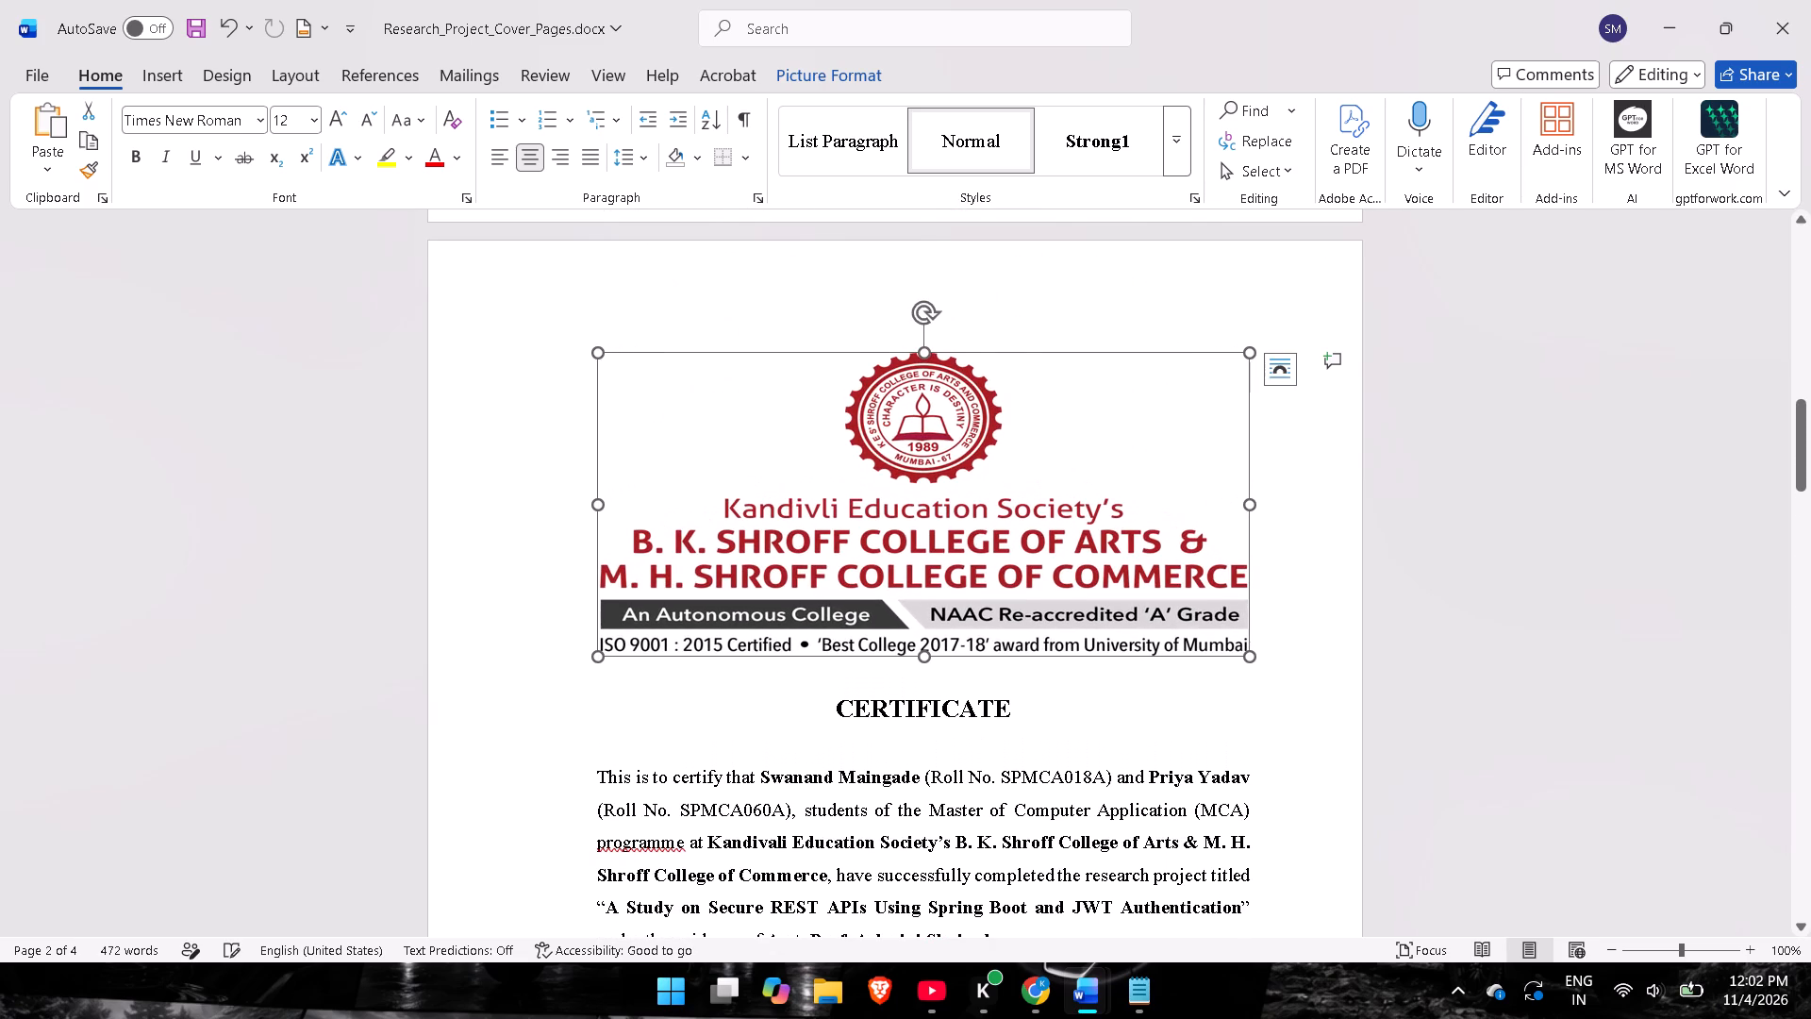
{"action": "scroll", "coordinate": [1353, 617], "scroll_direction": "down", "scroll_amount": 12}
{"action": "scroll", "coordinate": [1352, 616], "scroll_direction": "up", "scroll_amount": 11}
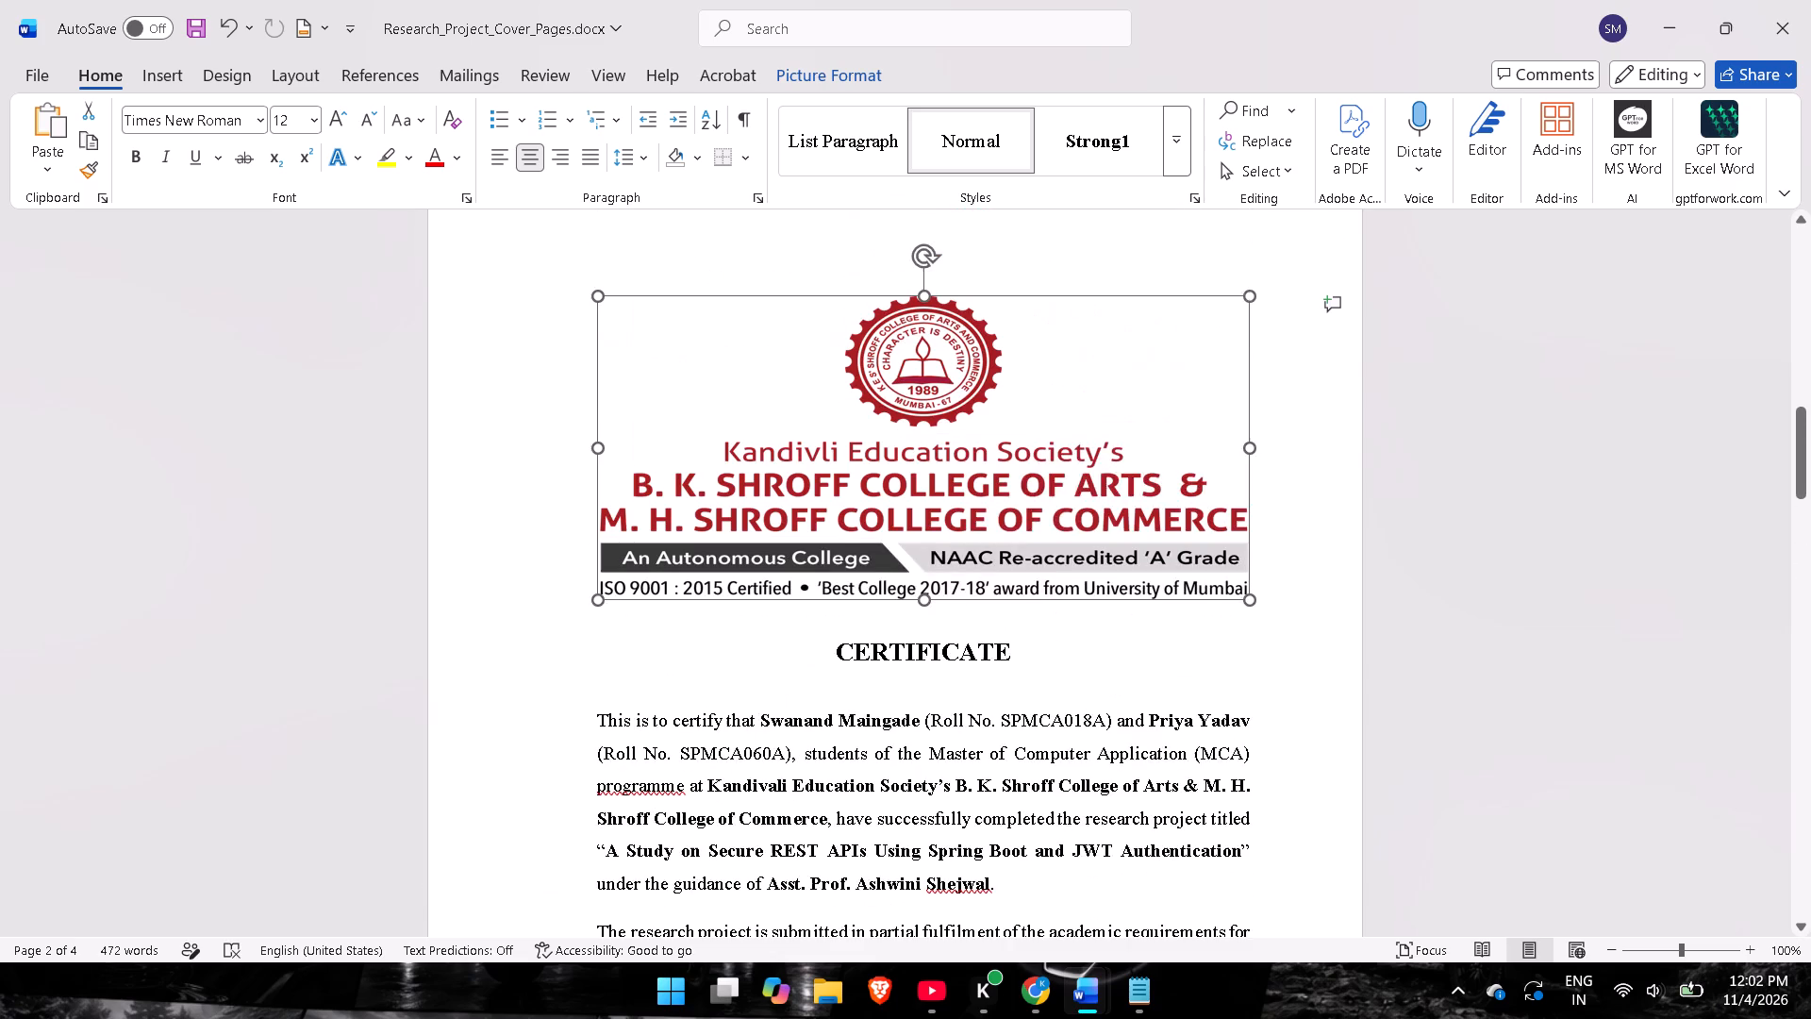
{"action": "scroll", "coordinate": [1352, 616], "scroll_direction": "down", "scroll_amount": 2}
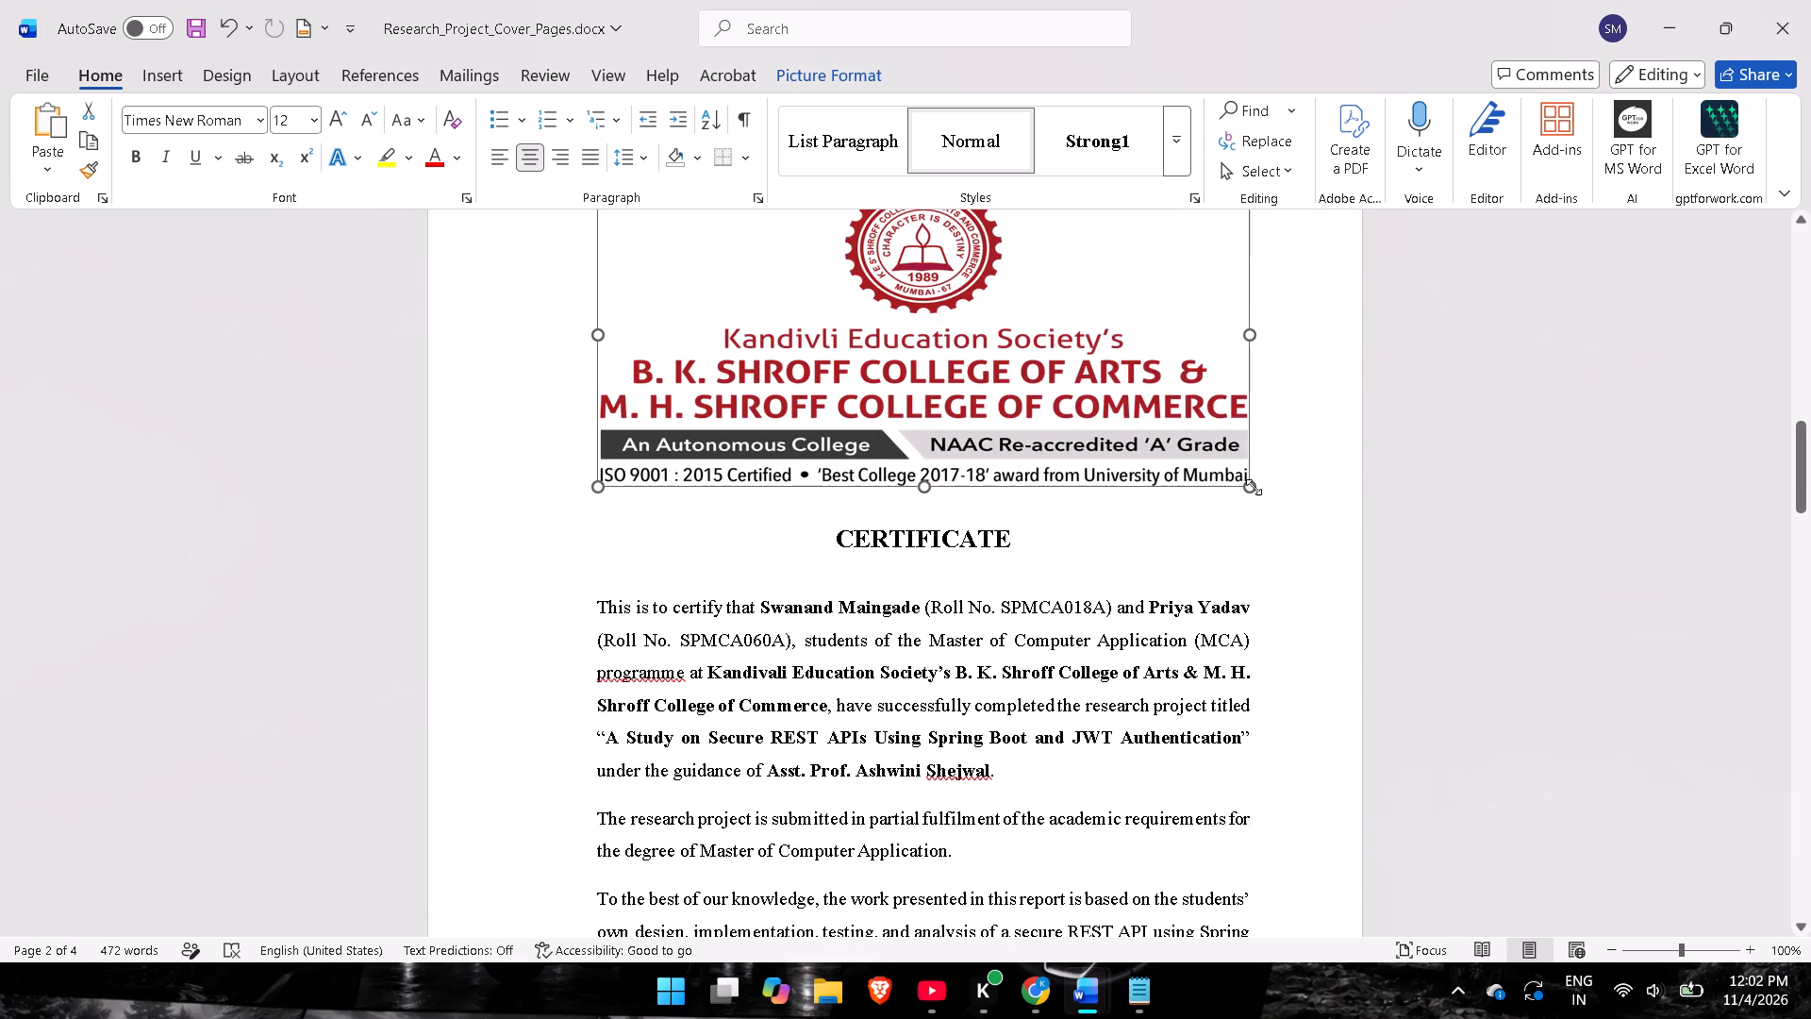
Shrink the certificate logo proportionally so it sits slightly inside the body text's width.
{"action": "left_click_drag", "start_coordinate": [1254, 487], "coordinate": [1198, 415]}
{"action": "left_click", "coordinate": [1538, 402]}
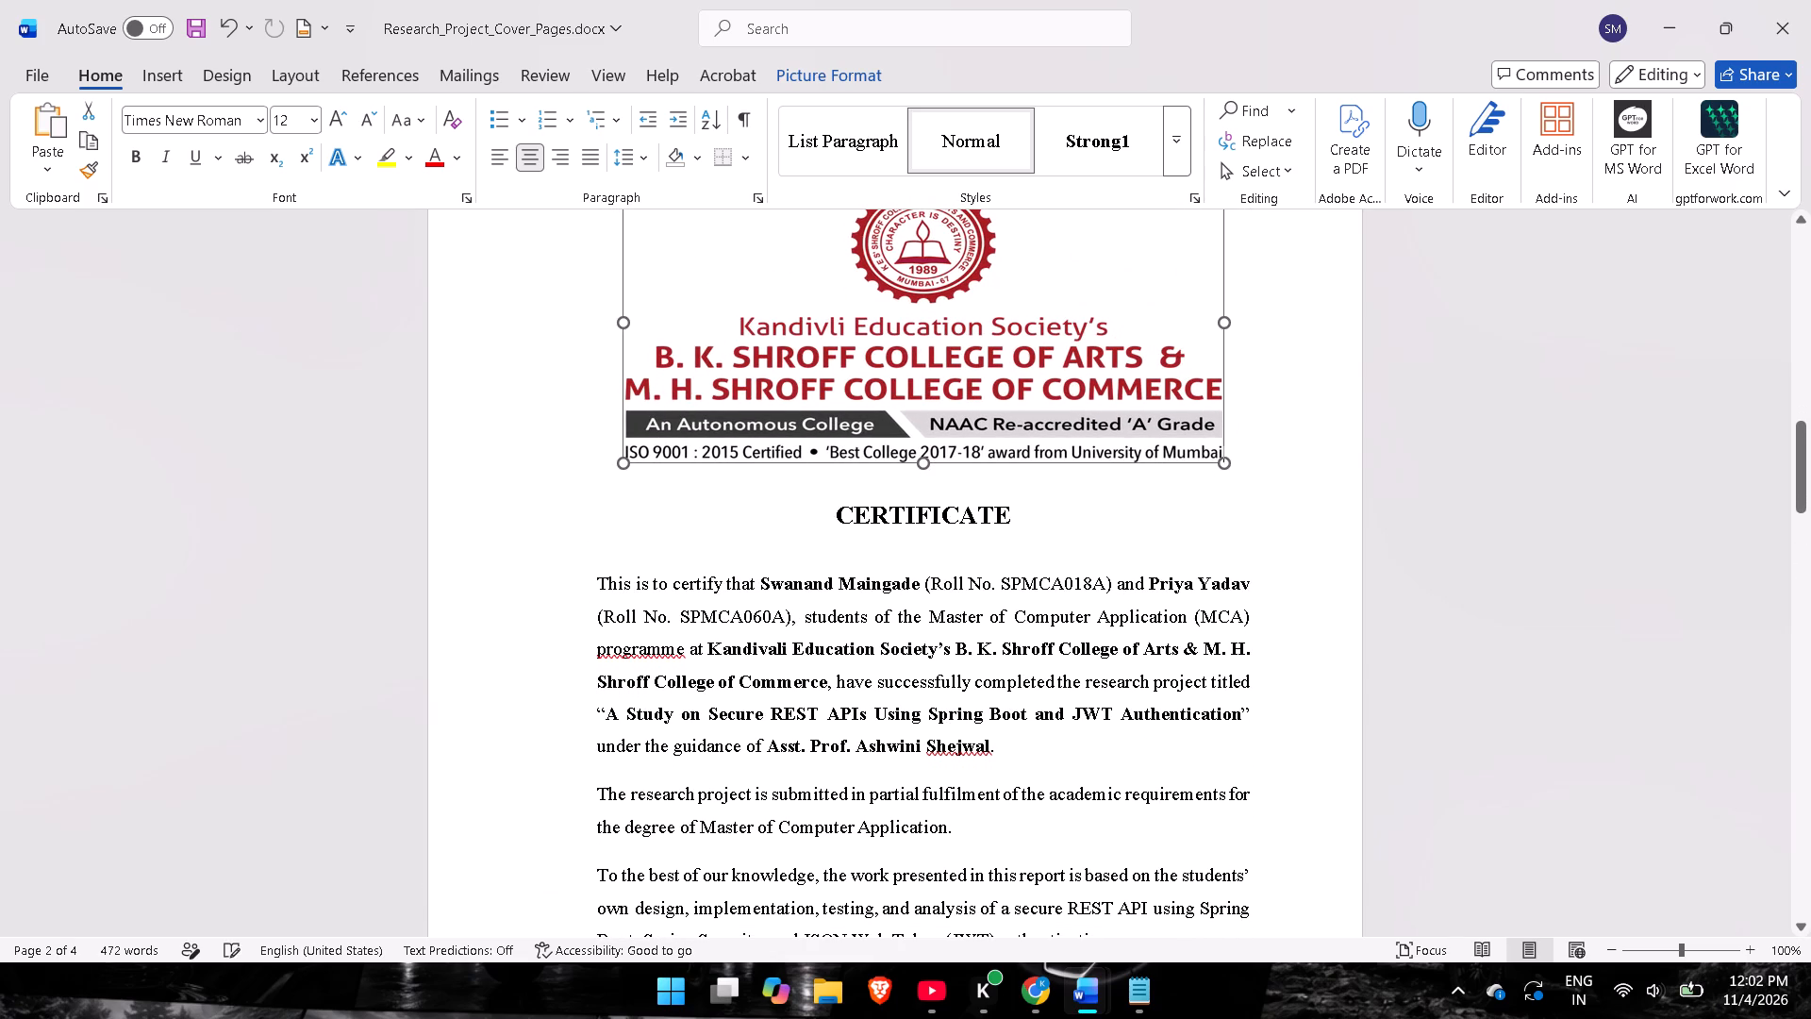
Stretch the certificate logo slightly taller while keeping its width.
{"action": "scroll", "coordinate": [1144, 576], "scroll_direction": "up", "scroll_amount": 2}
{"action": "left_click", "coordinate": [1019, 437]}
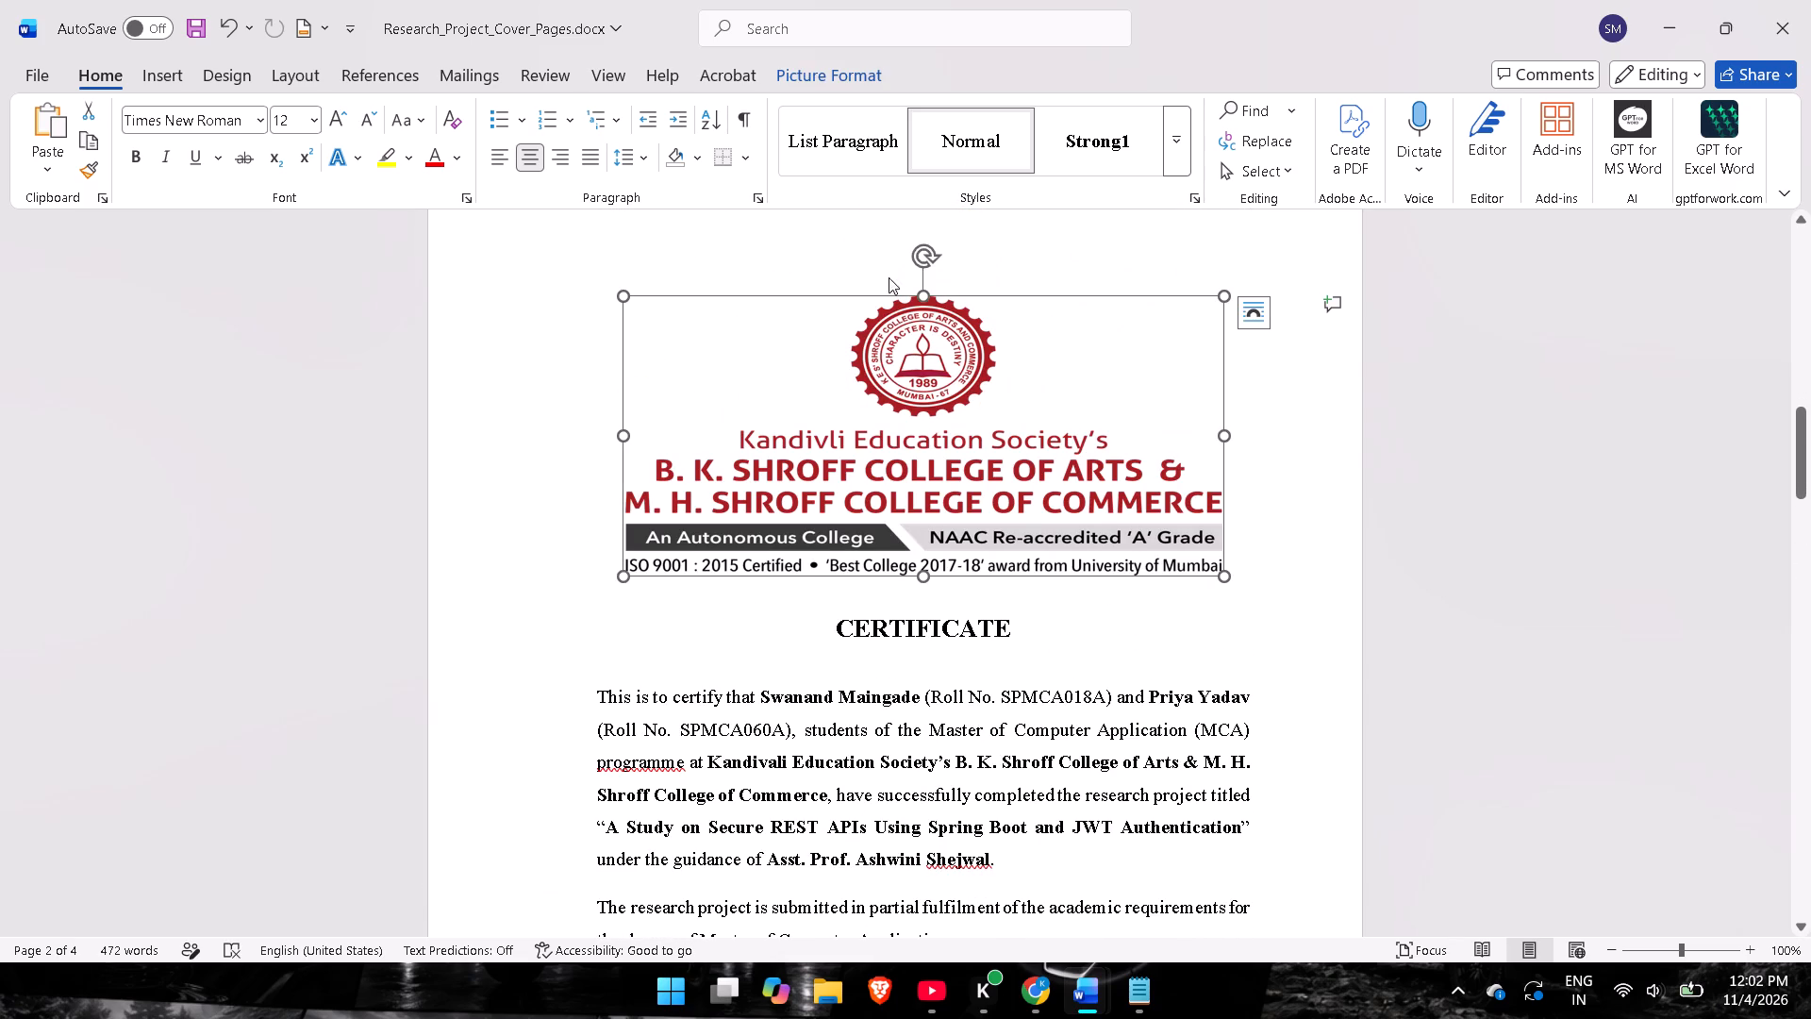
{"action": "left_click_drag", "start_coordinate": [925, 296], "coordinate": [922, 271]}
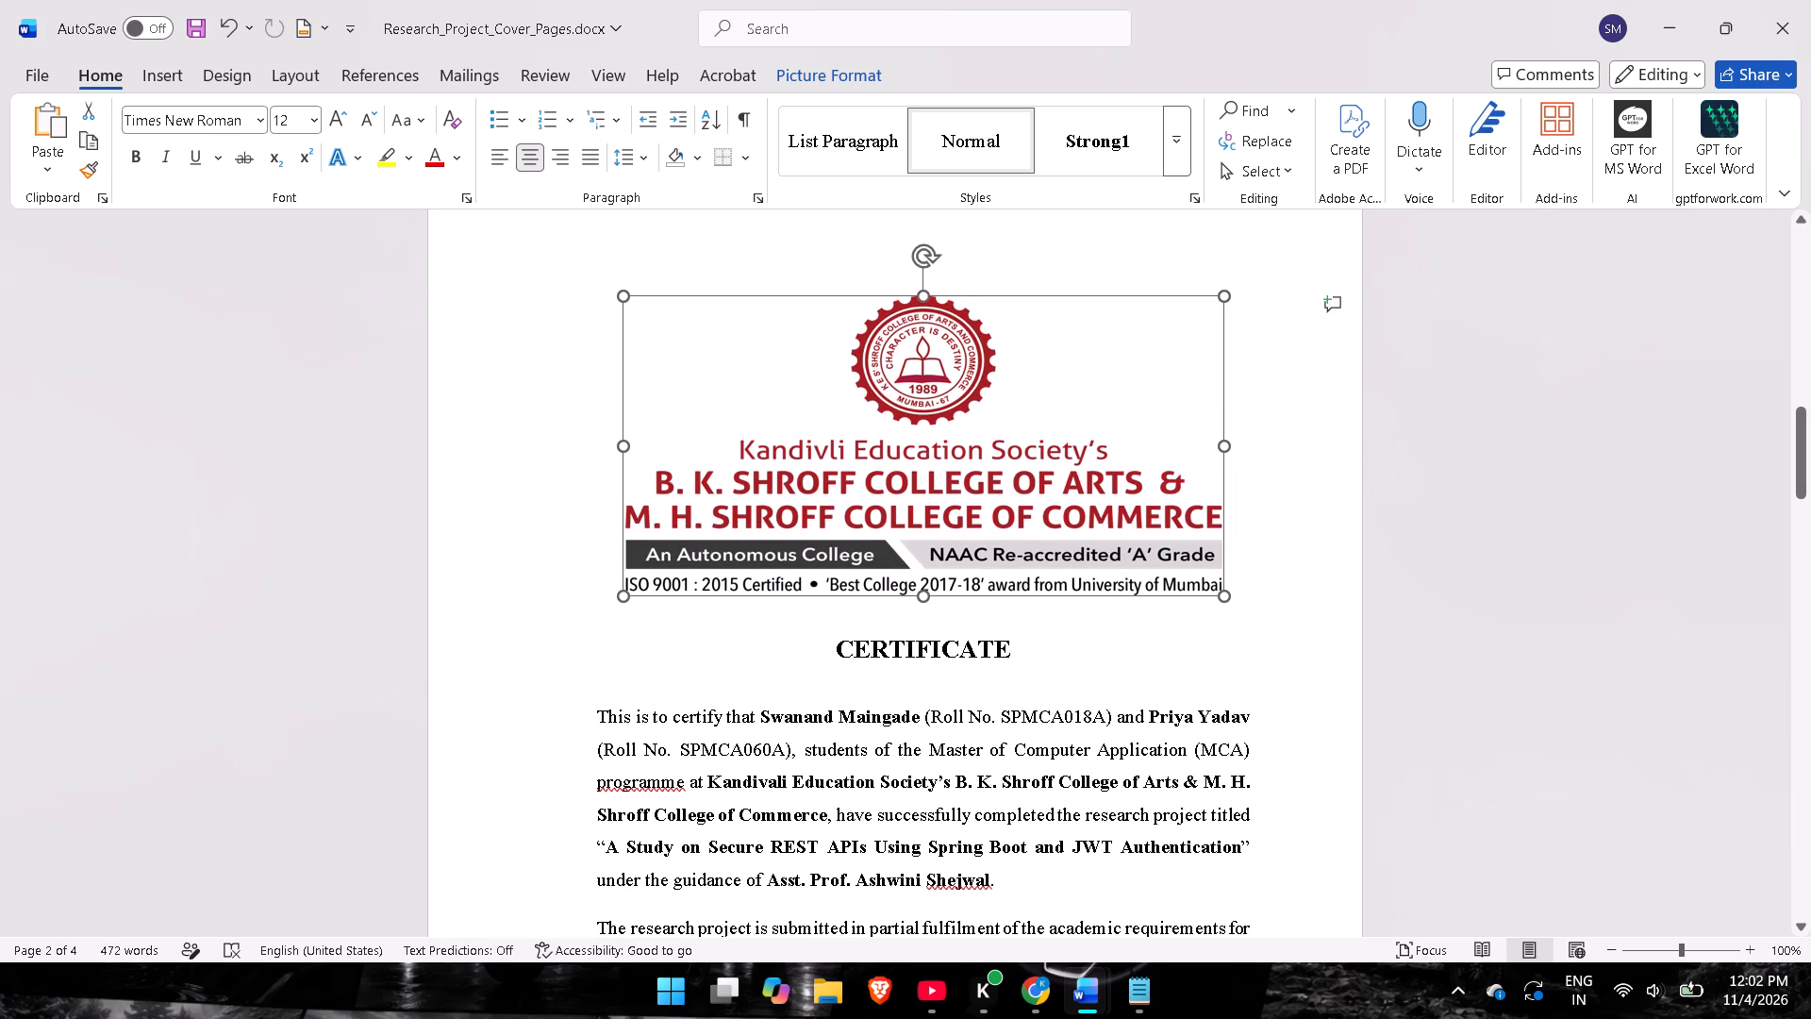
Finish the certificate logo's height adjustment, check the certificate page through to the signature block, and save the document.
{"action": "left_click_drag", "start_coordinate": [922, 271], "coordinate": [922, 276]}
{"action": "left_click", "coordinate": [1328, 476]}
{"action": "scroll", "coordinate": [1095, 532], "scroll_direction": "down", "scroll_amount": 10}
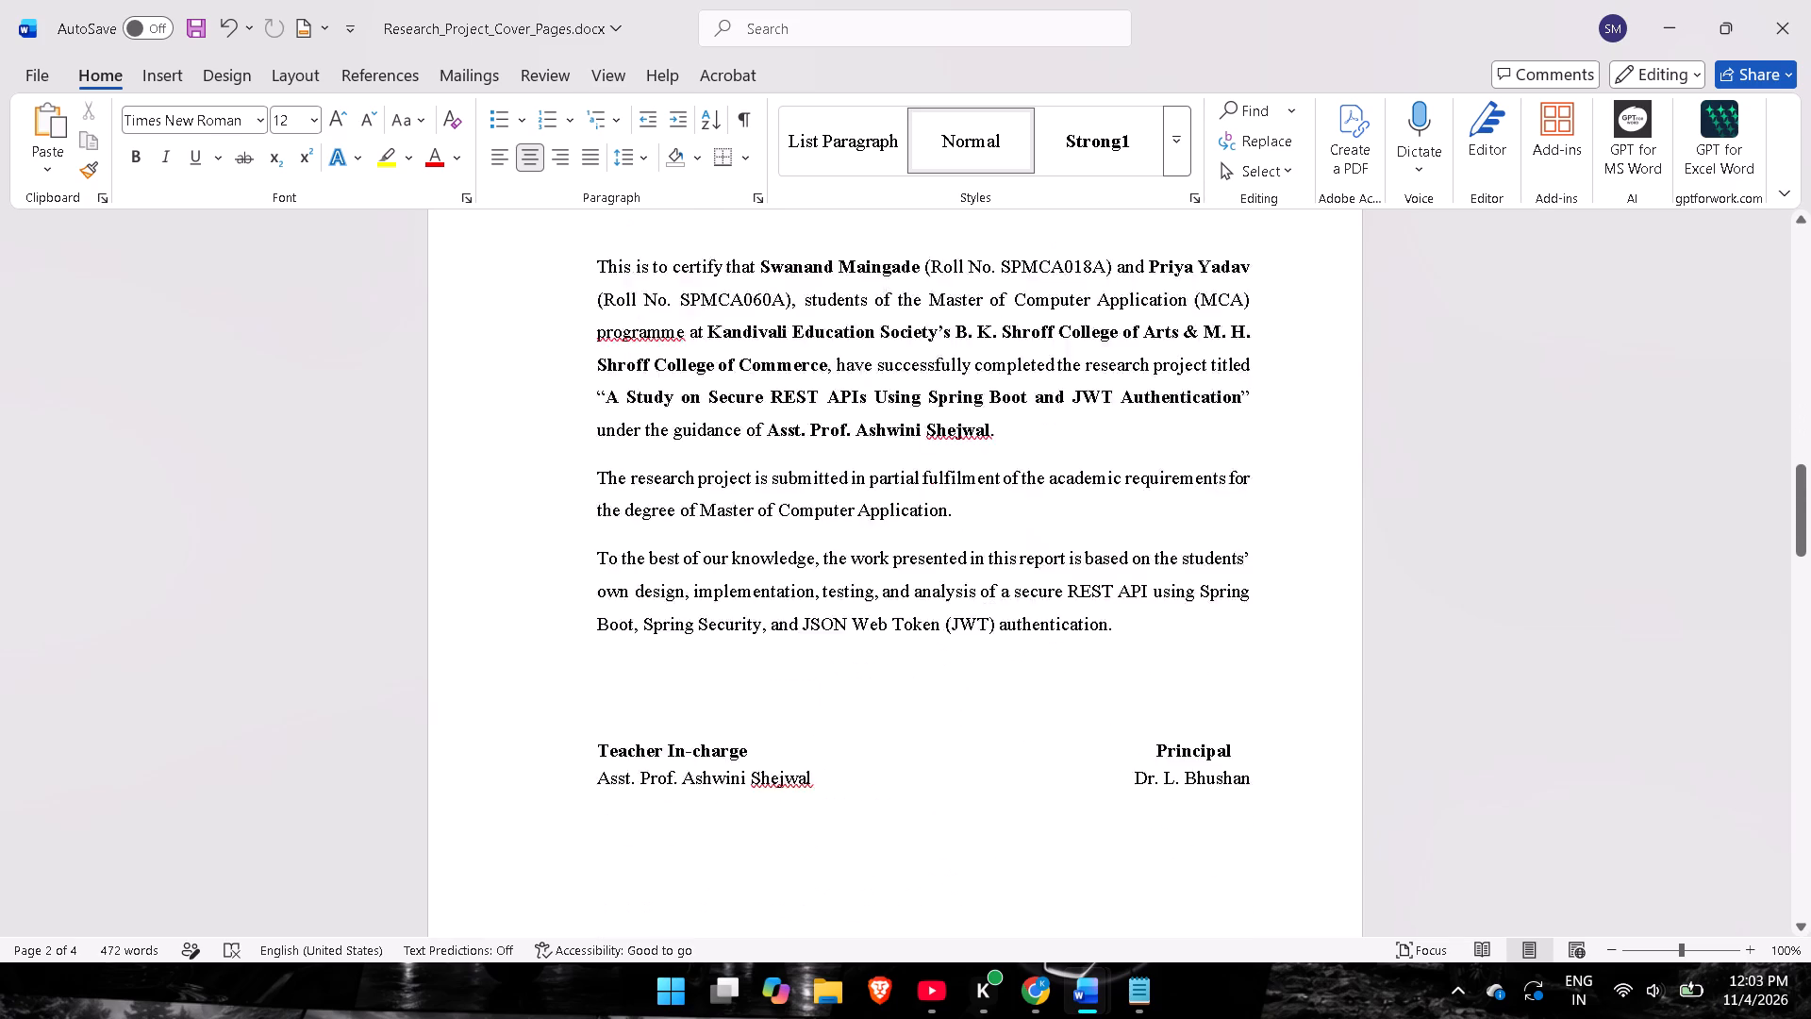
{"action": "scroll", "coordinate": [1095, 532], "scroll_direction": "down", "scroll_amount": 4}
{"action": "scroll", "coordinate": [1095, 532], "scroll_direction": "up", "scroll_amount": 7}
{"action": "key", "text": "ctrl+s"}
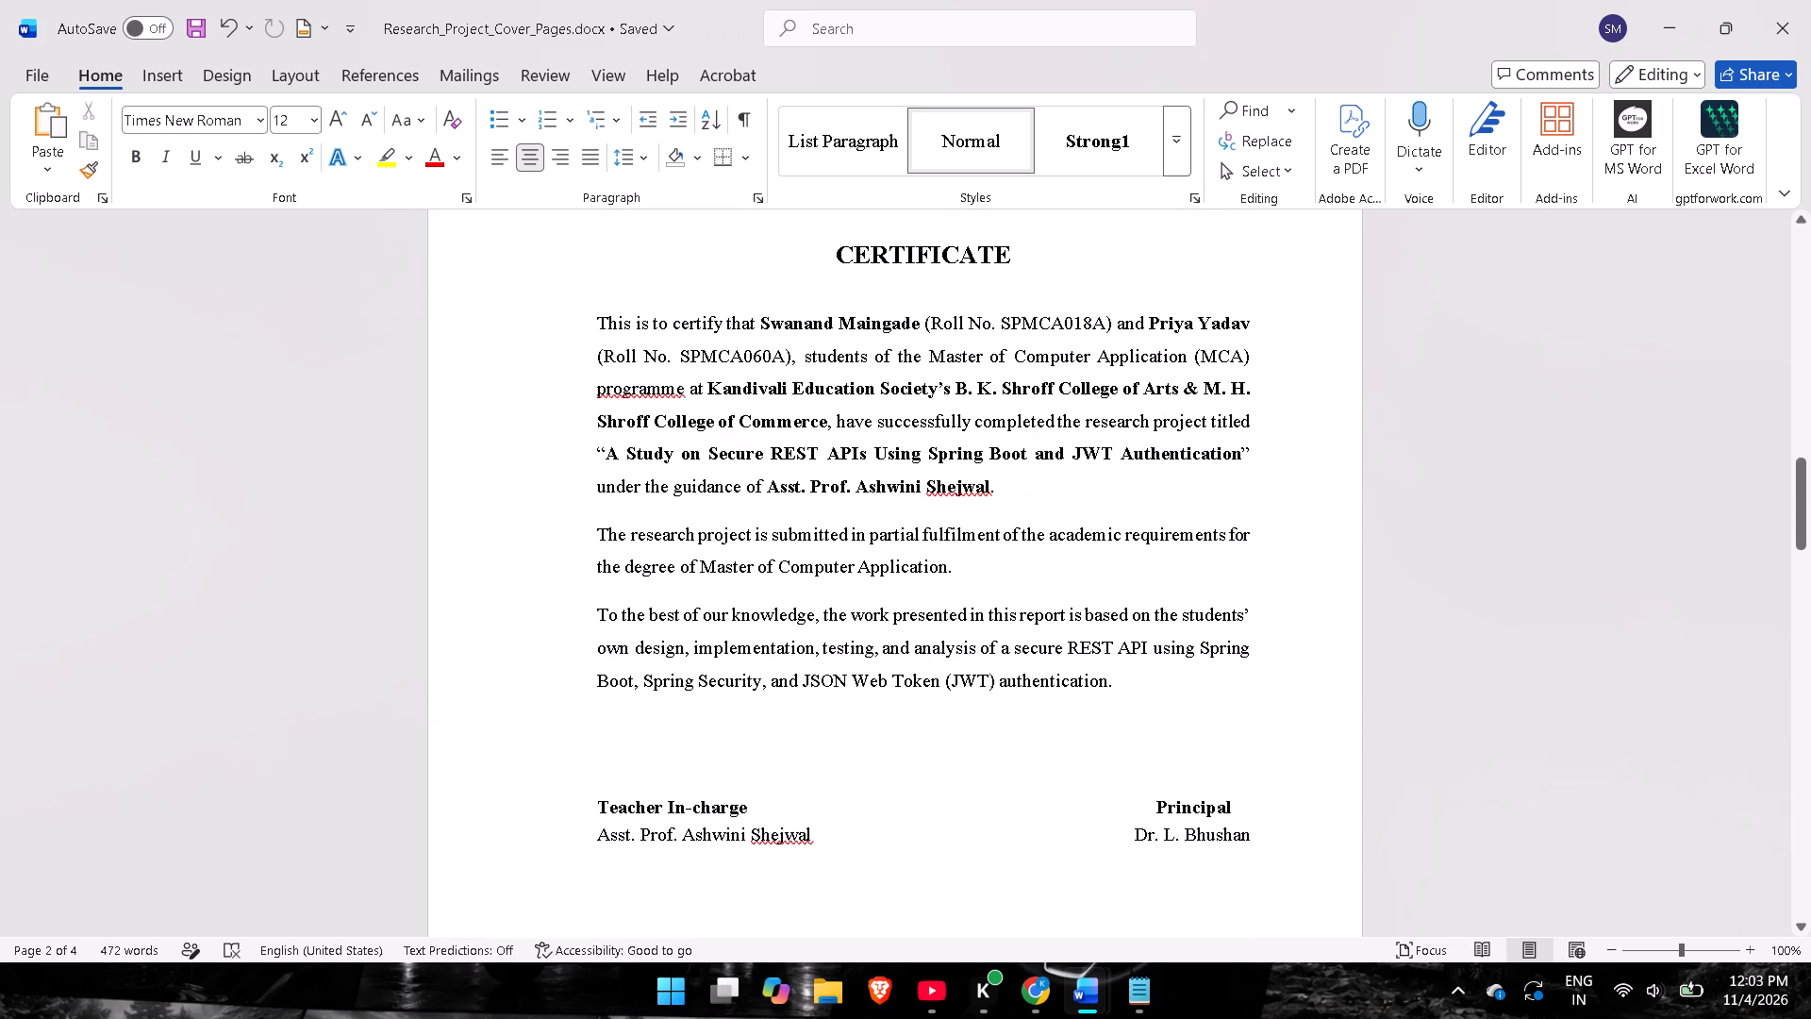
Review the title page's logo size and its text layout down to the bottom border.
{"action": "scroll", "coordinate": [933, 582], "scroll_direction": "up", "scroll_amount": 10}
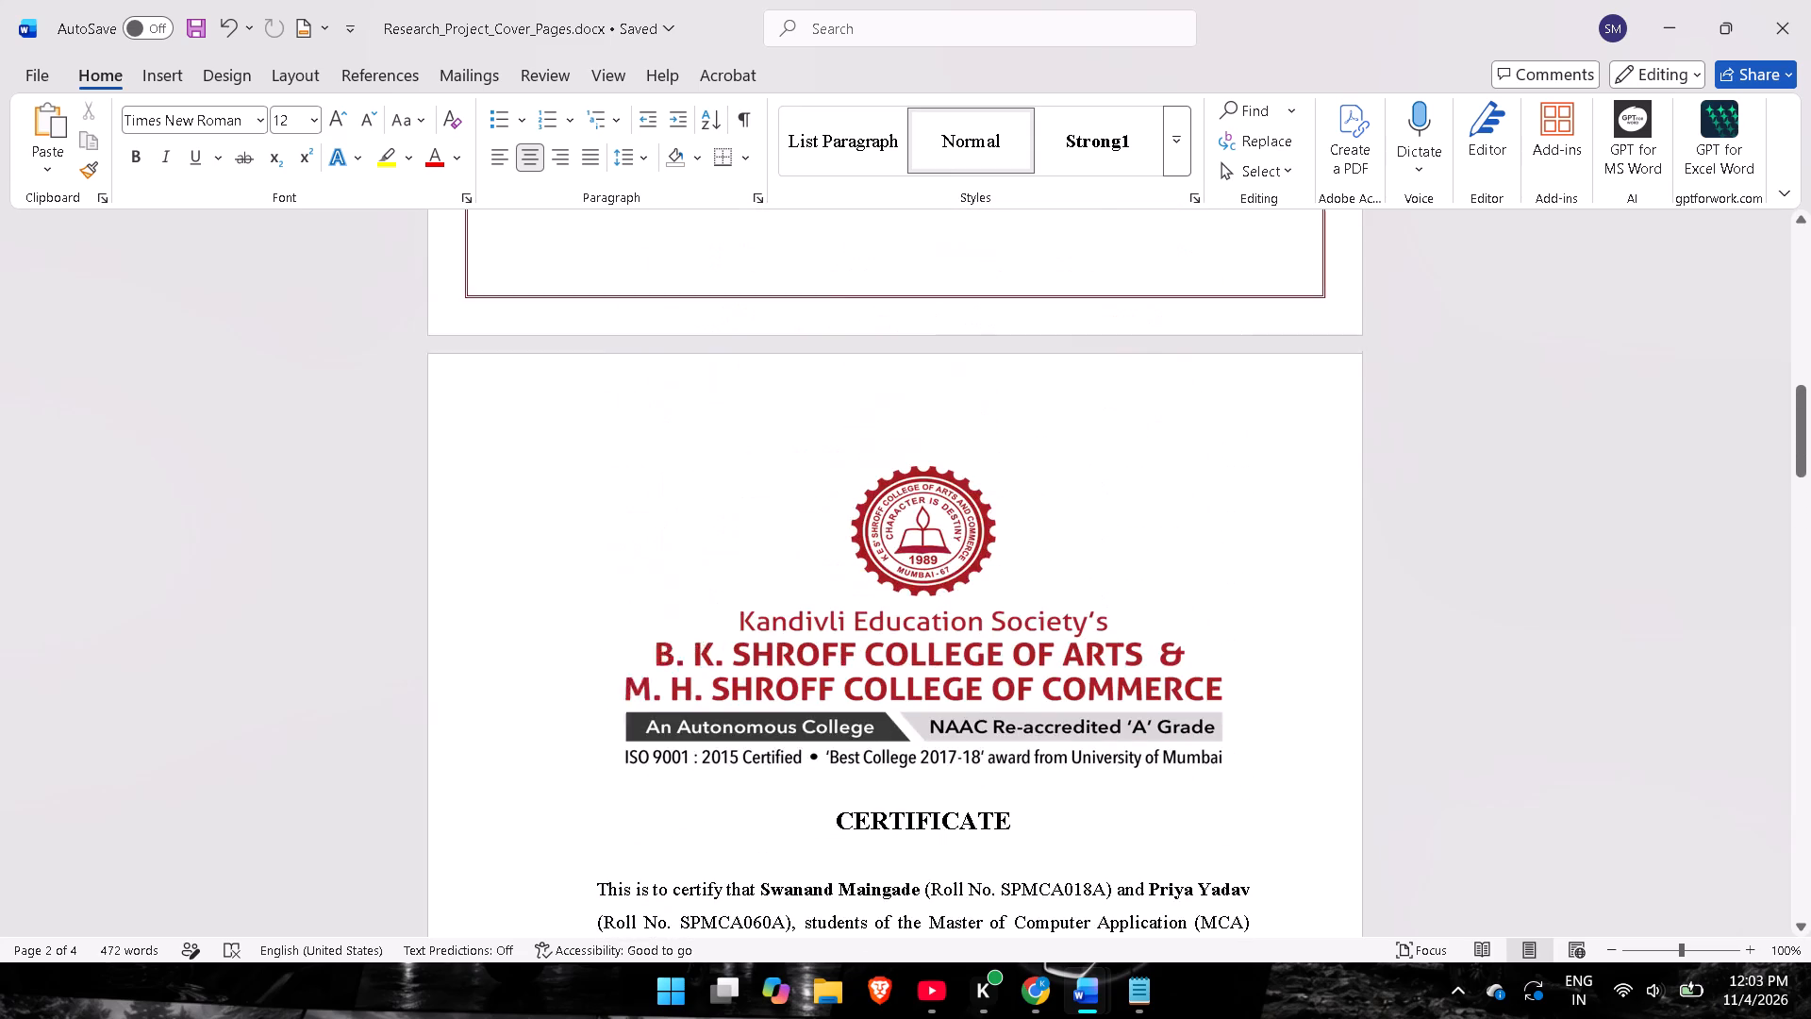
{"action": "scroll", "coordinate": [933, 582], "scroll_direction": "up", "scroll_amount": 15}
{"action": "scroll", "coordinate": [933, 582], "scroll_direction": "up", "scroll_amount": 6}
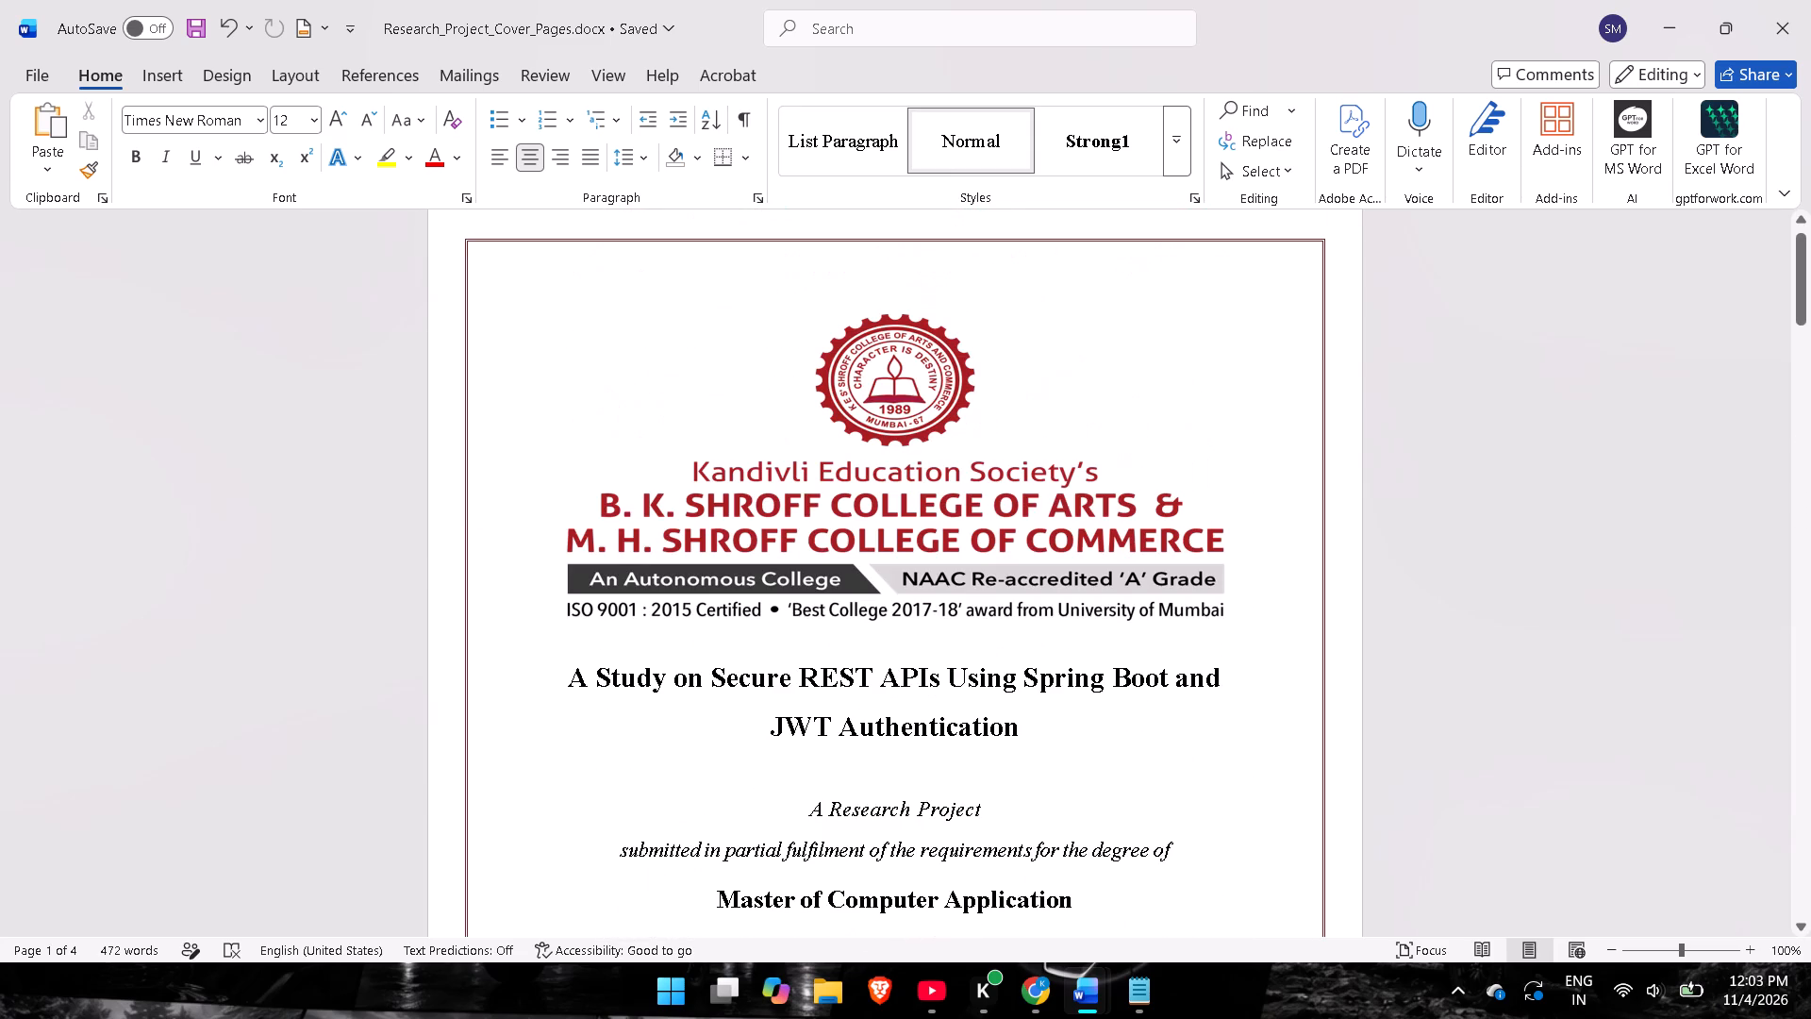
{"action": "left_click", "coordinate": [916, 485]}
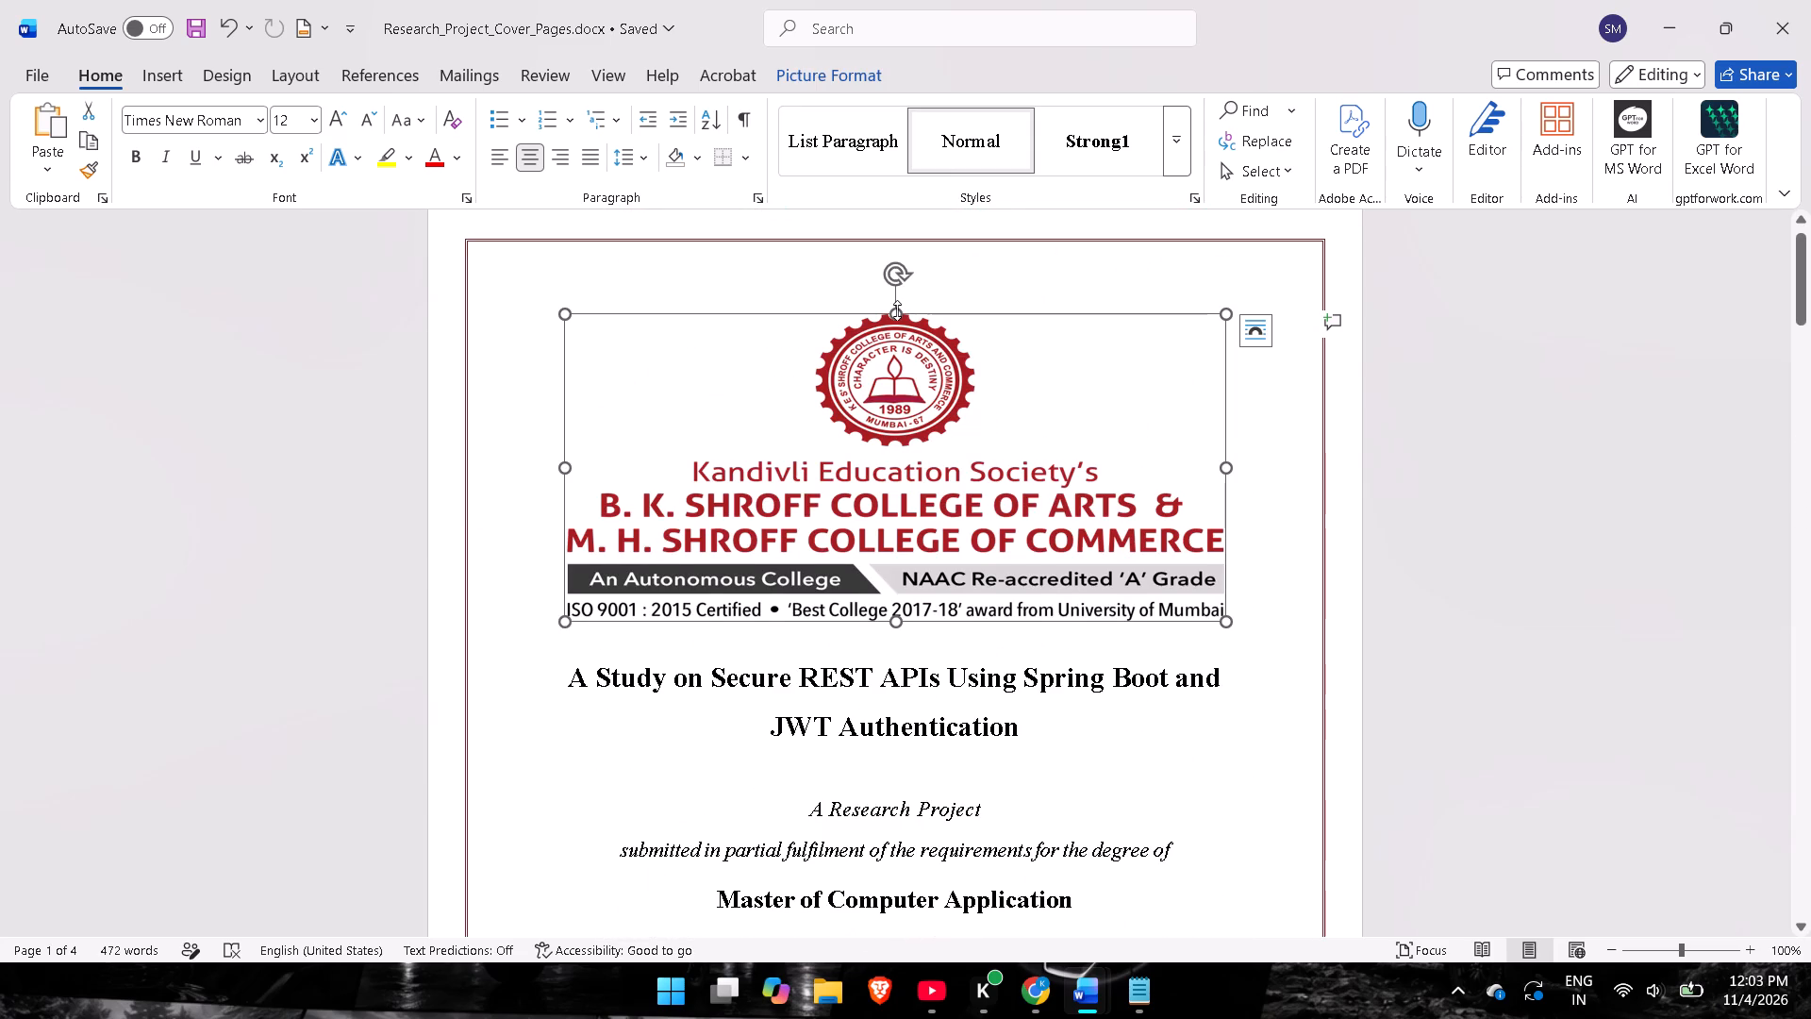
{"action": "left_click", "coordinate": [896, 309]}
{"action": "scroll", "coordinate": [946, 457], "scroll_direction": "down", "scroll_amount": 10}
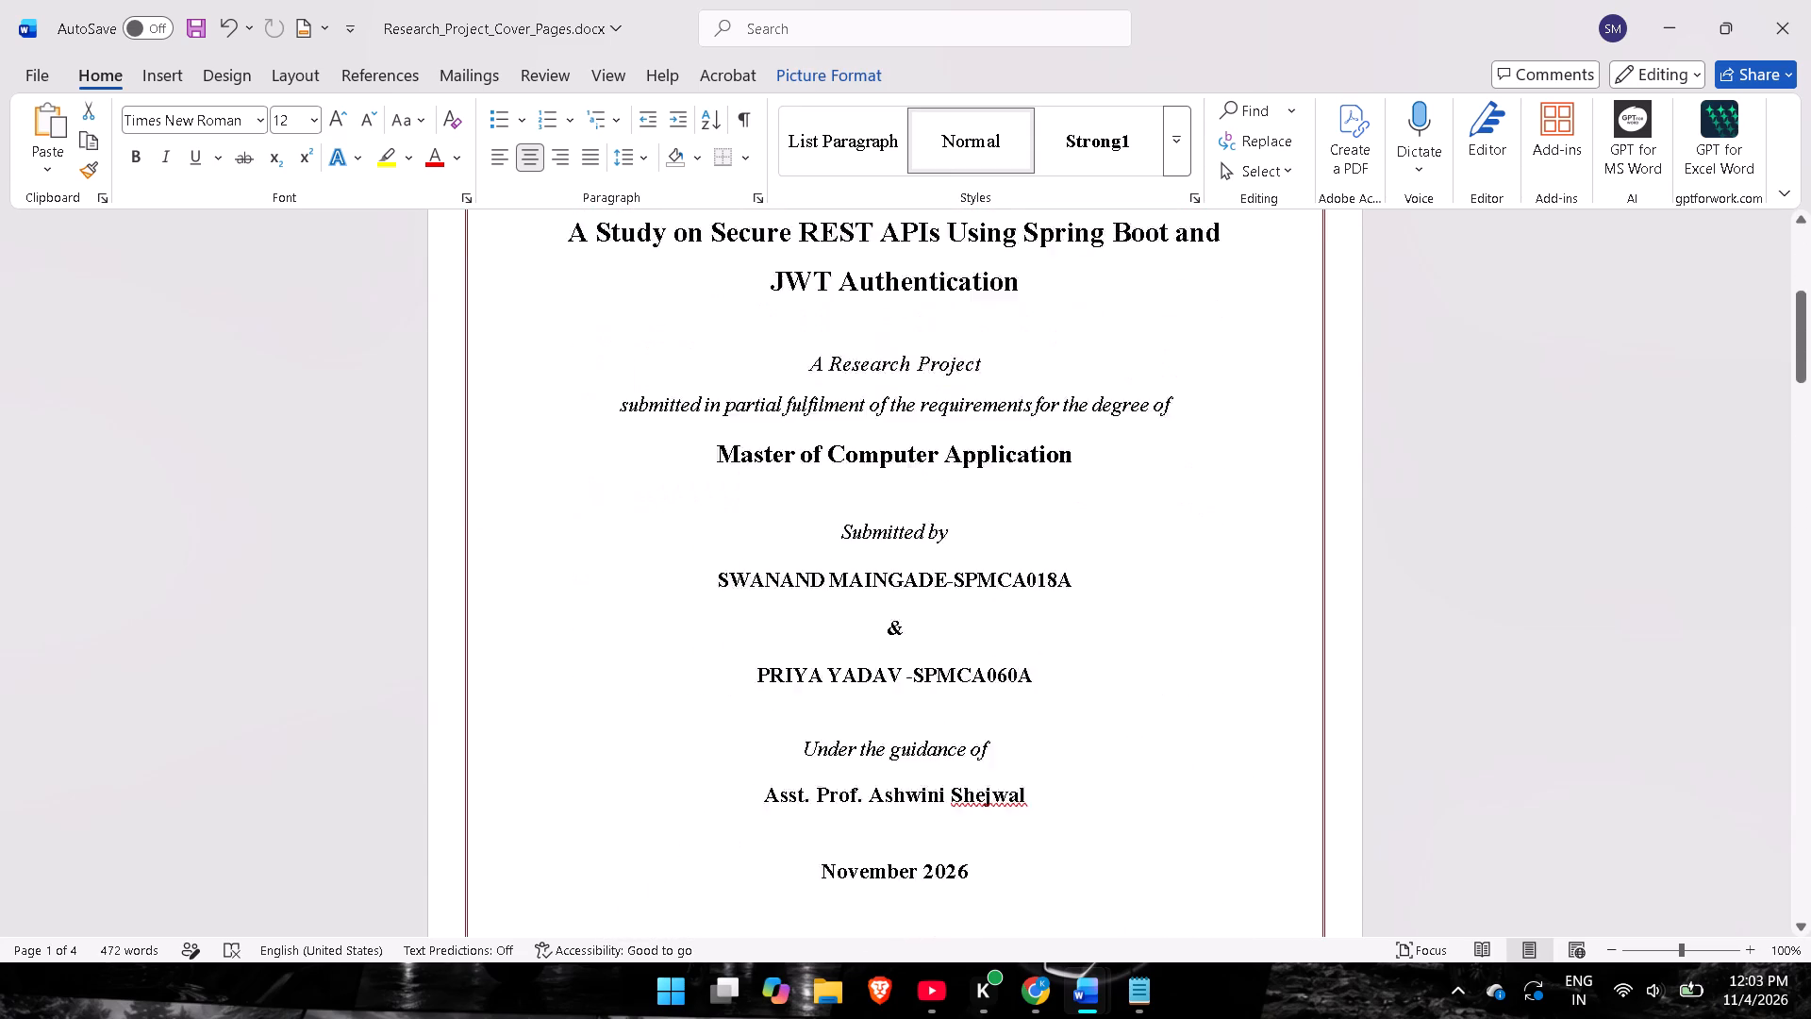
{"action": "scroll", "coordinate": [947, 476], "scroll_direction": "down", "scroll_amount": 2}
{"action": "scroll", "coordinate": [947, 476], "scroll_direction": "up", "scroll_amount": 1}
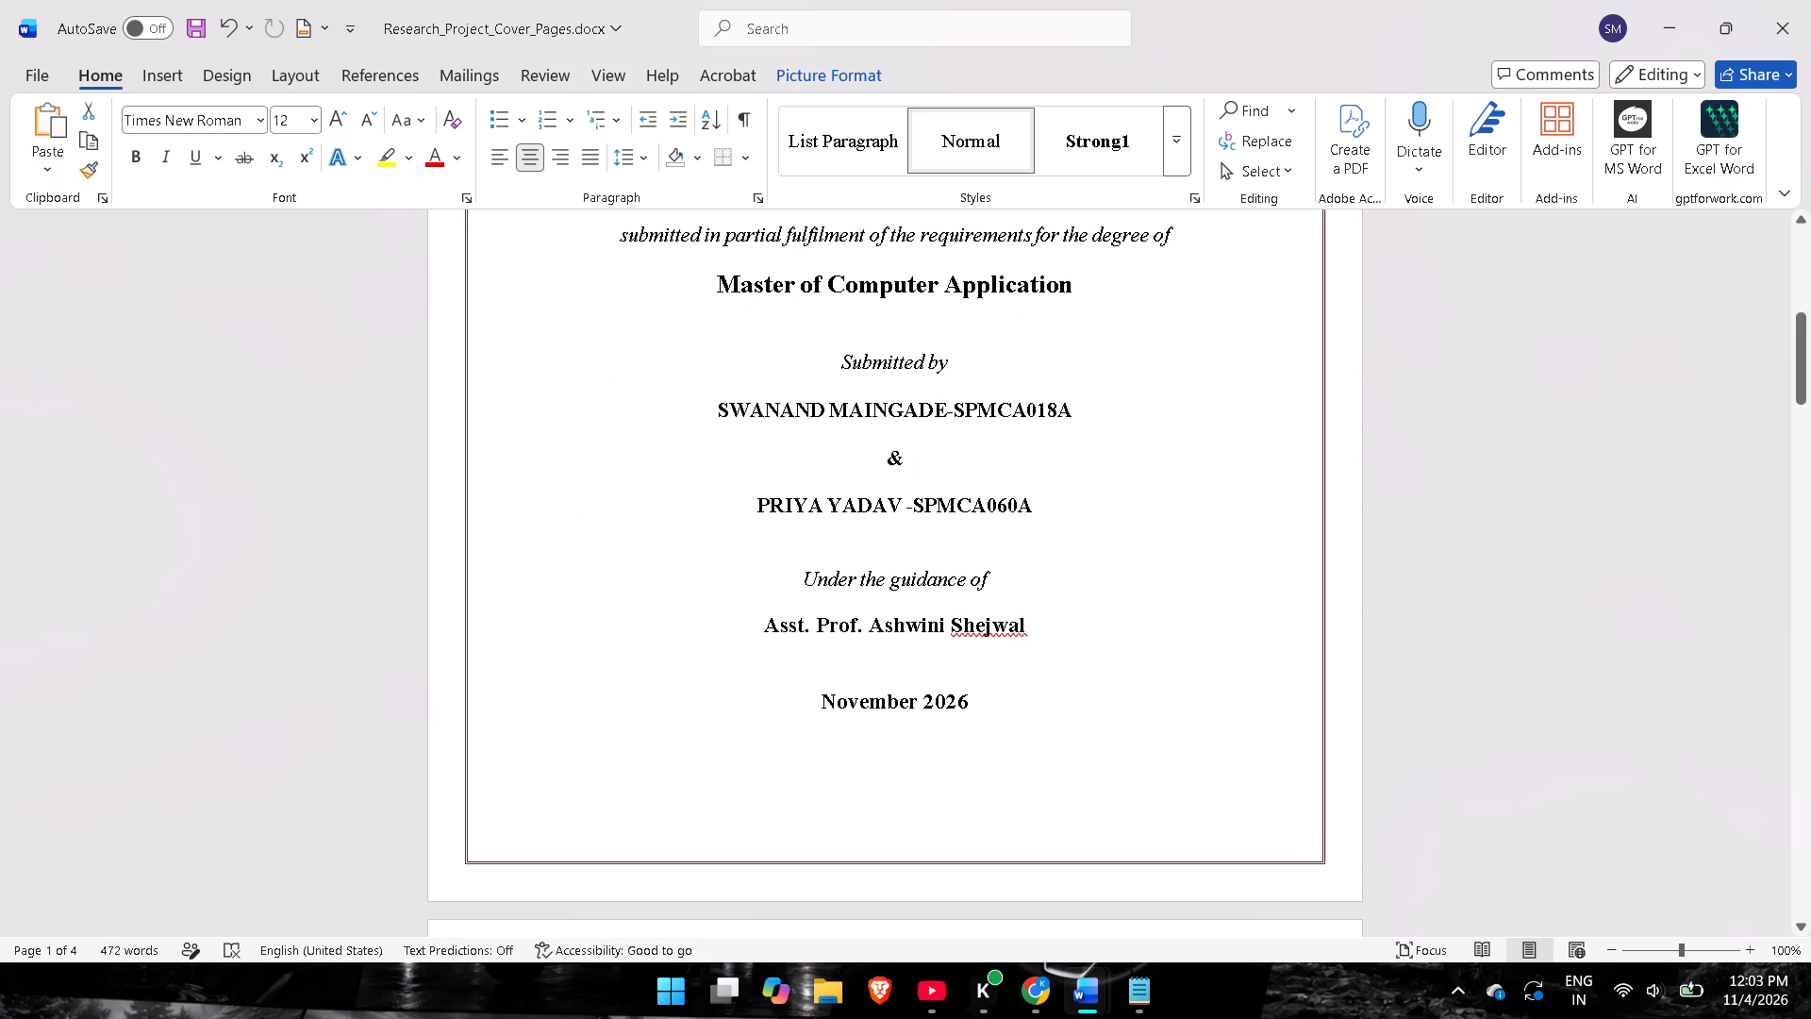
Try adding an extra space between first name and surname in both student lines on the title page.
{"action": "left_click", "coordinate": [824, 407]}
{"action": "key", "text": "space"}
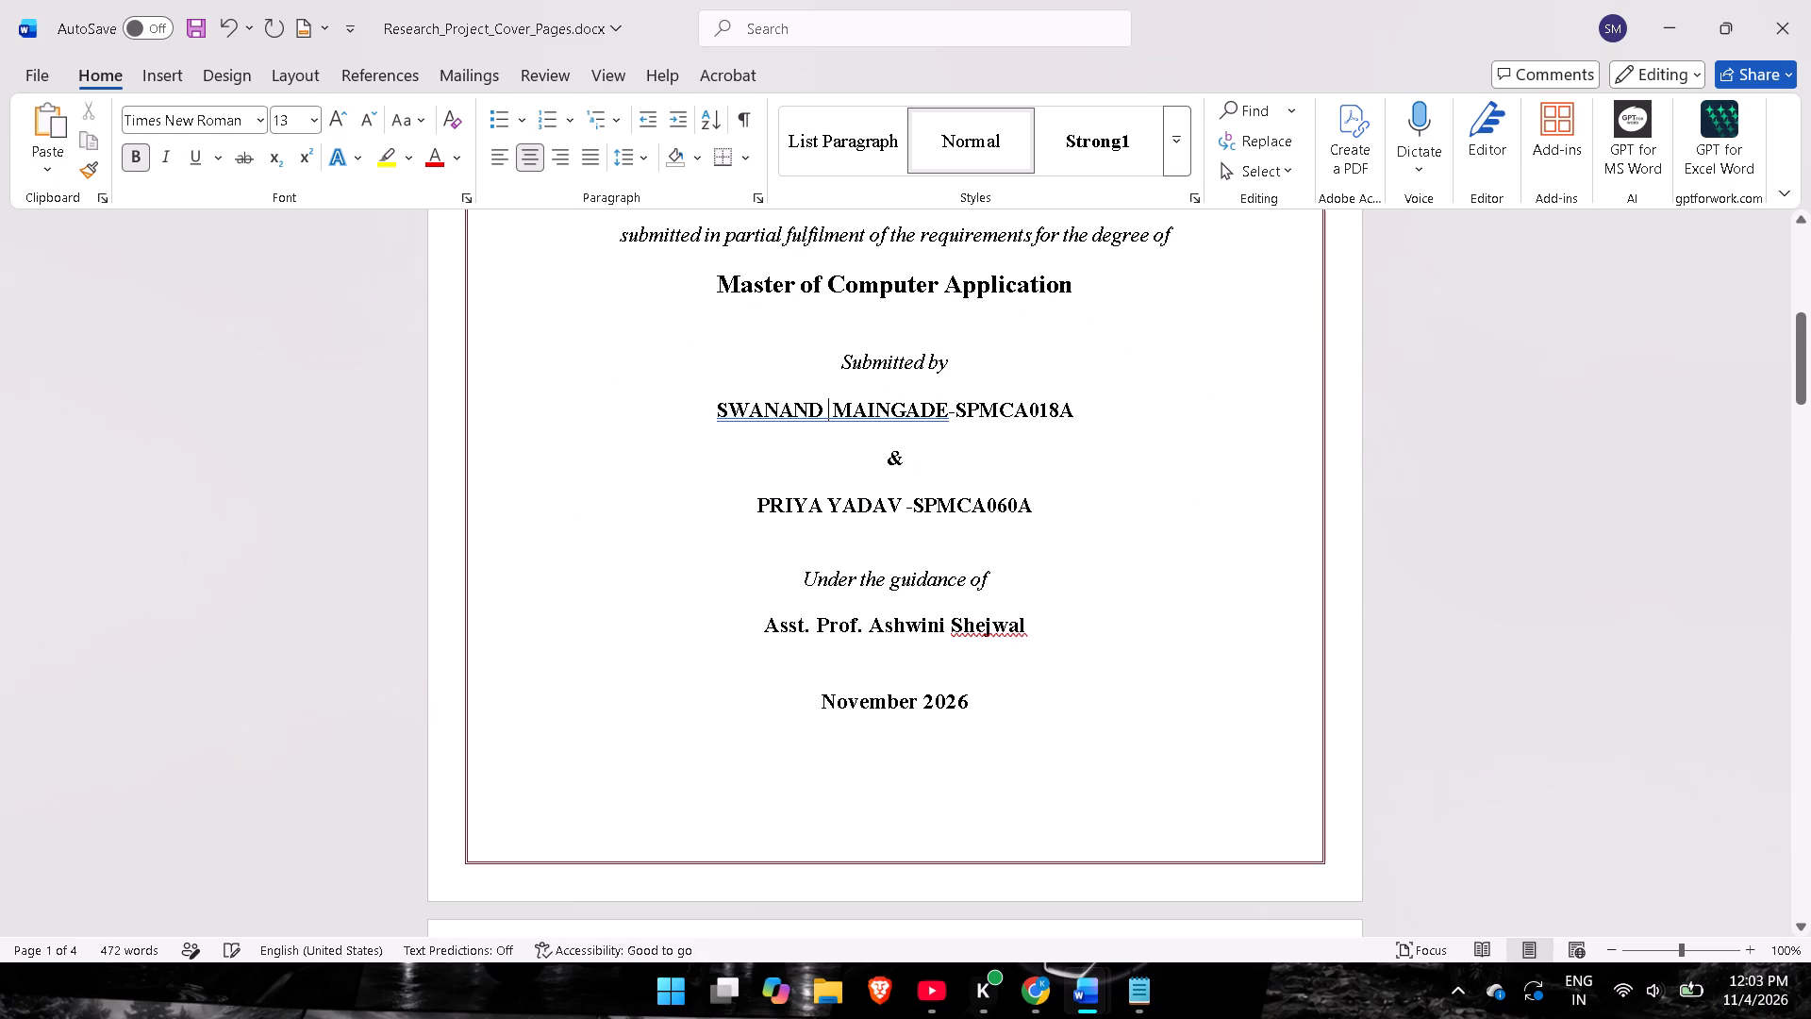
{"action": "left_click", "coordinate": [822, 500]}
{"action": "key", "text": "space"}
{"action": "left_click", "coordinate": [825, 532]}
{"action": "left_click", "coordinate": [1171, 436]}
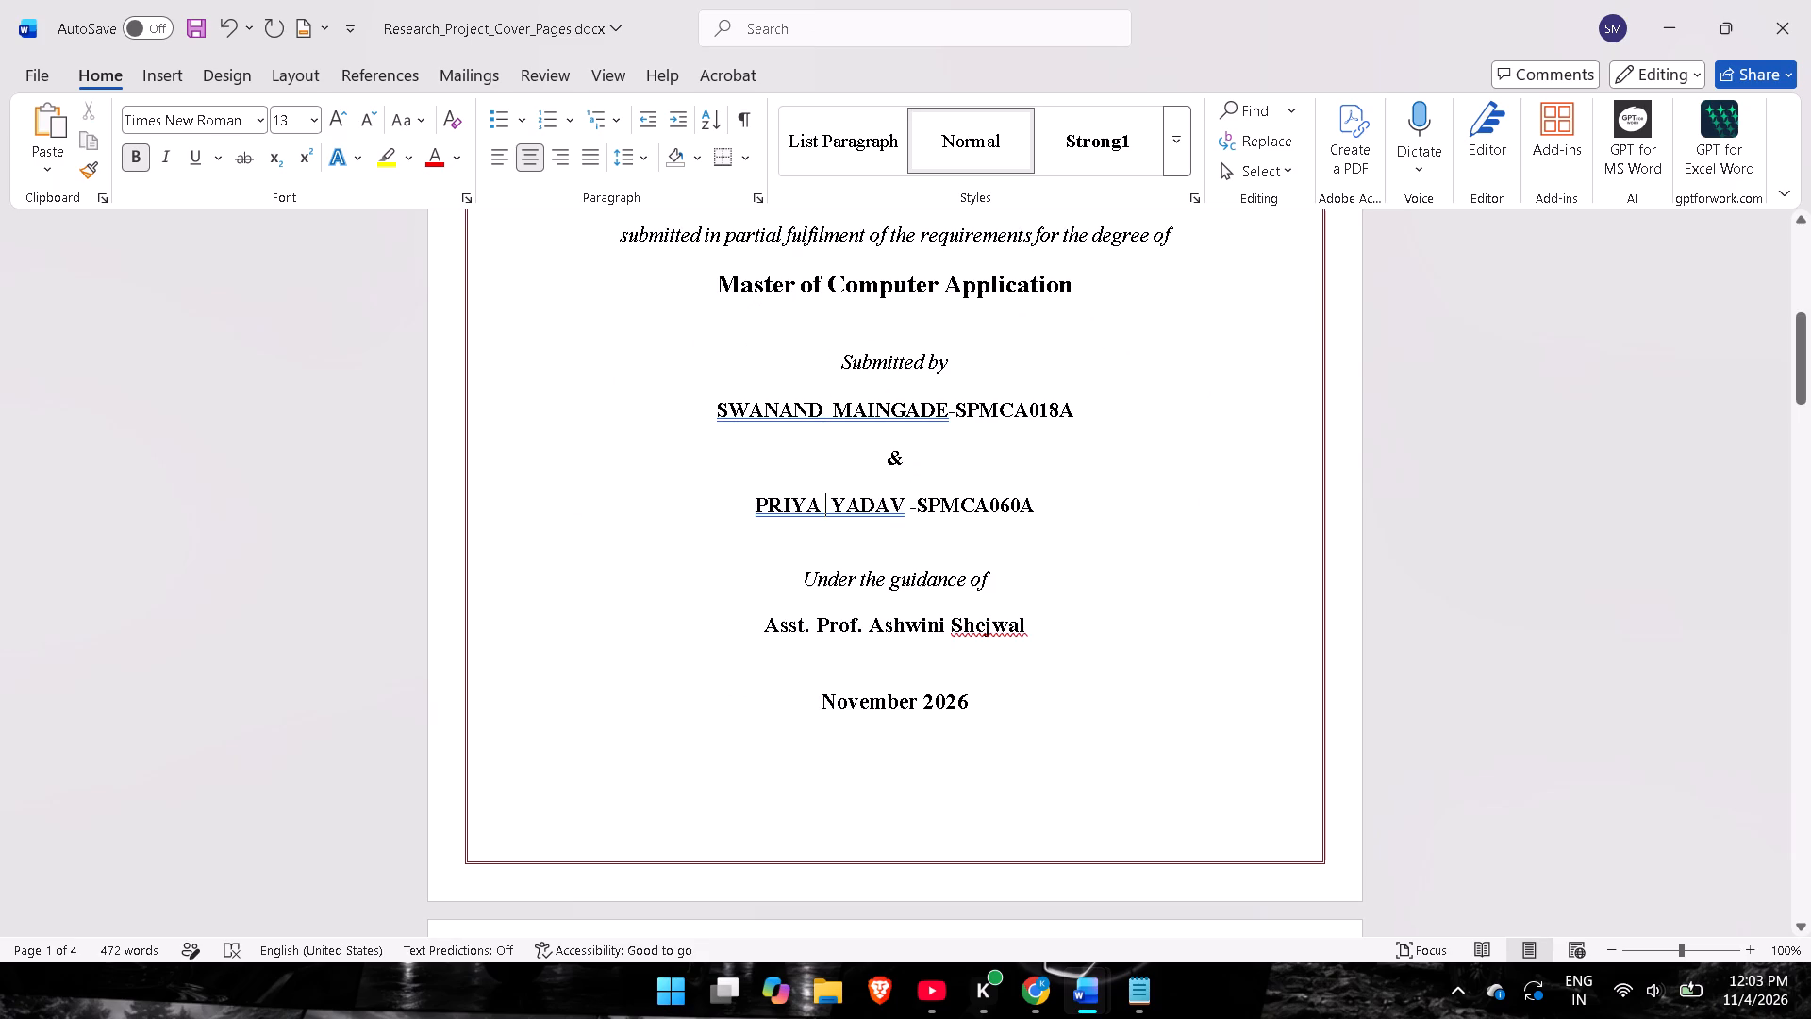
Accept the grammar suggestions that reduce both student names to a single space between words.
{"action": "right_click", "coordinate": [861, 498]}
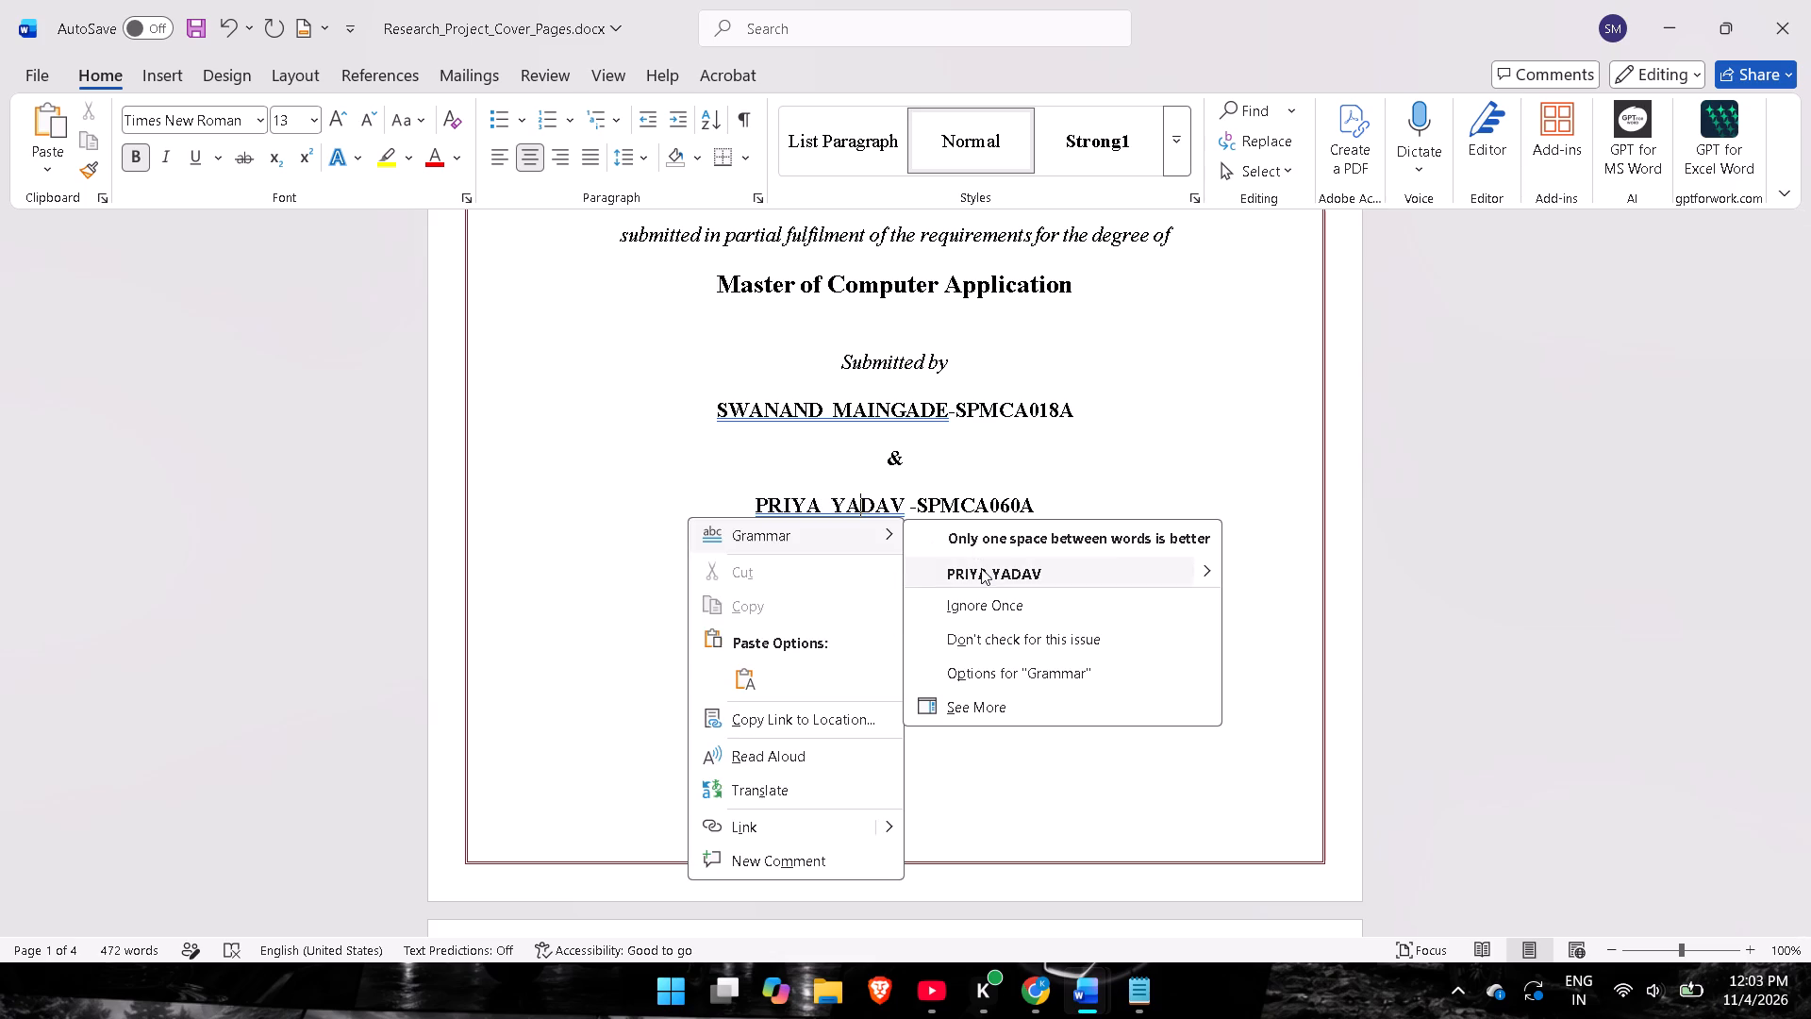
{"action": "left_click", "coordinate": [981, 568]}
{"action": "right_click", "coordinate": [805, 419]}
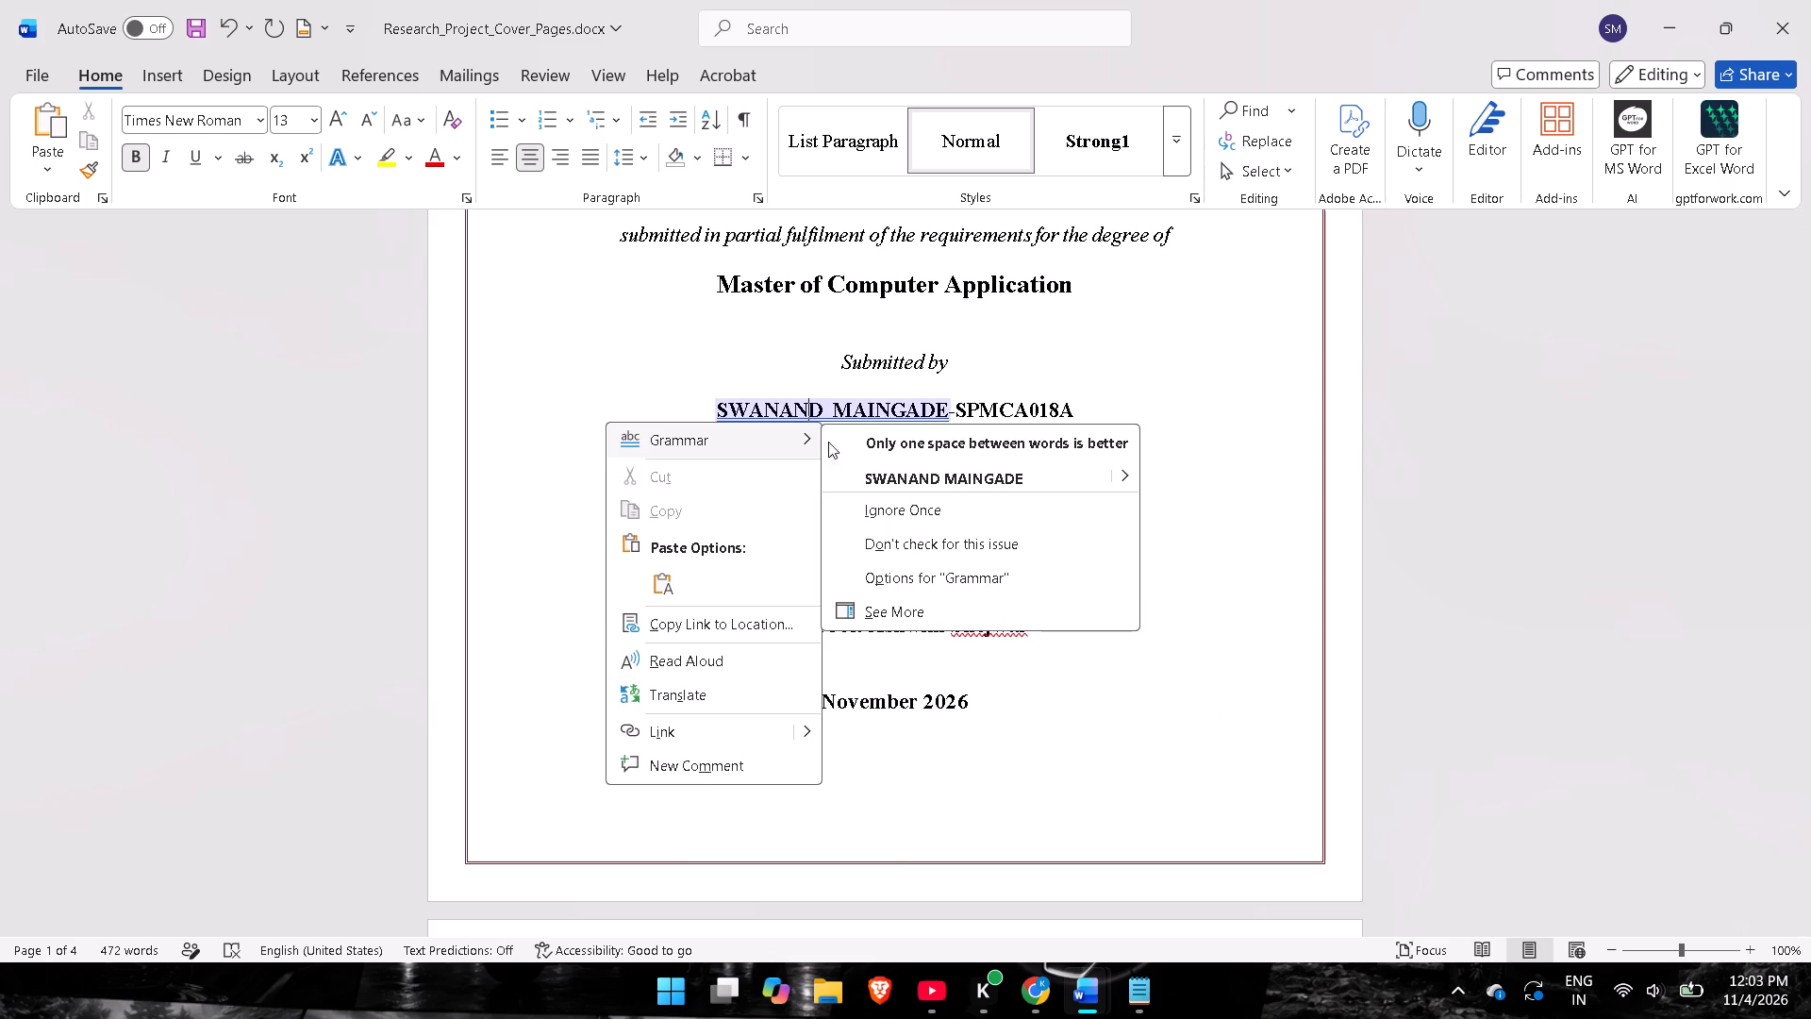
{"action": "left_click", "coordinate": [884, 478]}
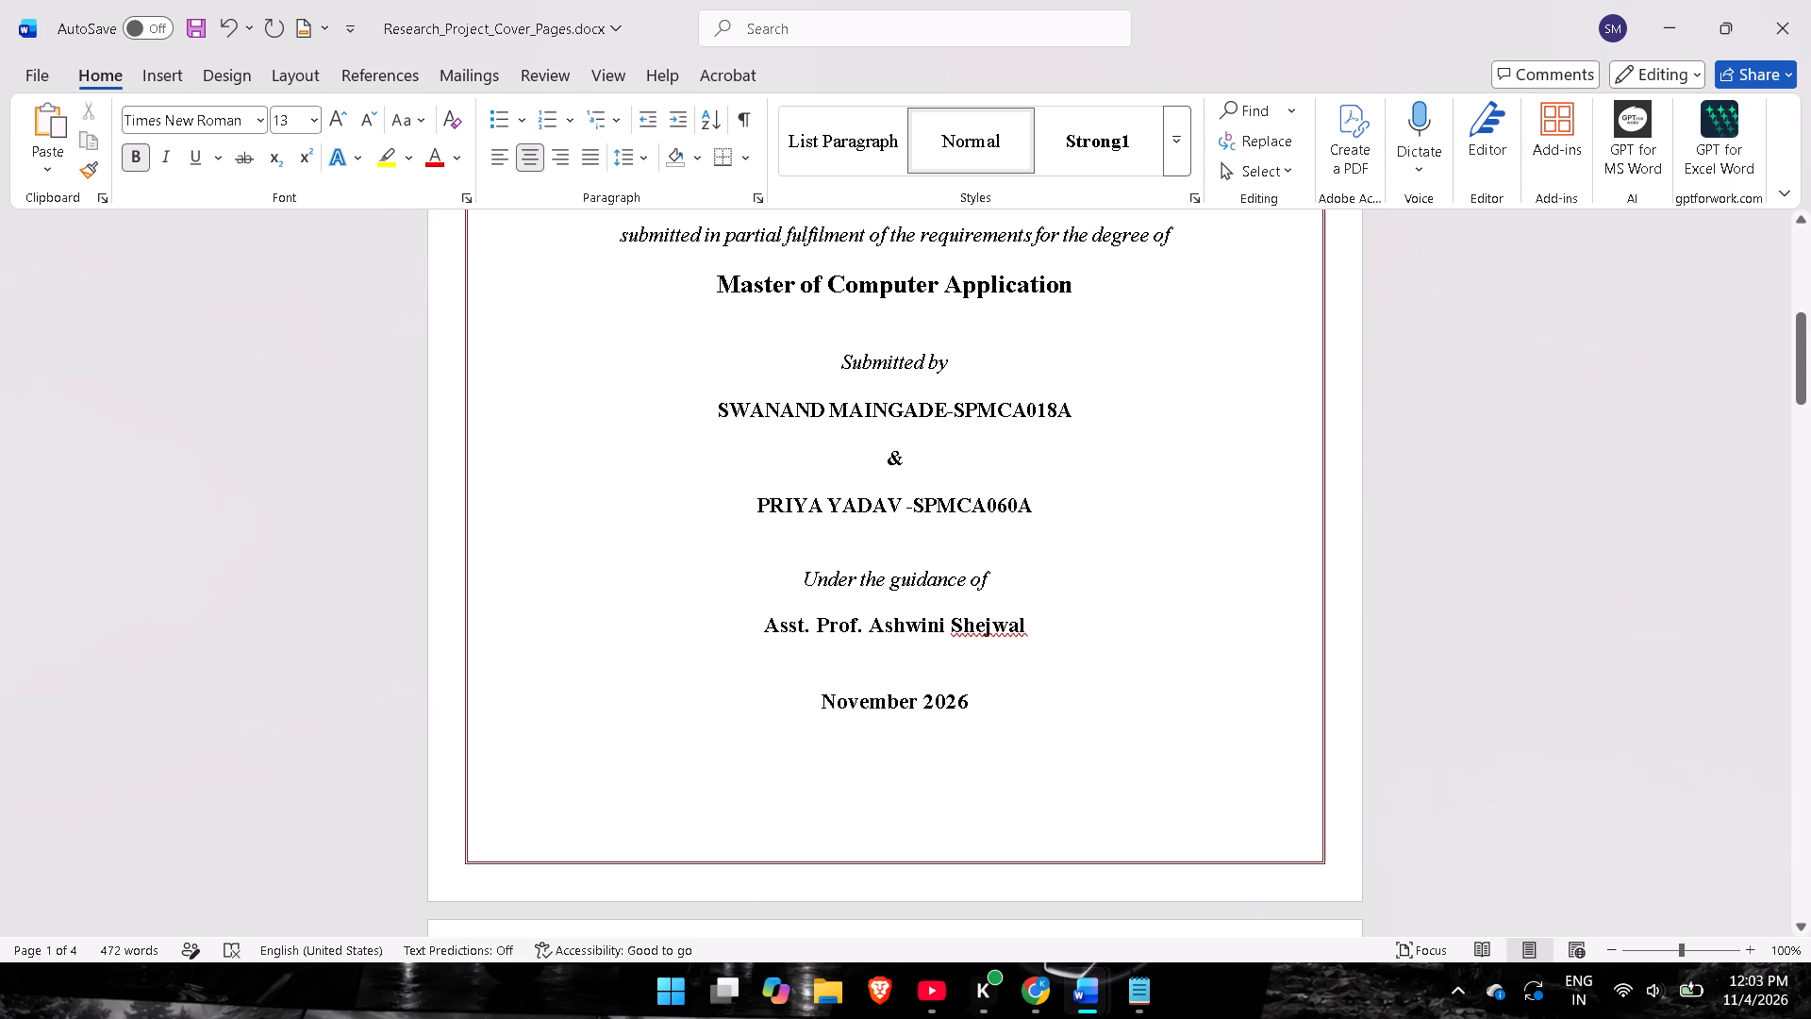
Put a space on each side of the hyphen separating name and roll number in both student lines.
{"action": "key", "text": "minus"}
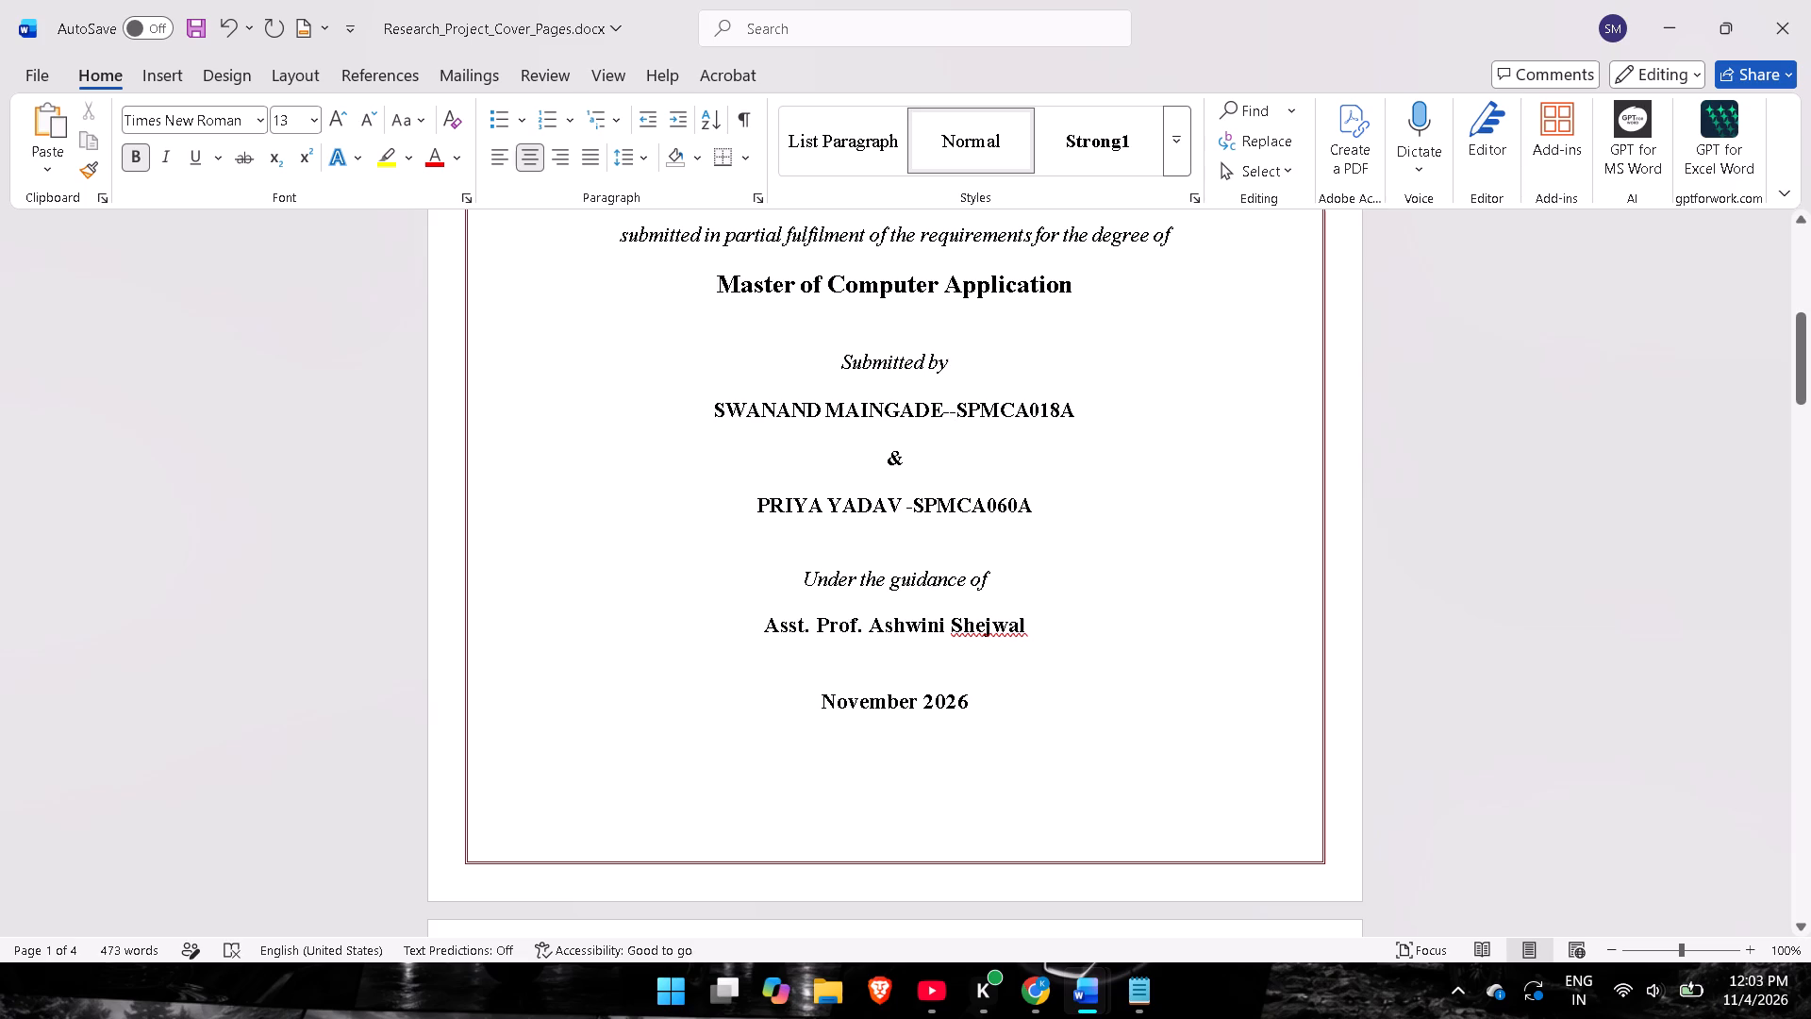
{"action": "key", "text": "BackSpace"}
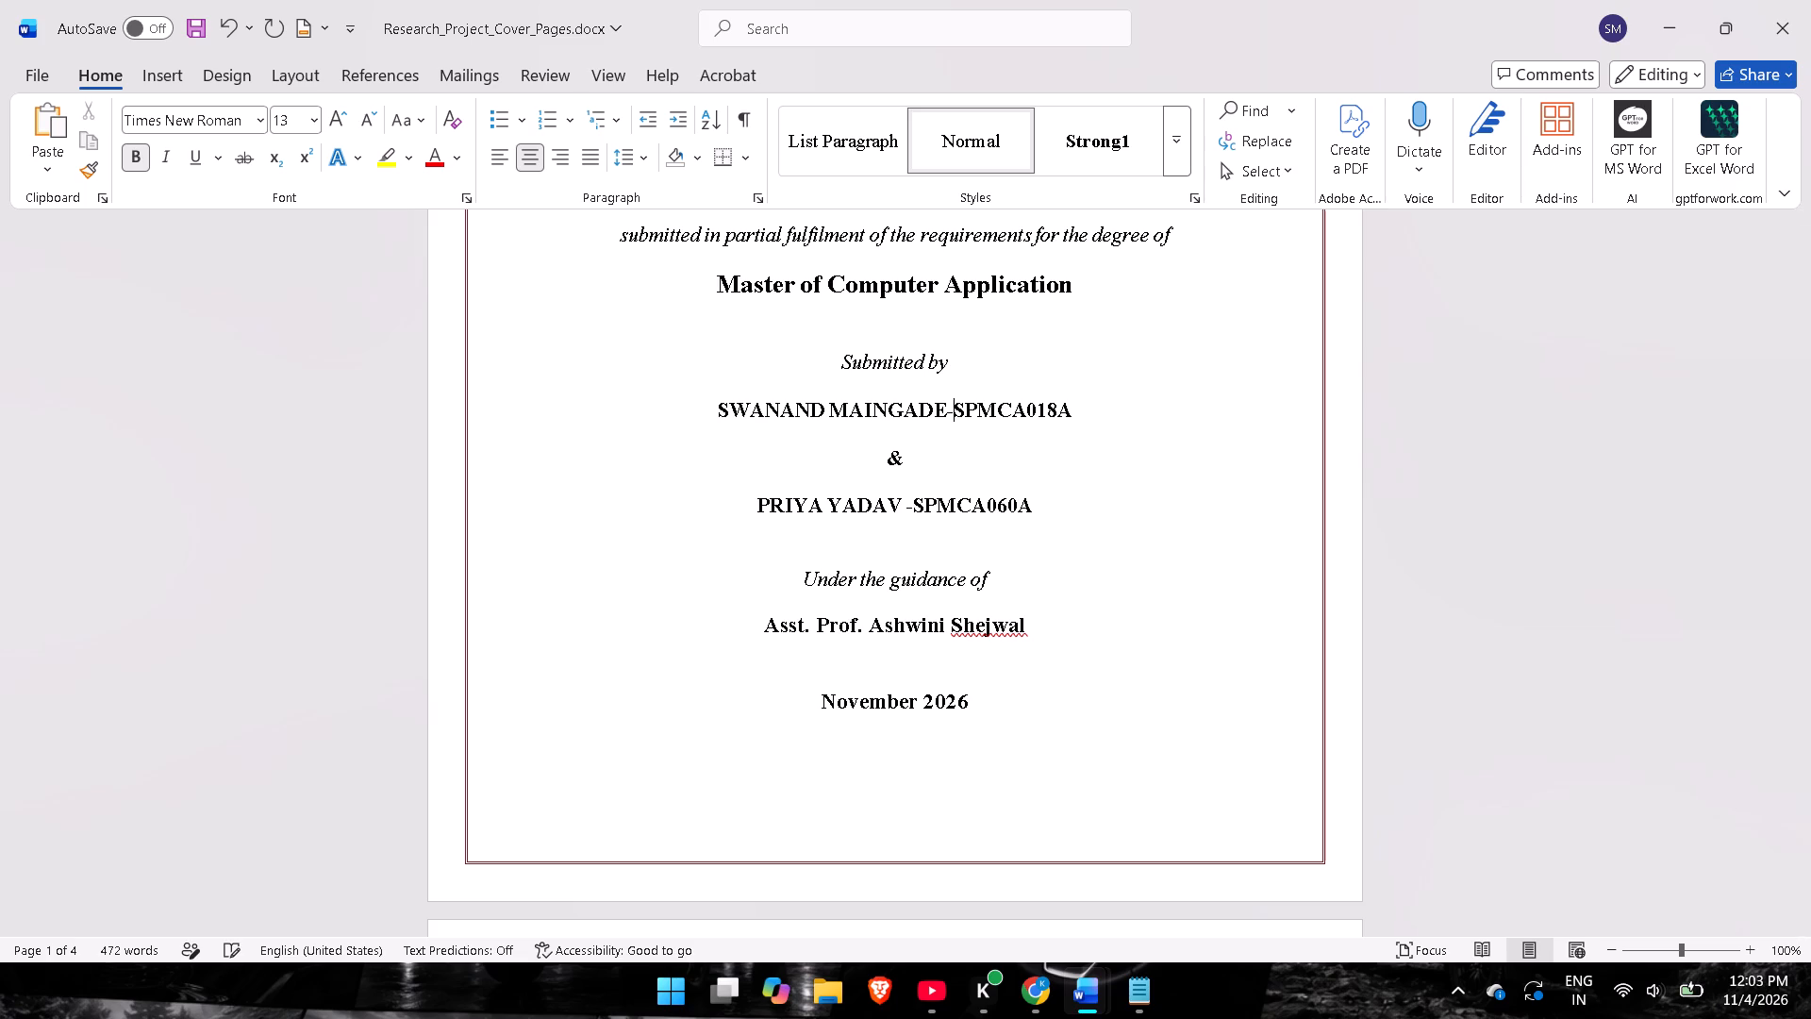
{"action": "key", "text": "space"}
{"action": "key", "text": "Left"}
{"action": "key", "text": "Left"}
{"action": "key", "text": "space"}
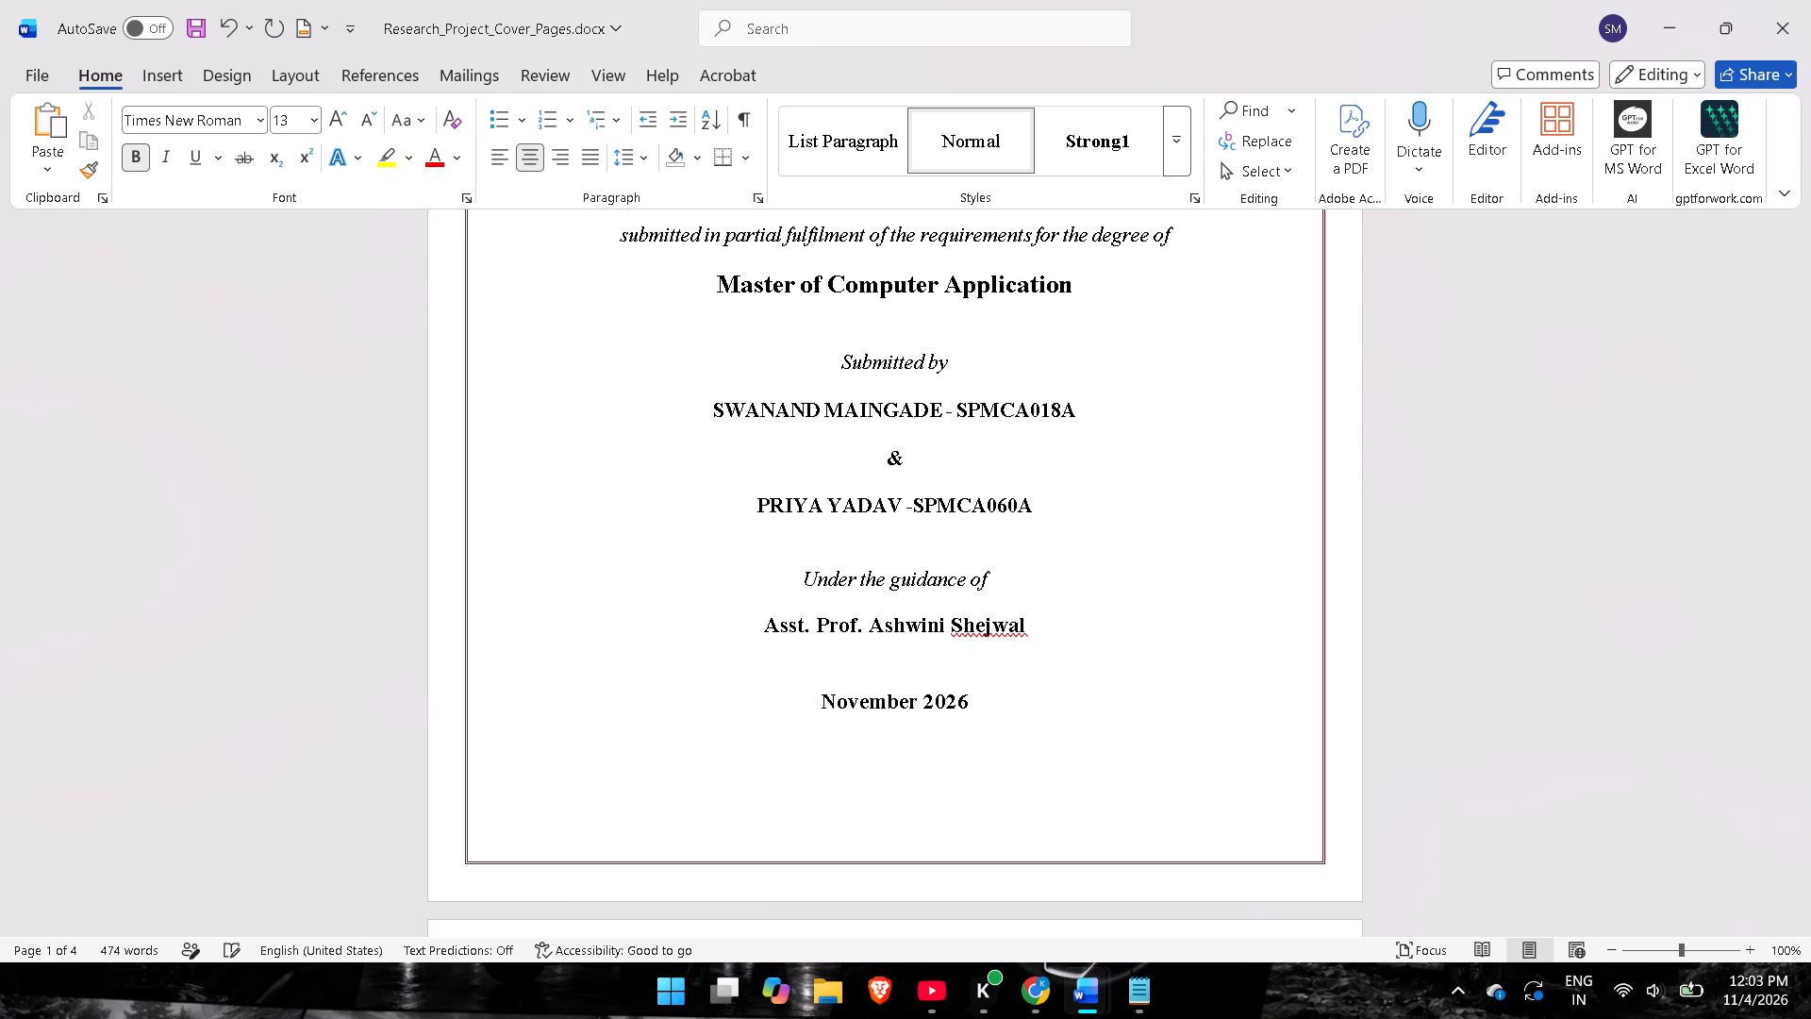
{"action": "left_click", "coordinate": [903, 509]}
{"action": "left_click", "coordinate": [915, 507]}
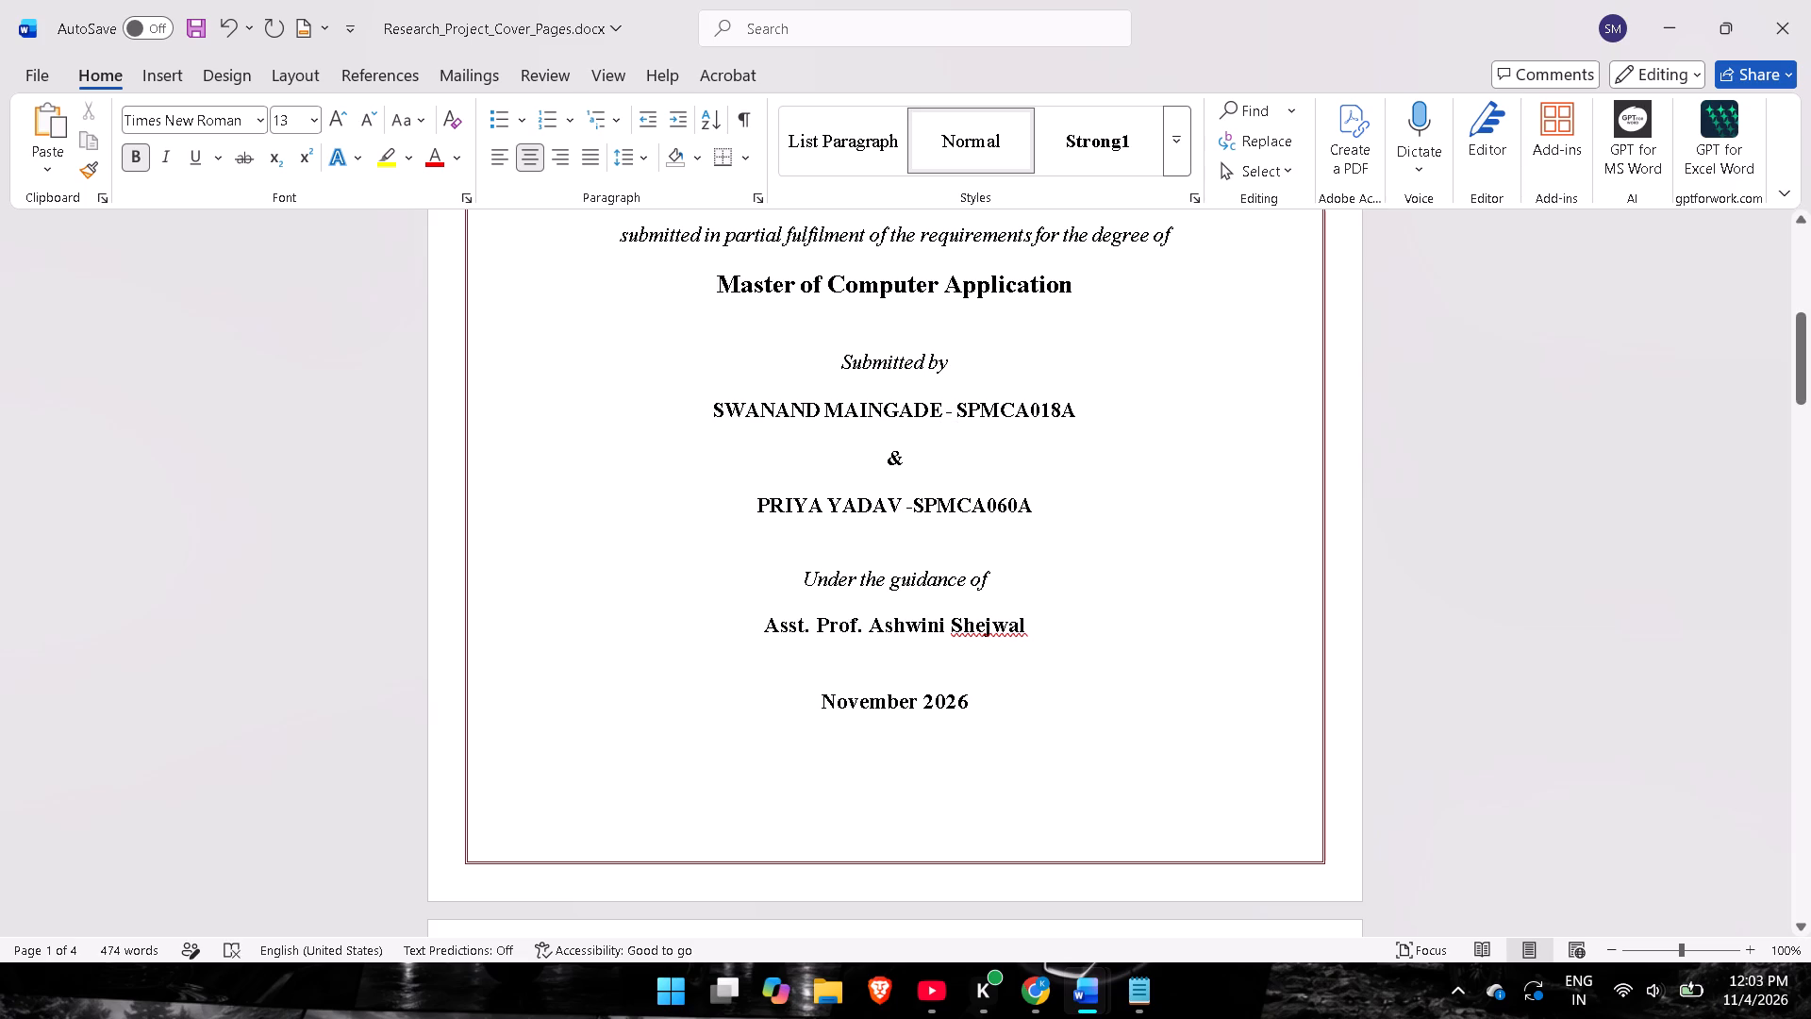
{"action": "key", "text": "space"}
{"action": "left_click", "coordinate": [1079, 520]}
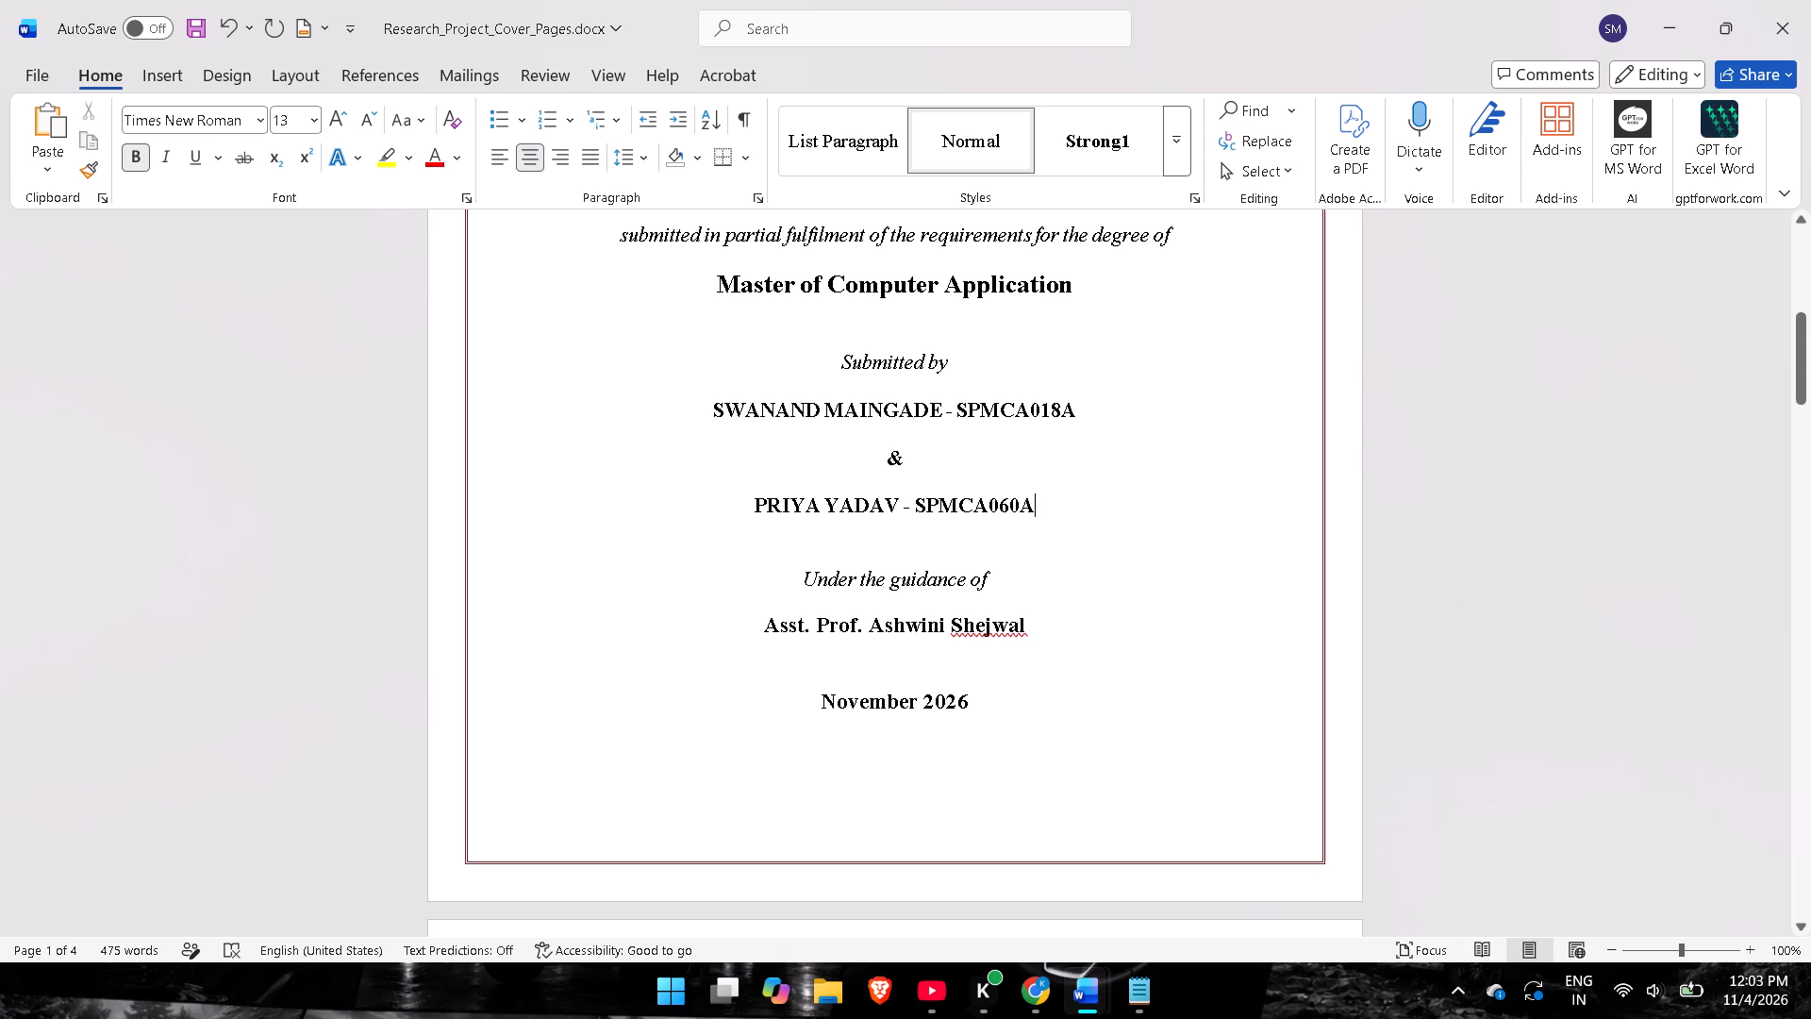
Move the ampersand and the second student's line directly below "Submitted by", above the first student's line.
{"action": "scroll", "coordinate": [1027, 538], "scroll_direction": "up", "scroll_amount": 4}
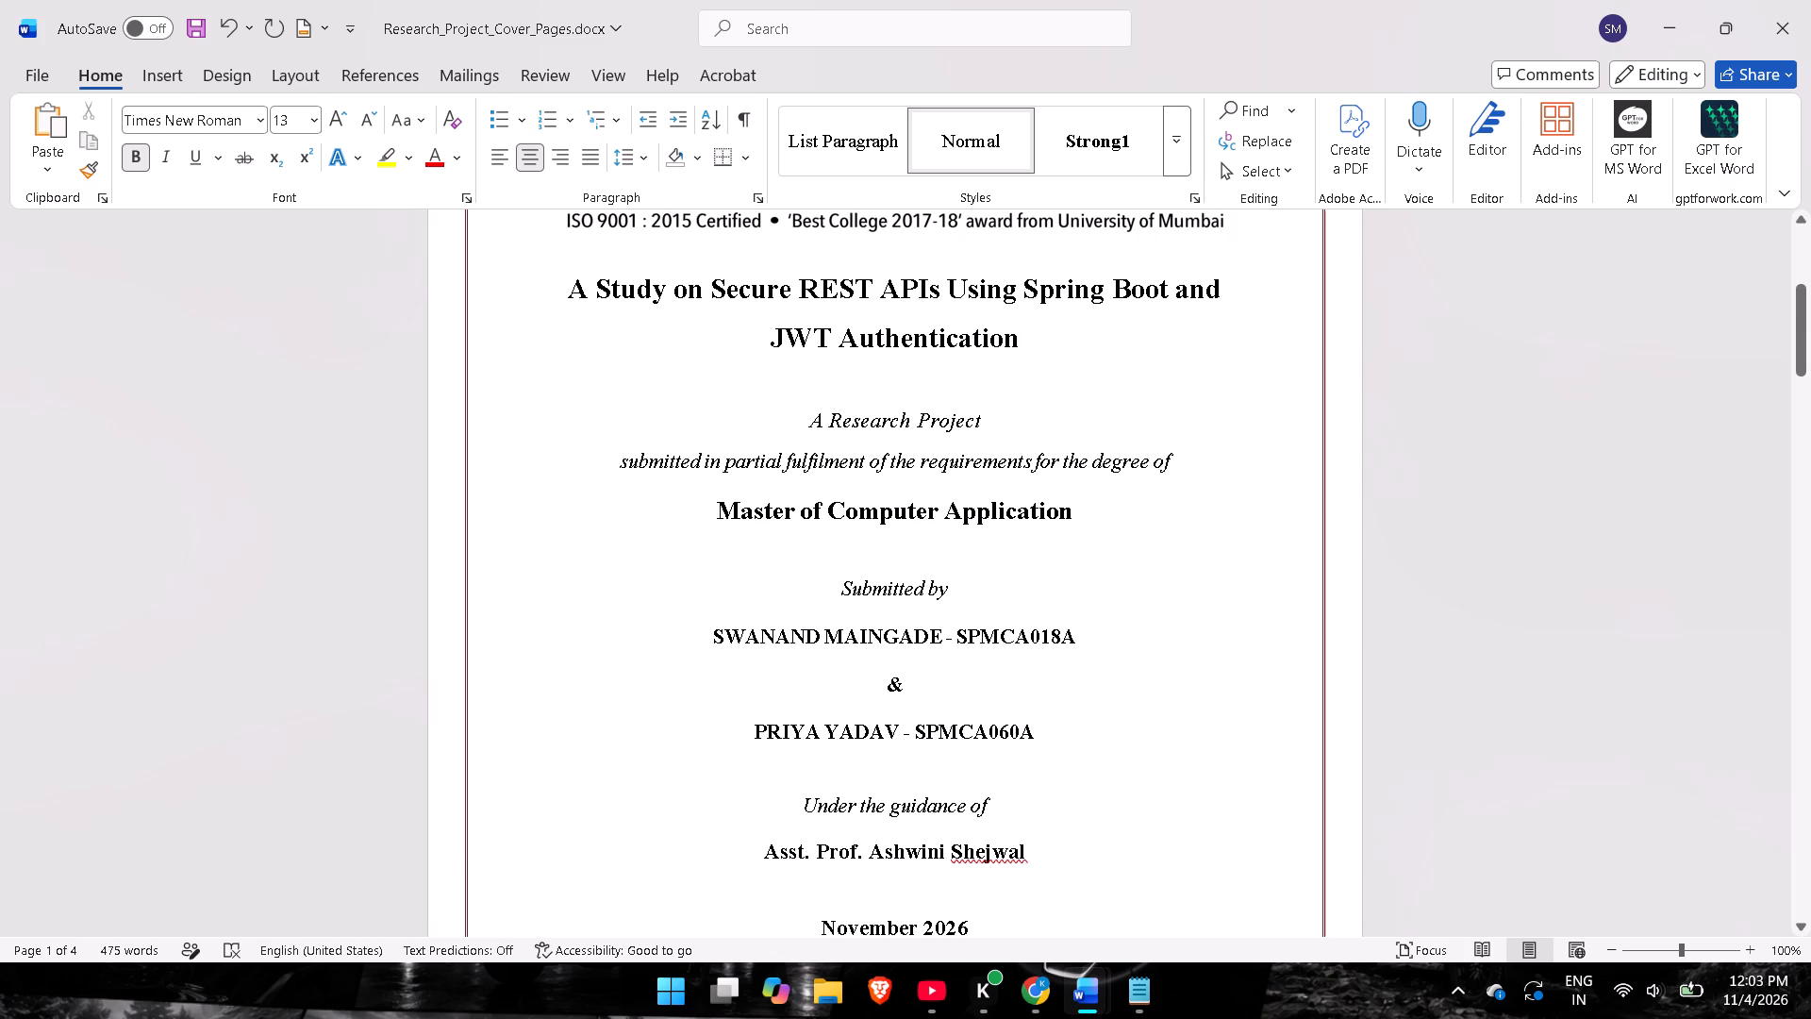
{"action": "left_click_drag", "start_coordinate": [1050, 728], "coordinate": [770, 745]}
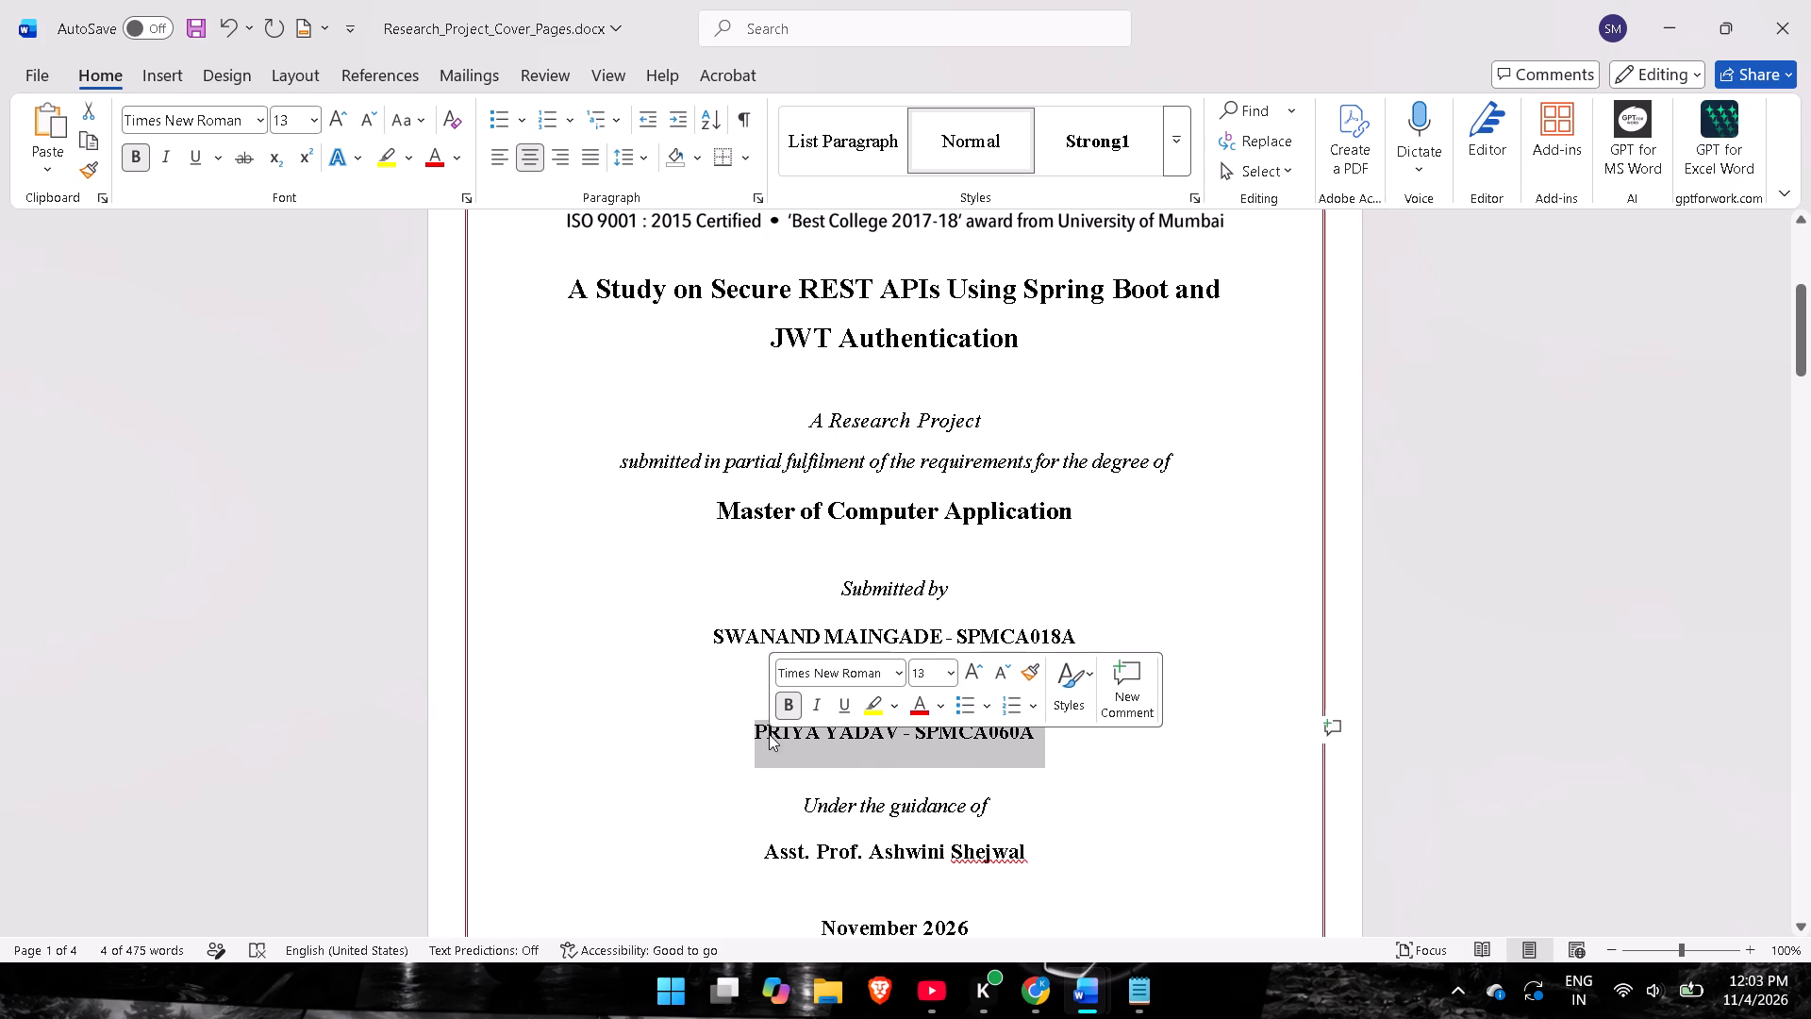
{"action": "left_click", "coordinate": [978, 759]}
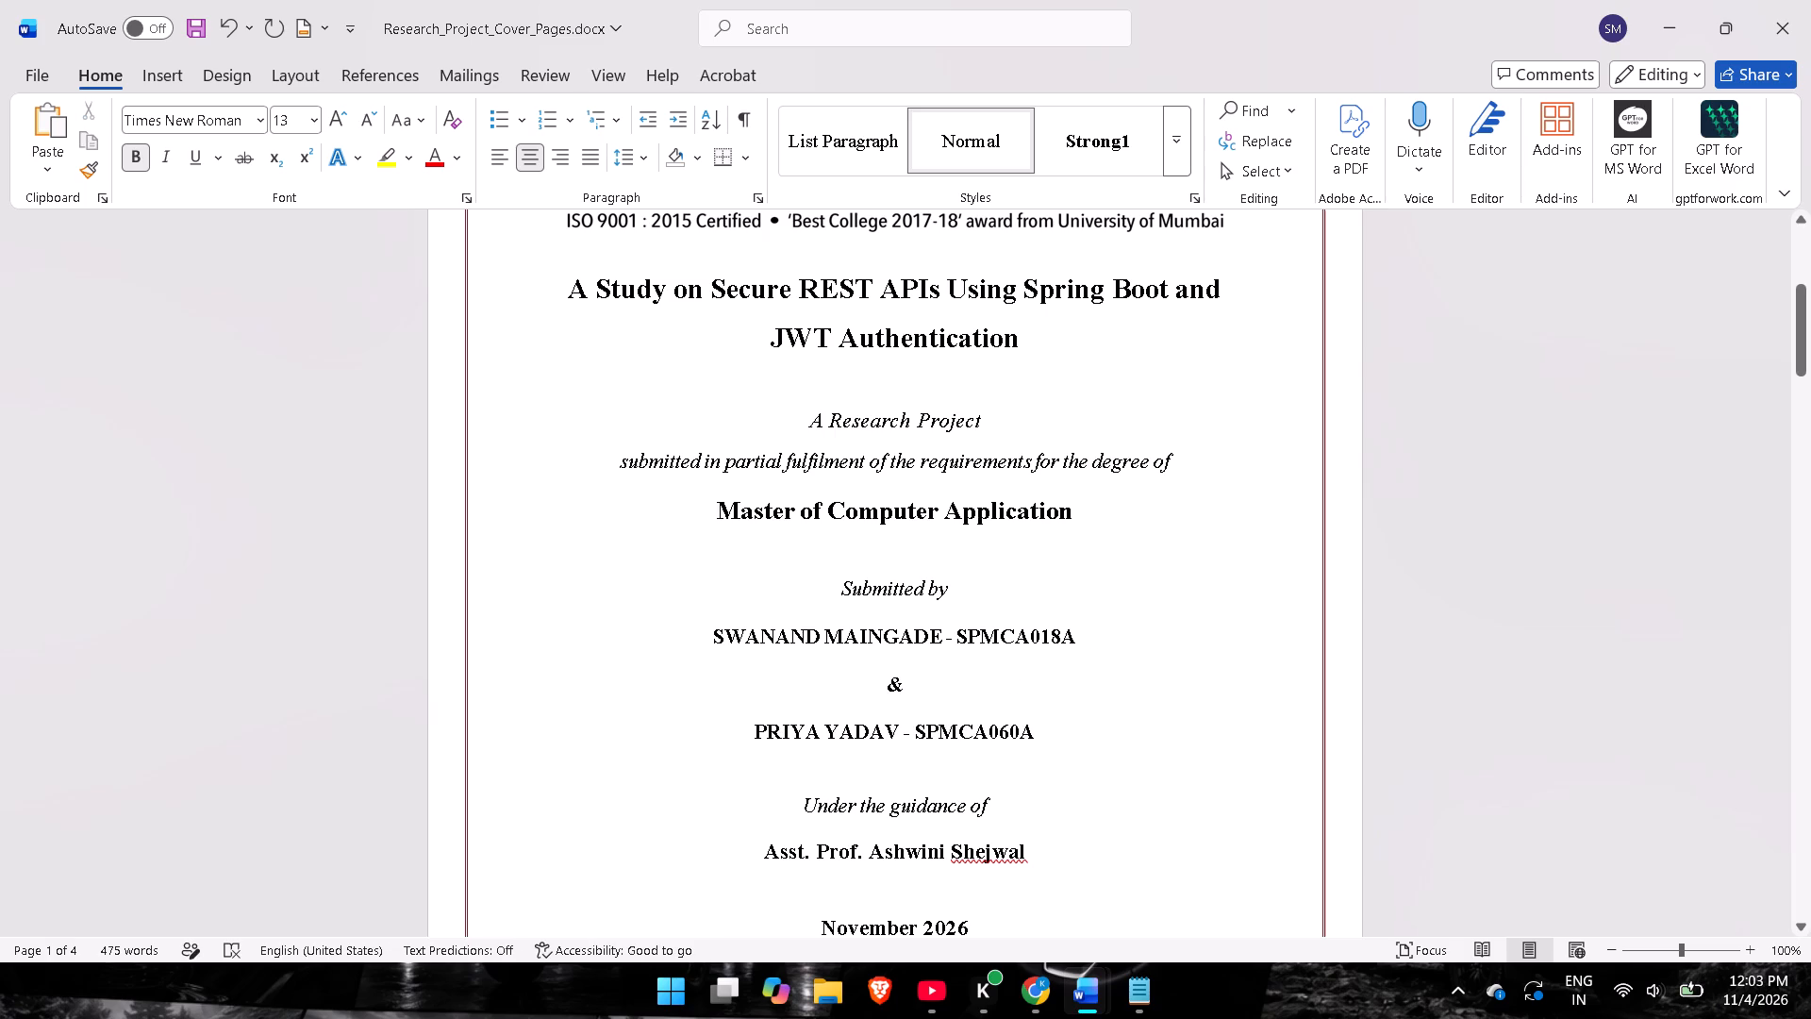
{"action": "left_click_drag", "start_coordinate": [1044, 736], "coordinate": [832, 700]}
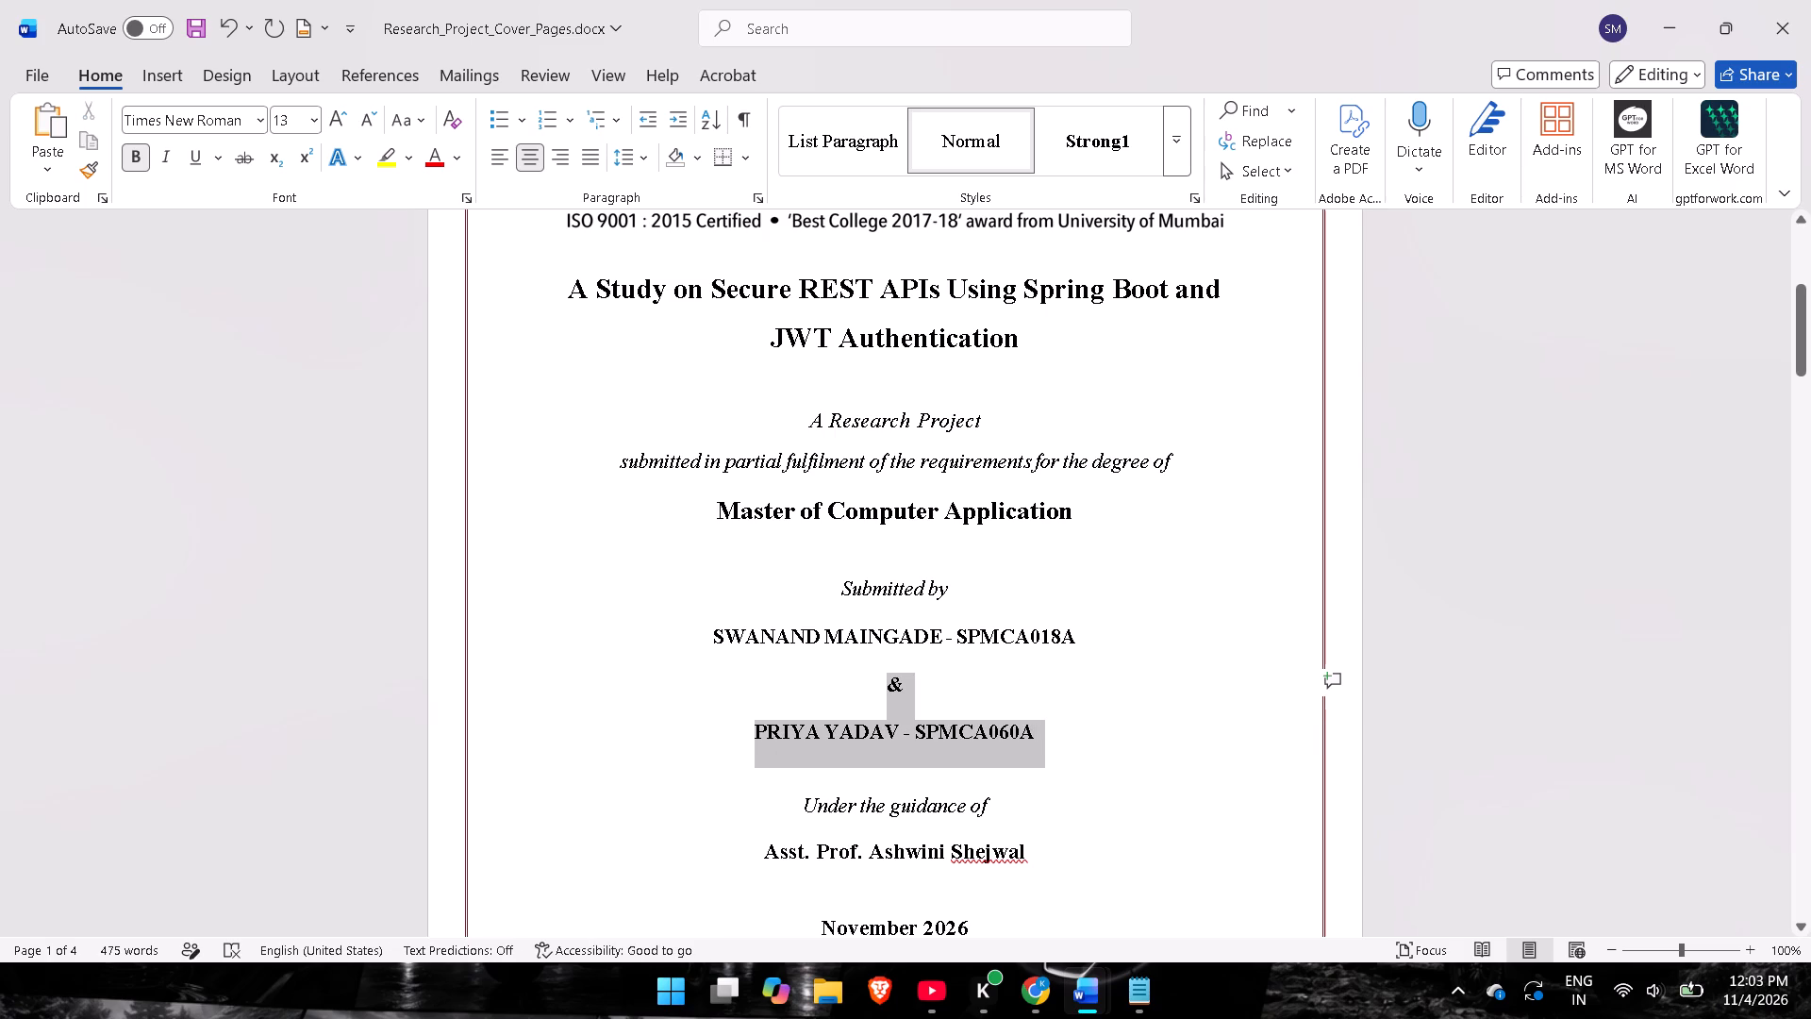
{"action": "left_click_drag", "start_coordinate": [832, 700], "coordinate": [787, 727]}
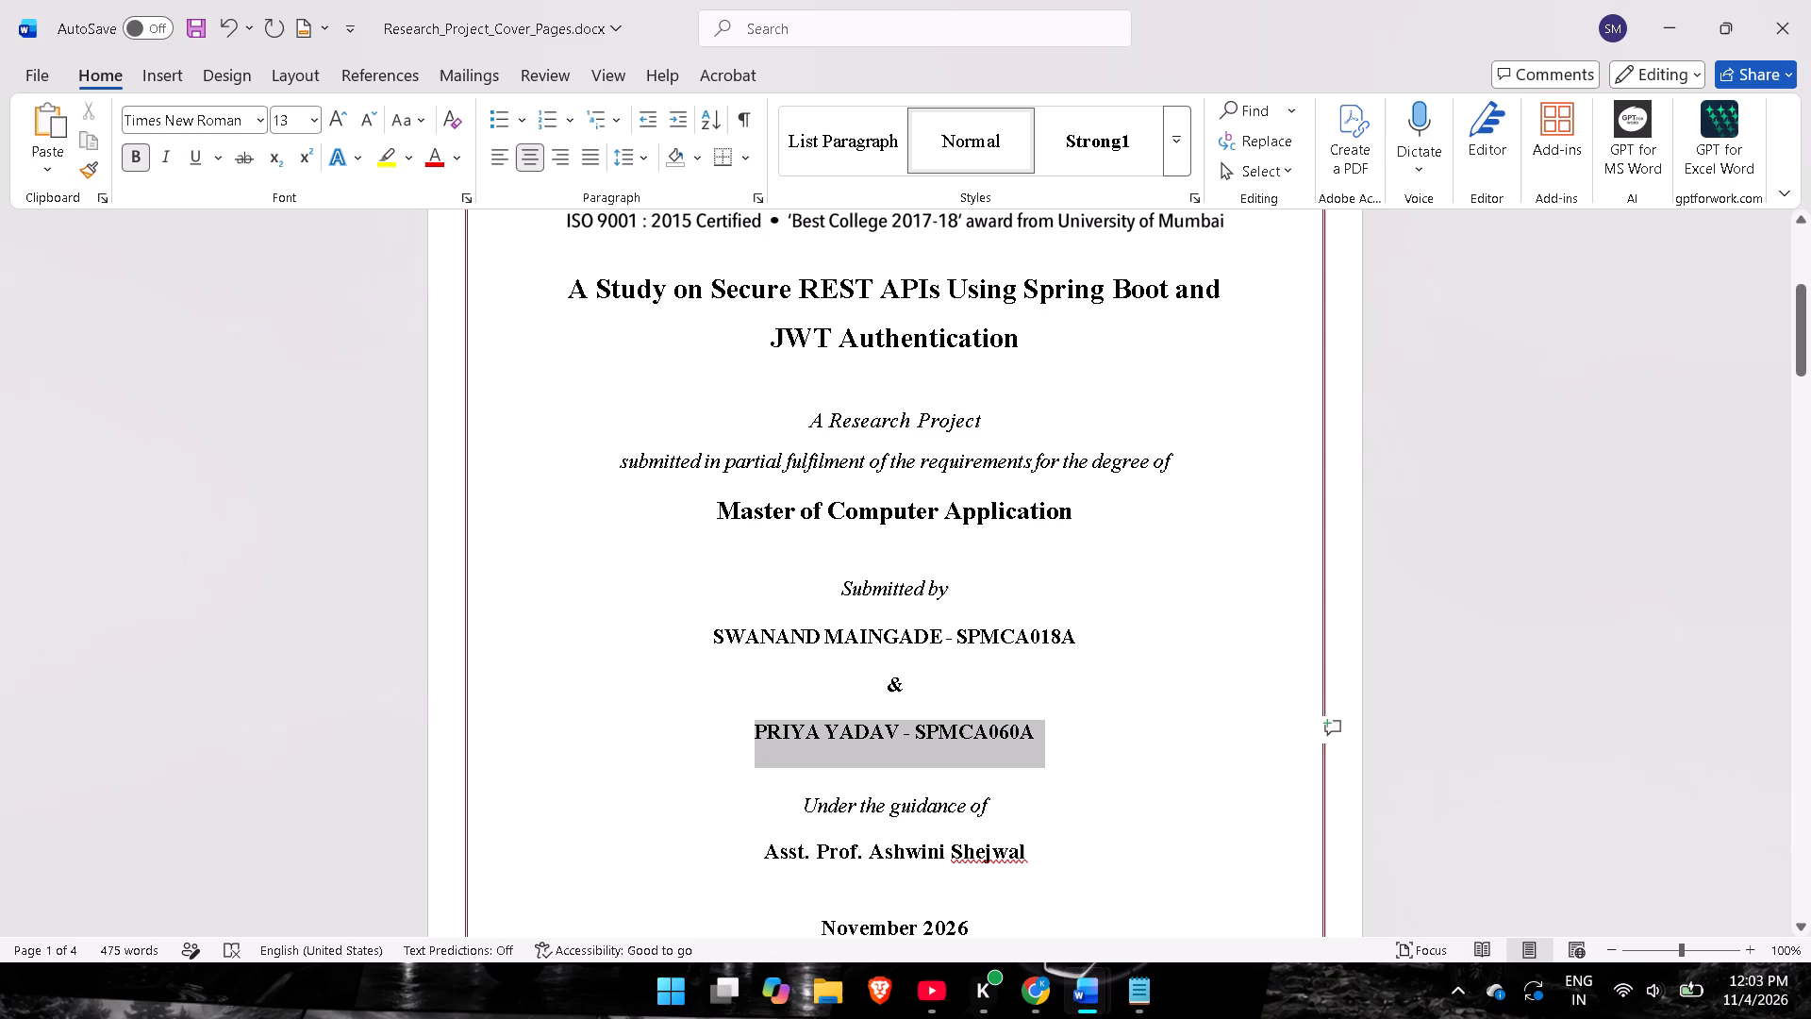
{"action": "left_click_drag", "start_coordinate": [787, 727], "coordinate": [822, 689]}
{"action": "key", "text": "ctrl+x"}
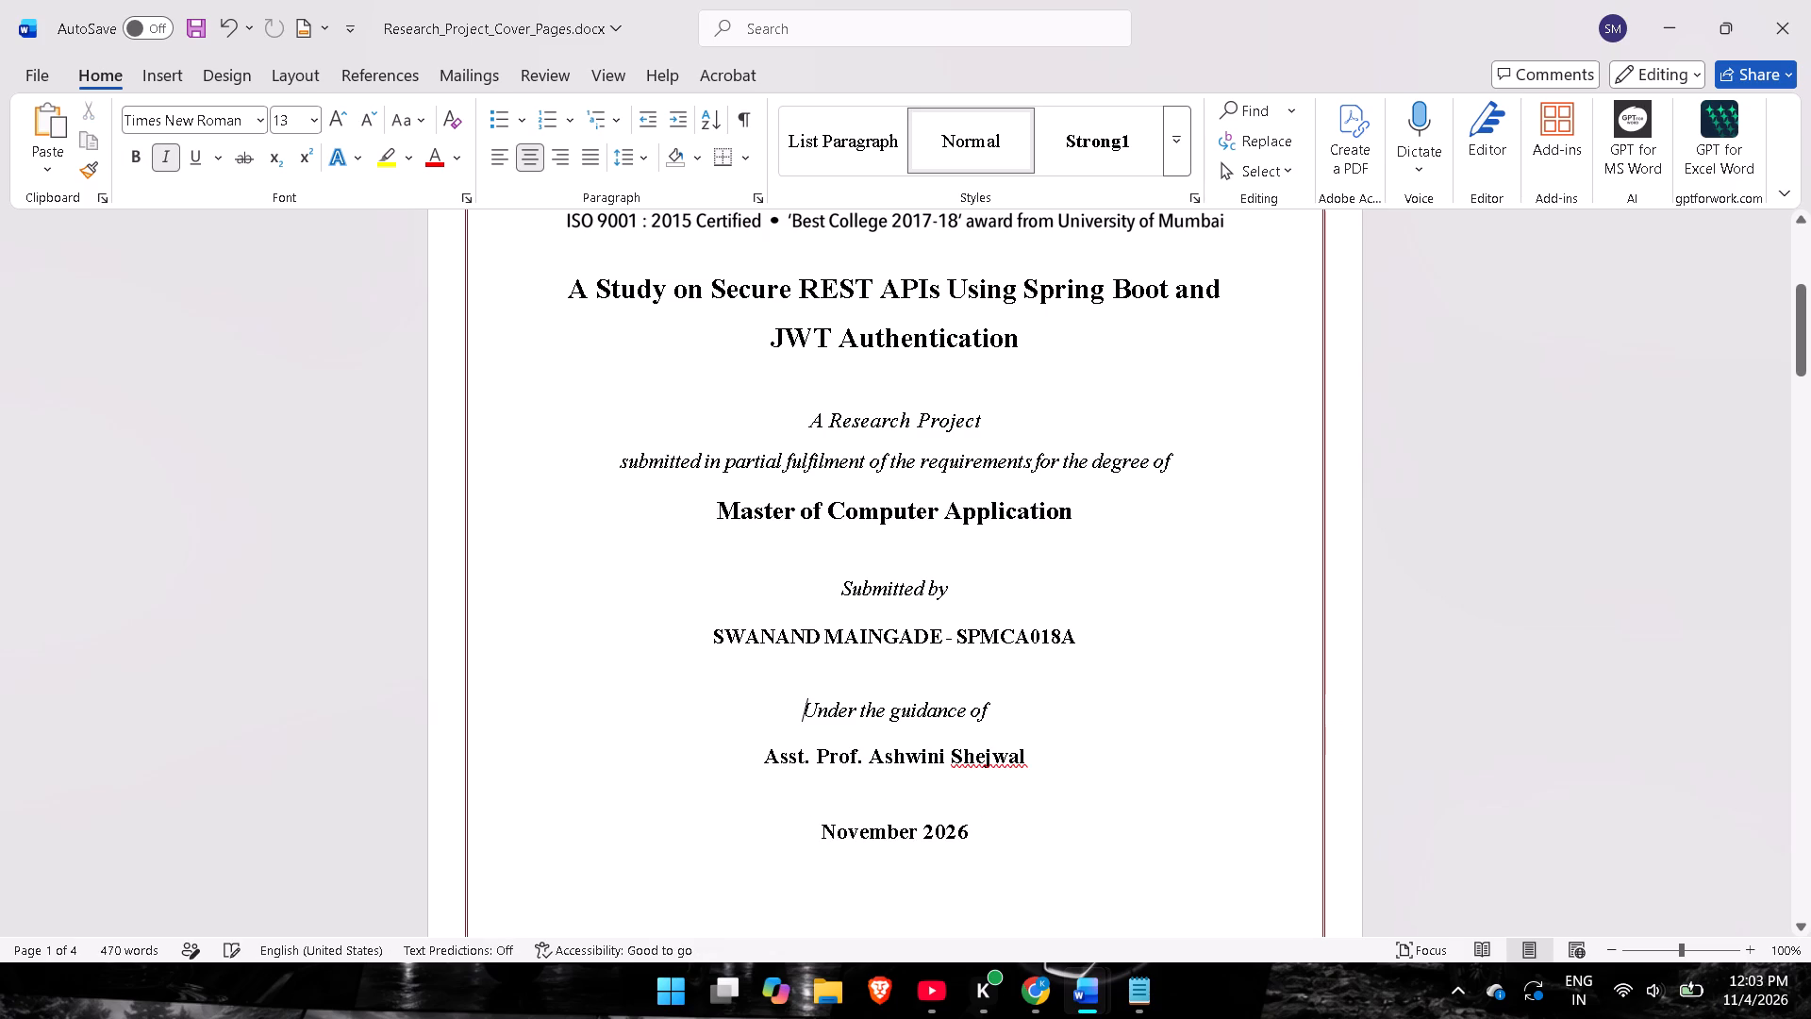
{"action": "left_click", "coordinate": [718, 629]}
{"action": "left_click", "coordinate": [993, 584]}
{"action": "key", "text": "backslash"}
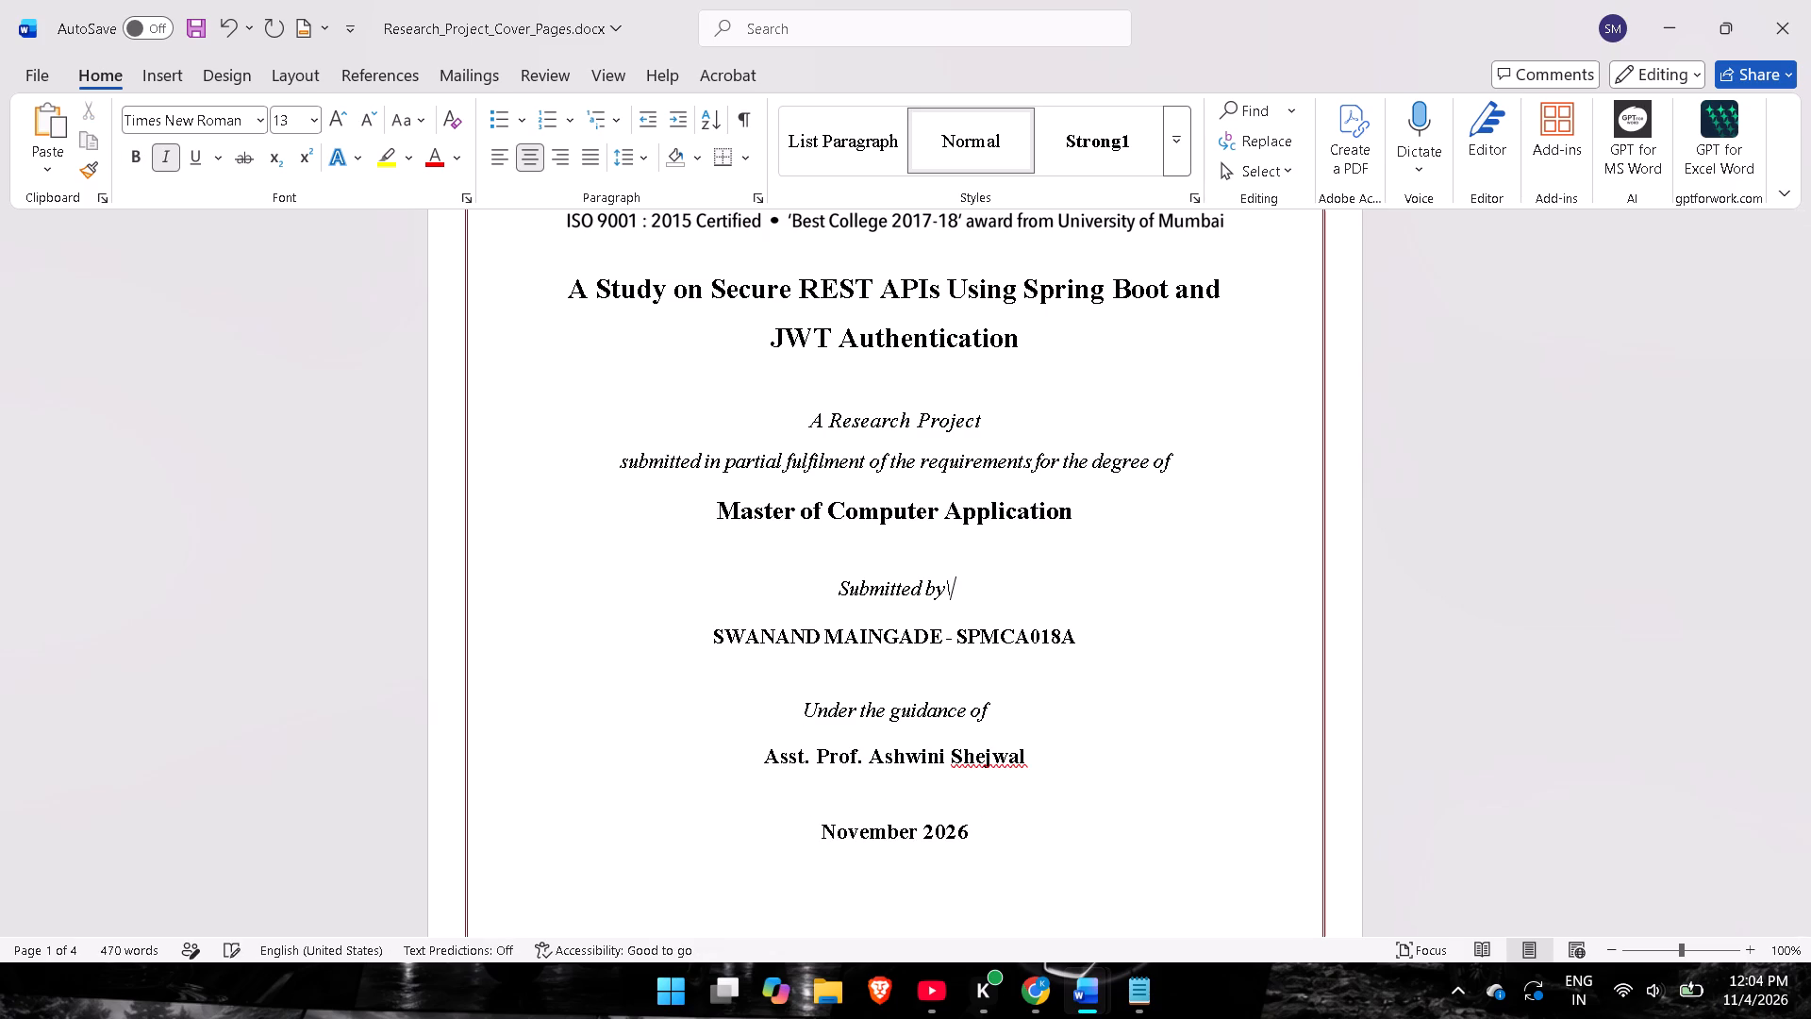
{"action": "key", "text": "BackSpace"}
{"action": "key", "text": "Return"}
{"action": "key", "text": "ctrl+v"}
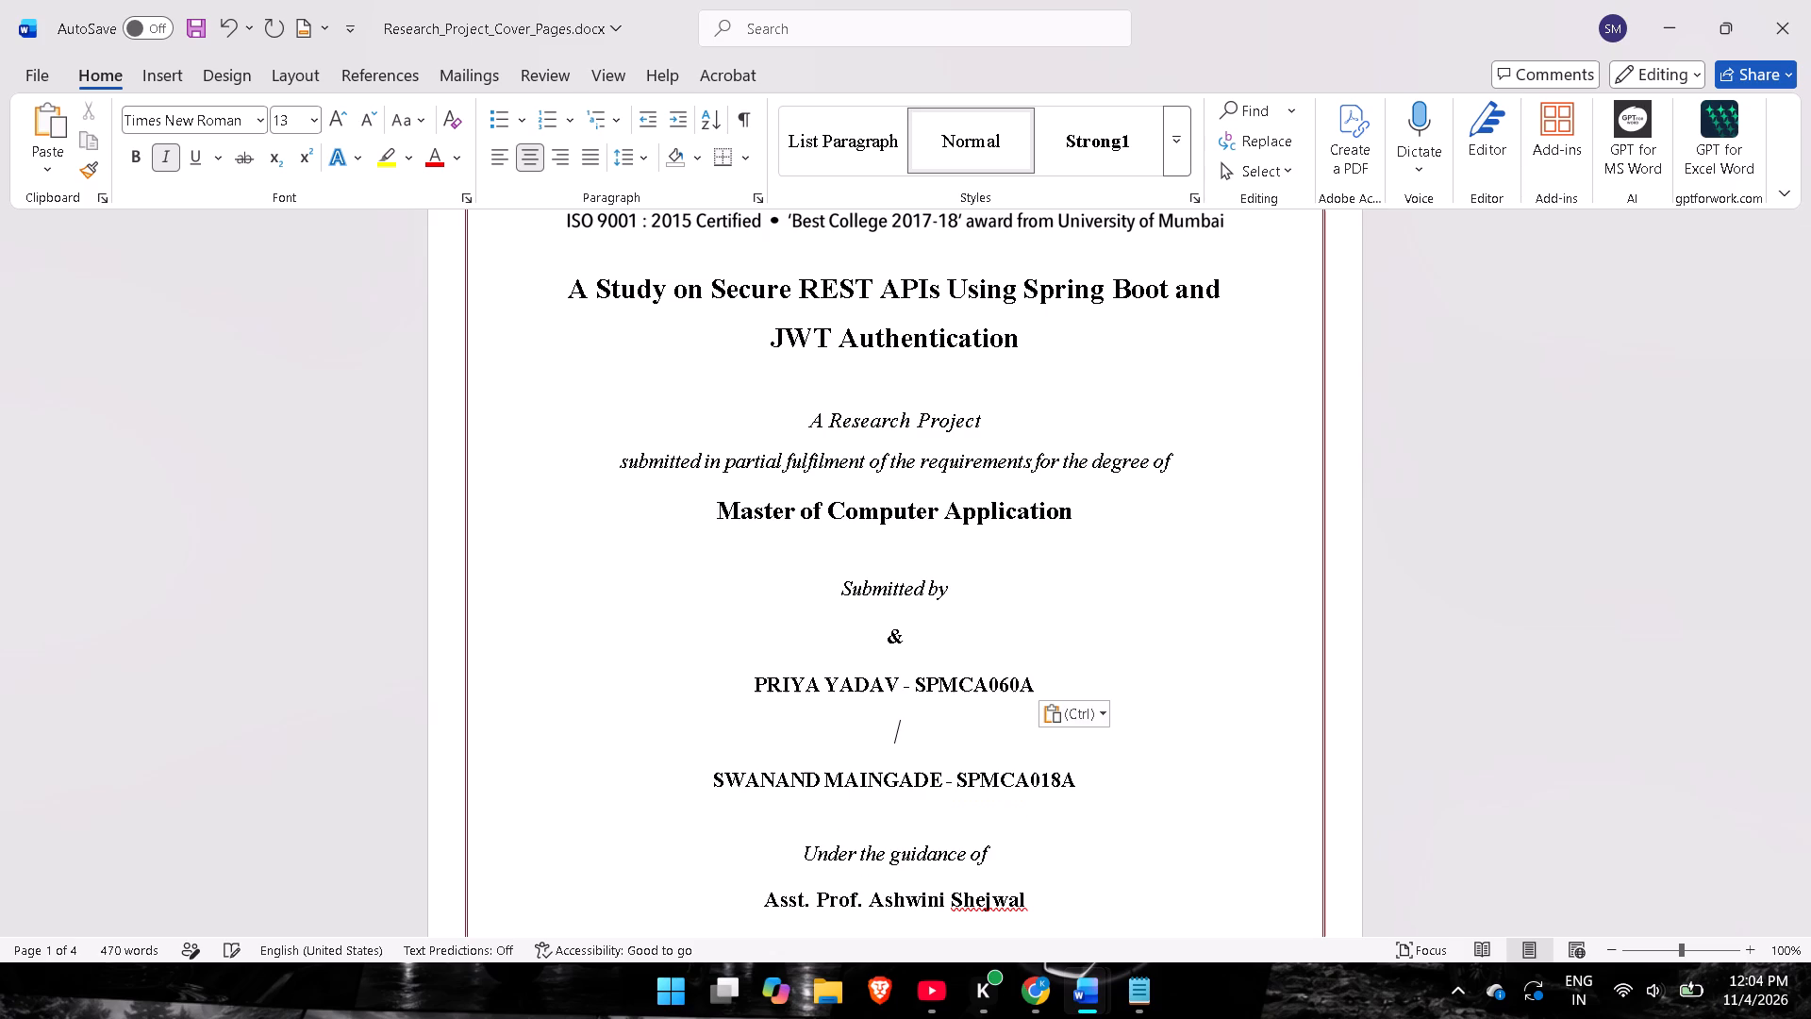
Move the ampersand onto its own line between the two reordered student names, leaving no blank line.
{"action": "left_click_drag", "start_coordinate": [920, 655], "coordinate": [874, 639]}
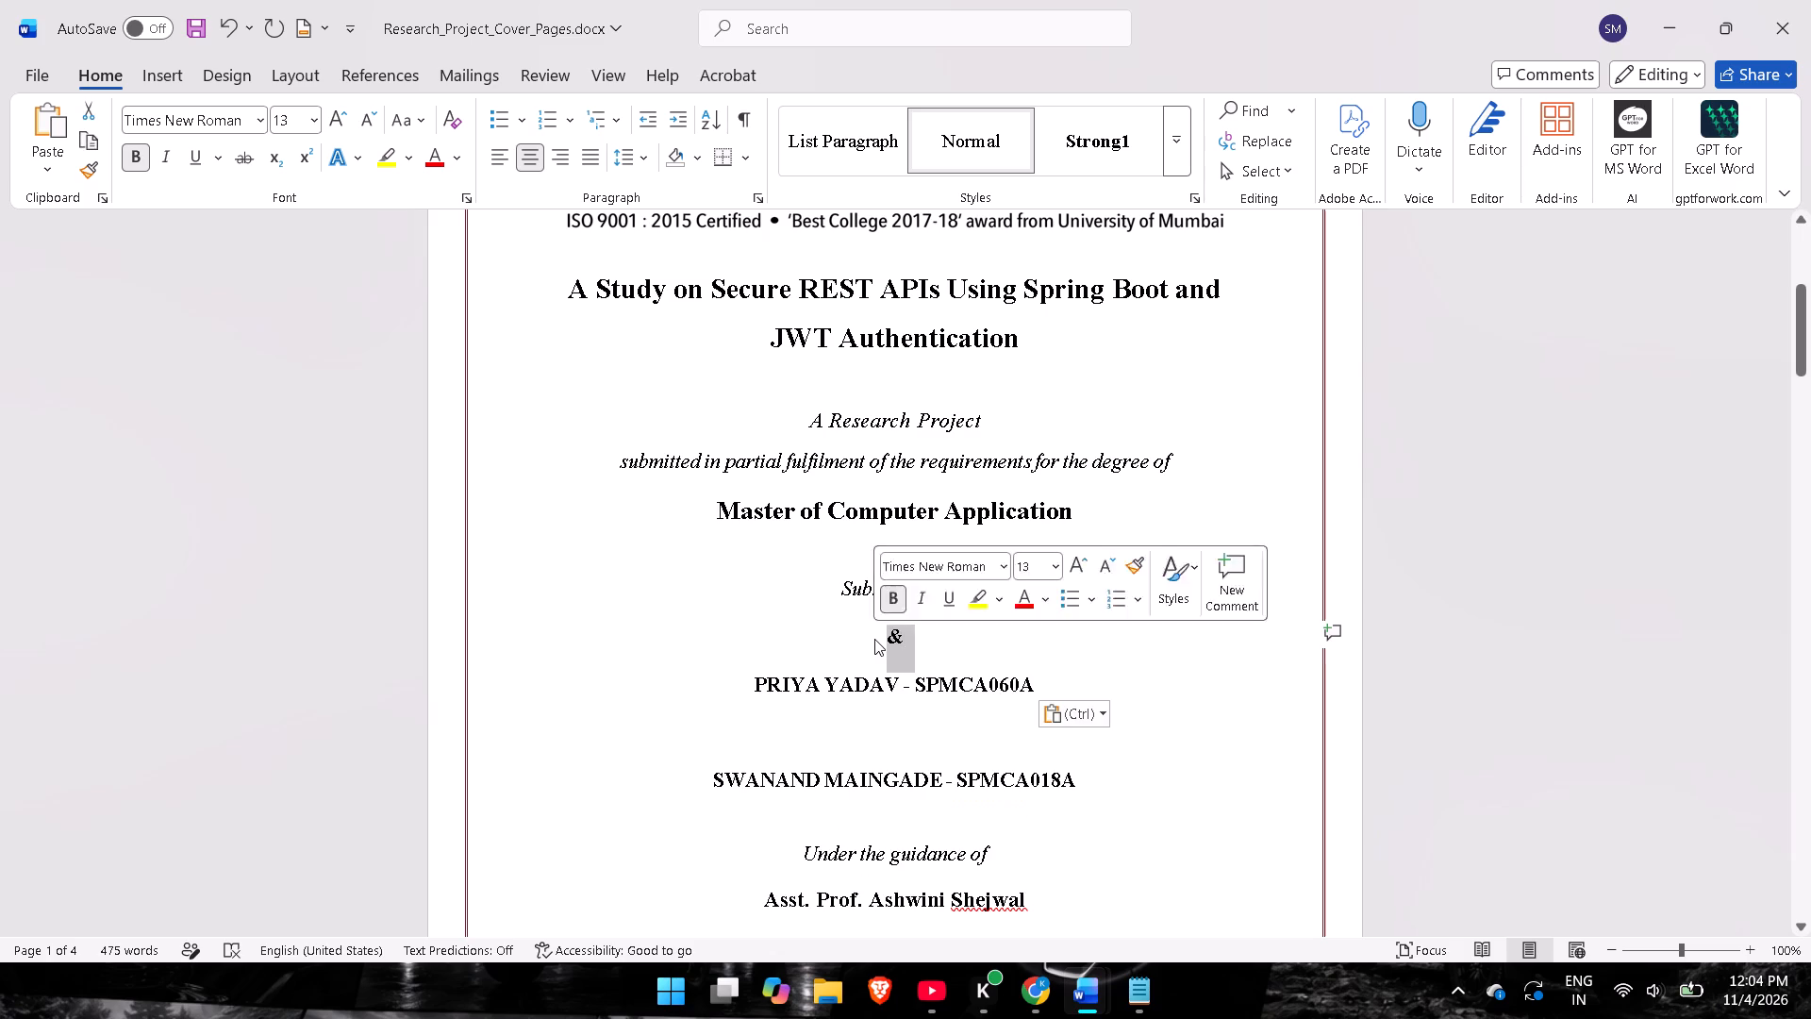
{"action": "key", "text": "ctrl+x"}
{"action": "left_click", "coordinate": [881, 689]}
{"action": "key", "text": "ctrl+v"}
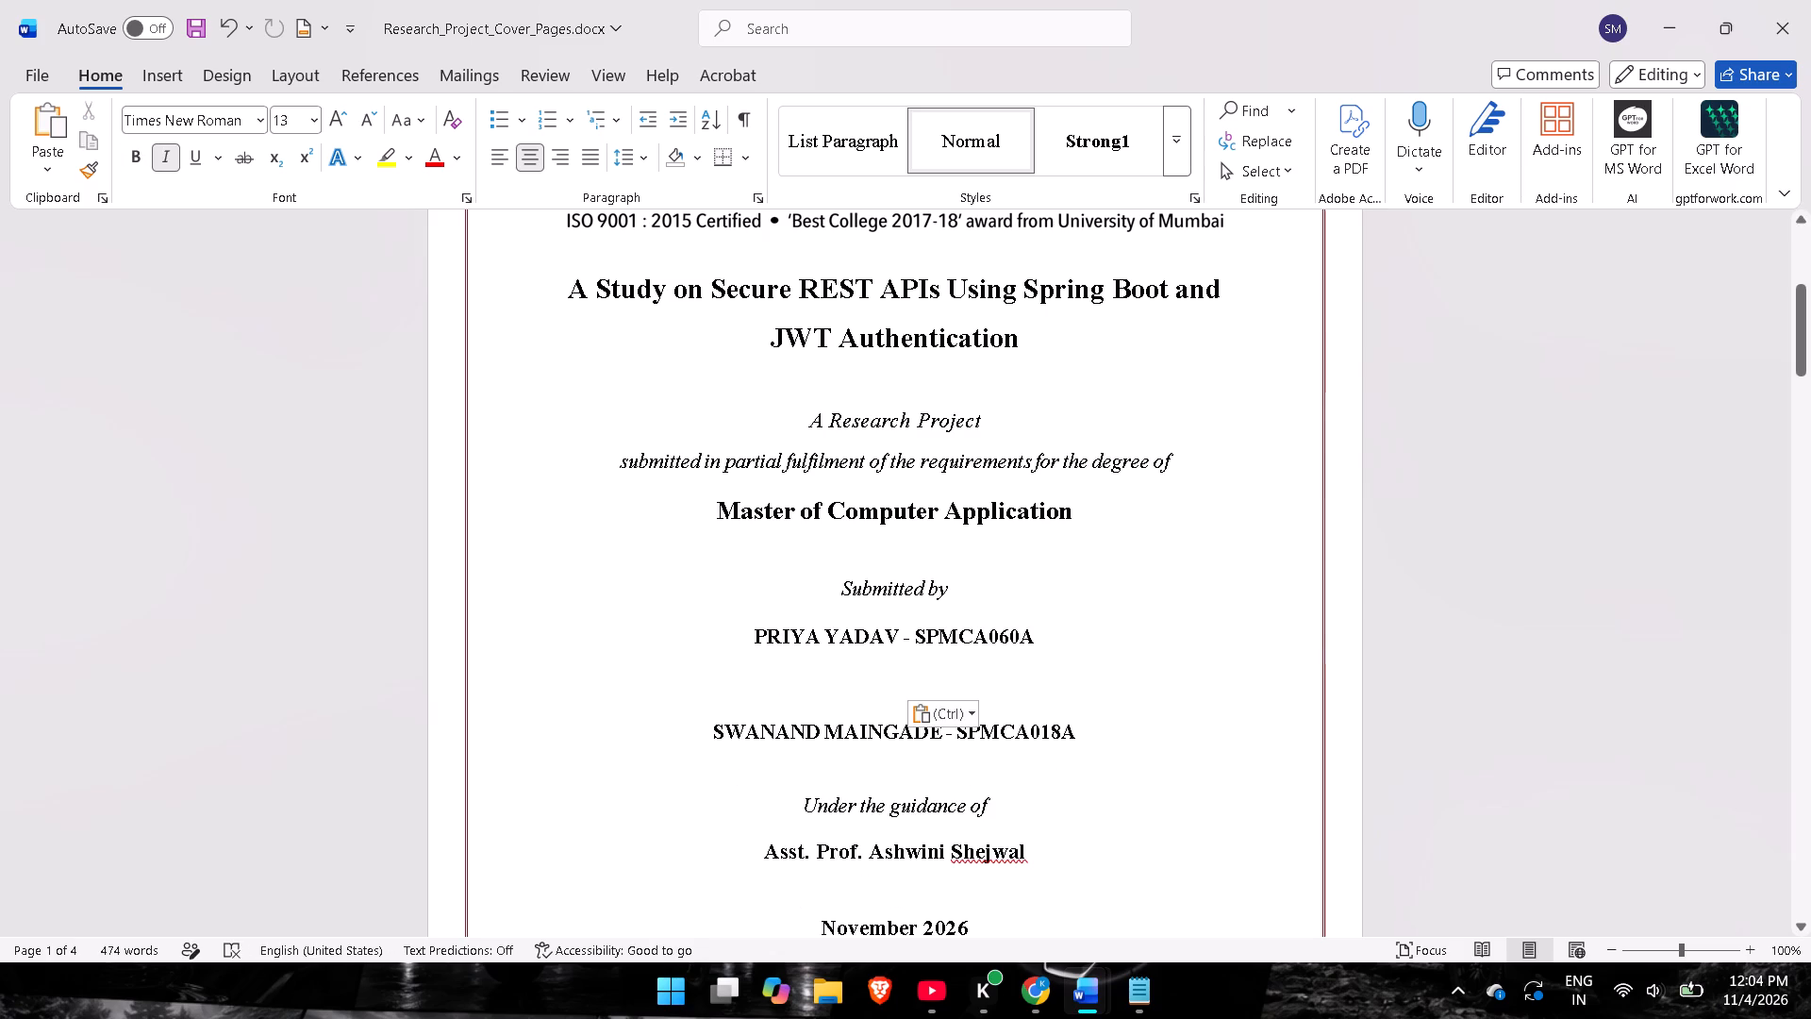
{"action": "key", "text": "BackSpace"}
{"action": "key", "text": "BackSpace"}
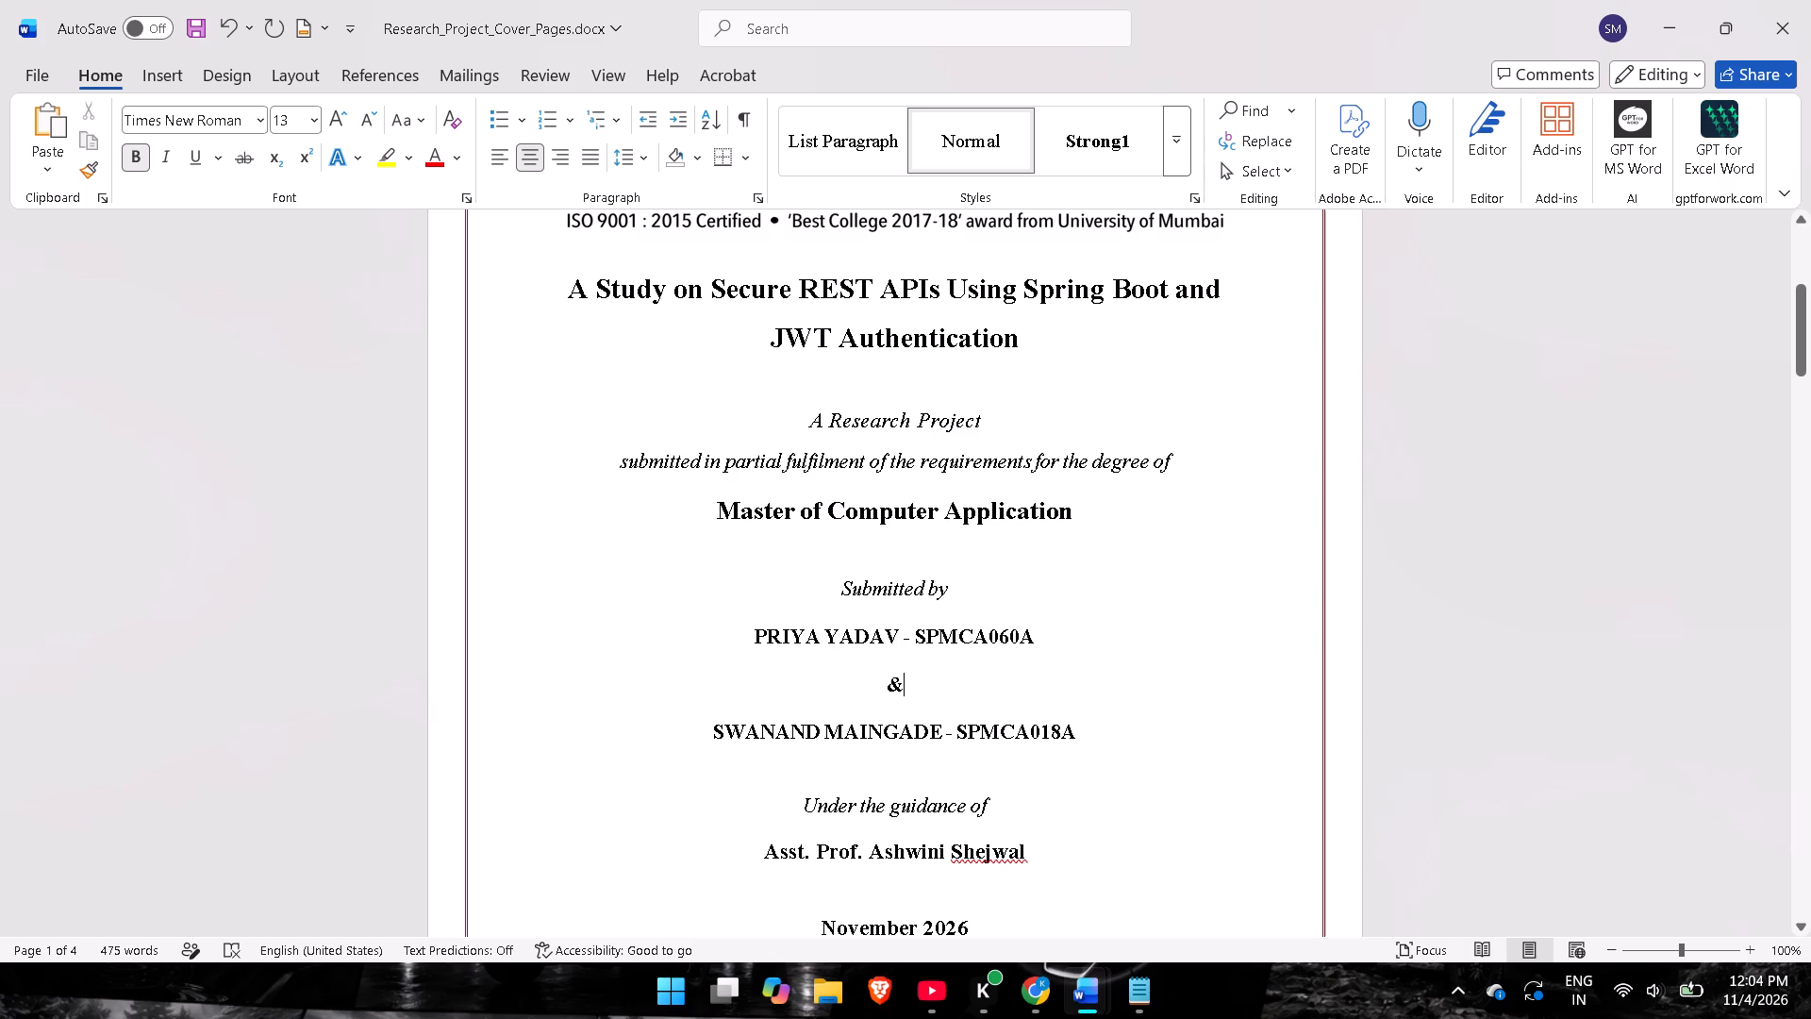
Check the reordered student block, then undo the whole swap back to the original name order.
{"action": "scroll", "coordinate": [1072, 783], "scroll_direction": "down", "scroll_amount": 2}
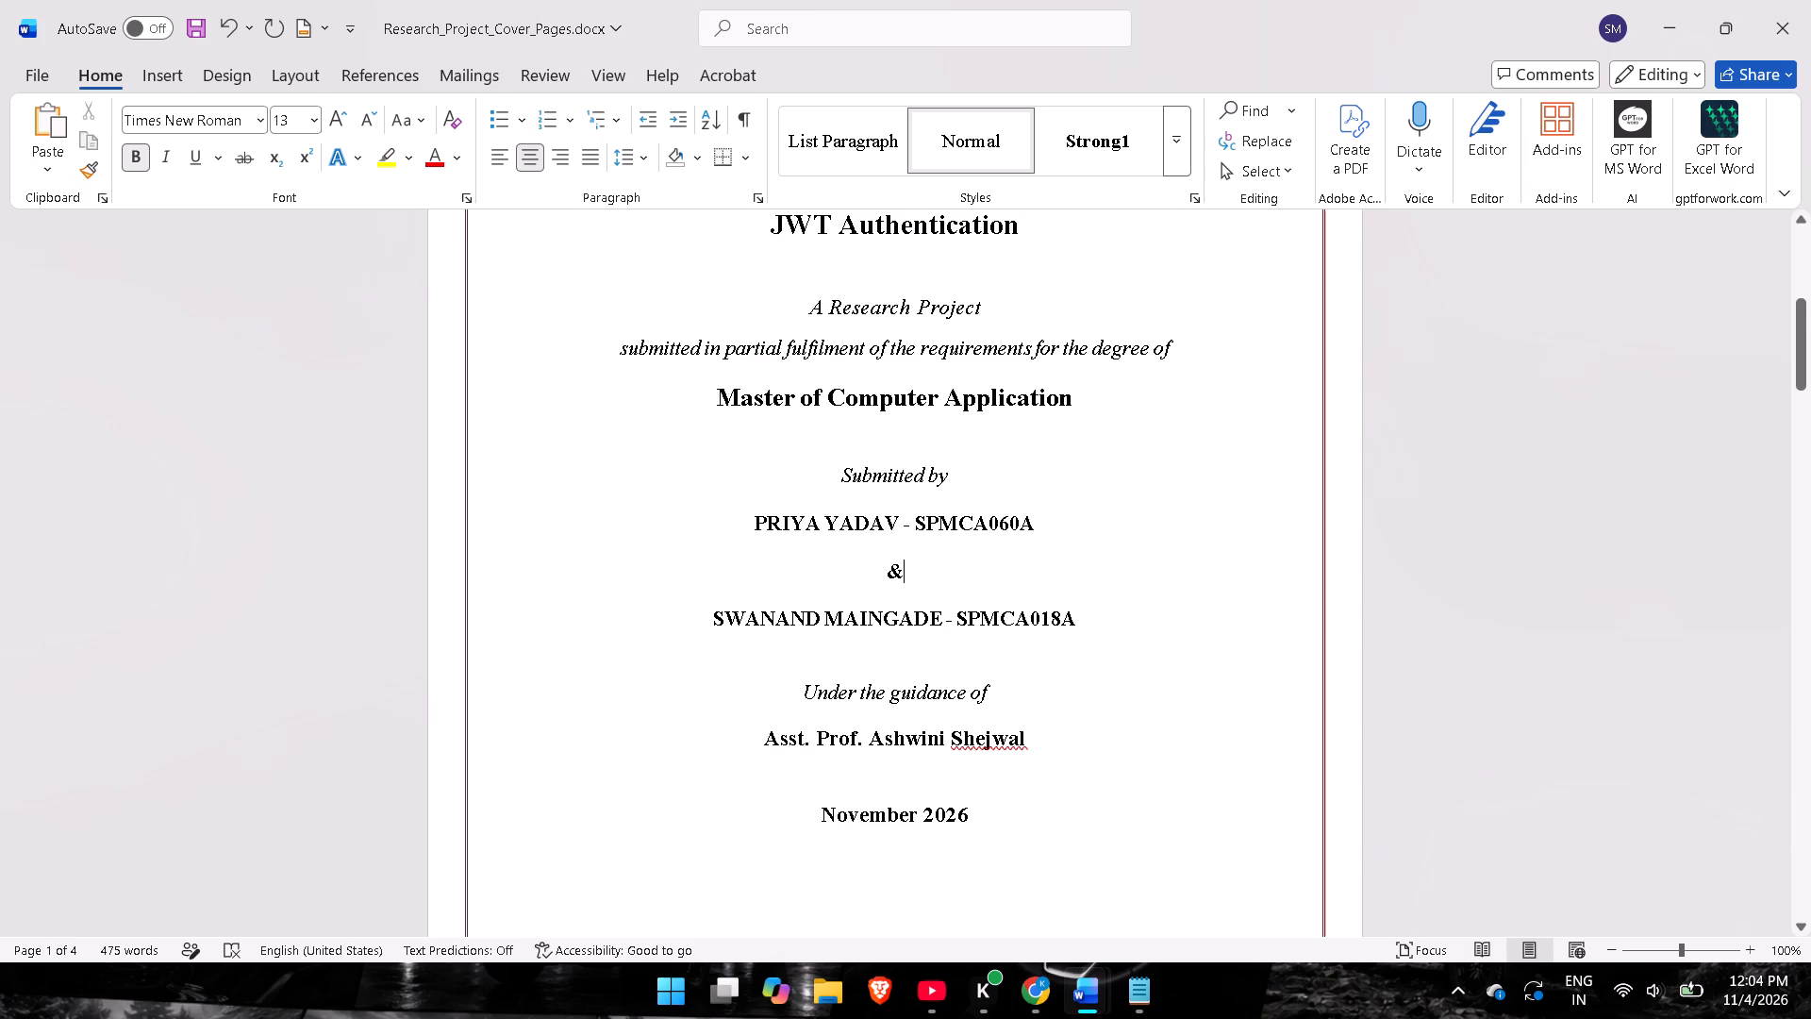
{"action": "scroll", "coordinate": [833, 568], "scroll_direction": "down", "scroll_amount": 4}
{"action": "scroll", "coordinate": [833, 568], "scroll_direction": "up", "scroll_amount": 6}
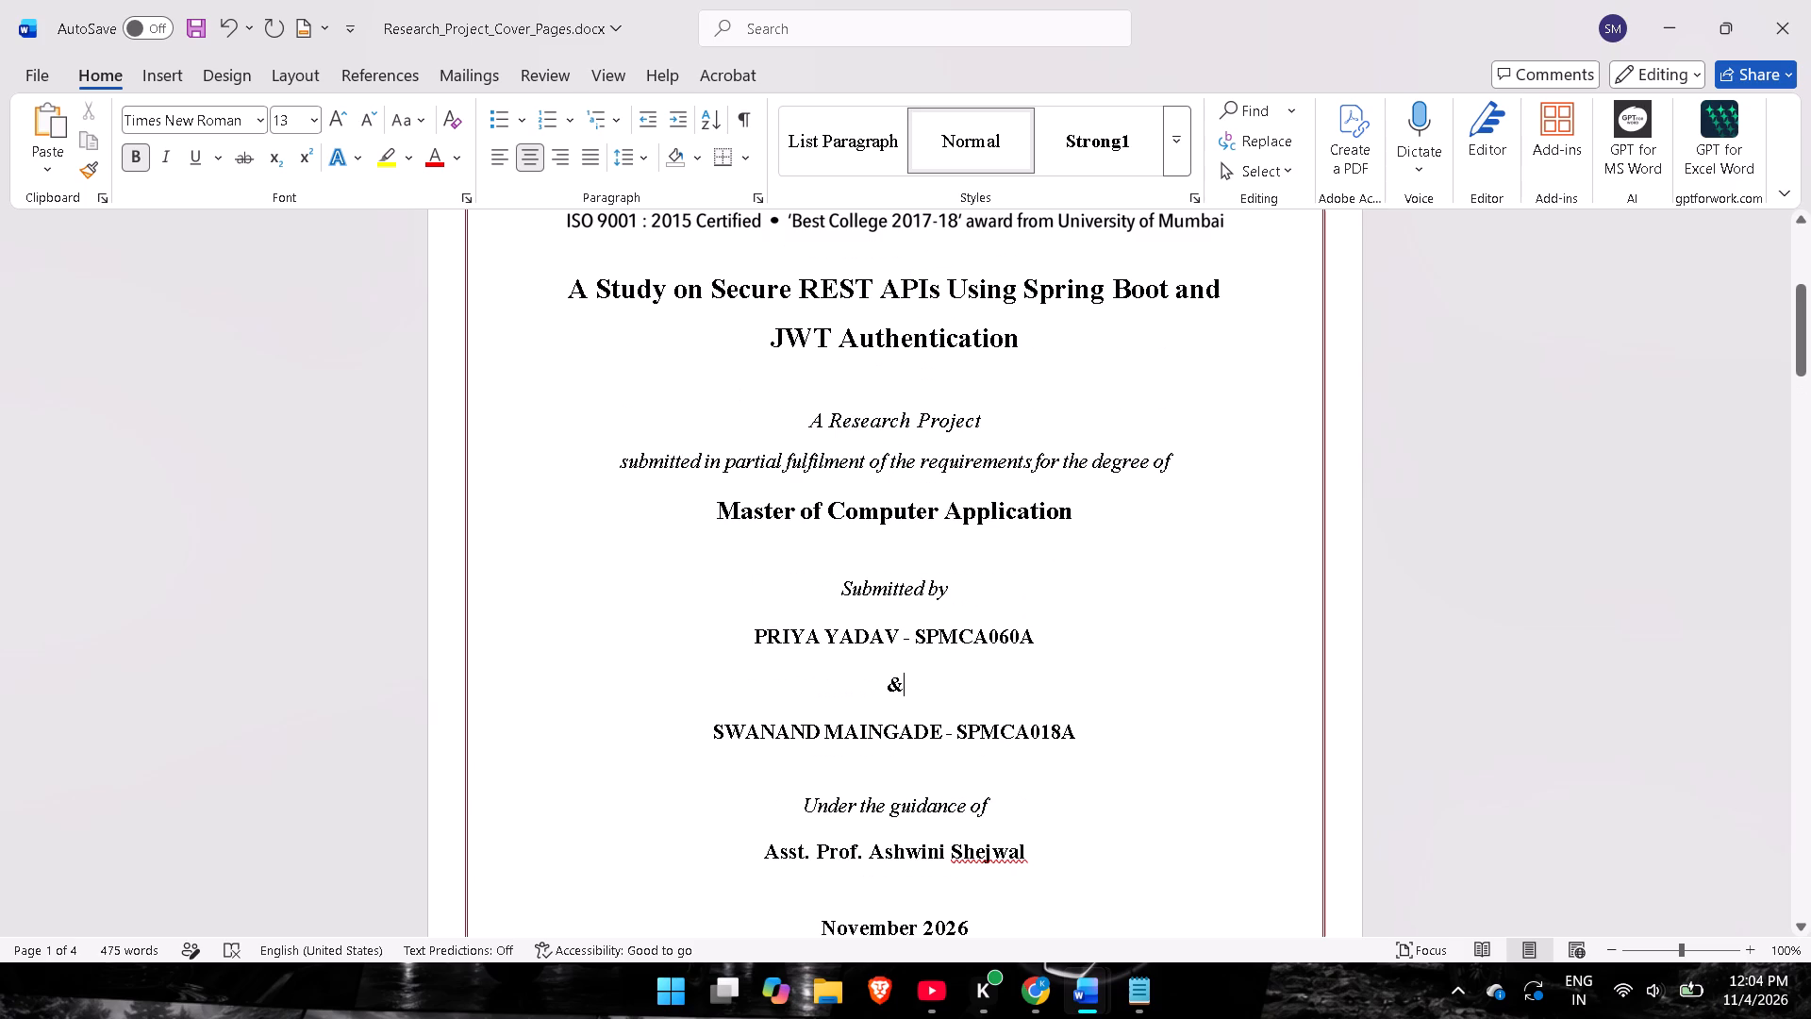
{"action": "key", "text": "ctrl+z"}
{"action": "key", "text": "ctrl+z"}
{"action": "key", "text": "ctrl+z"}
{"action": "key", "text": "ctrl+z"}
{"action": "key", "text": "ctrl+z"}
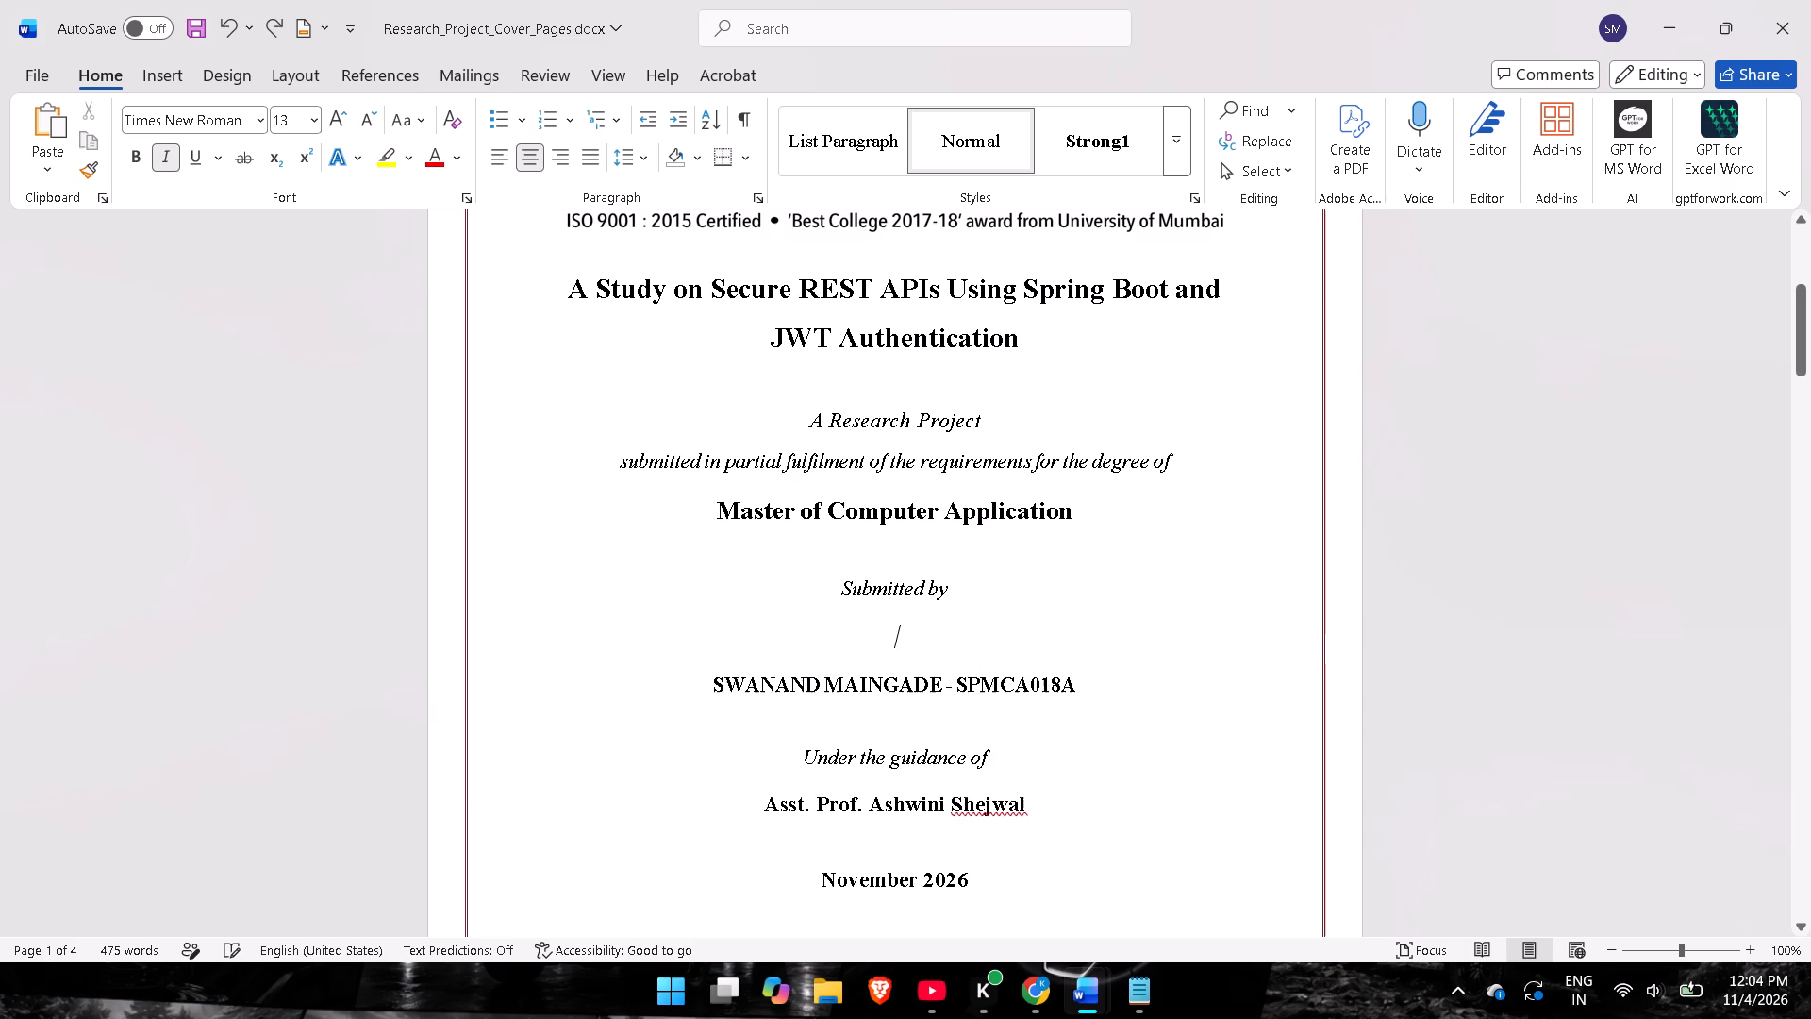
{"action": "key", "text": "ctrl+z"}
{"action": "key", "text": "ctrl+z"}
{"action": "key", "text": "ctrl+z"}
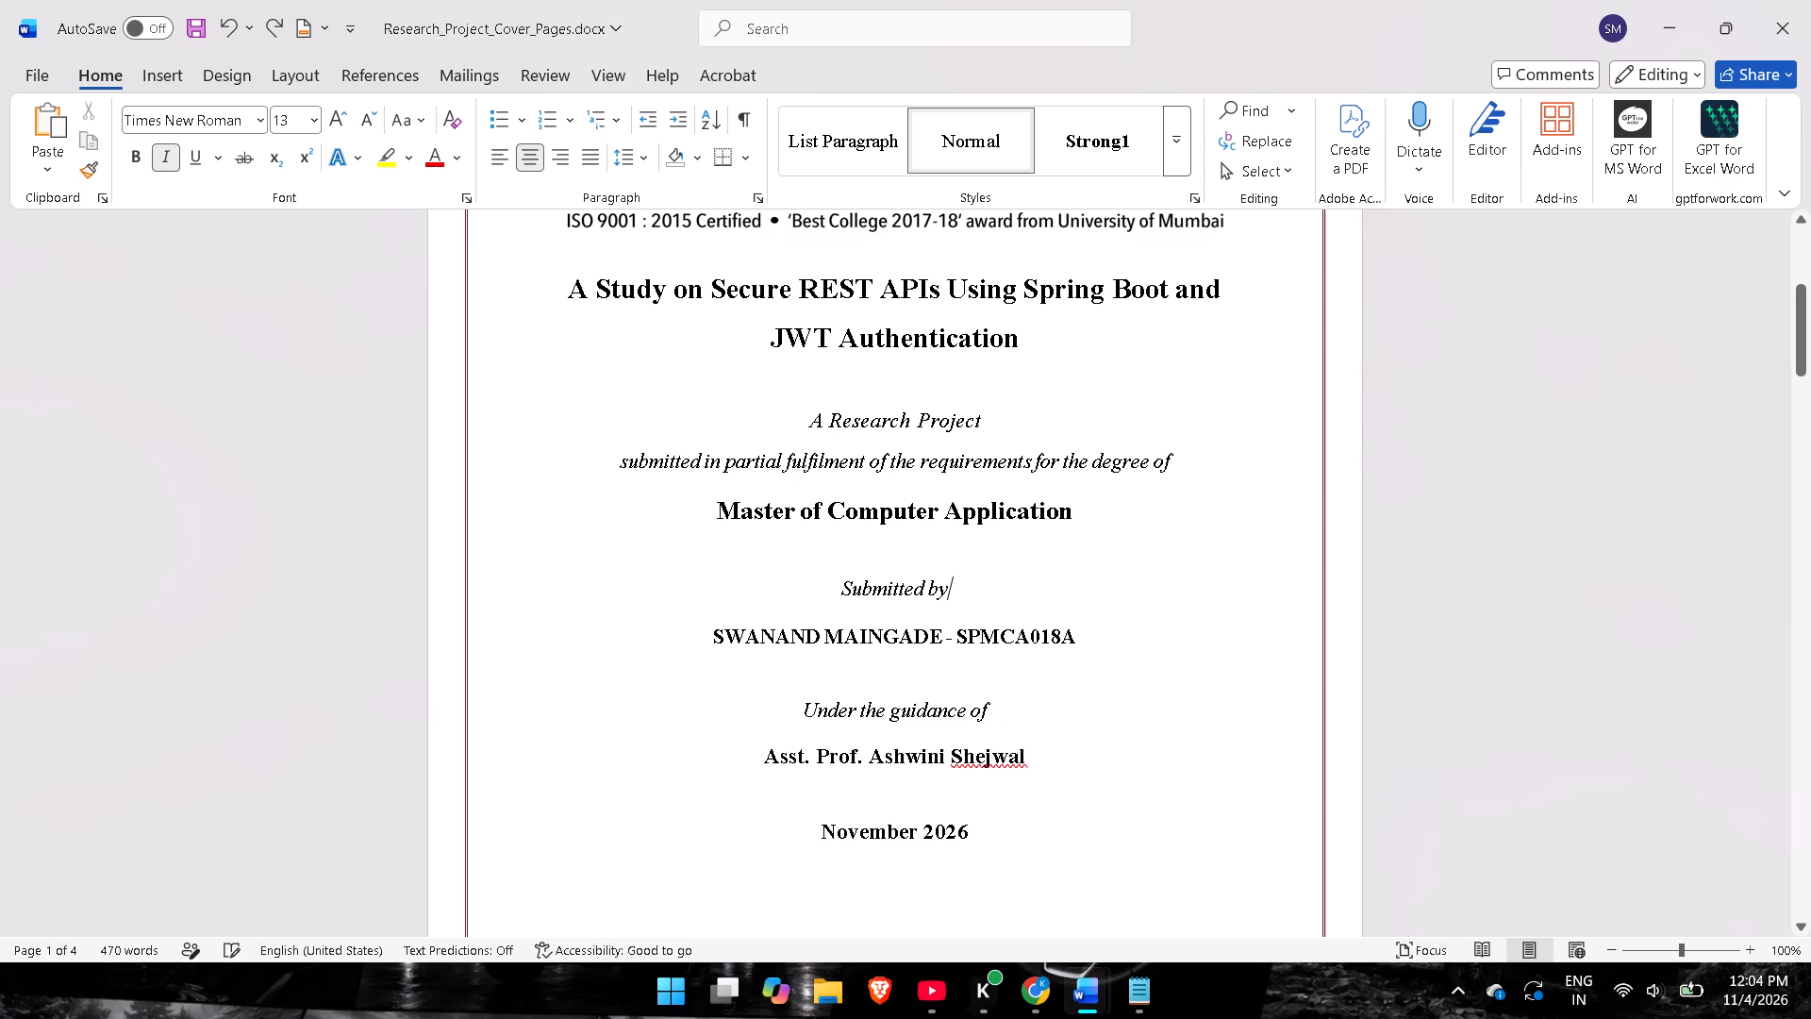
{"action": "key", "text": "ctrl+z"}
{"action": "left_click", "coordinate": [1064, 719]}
Review the rest of the cover page and the certificate page, down to the Teacher In-charge and Principal sign-off.
{"action": "scroll", "coordinate": [1055, 696], "scroll_direction": "down", "scroll_amount": 3}
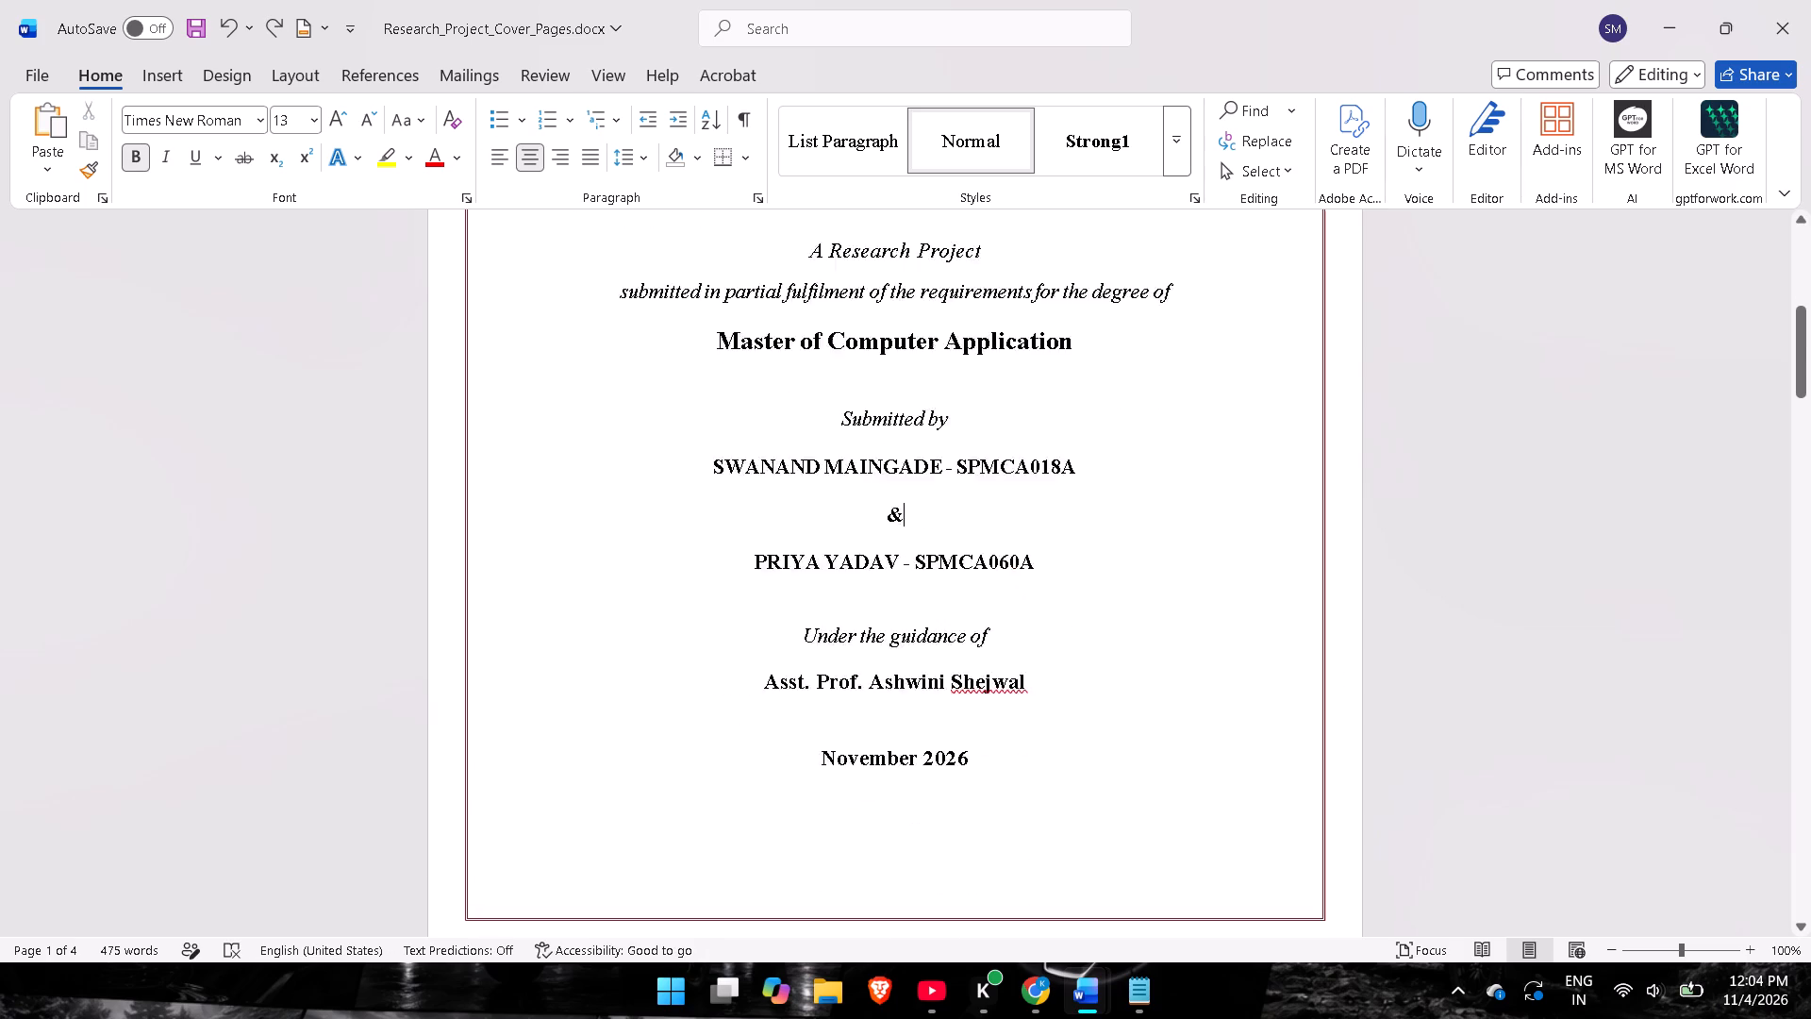
{"action": "scroll", "coordinate": [1055, 696], "scroll_direction": "down", "scroll_amount": 5}
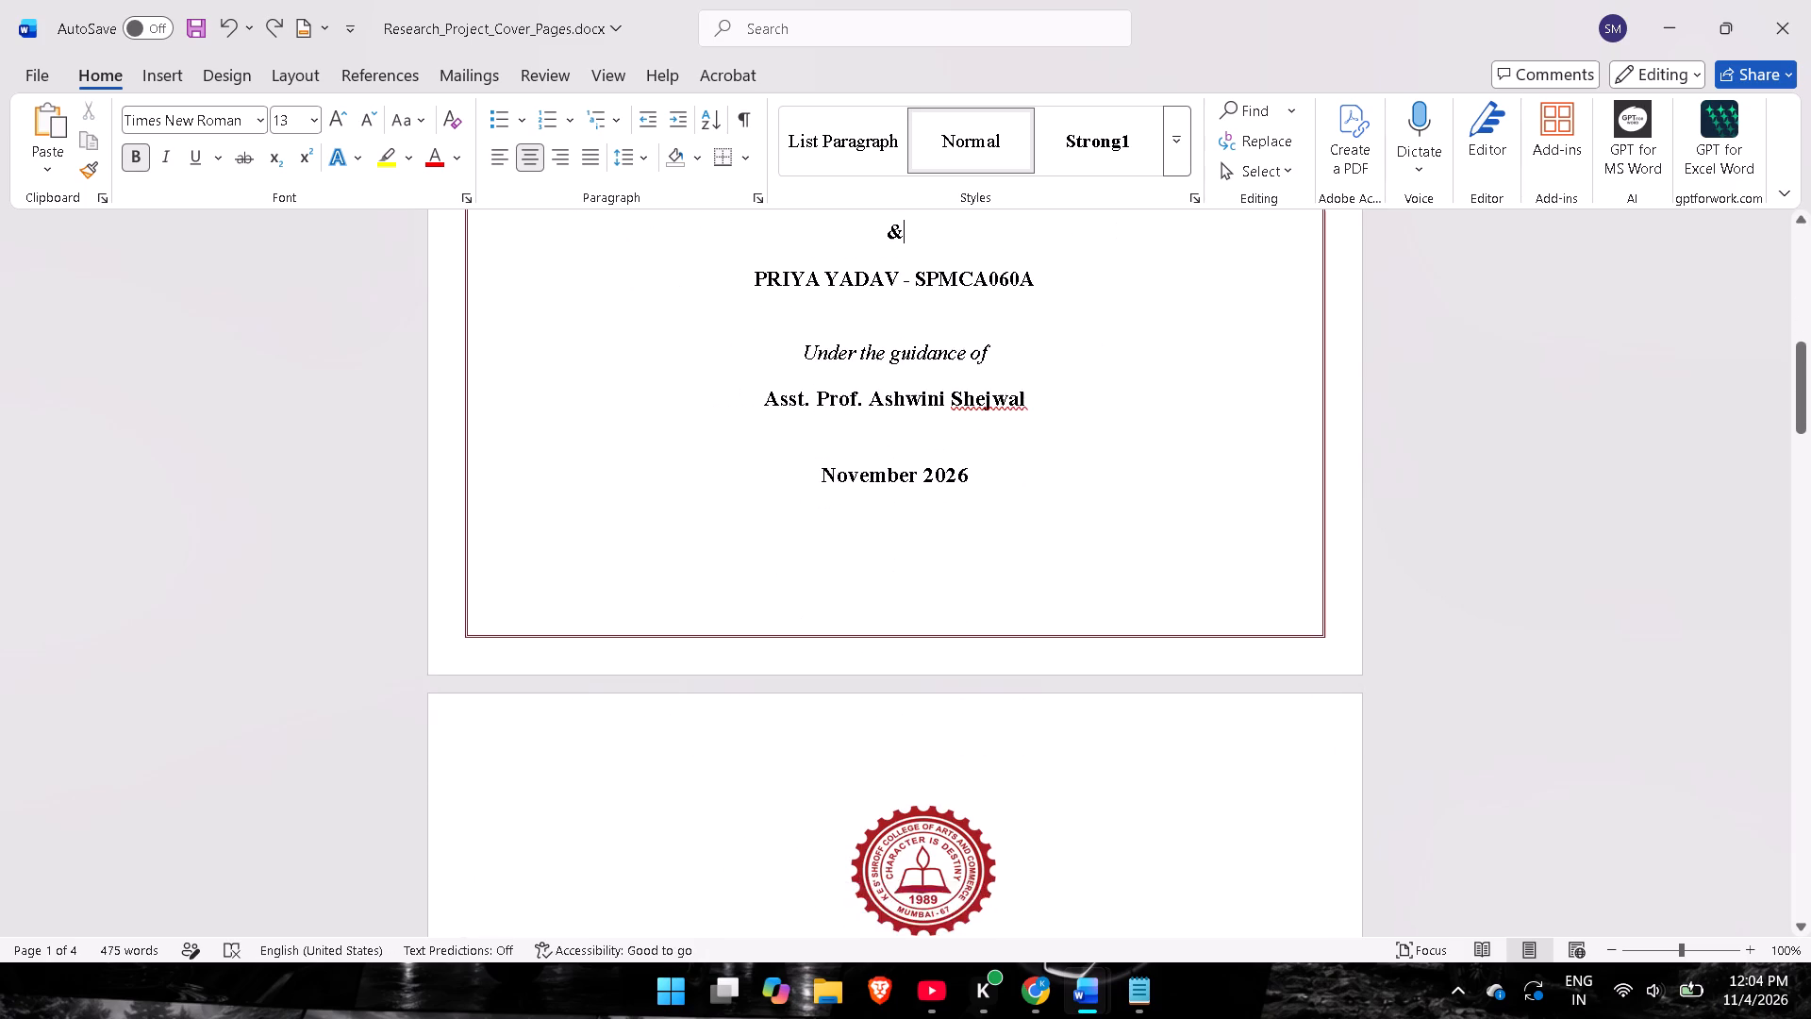
{"action": "scroll", "coordinate": [1054, 691], "scroll_direction": "down", "scroll_amount": 12}
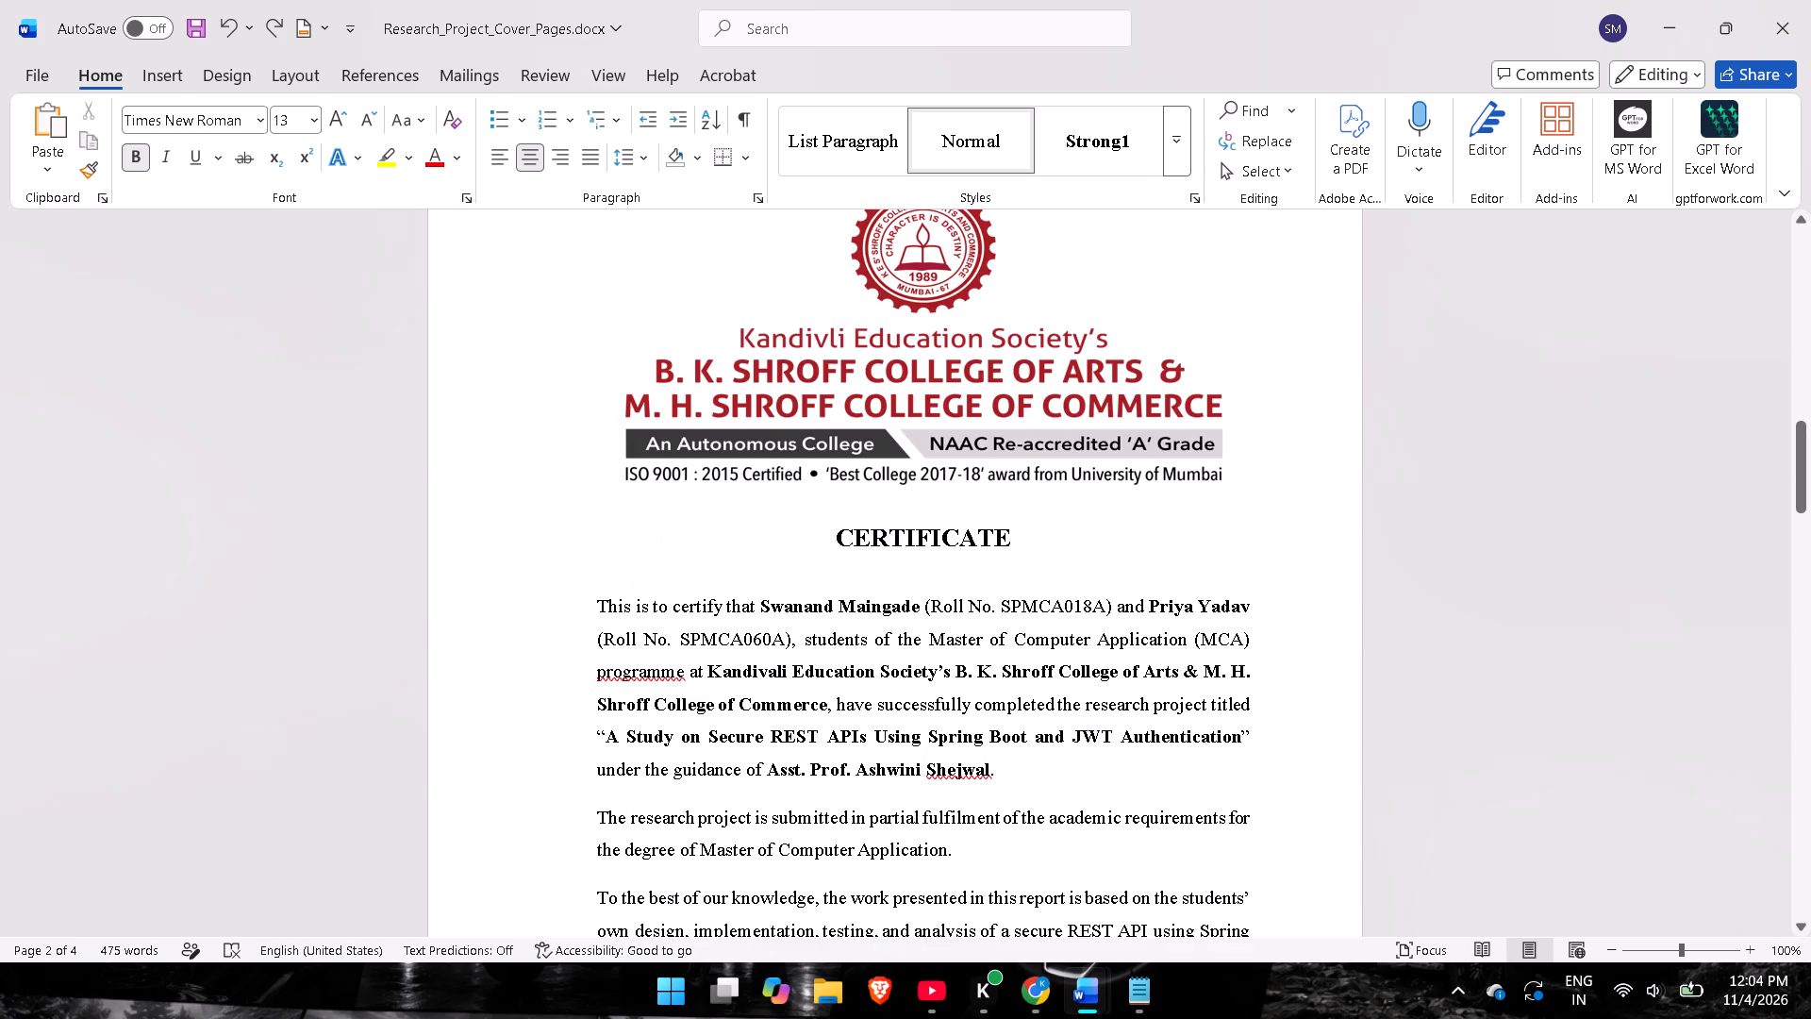
{"action": "scroll", "coordinate": [1047, 658], "scroll_direction": "down", "scroll_amount": 2}
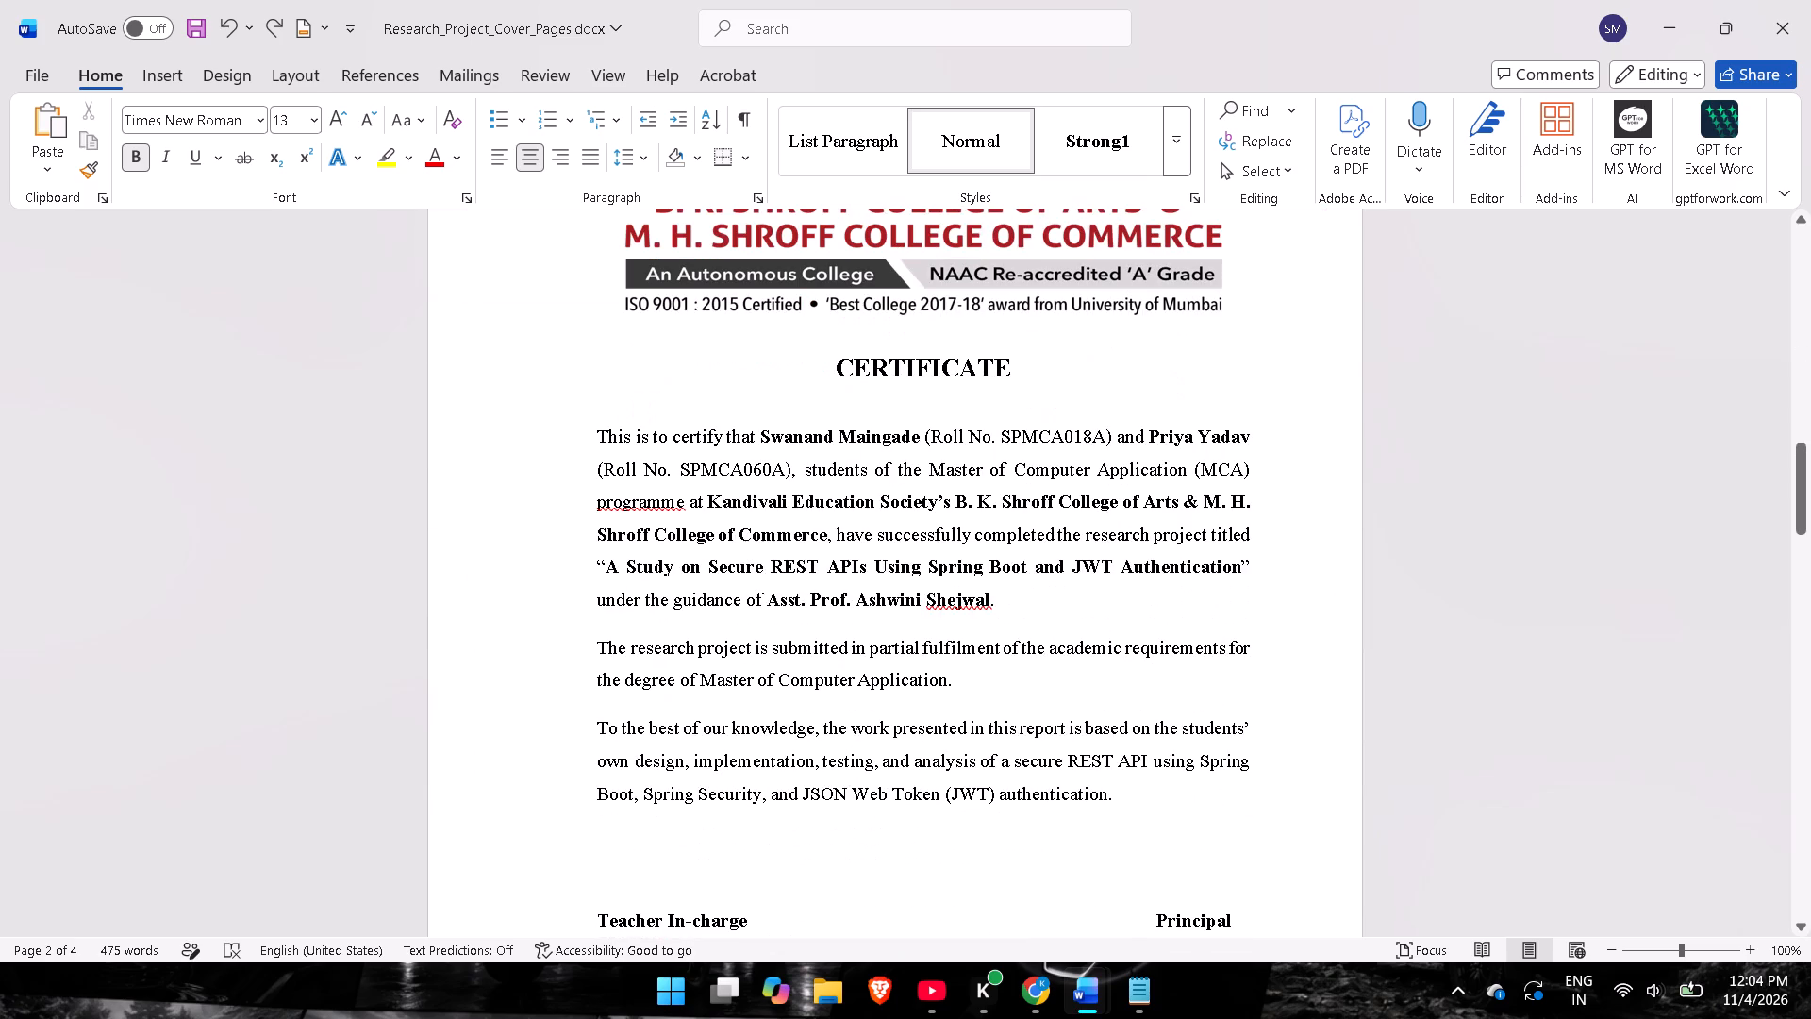
{"action": "scroll", "coordinate": [977, 638], "scroll_direction": "down", "scroll_amount": 6}
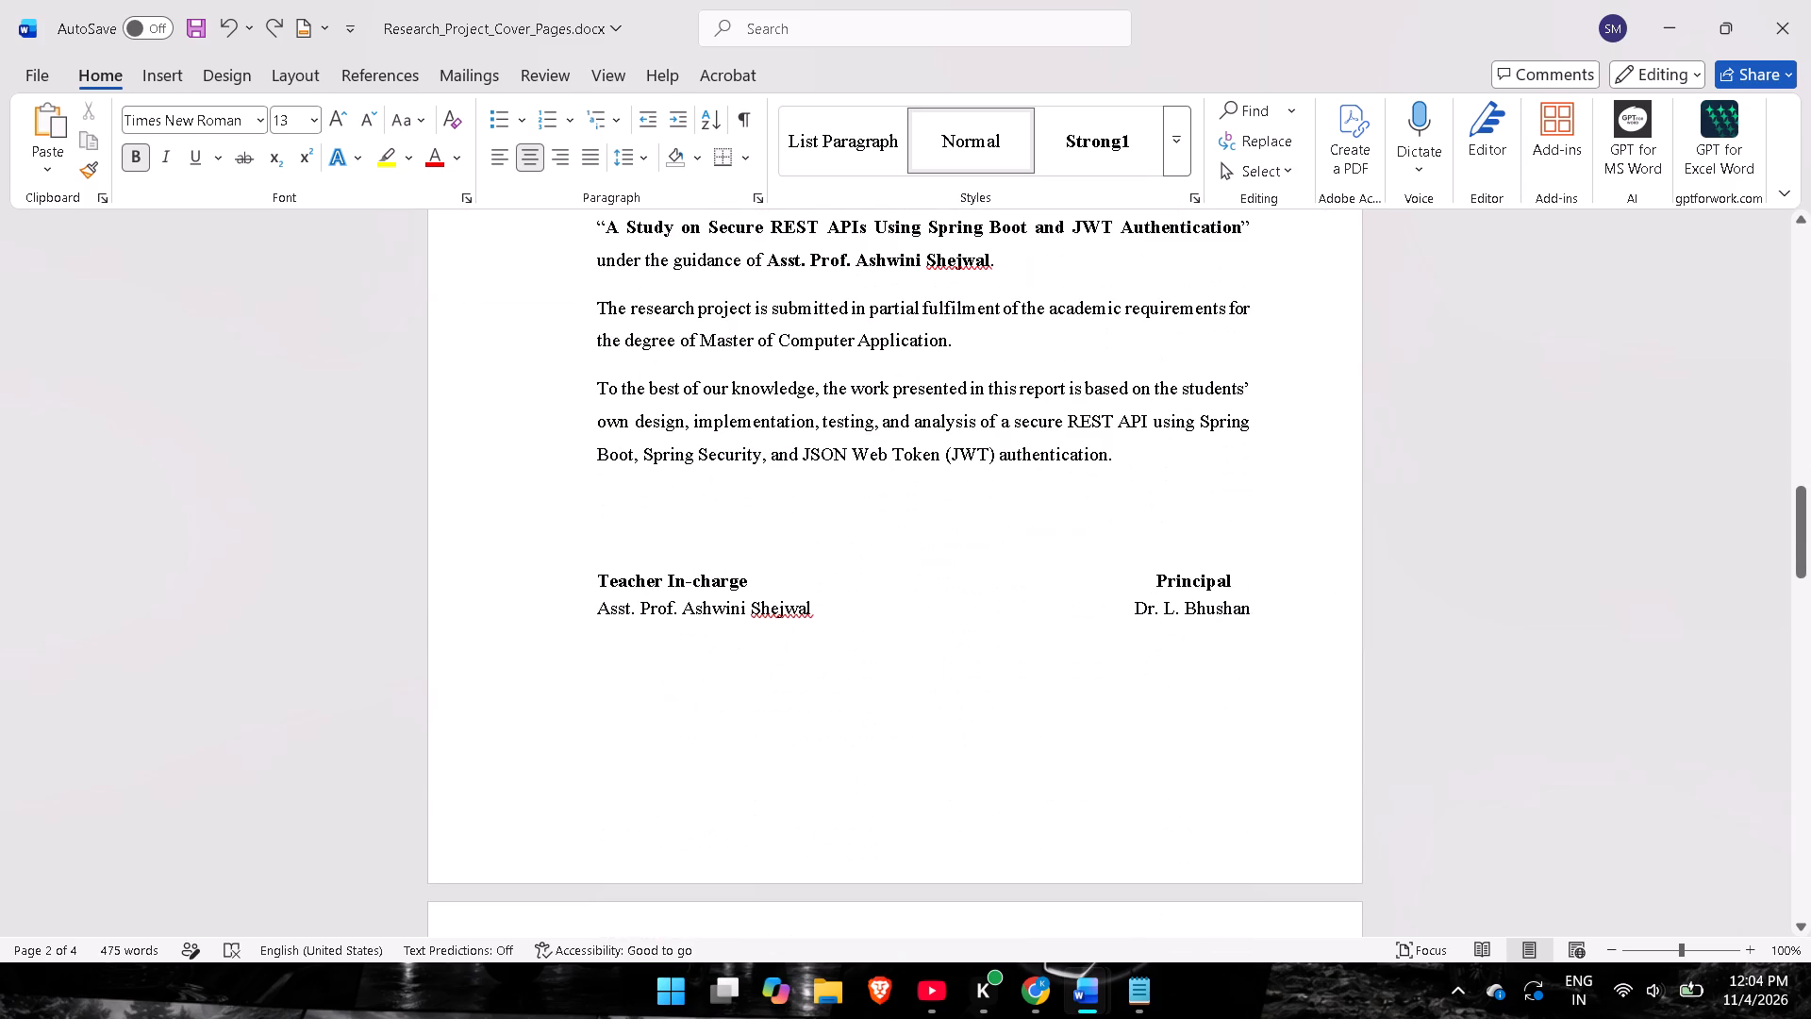
{"action": "scroll", "coordinate": [977, 638], "scroll_direction": "up", "scroll_amount": 2}
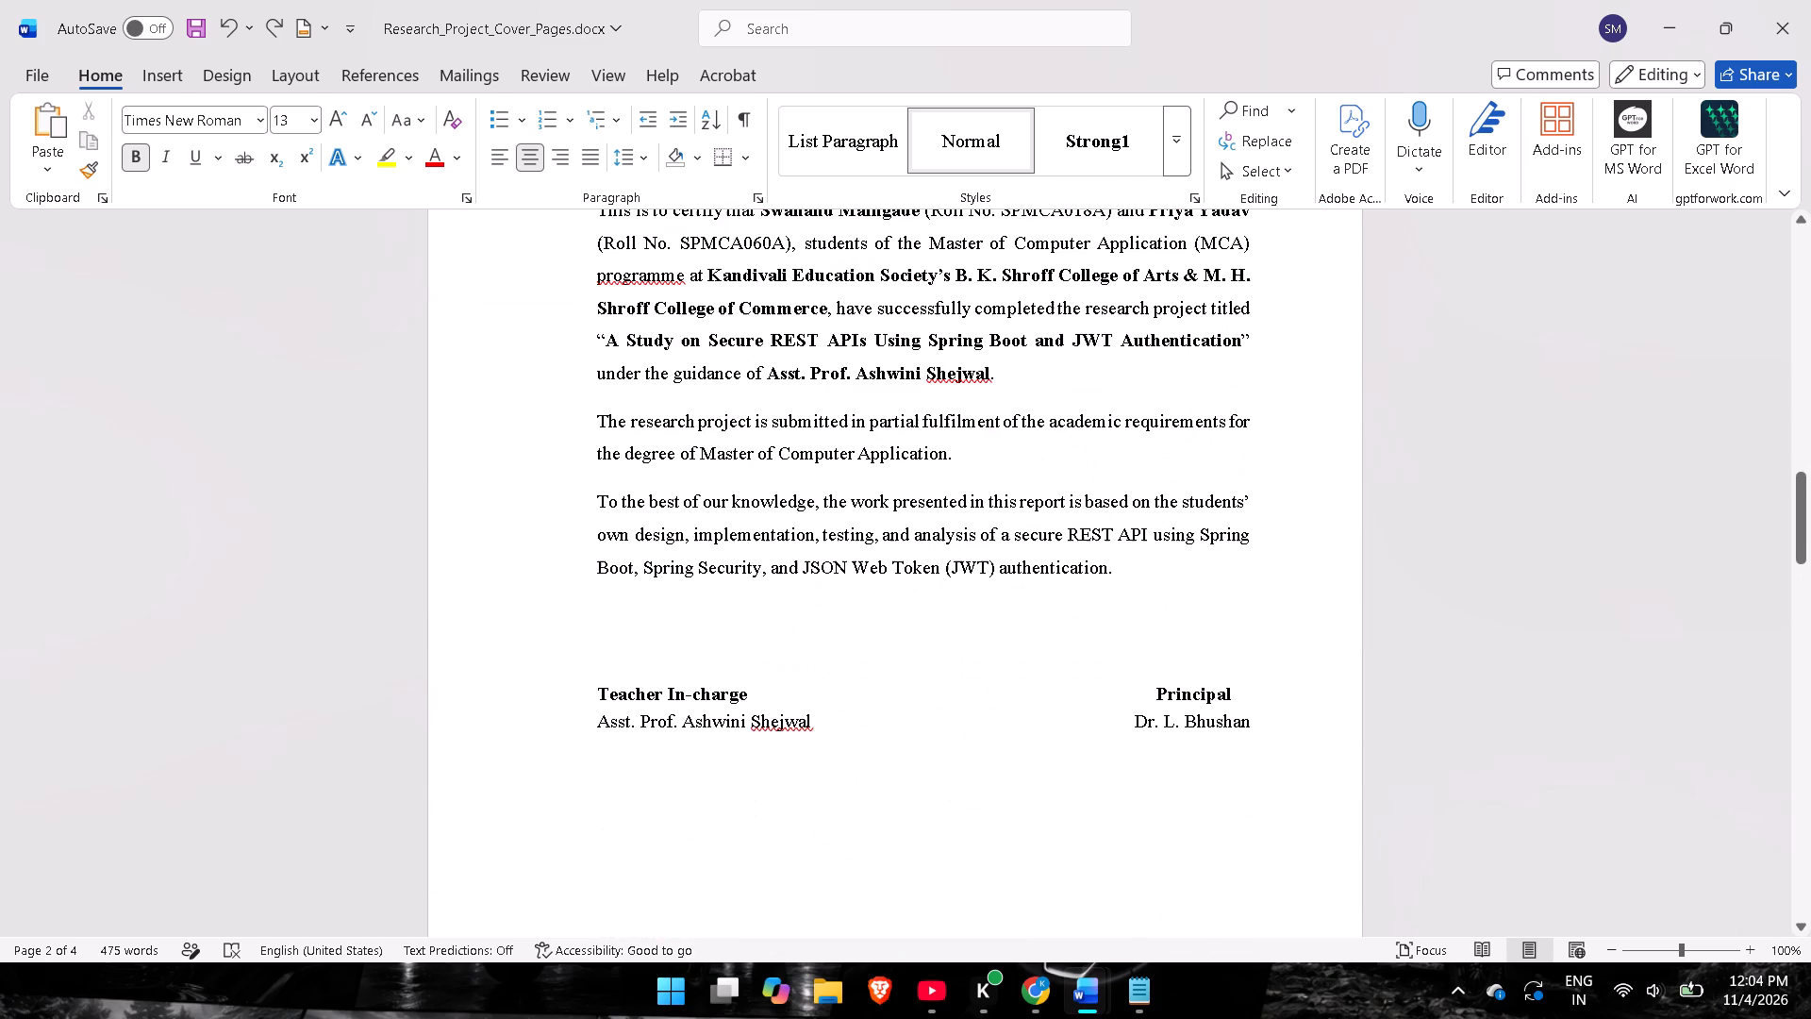
{"action": "scroll", "coordinate": [977, 638], "scroll_direction": "up", "scroll_amount": 4}
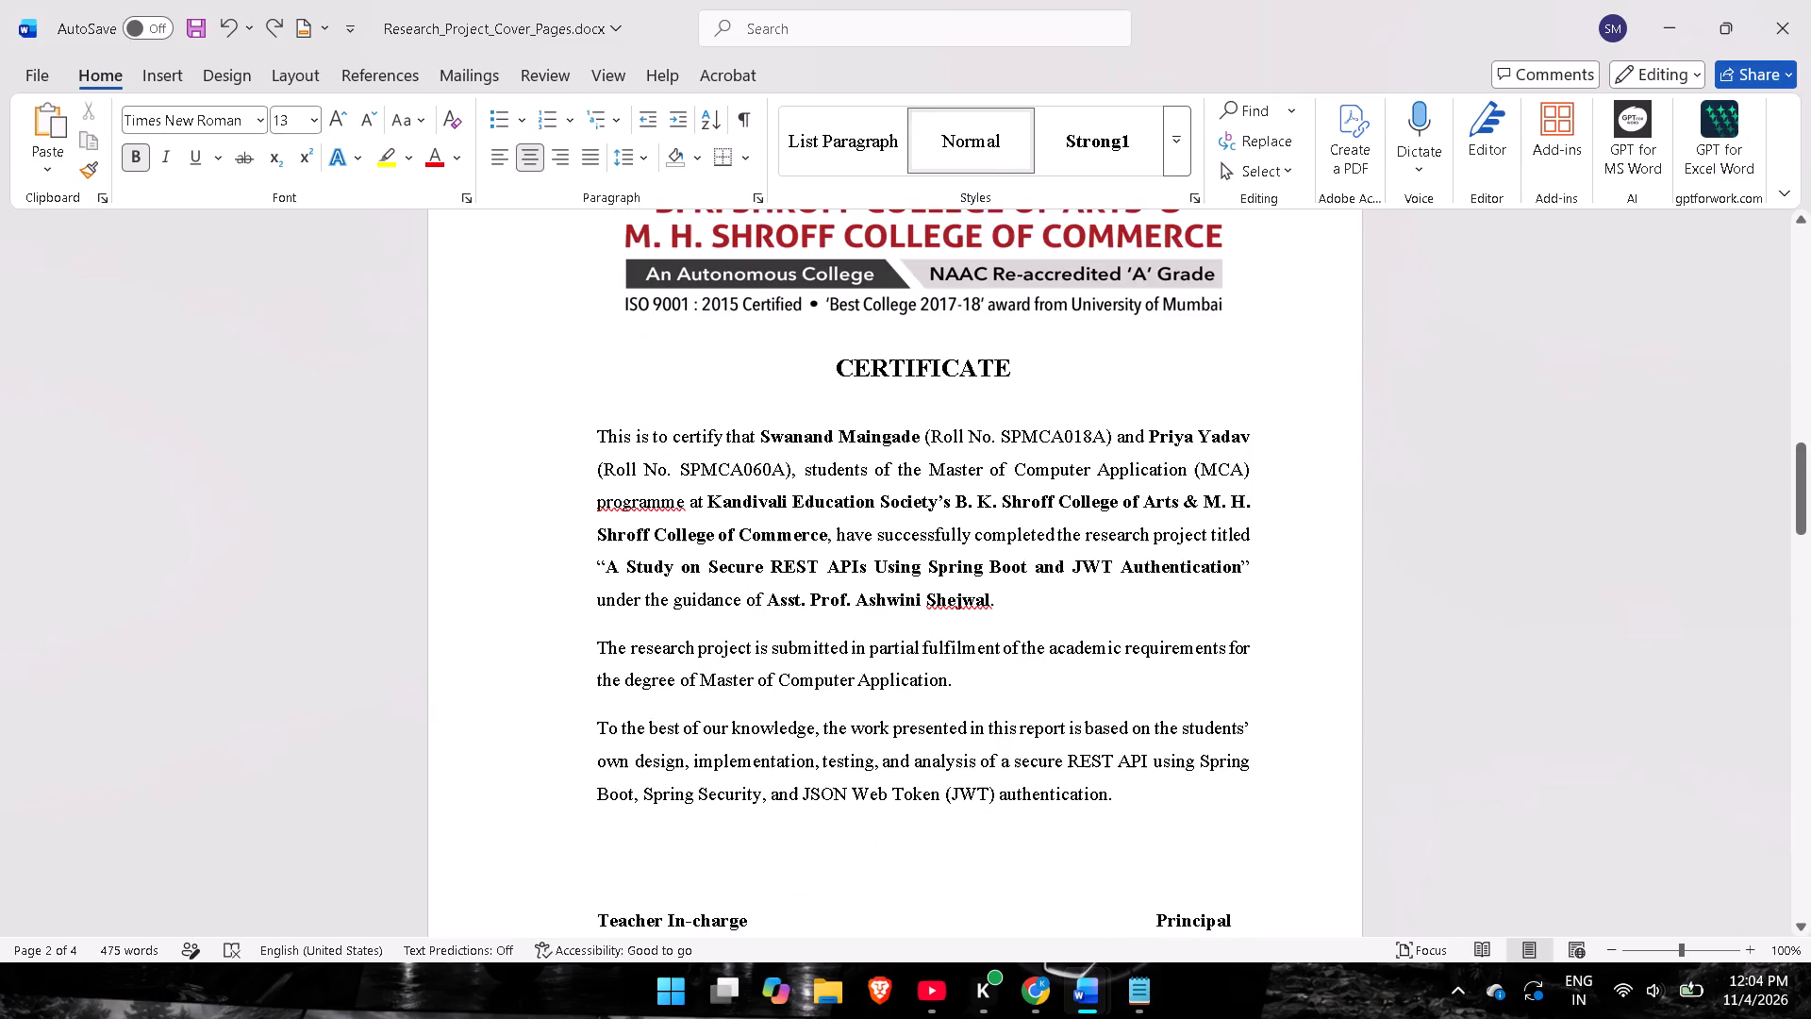
Save the Research_Project_Cover_Pages document.
{"action": "key", "text": "ctrl+s"}
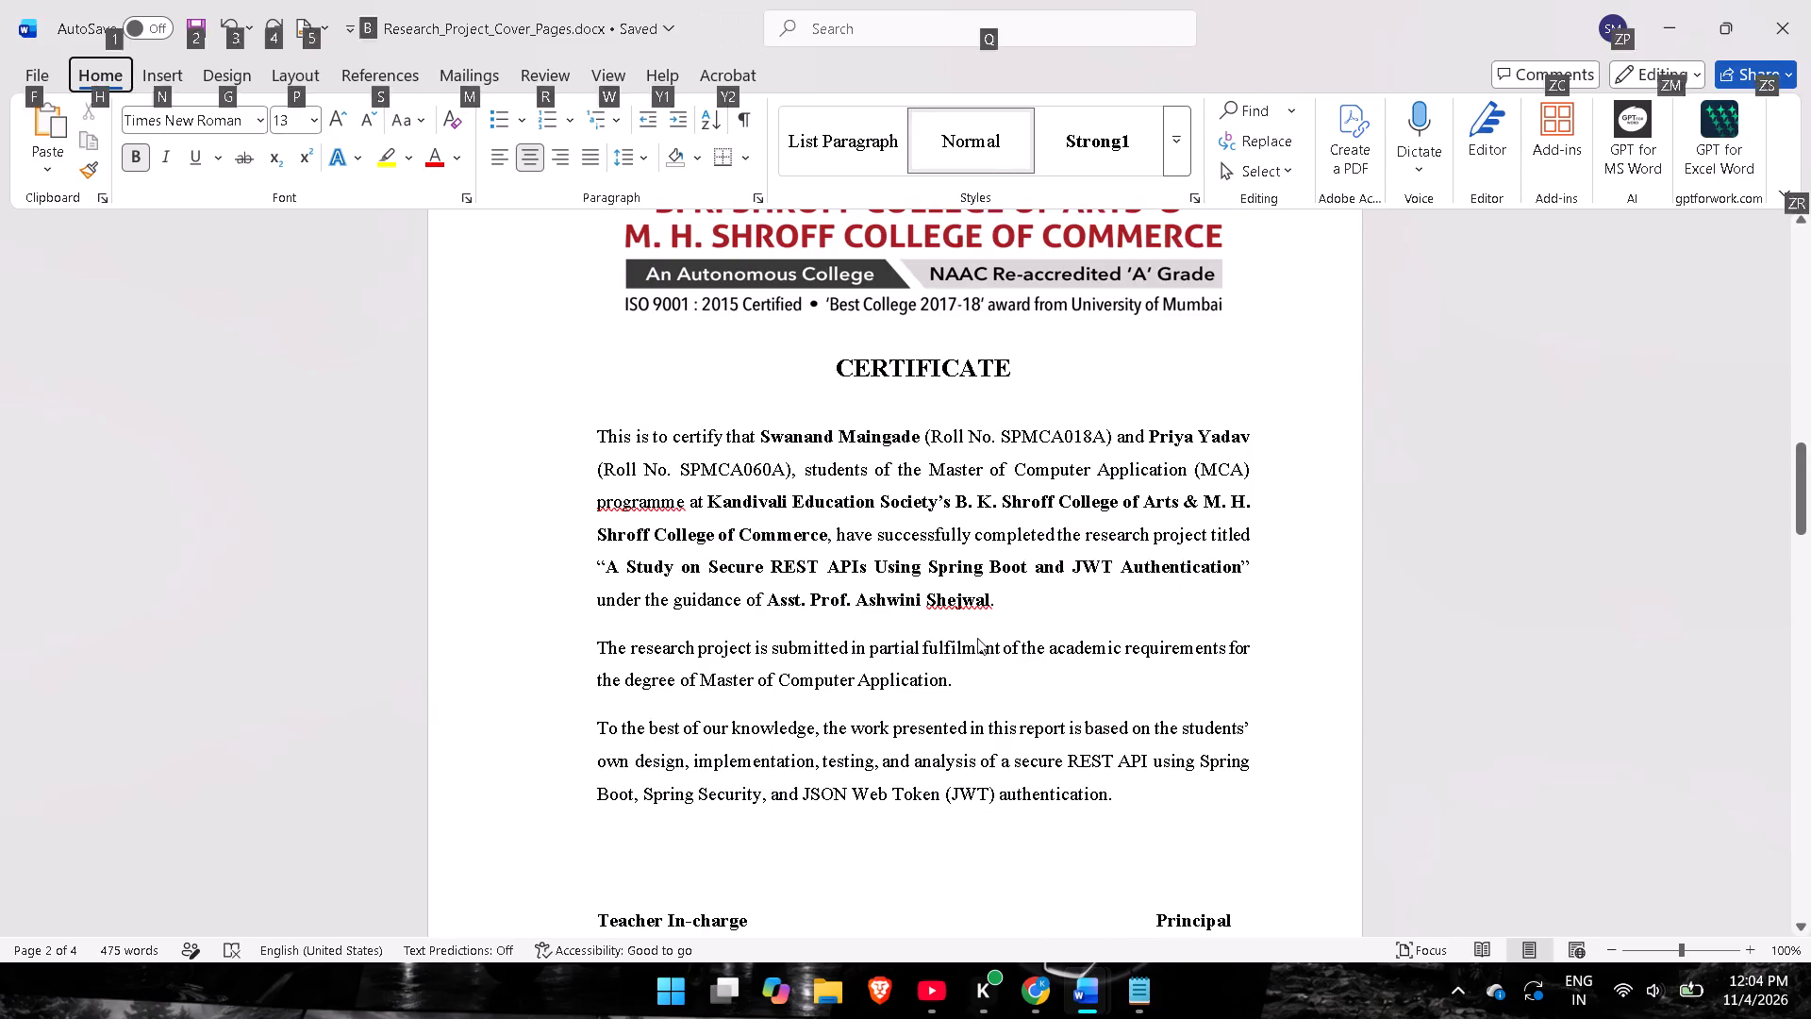
Close the Notepad scratch window among the open windows.
{"action": "key", "text": "alt+Tab"}
{"action": "key", "text": "alt+Tab"}
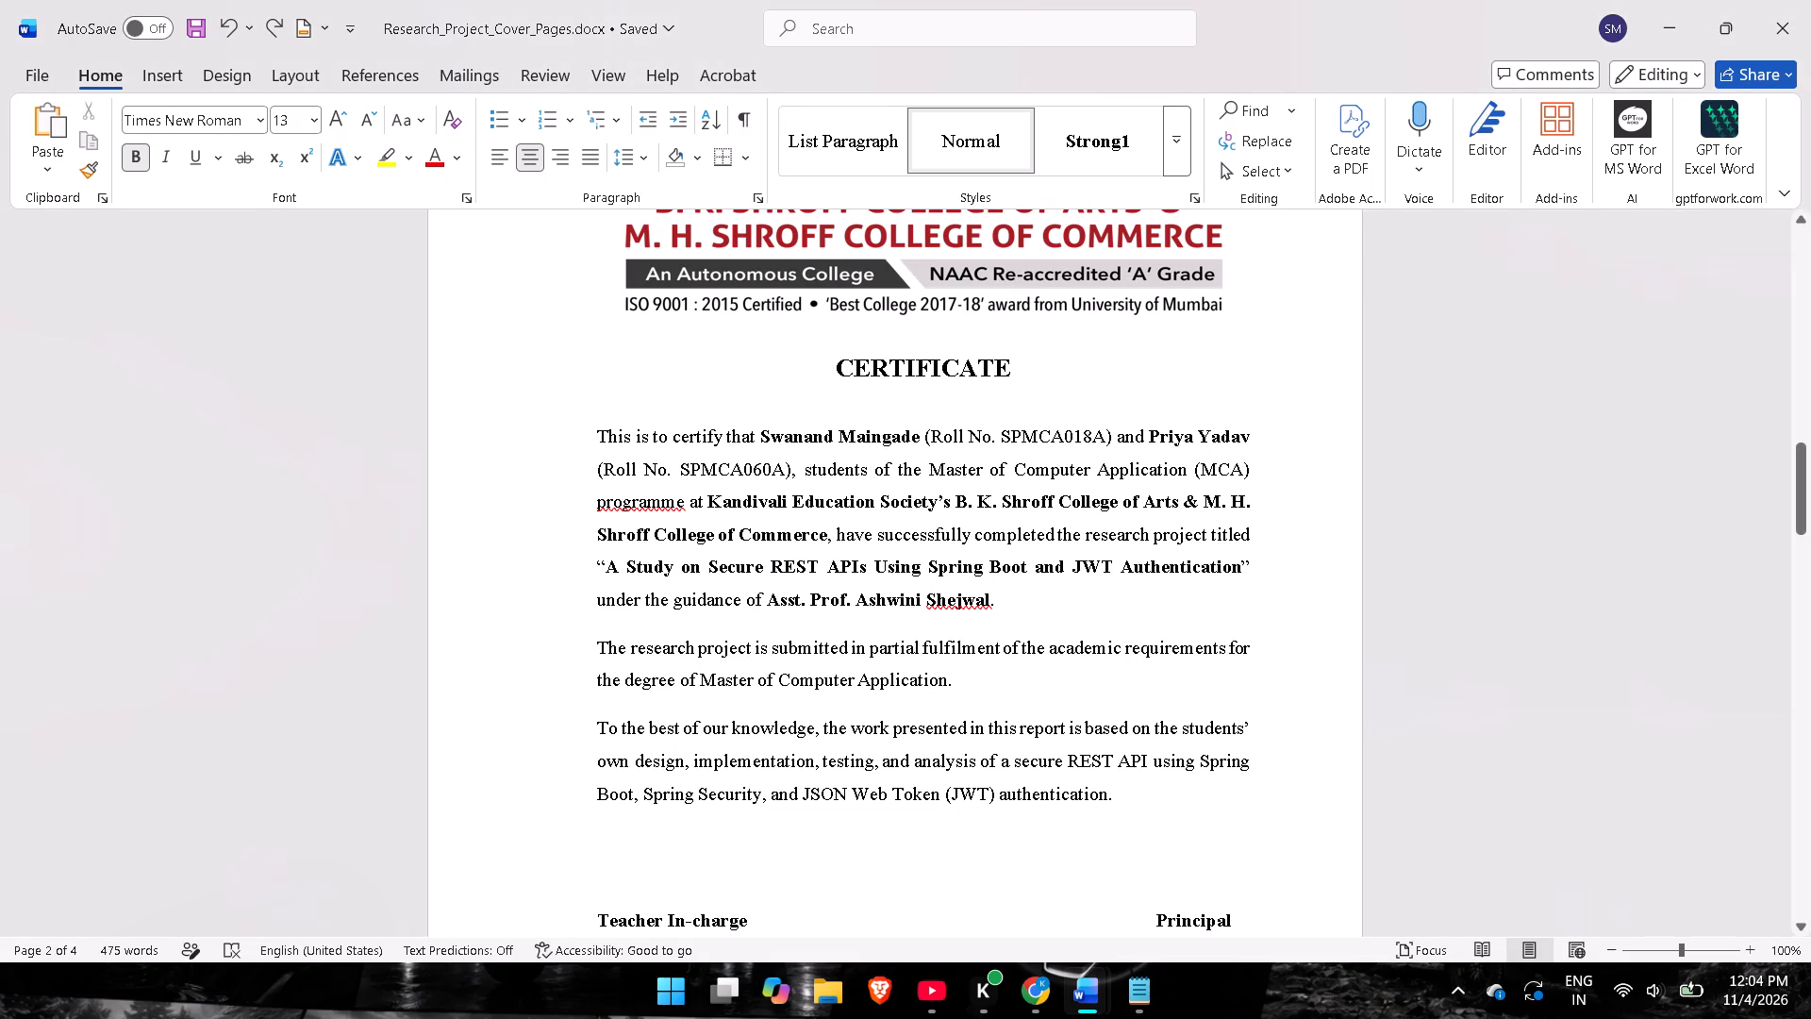
{"action": "key", "text": "alt+Tab"}
{"action": "key", "text": "alt+Tab"}
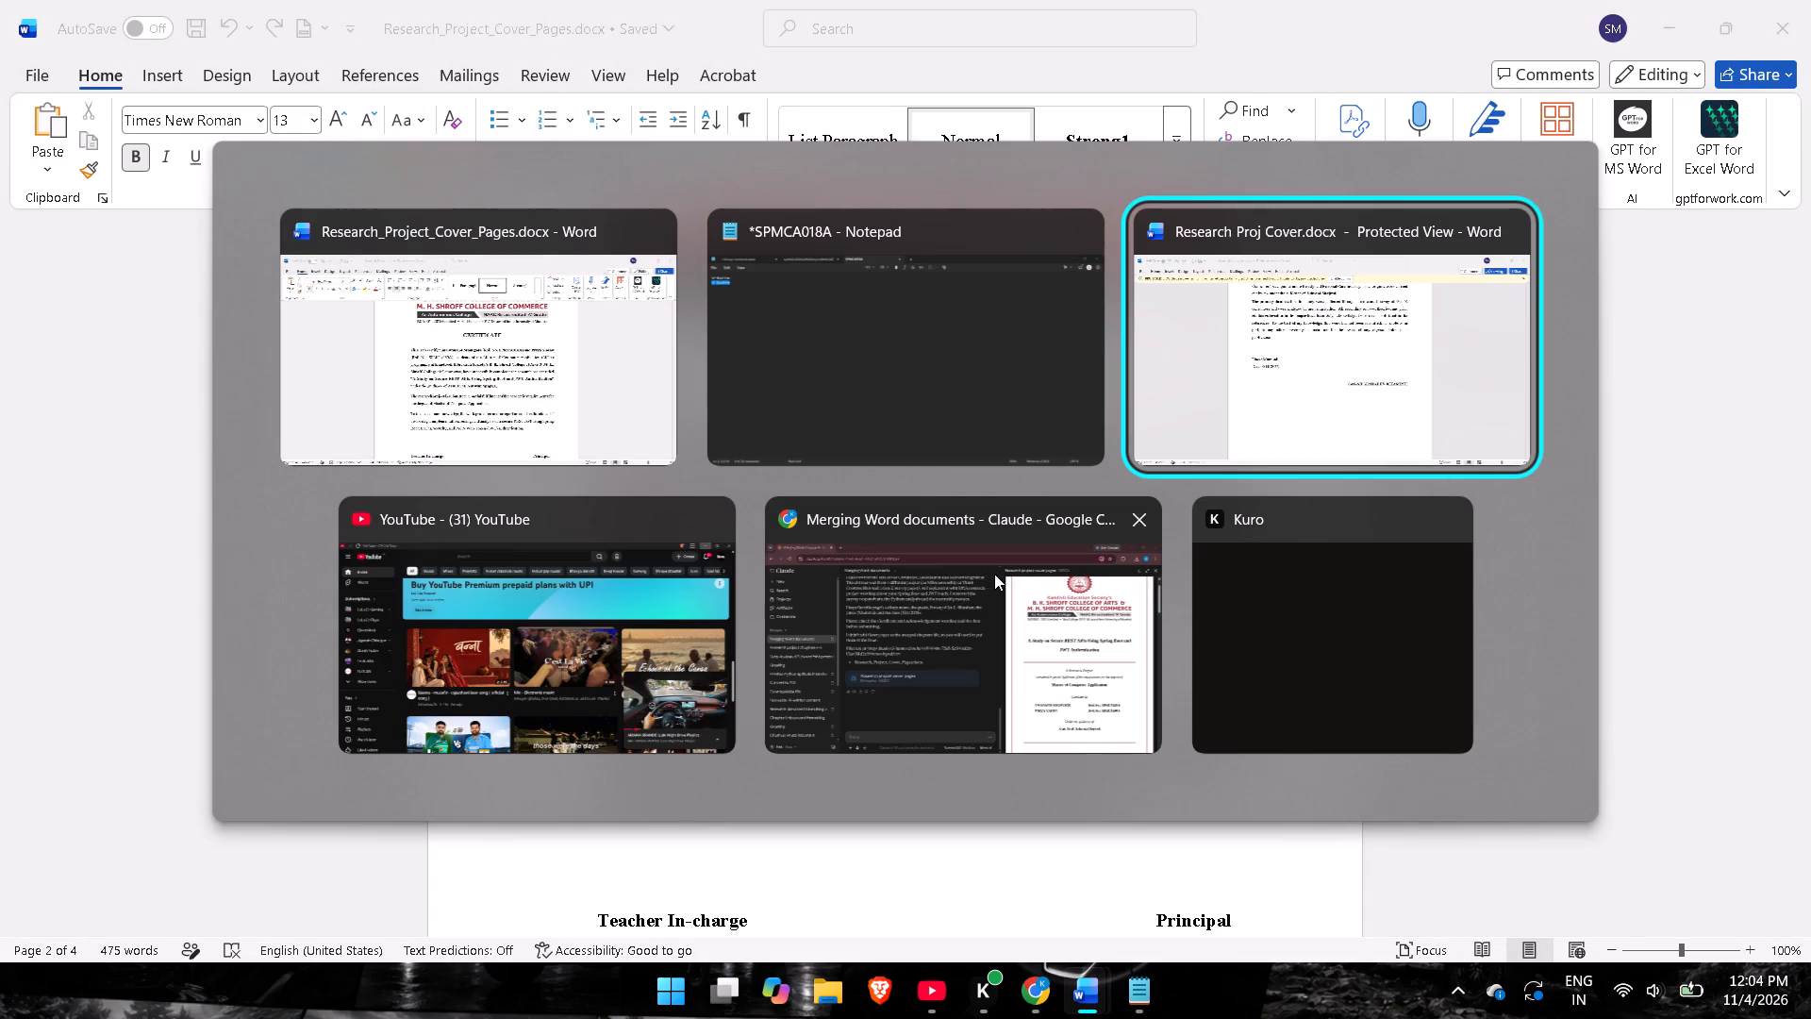
{"action": "left_click", "coordinate": [1093, 237], "text": "alt"}
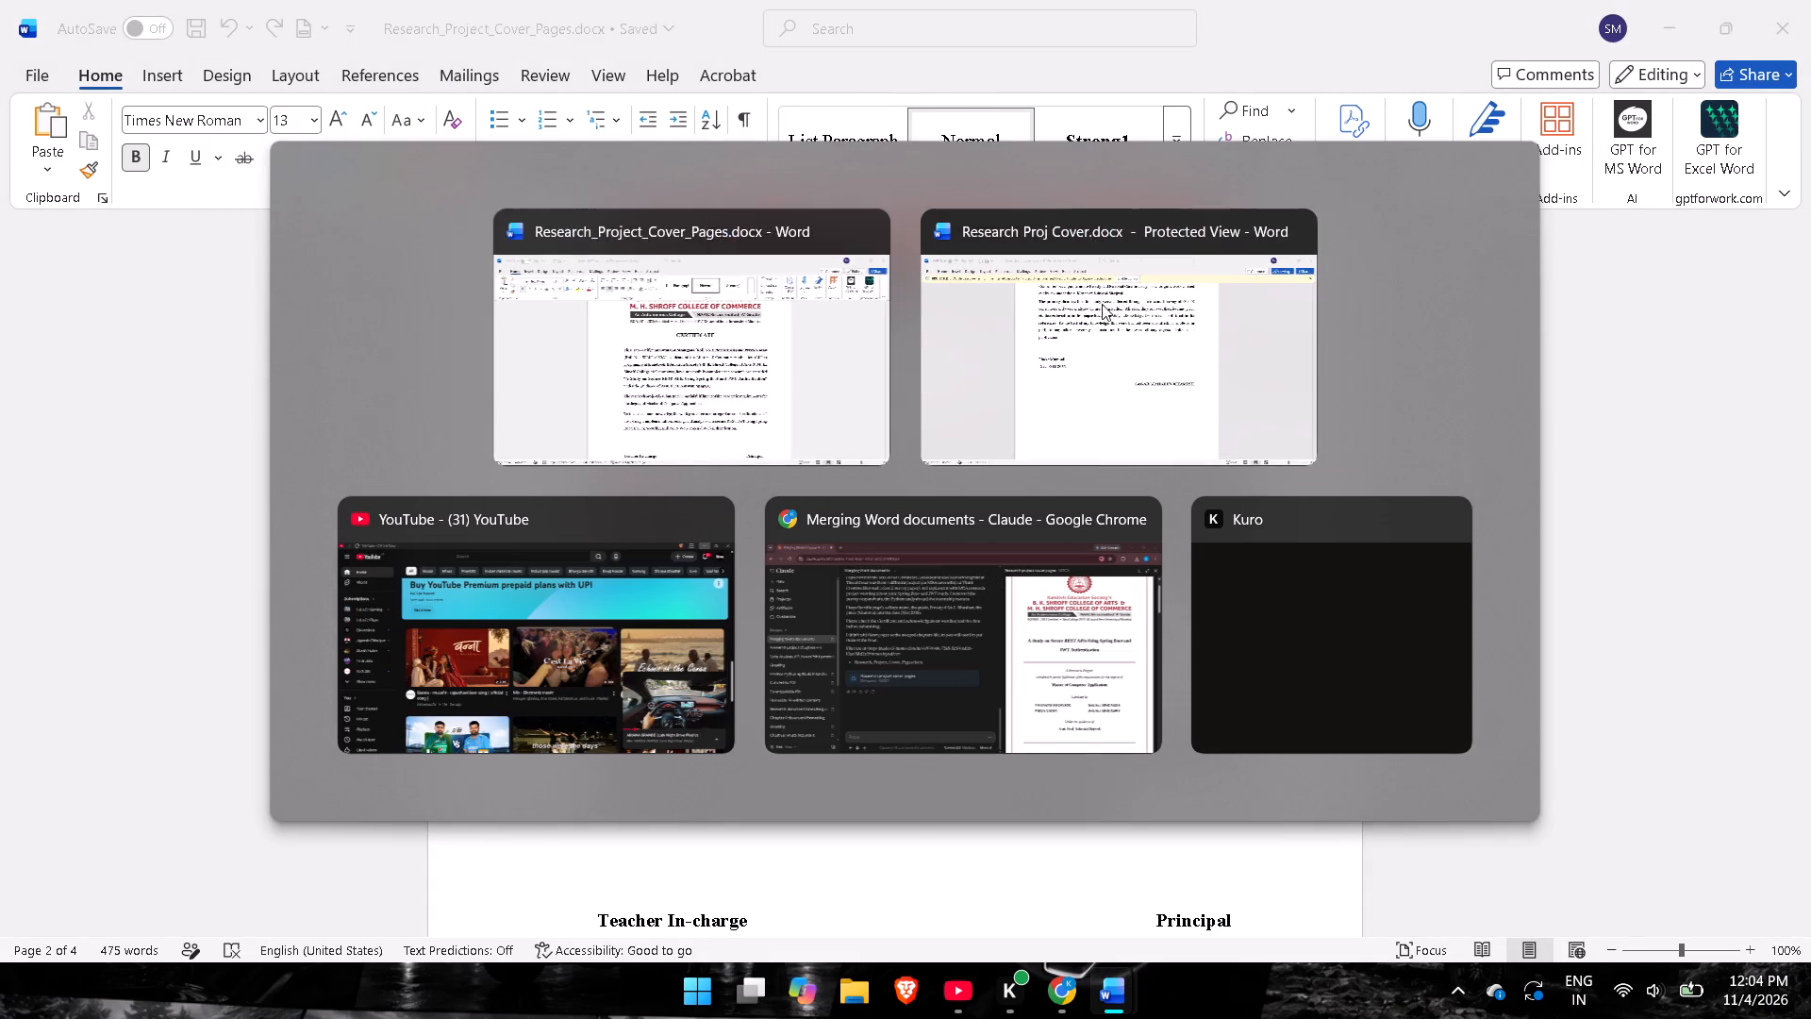
Switch to the Research Proj Cover.docx template and examine the sign-off blocks on its certificate and declaration pages.
{"action": "left_click", "coordinate": [1102, 327], "text": "alt"}
{"action": "scroll", "coordinate": [823, 557], "scroll_direction": "up", "scroll_amount": 16}
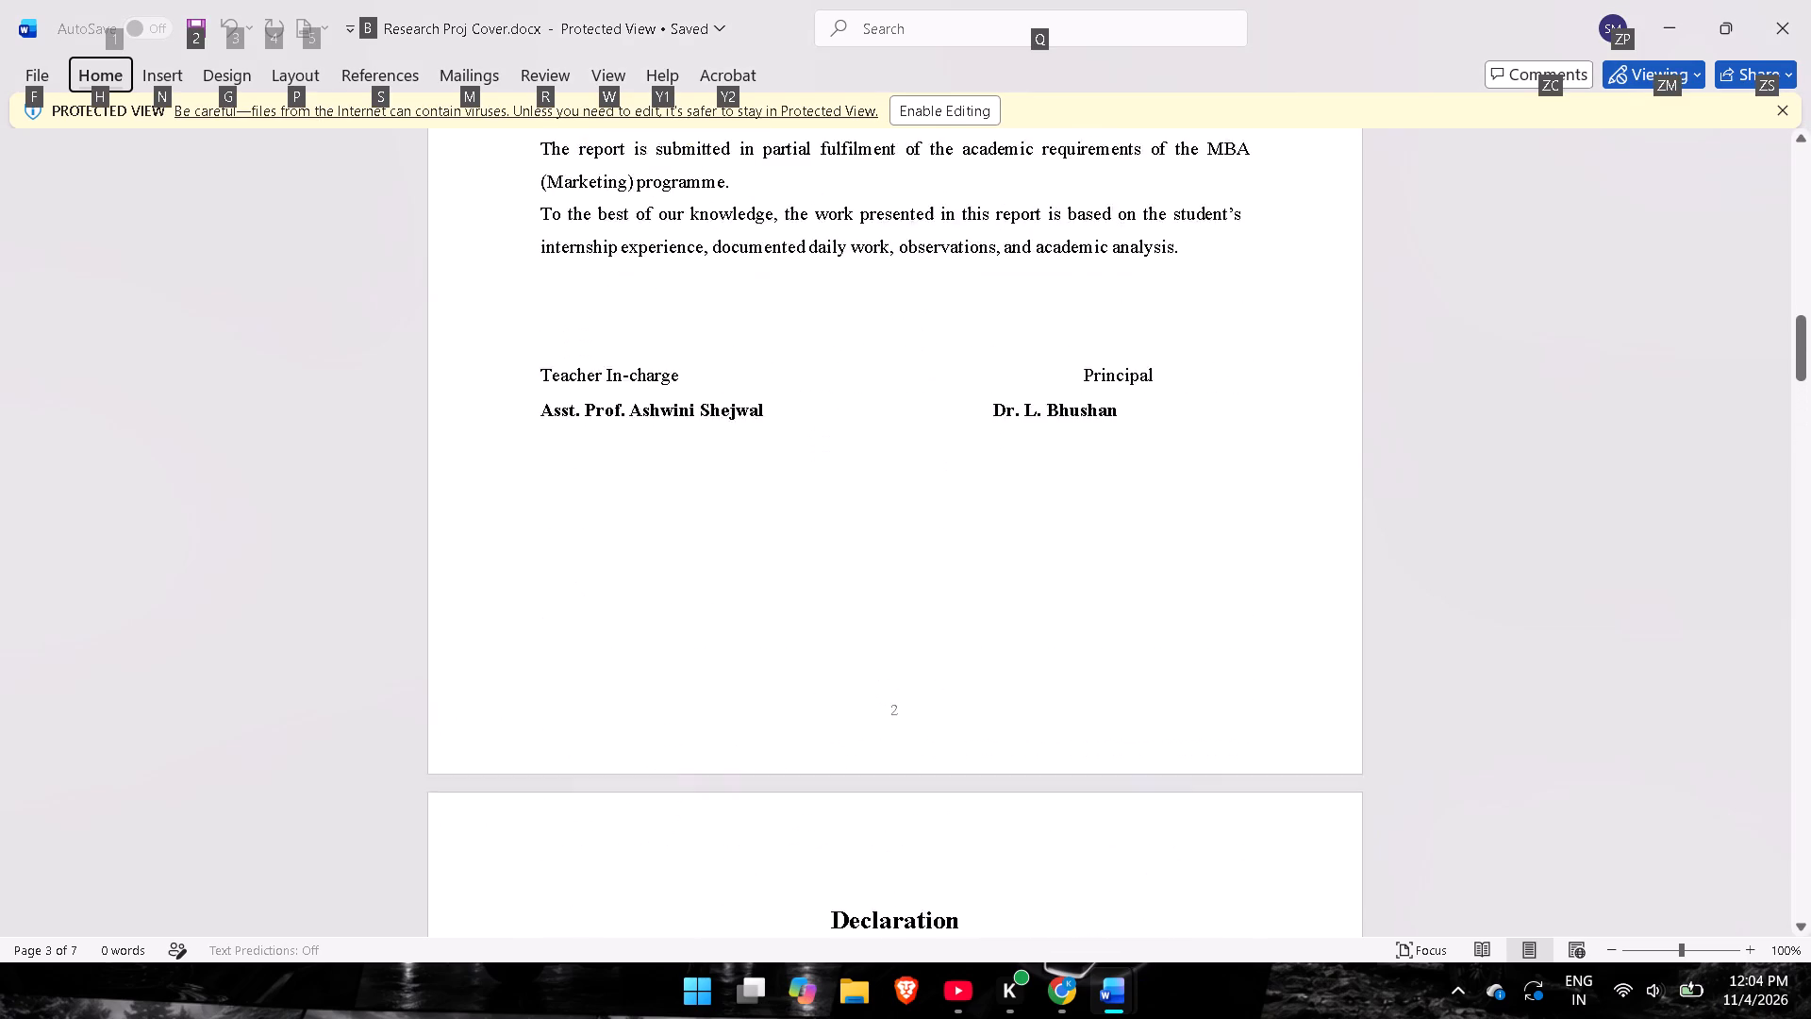
{"action": "scroll", "coordinate": [823, 557], "scroll_direction": "up", "scroll_amount": 3}
{"action": "scroll", "coordinate": [823, 557], "scroll_direction": "down", "scroll_amount": 8}
{"action": "scroll", "coordinate": [823, 557], "scroll_direction": "down", "scroll_amount": 15}
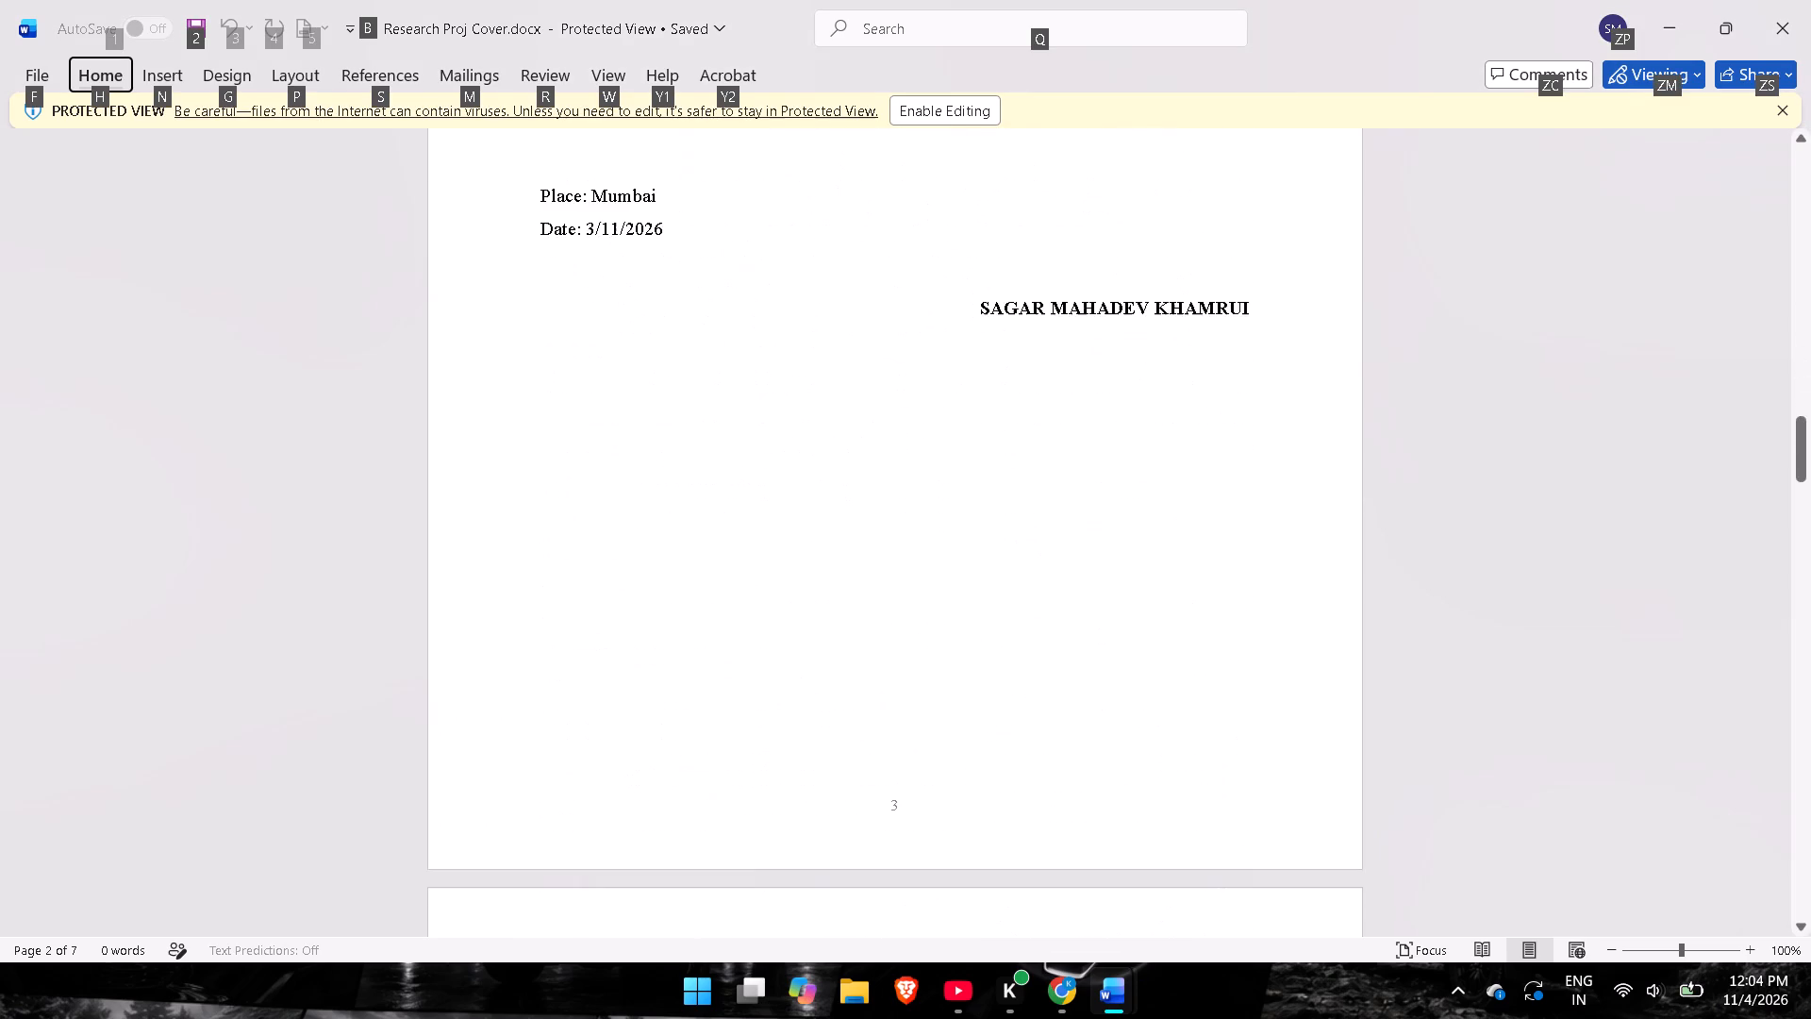
{"action": "scroll", "coordinate": [823, 557], "scroll_direction": "down", "scroll_amount": 17}
Return to Research_Project_Cover_Pages.docx and compare the student name blocks closing the Declaration and Acknowledgement pages.
{"action": "key", "text": "alt+Tab"}
{"action": "scroll", "coordinate": [862, 565], "scroll_direction": "down", "scroll_amount": 4}
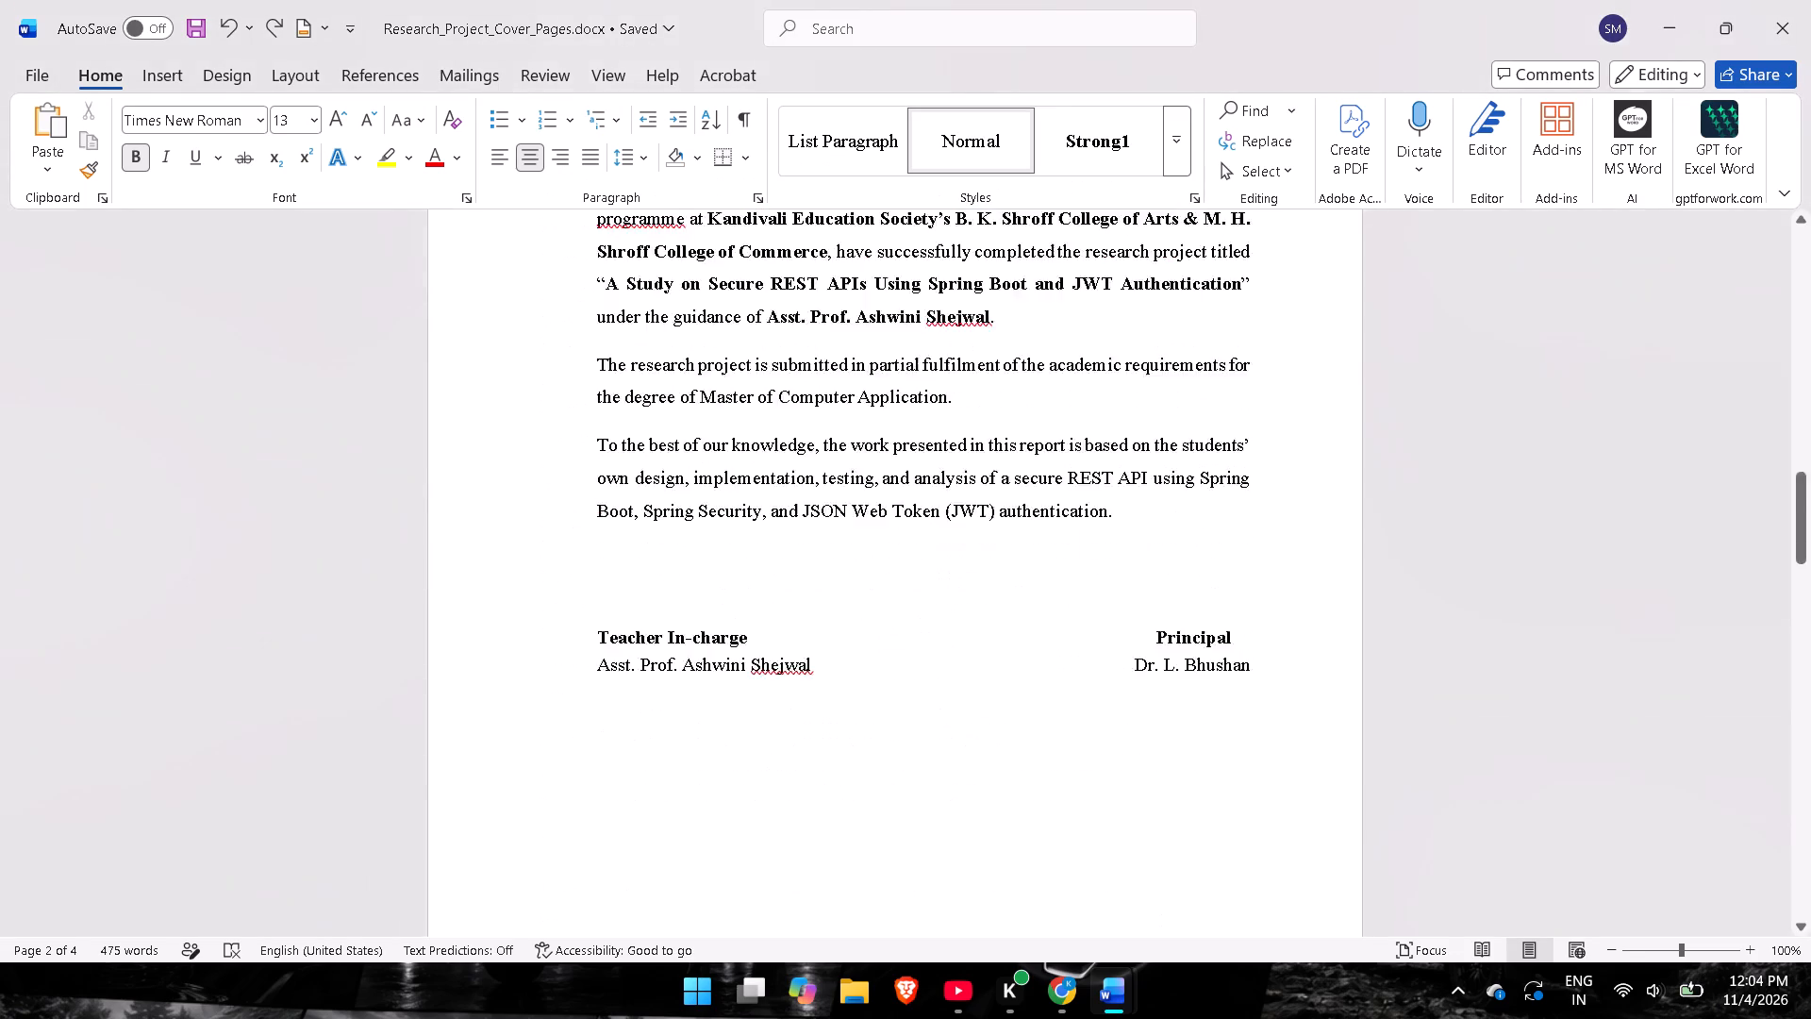
{"action": "scroll", "coordinate": [866, 571], "scroll_direction": "down", "scroll_amount": 12}
{"action": "scroll", "coordinate": [867, 570], "scroll_direction": "down", "scroll_amount": 16}
{"action": "scroll", "coordinate": [867, 563], "scroll_direction": "down", "scroll_amount": 13}
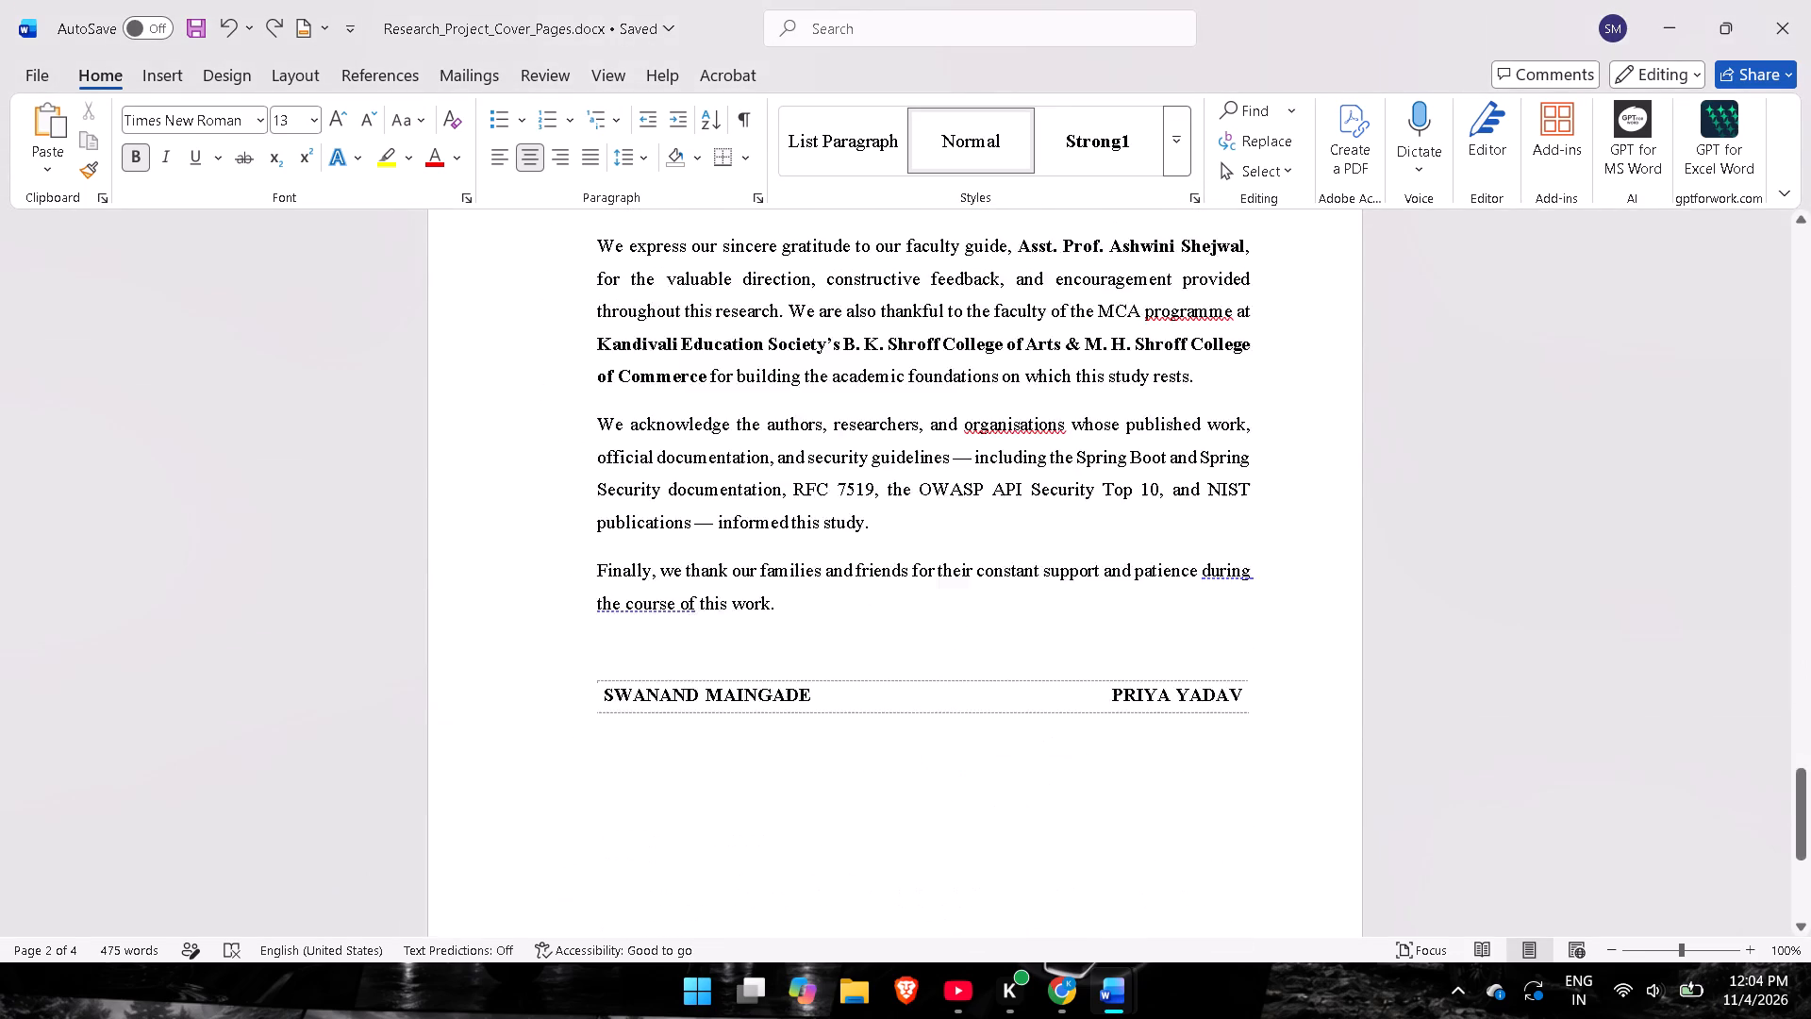
{"action": "scroll", "coordinate": [867, 563], "scroll_direction": "down", "scroll_amount": 3}
{"action": "scroll", "coordinate": [984, 513], "scroll_direction": "up", "scroll_amount": 9}
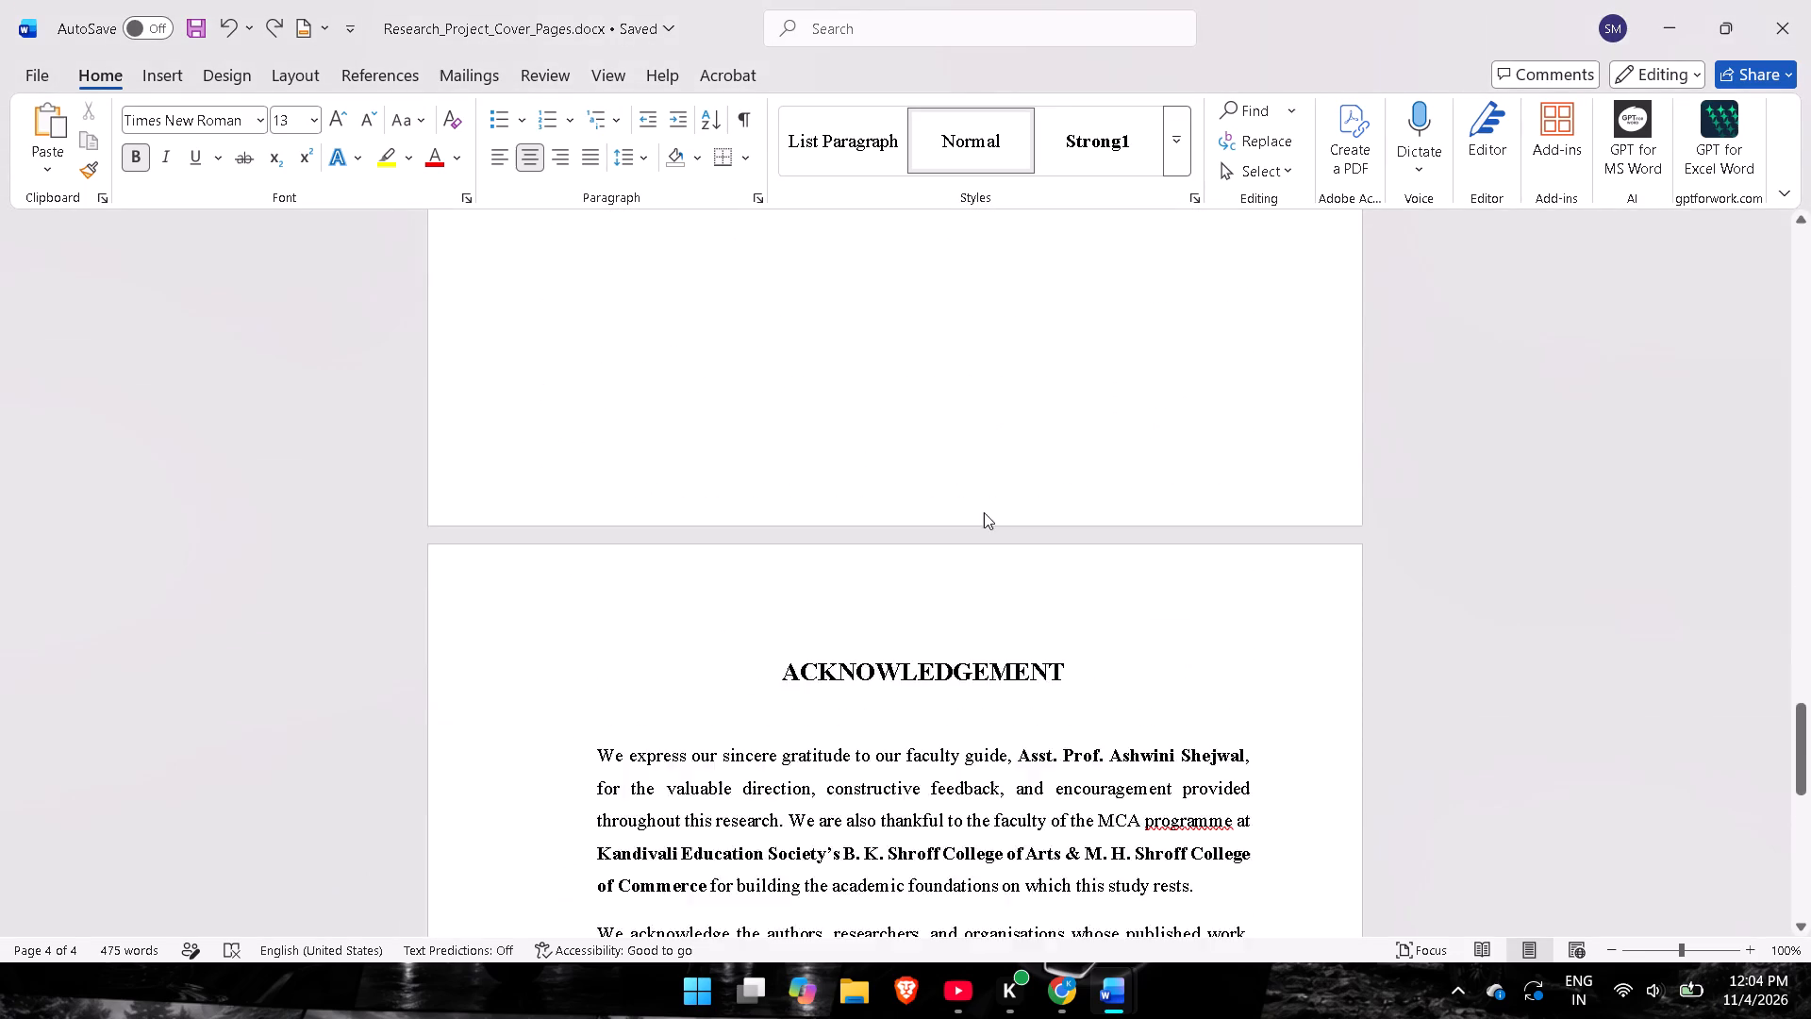
{"action": "scroll", "coordinate": [984, 512], "scroll_direction": "up", "scroll_amount": 9}
Replace the name table at the end of the Acknowledgement with the two-line student name block copied from the Declaration.
{"action": "left_click_drag", "start_coordinate": [1255, 342], "coordinate": [1201, 337]}
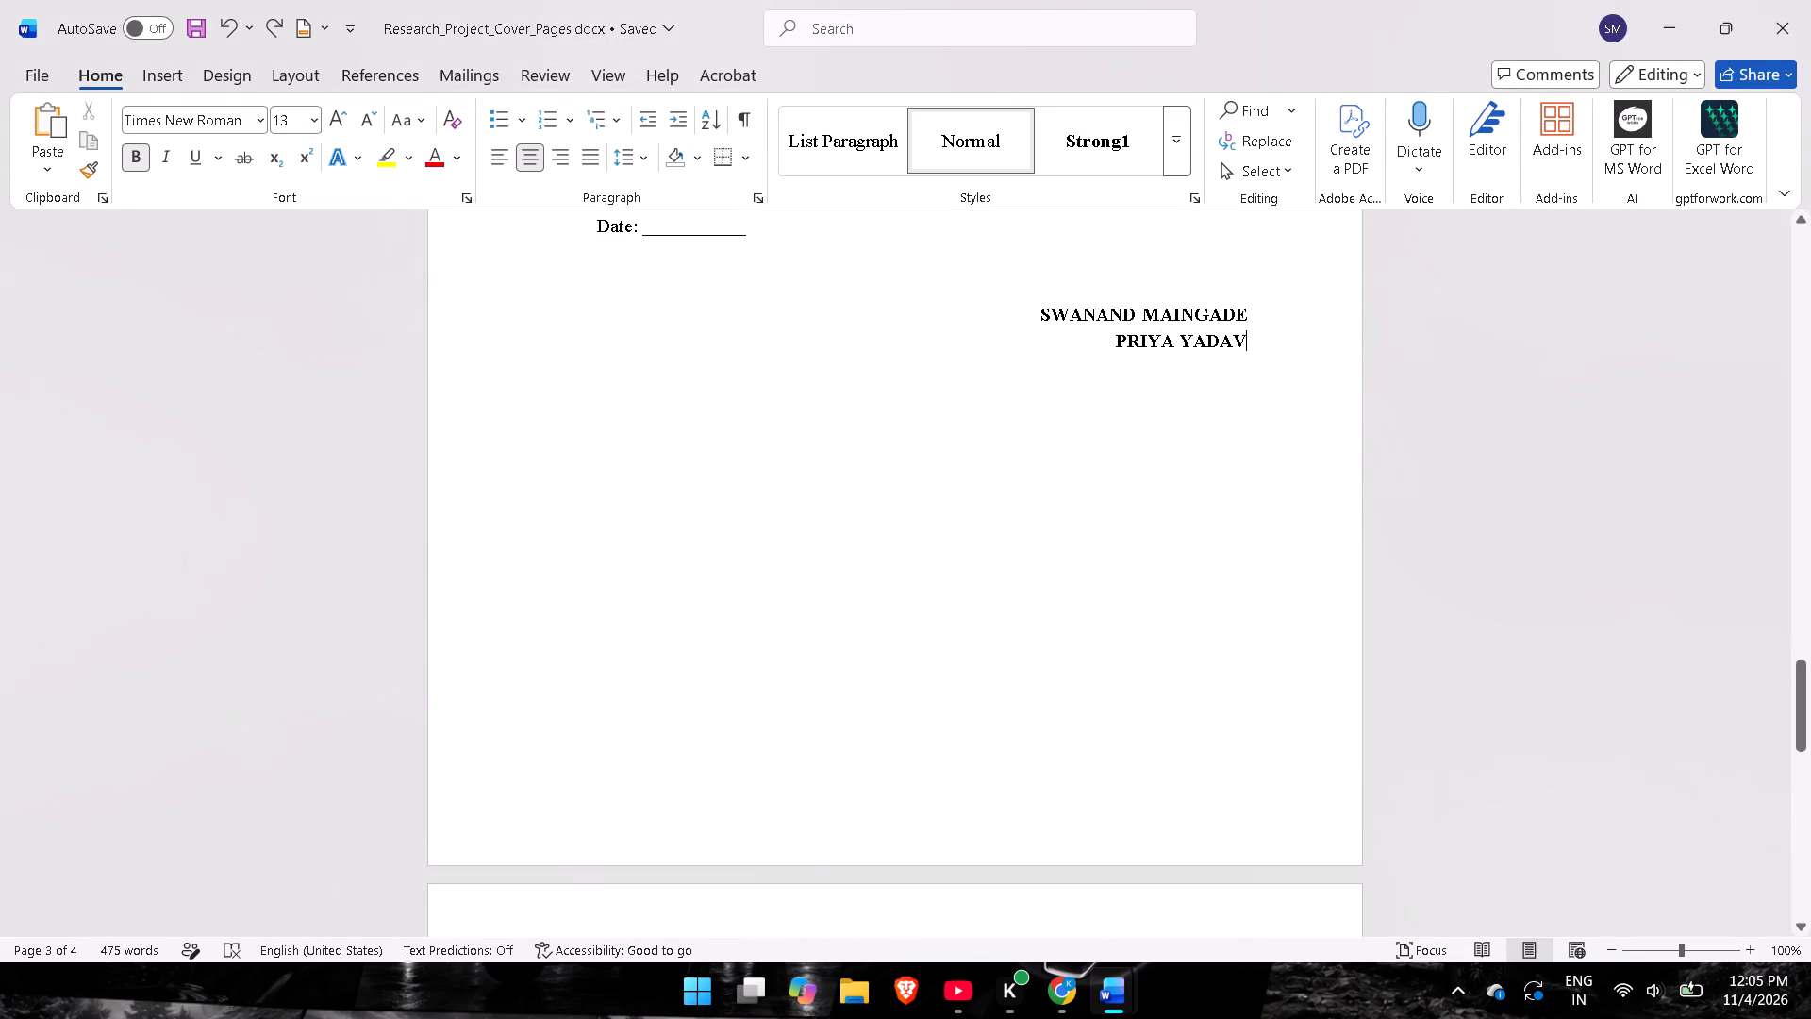
{"action": "left_click_drag", "start_coordinate": [1201, 337], "coordinate": [1071, 324]}
{"action": "key", "text": "ctrl+c"}
{"action": "scroll", "coordinate": [1064, 375], "scroll_direction": "down", "scroll_amount": 7}
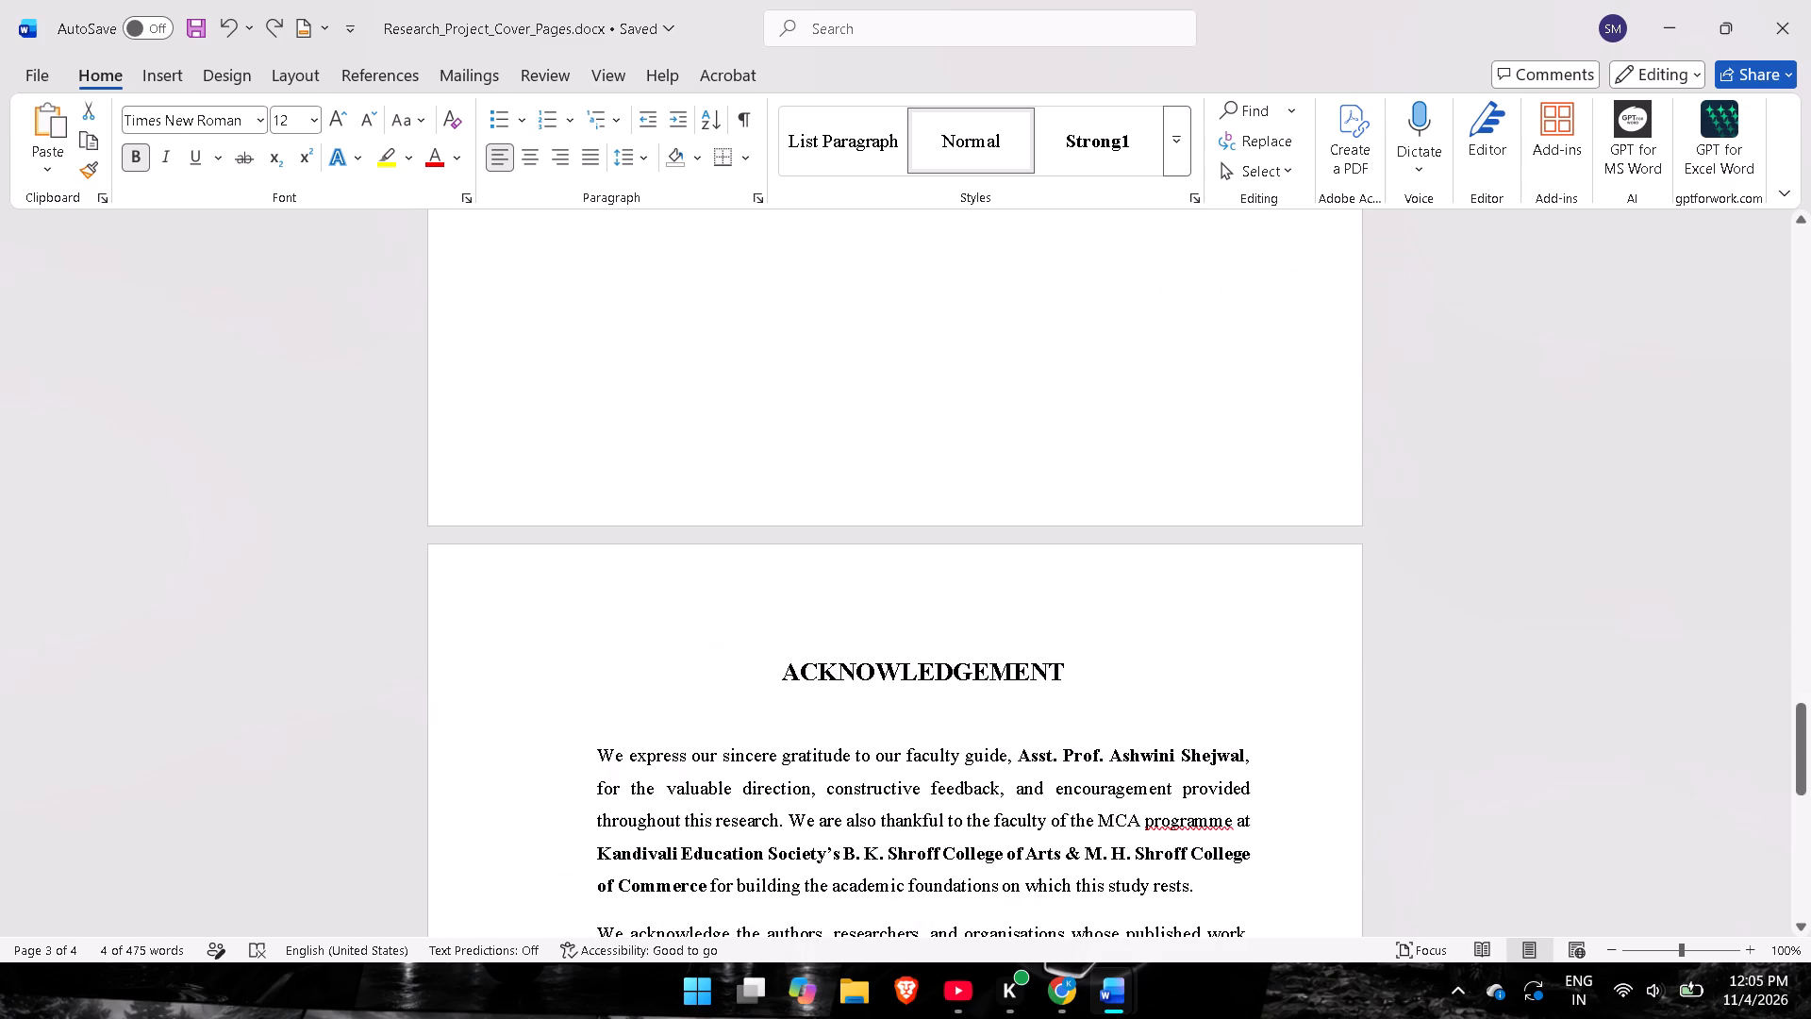
{"action": "scroll", "coordinate": [1070, 399], "scroll_direction": "down", "scroll_amount": 7}
{"action": "left_click", "coordinate": [625, 751]}
{"action": "left_click", "coordinate": [583, 731]}
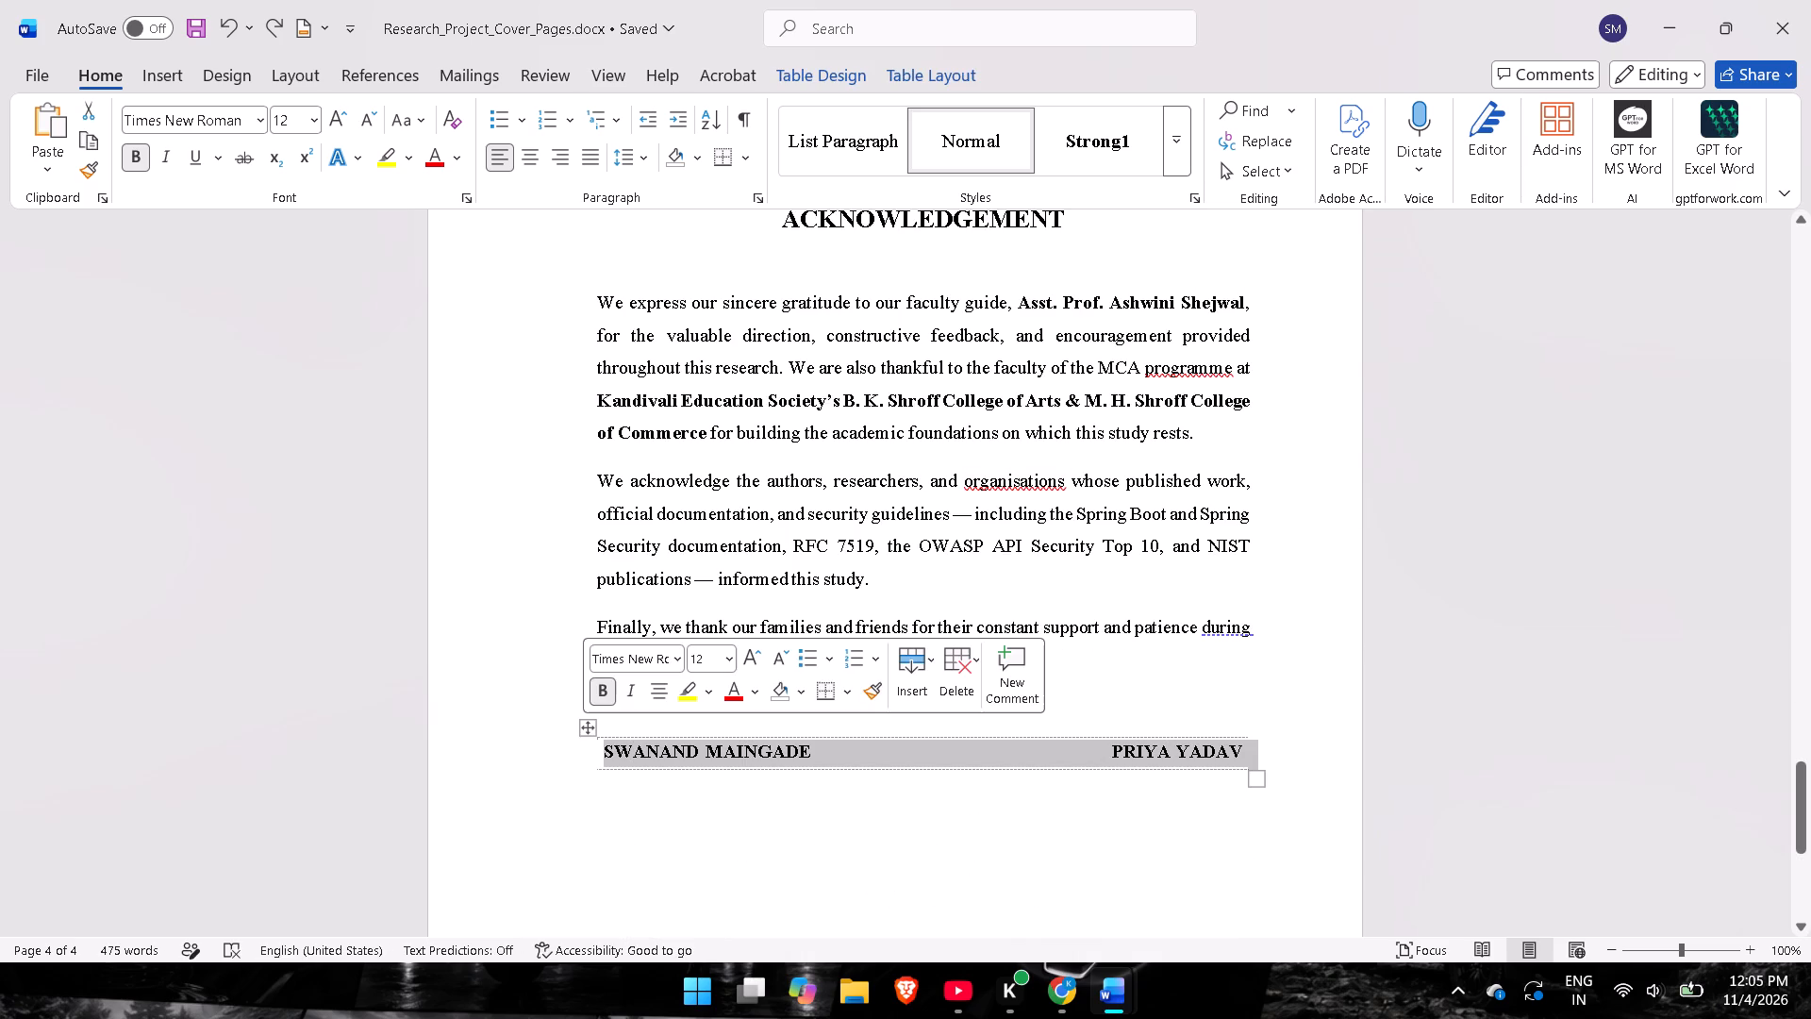
{"action": "right_click", "coordinate": [589, 729]}
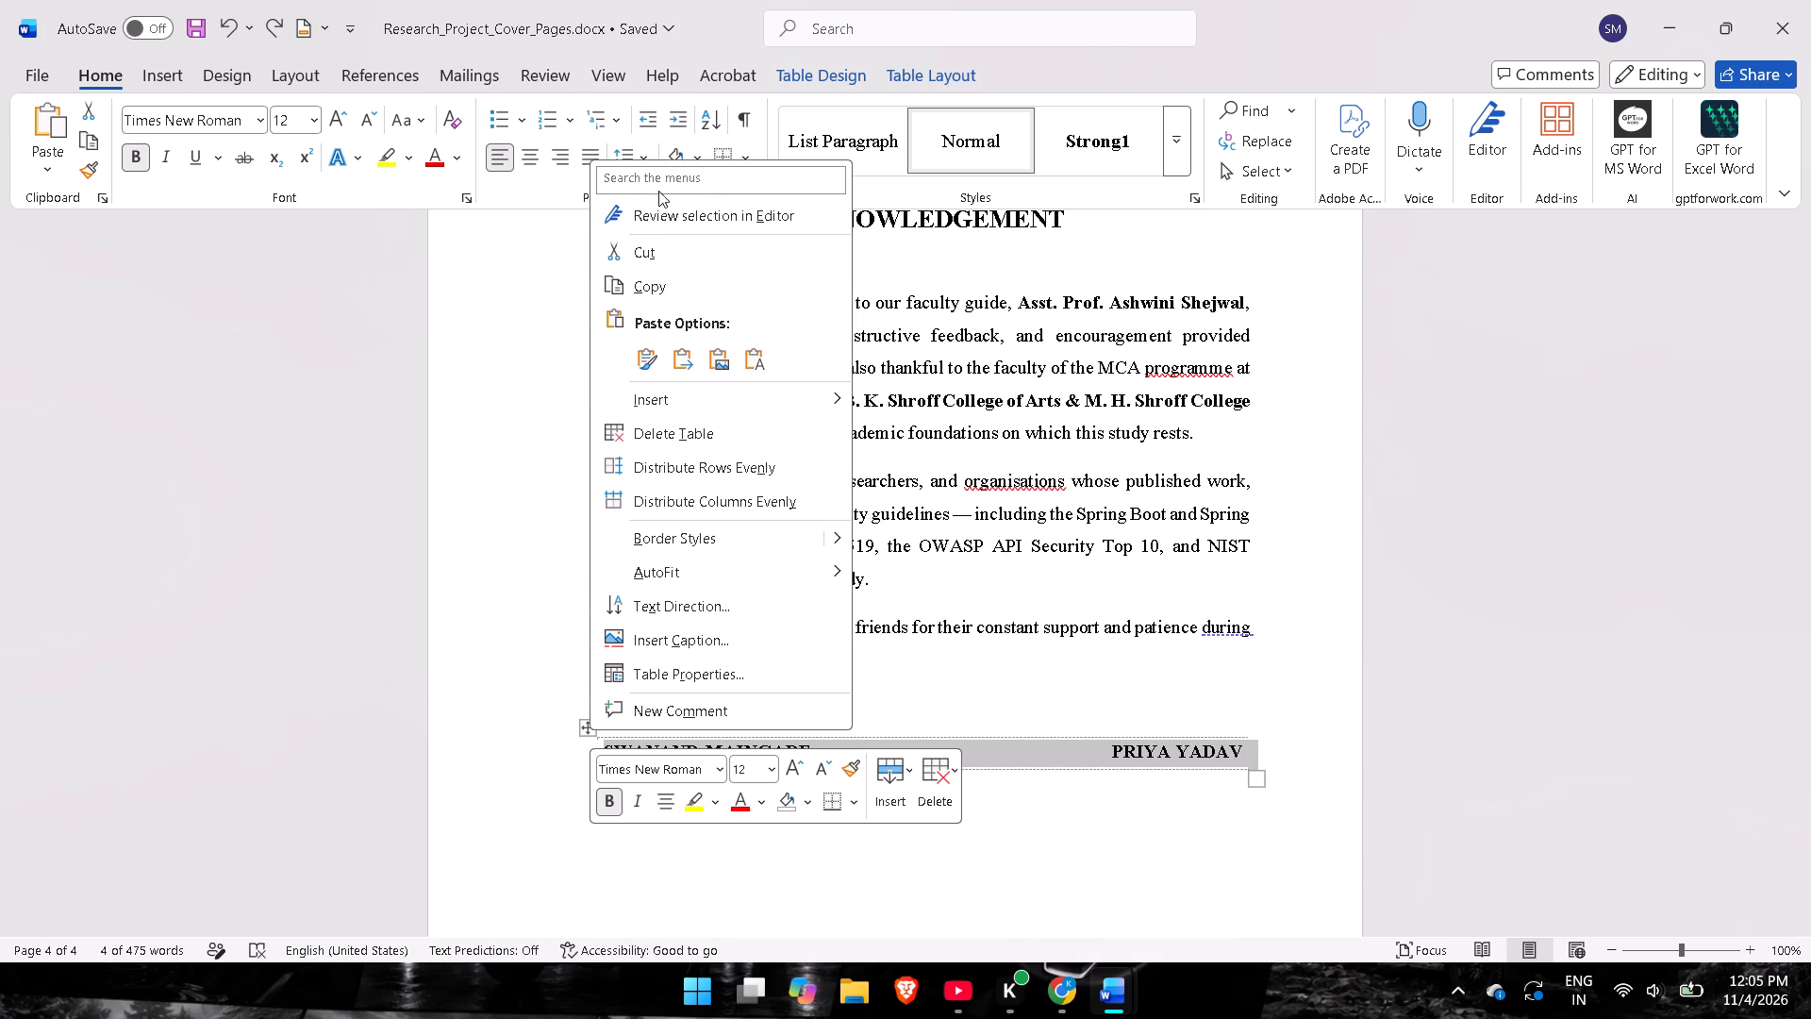
{"action": "left_click", "coordinate": [687, 431]}
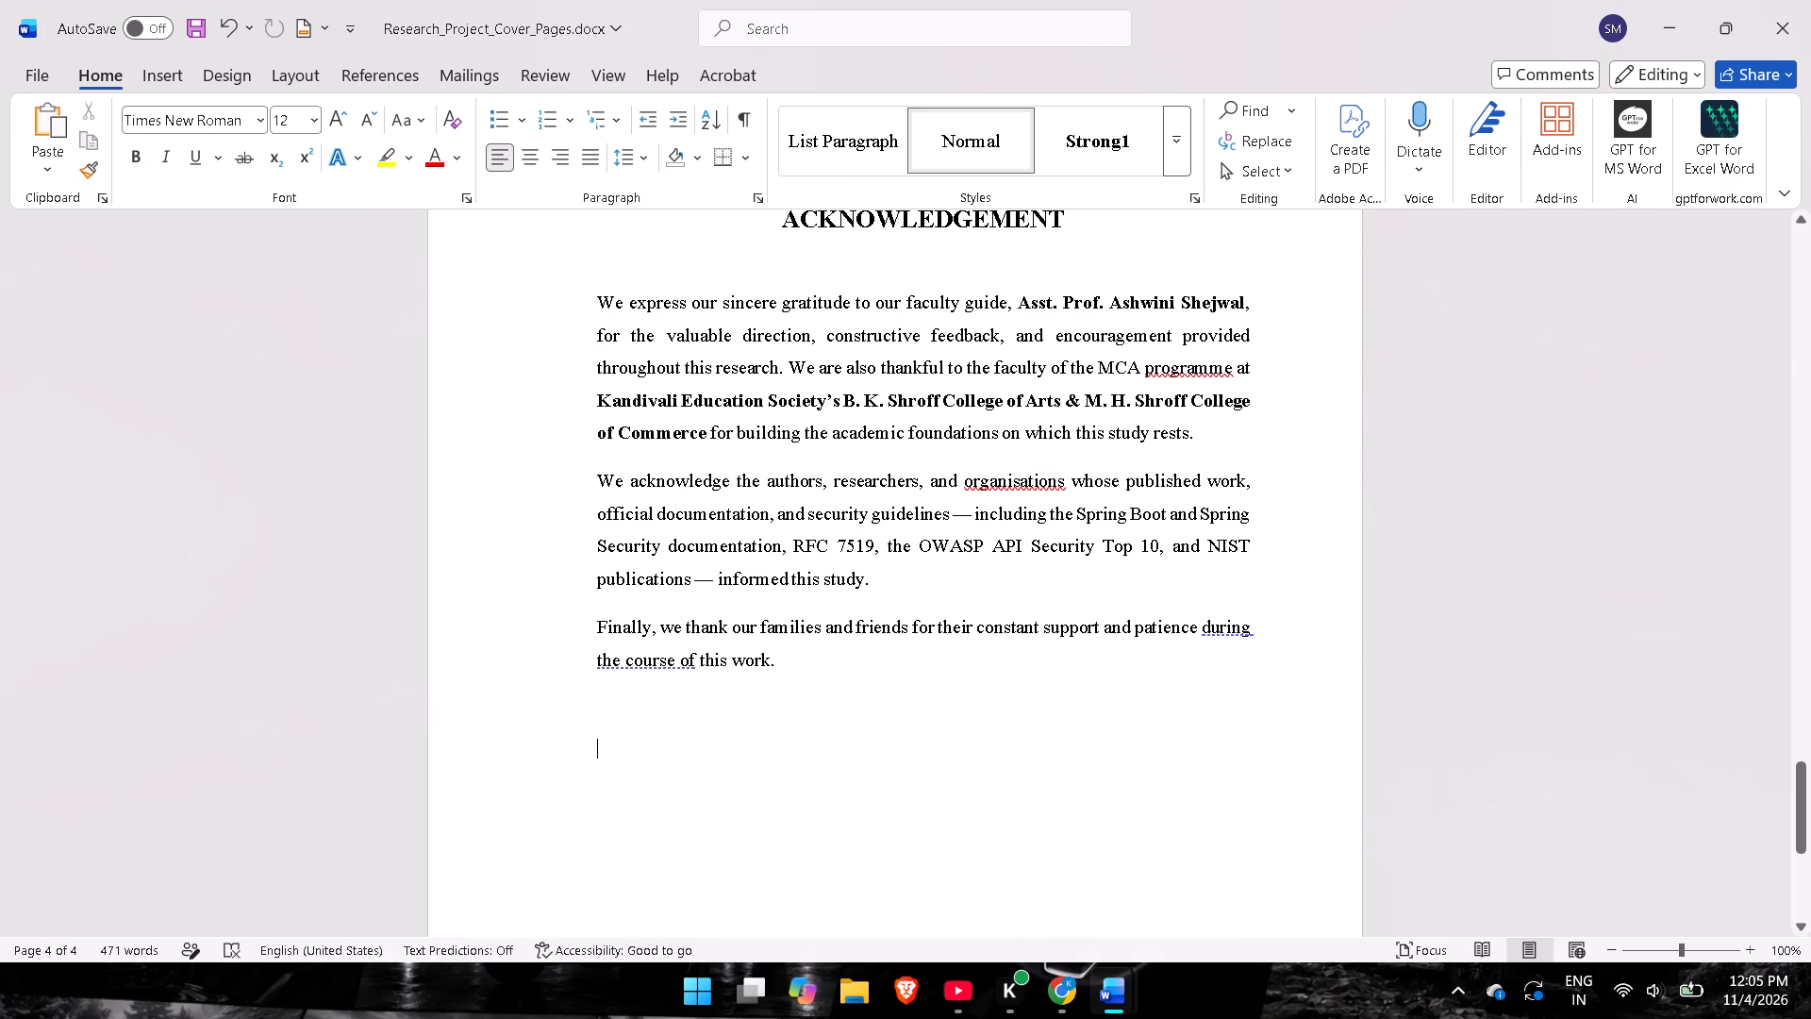
{"action": "key", "text": "ctrl+v"}
Indent the first student's name under the Acknowledgement with spaces until it ends level with the second student's name.
{"action": "left_click", "coordinate": [589, 745]}
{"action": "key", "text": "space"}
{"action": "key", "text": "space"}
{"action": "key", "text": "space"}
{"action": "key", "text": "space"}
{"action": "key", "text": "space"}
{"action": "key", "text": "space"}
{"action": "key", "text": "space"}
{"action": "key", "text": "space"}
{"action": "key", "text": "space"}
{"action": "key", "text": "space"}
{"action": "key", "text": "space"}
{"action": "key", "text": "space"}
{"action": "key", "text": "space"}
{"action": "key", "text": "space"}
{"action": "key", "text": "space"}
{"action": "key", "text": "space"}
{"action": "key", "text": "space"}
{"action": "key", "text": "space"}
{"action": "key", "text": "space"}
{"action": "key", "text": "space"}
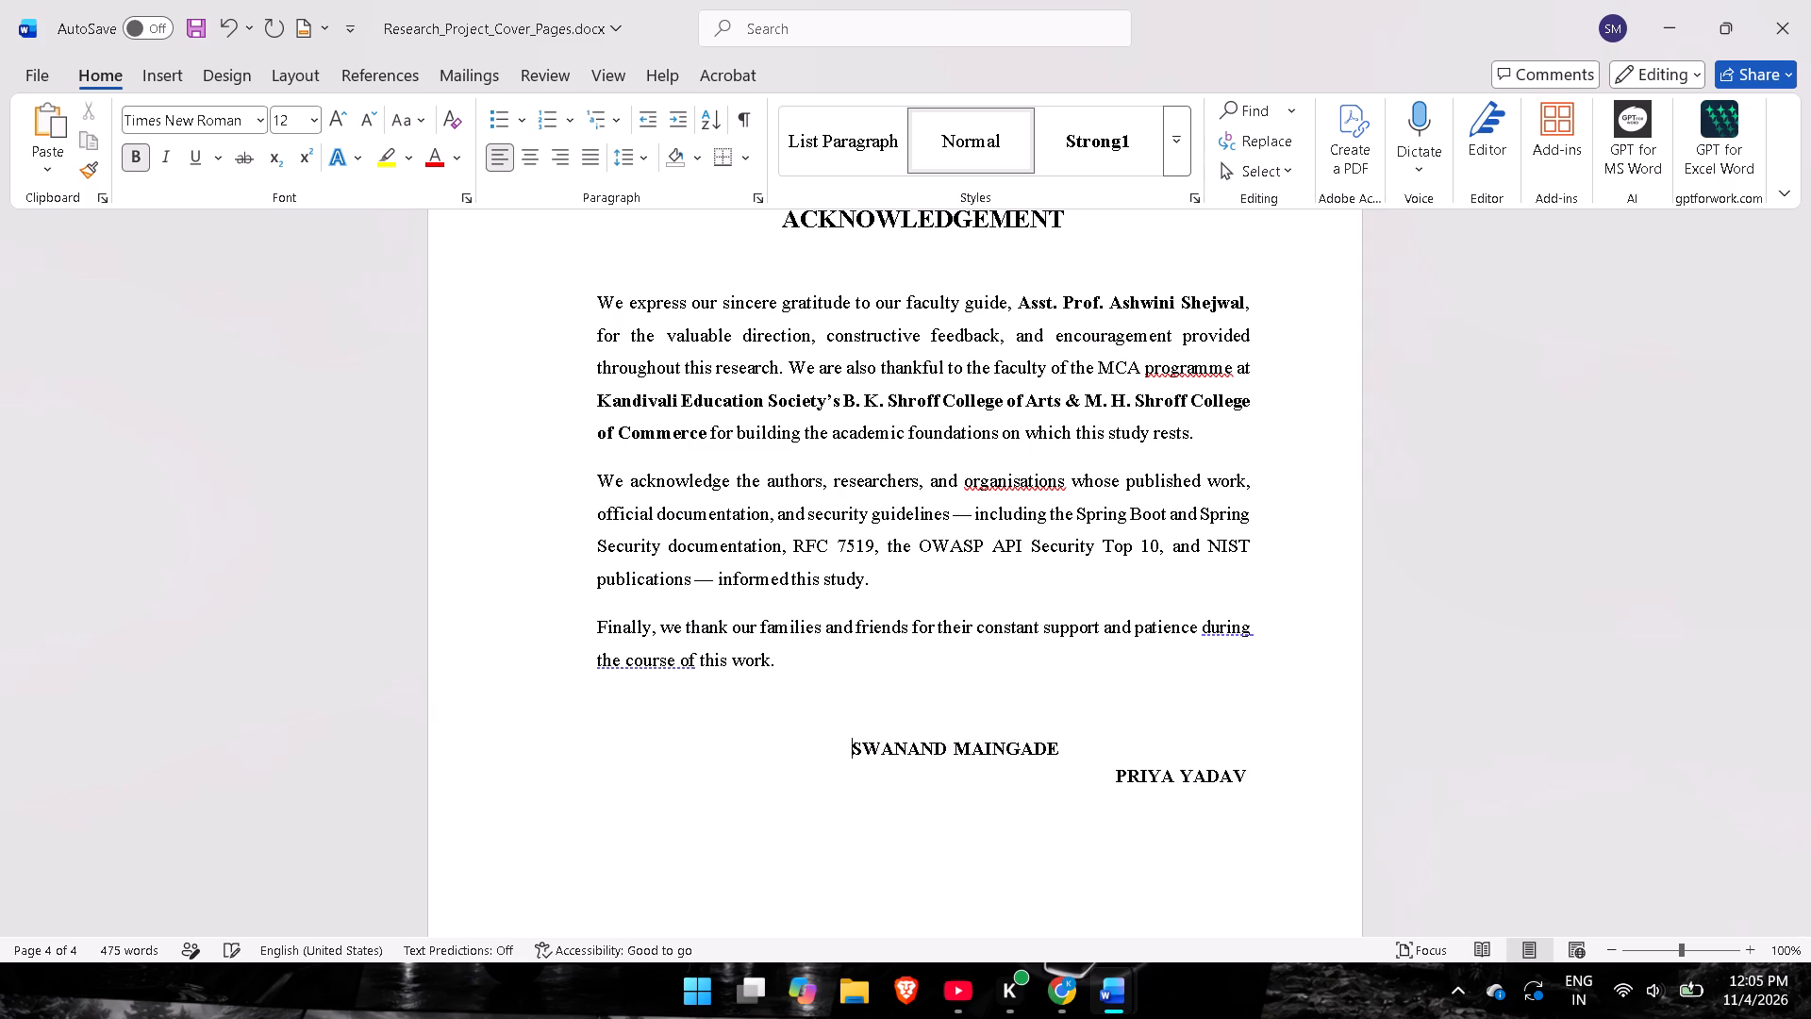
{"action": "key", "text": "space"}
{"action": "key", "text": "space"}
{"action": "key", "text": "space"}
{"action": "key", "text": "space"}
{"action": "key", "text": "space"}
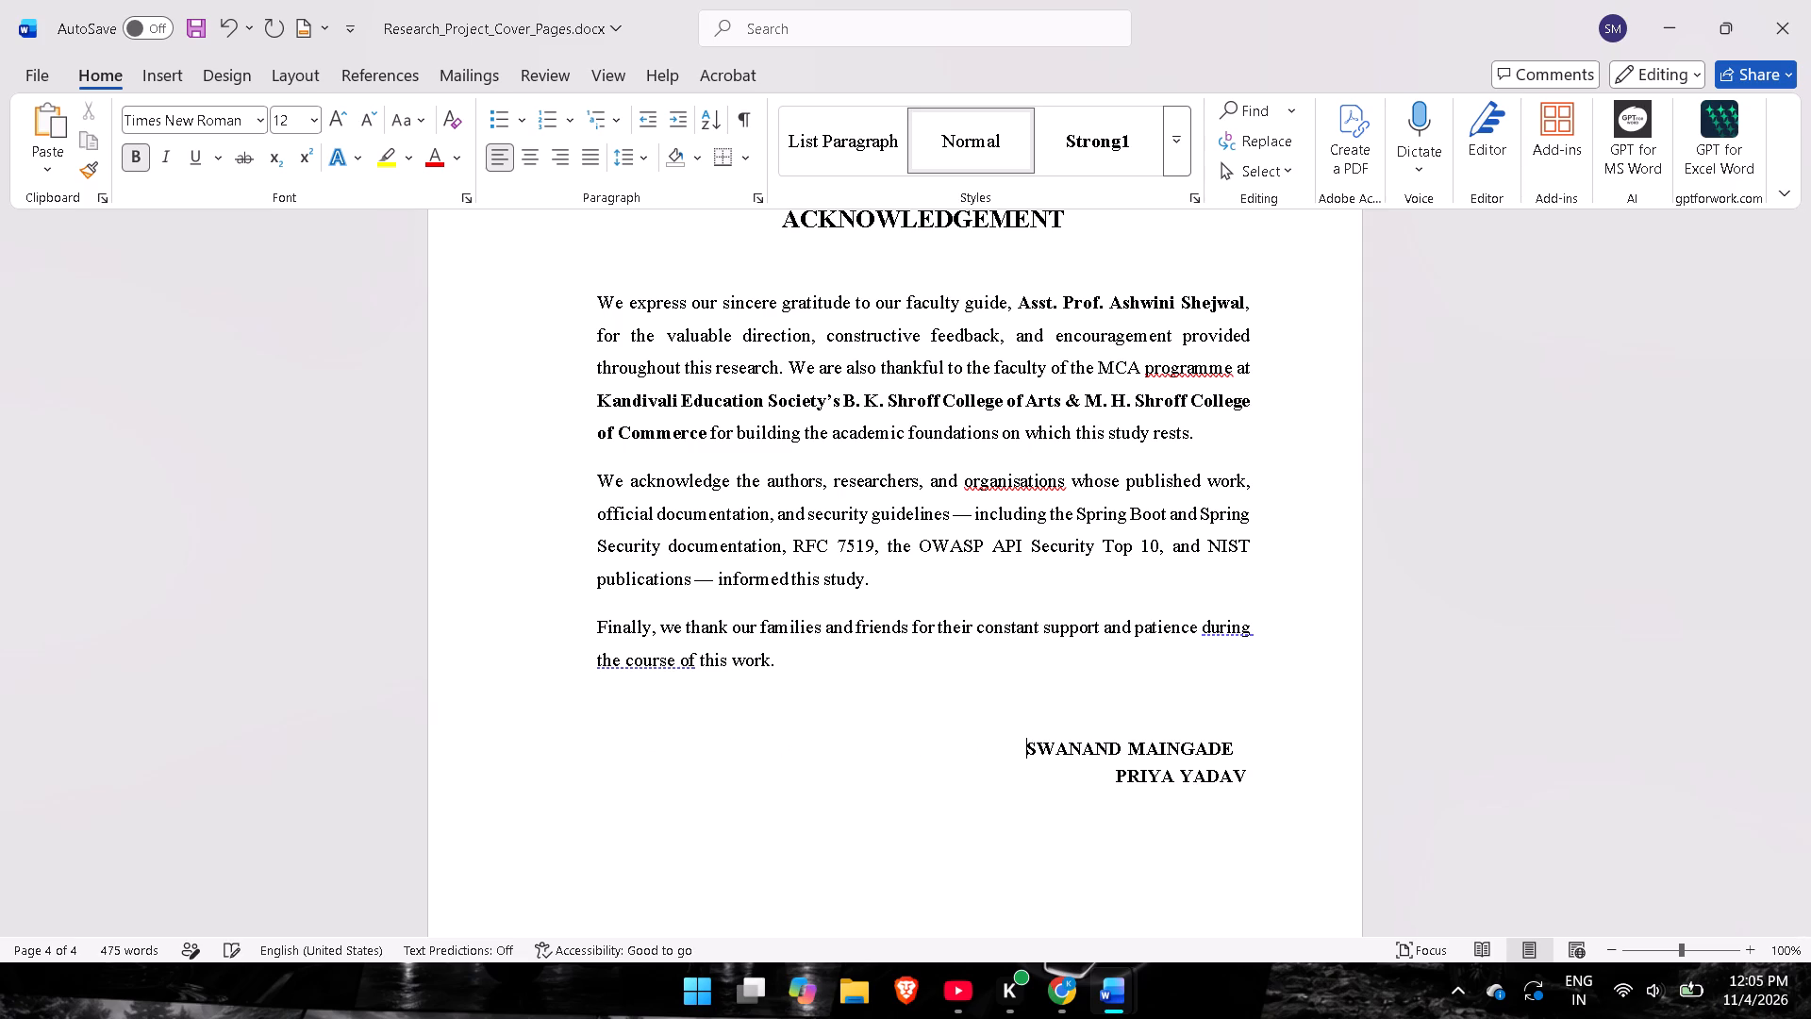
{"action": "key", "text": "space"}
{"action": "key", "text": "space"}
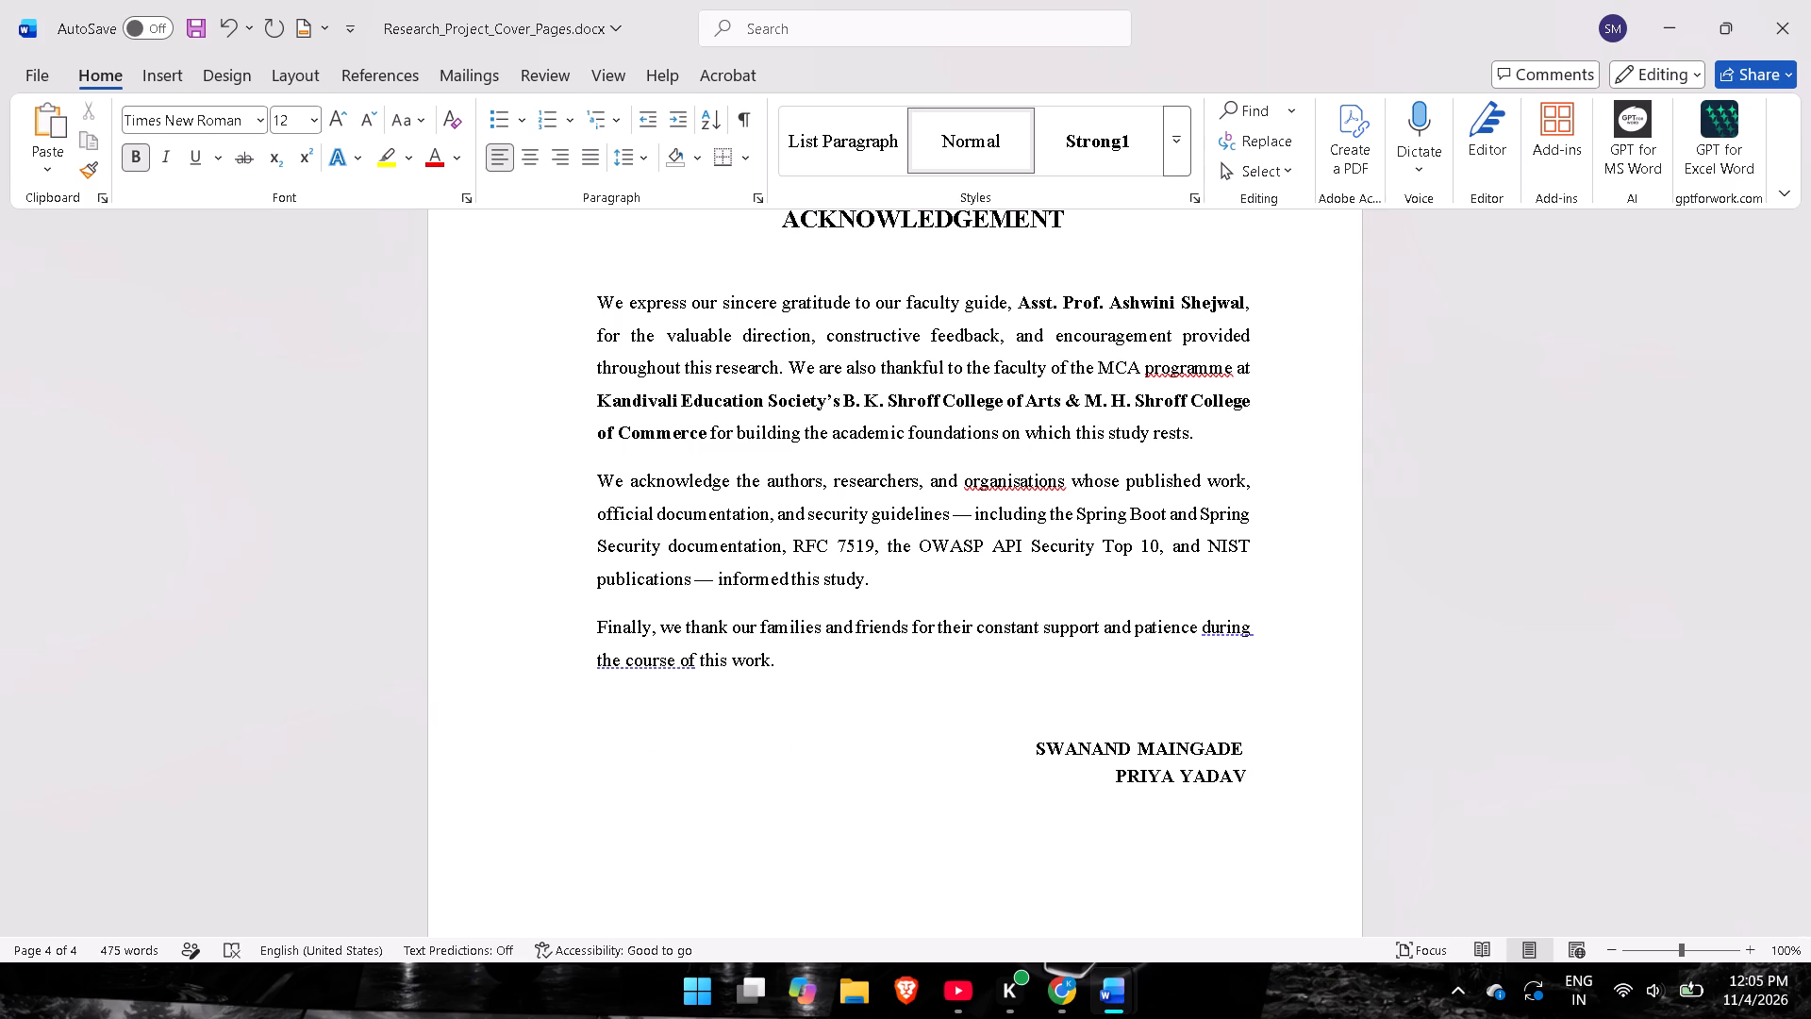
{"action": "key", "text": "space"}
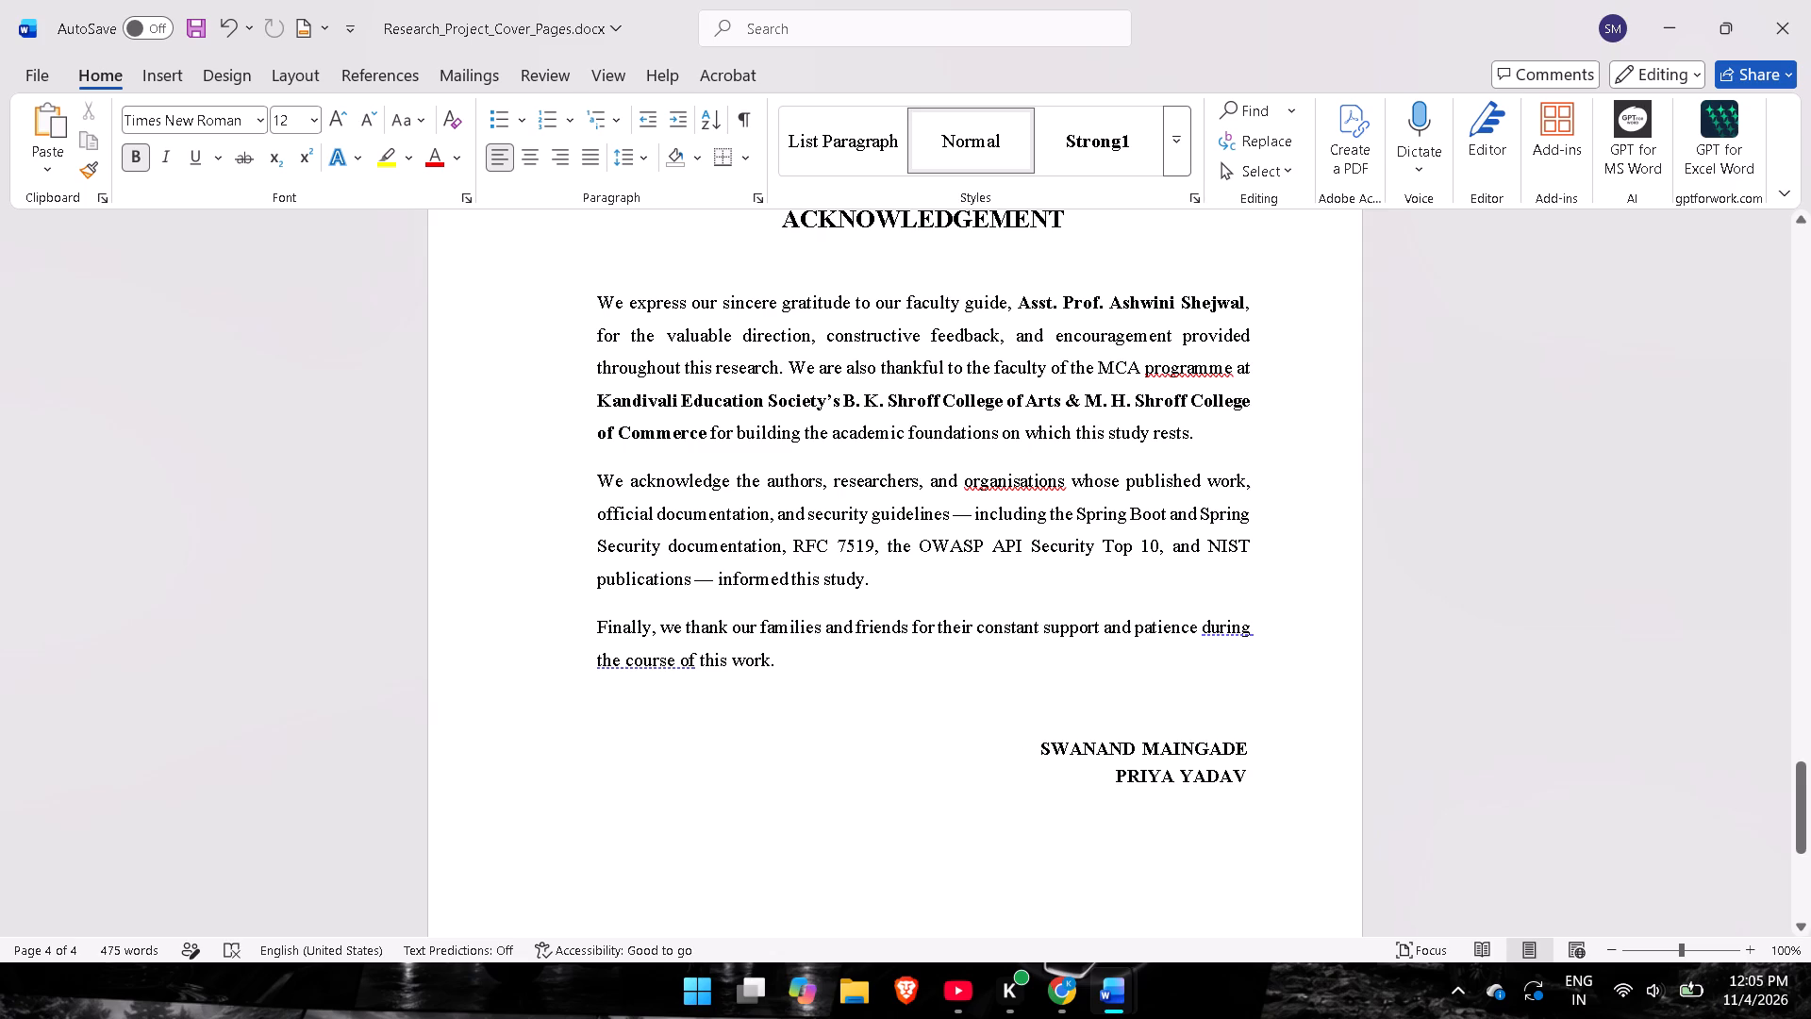
Check the placement of the Acknowledgement's name block and save the document.
{"action": "scroll", "coordinate": [874, 691], "scroll_direction": "up", "scroll_amount": 6}
{"action": "scroll", "coordinate": [874, 691], "scroll_direction": "down", "scroll_amount": 5}
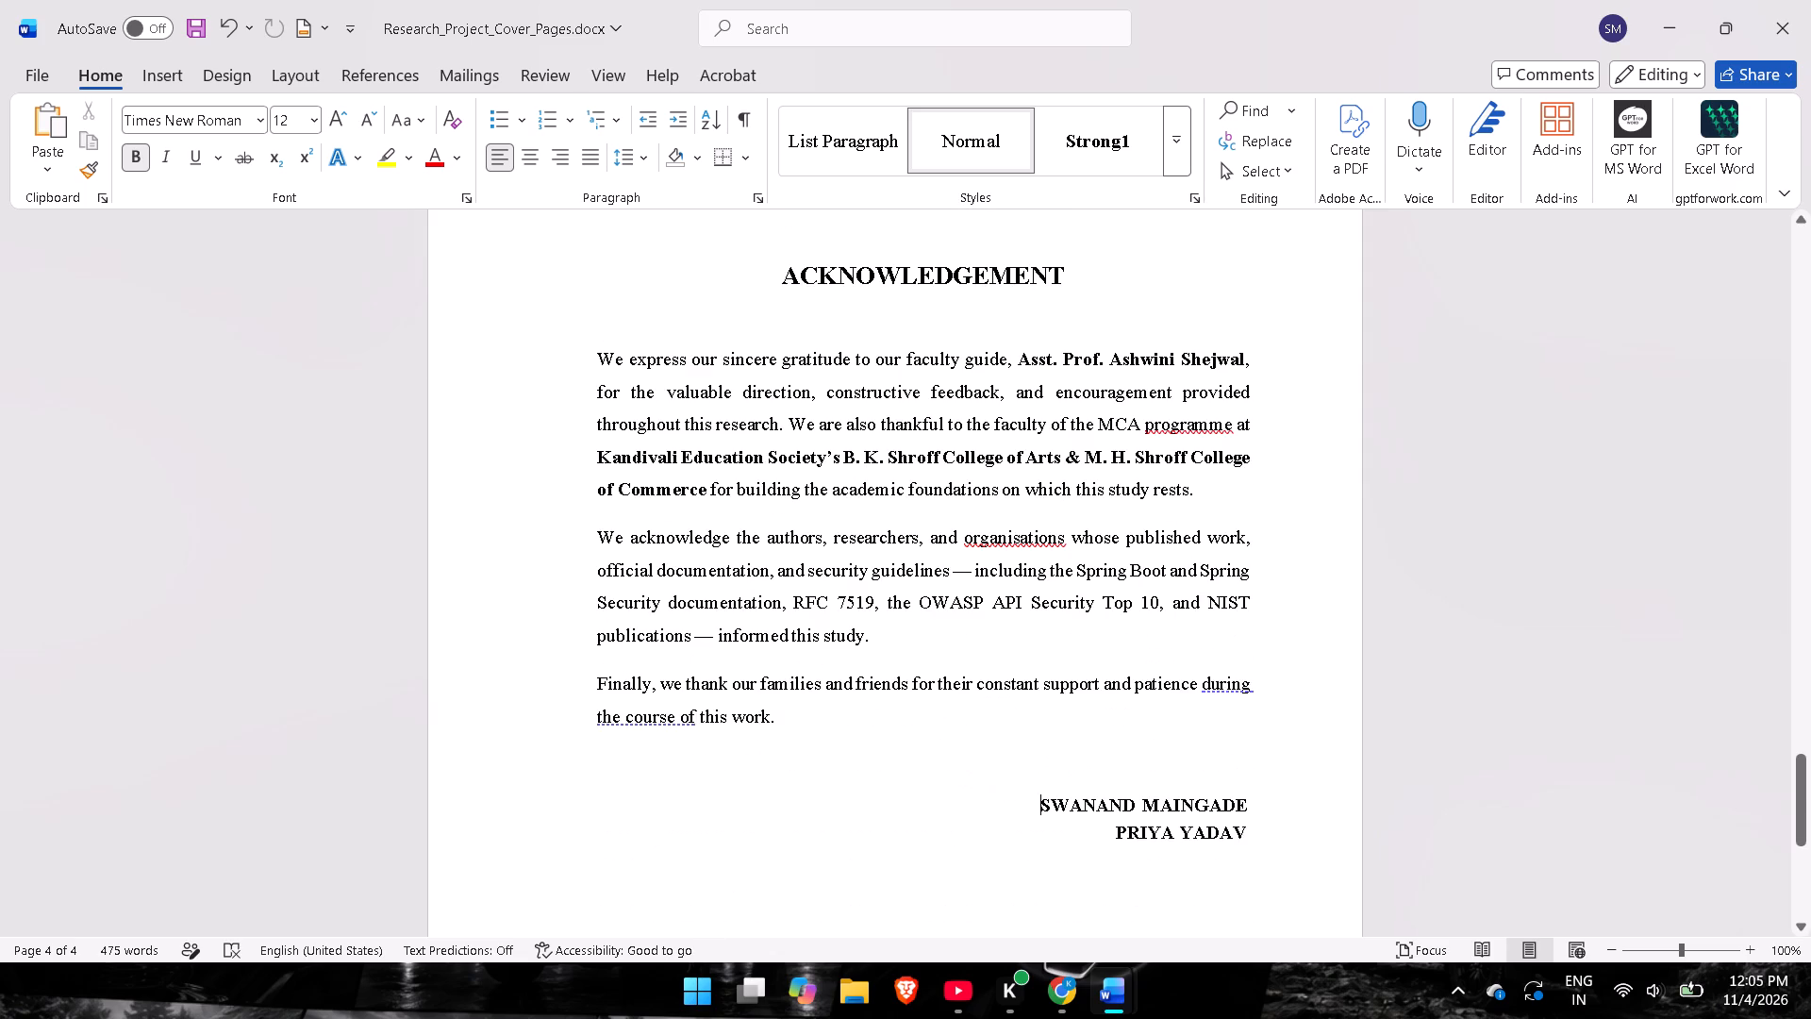
{"action": "scroll", "coordinate": [803, 727], "scroll_direction": "up", "scroll_amount": 5}
{"action": "scroll", "coordinate": [803, 727], "scroll_direction": "down", "scroll_amount": 4}
{"action": "scroll", "coordinate": [803, 719], "scroll_direction": "down", "scroll_amount": 20}
{"action": "scroll", "coordinate": [803, 719], "scroll_direction": "down", "scroll_amount": 2}
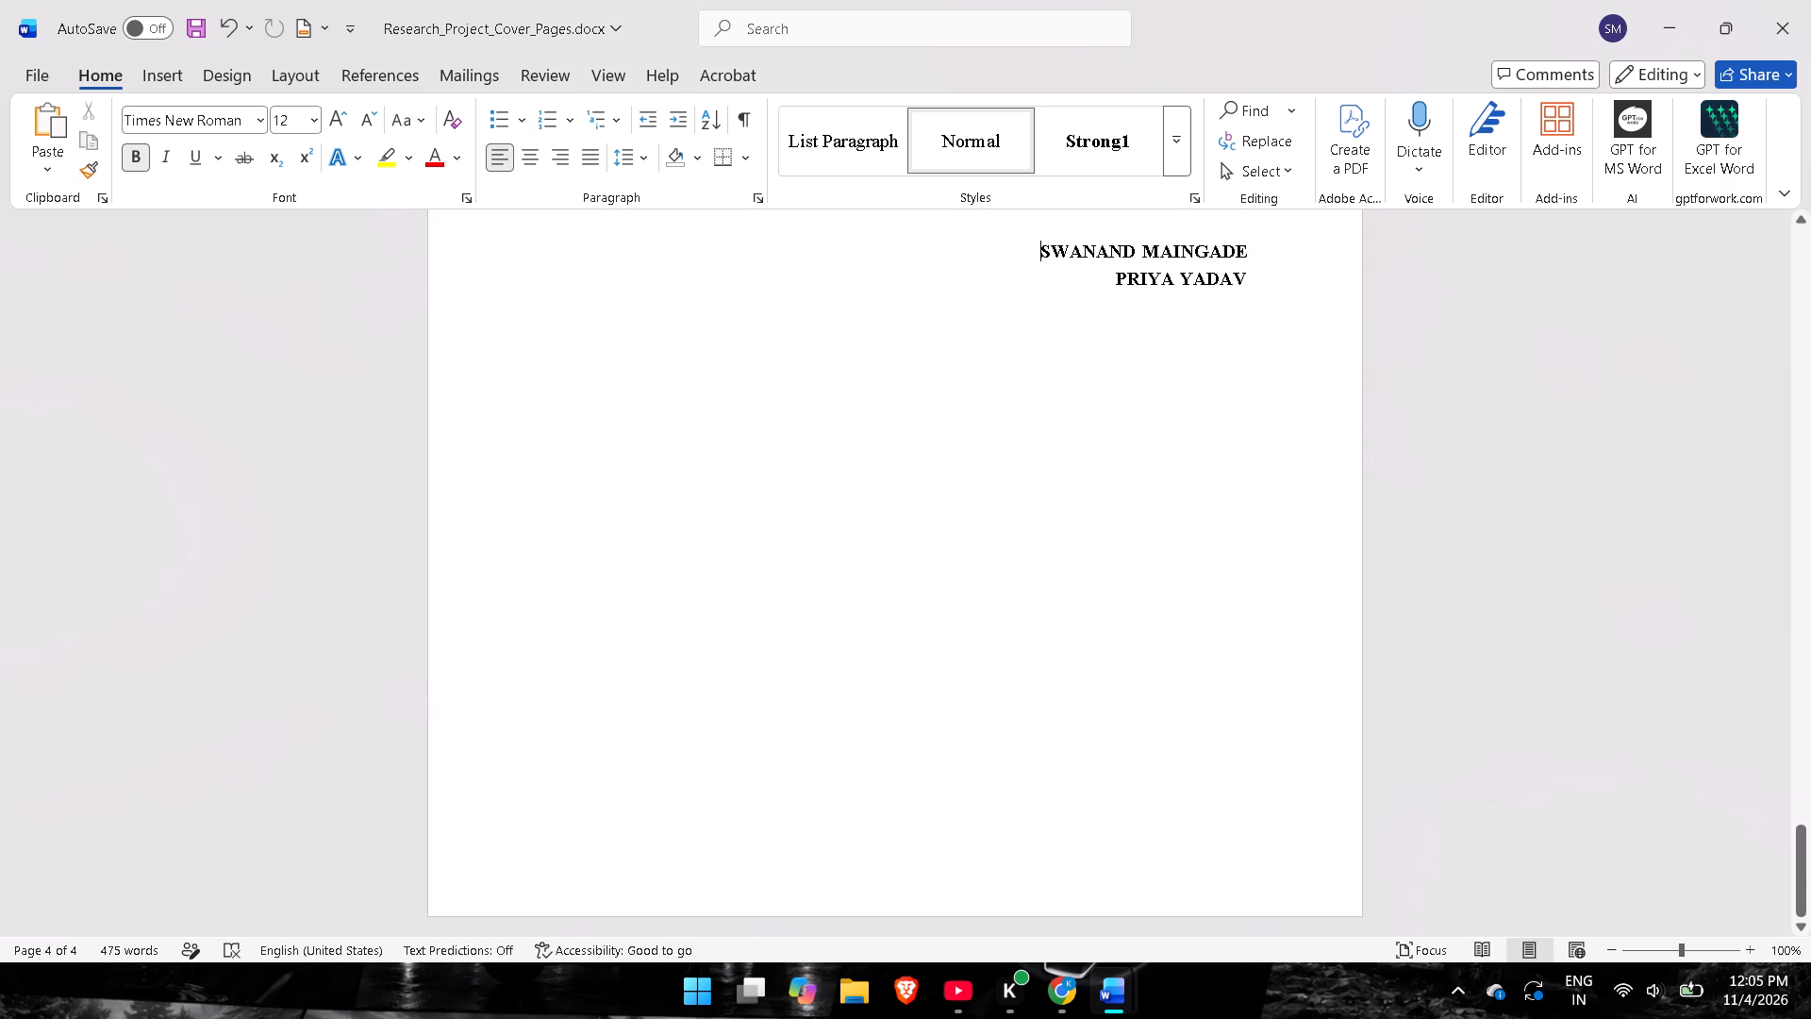
{"action": "key", "text": "ctrl+s"}
Review the Declaration, Certificate and cover pages, working from the end of the document back to the front.
{"action": "scroll", "coordinate": [803, 714], "scroll_direction": "up", "scroll_amount": 7}
{"action": "scroll", "coordinate": [803, 711], "scroll_direction": "up", "scroll_amount": 20}
{"action": "scroll", "coordinate": [803, 711], "scroll_direction": "up", "scroll_amount": 5}
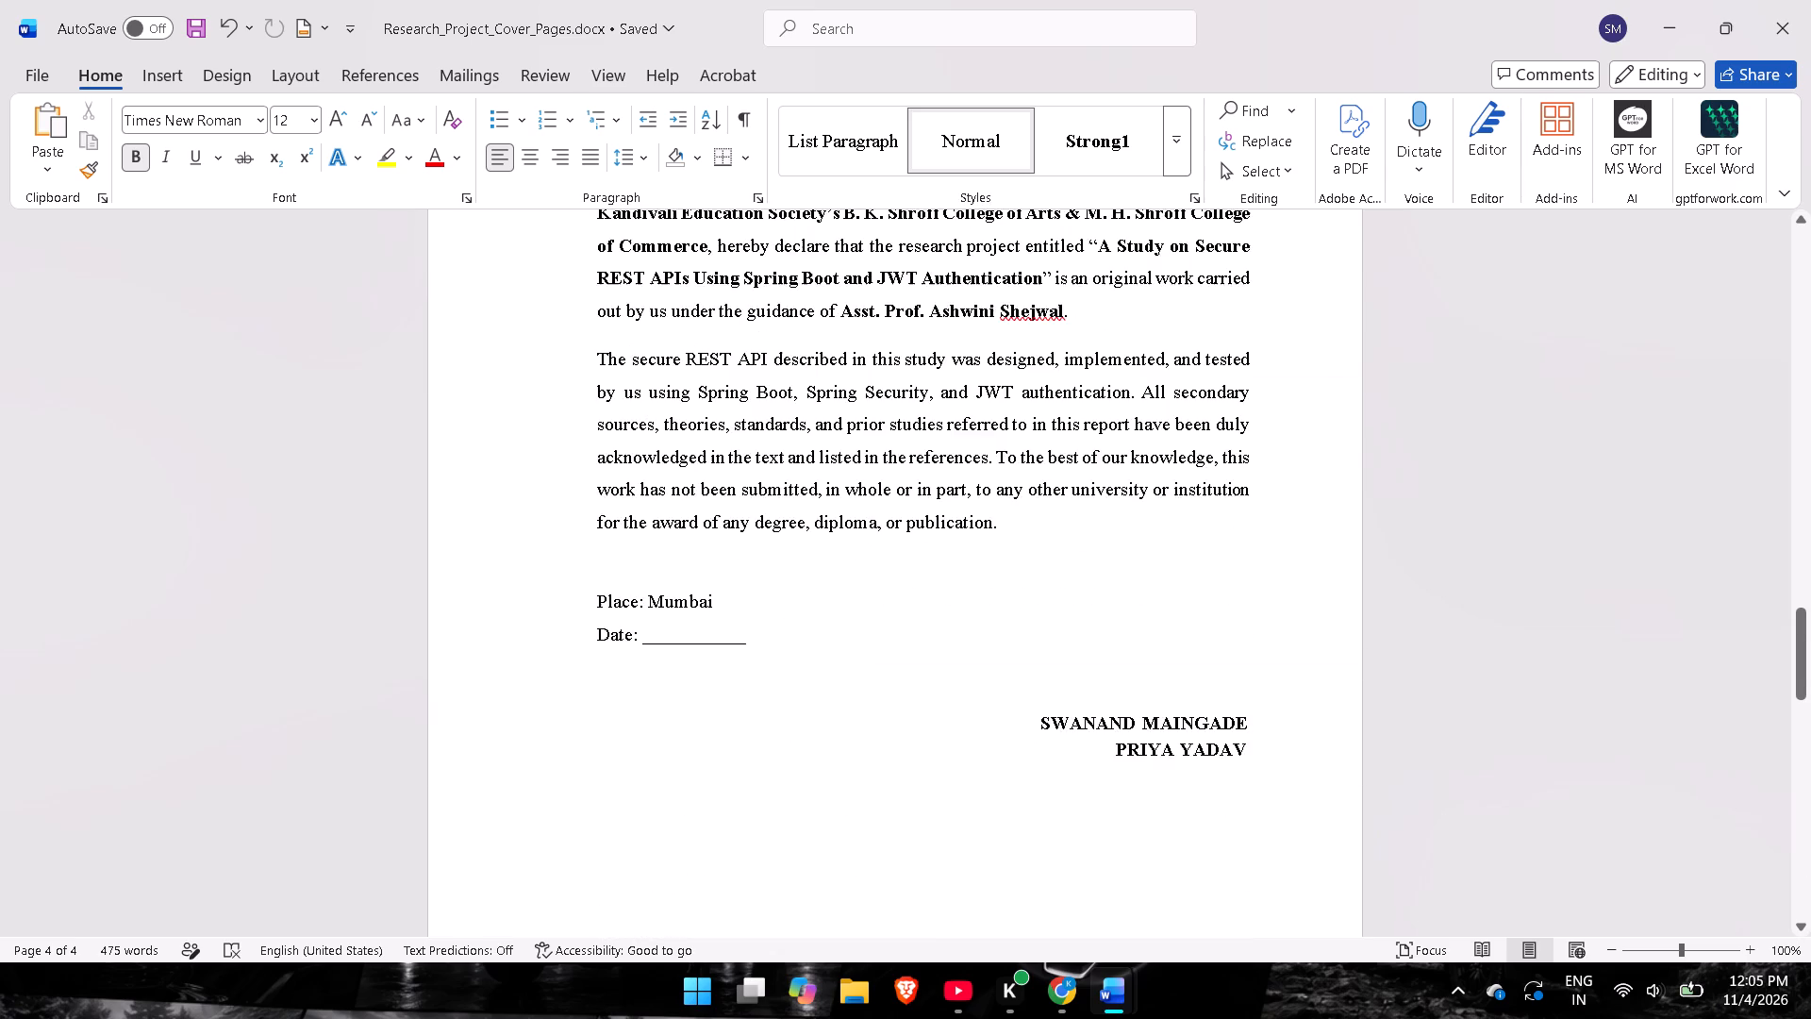
{"action": "scroll", "coordinate": [803, 707], "scroll_direction": "up", "scroll_amount": 6}
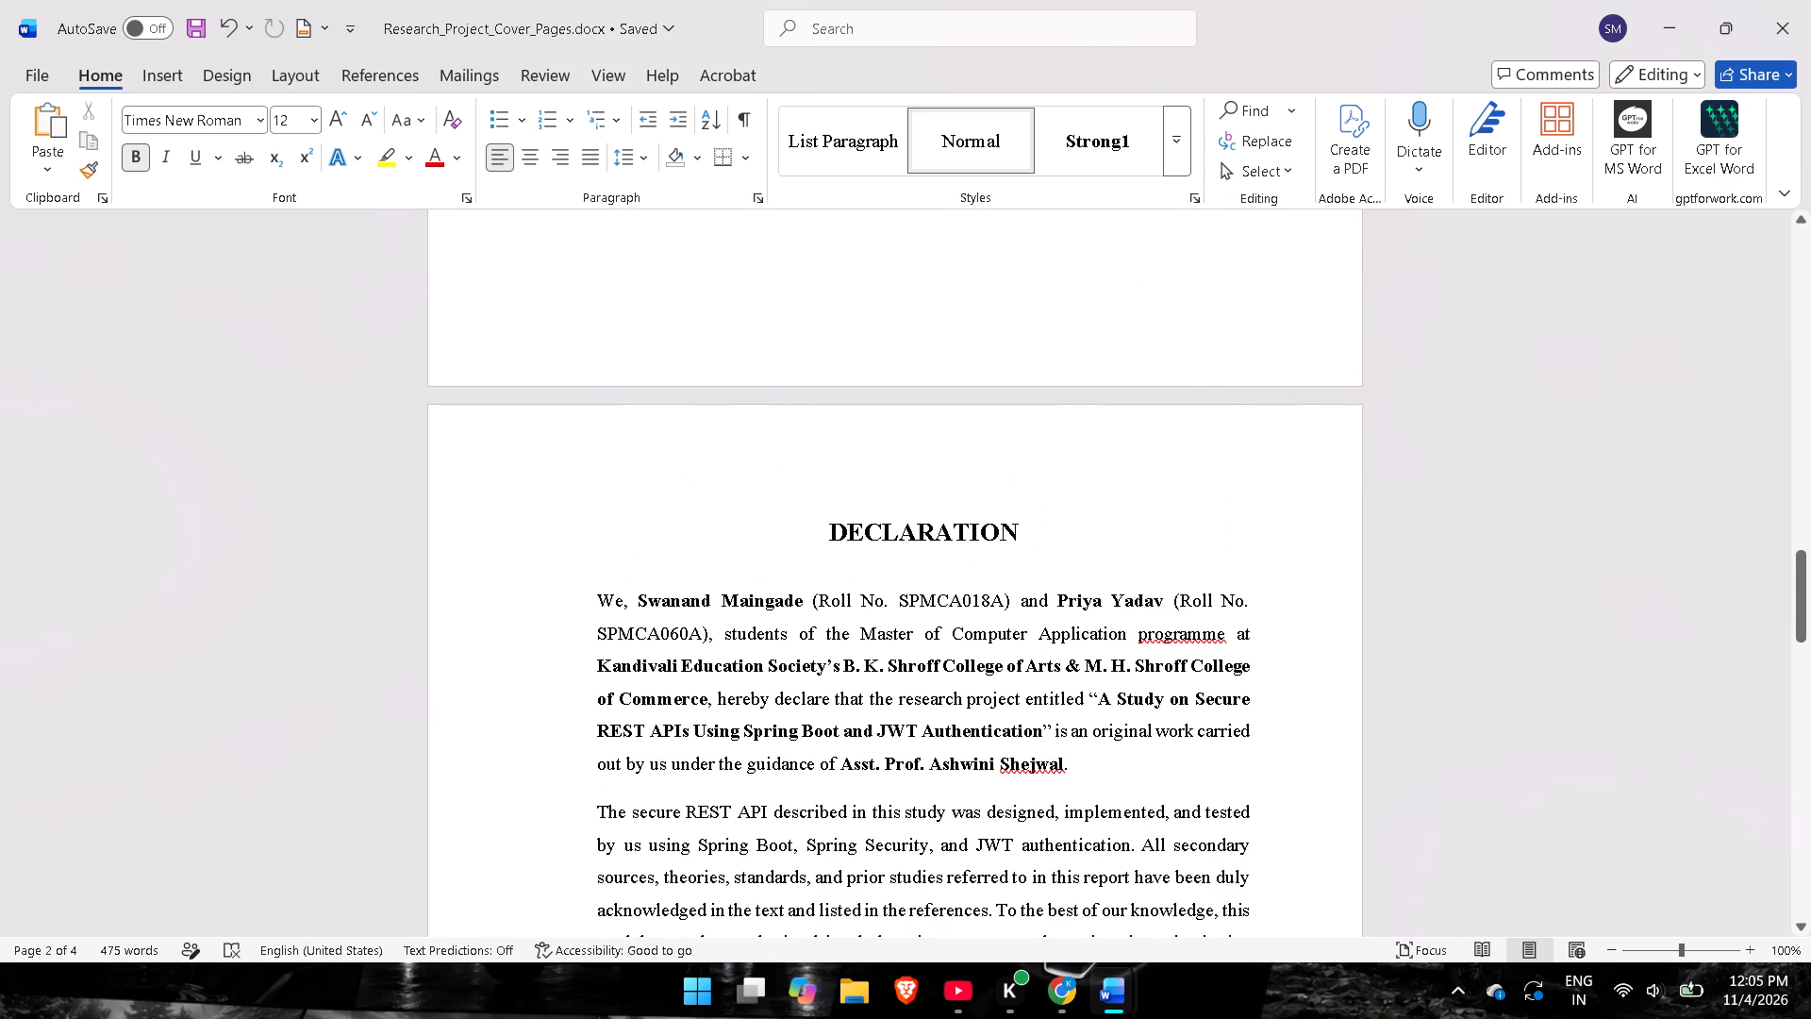
{"action": "scroll", "coordinate": [803, 707], "scroll_direction": "up", "scroll_amount": 14}
{"action": "scroll", "coordinate": [803, 707], "scroll_direction": "up", "scroll_amount": 7}
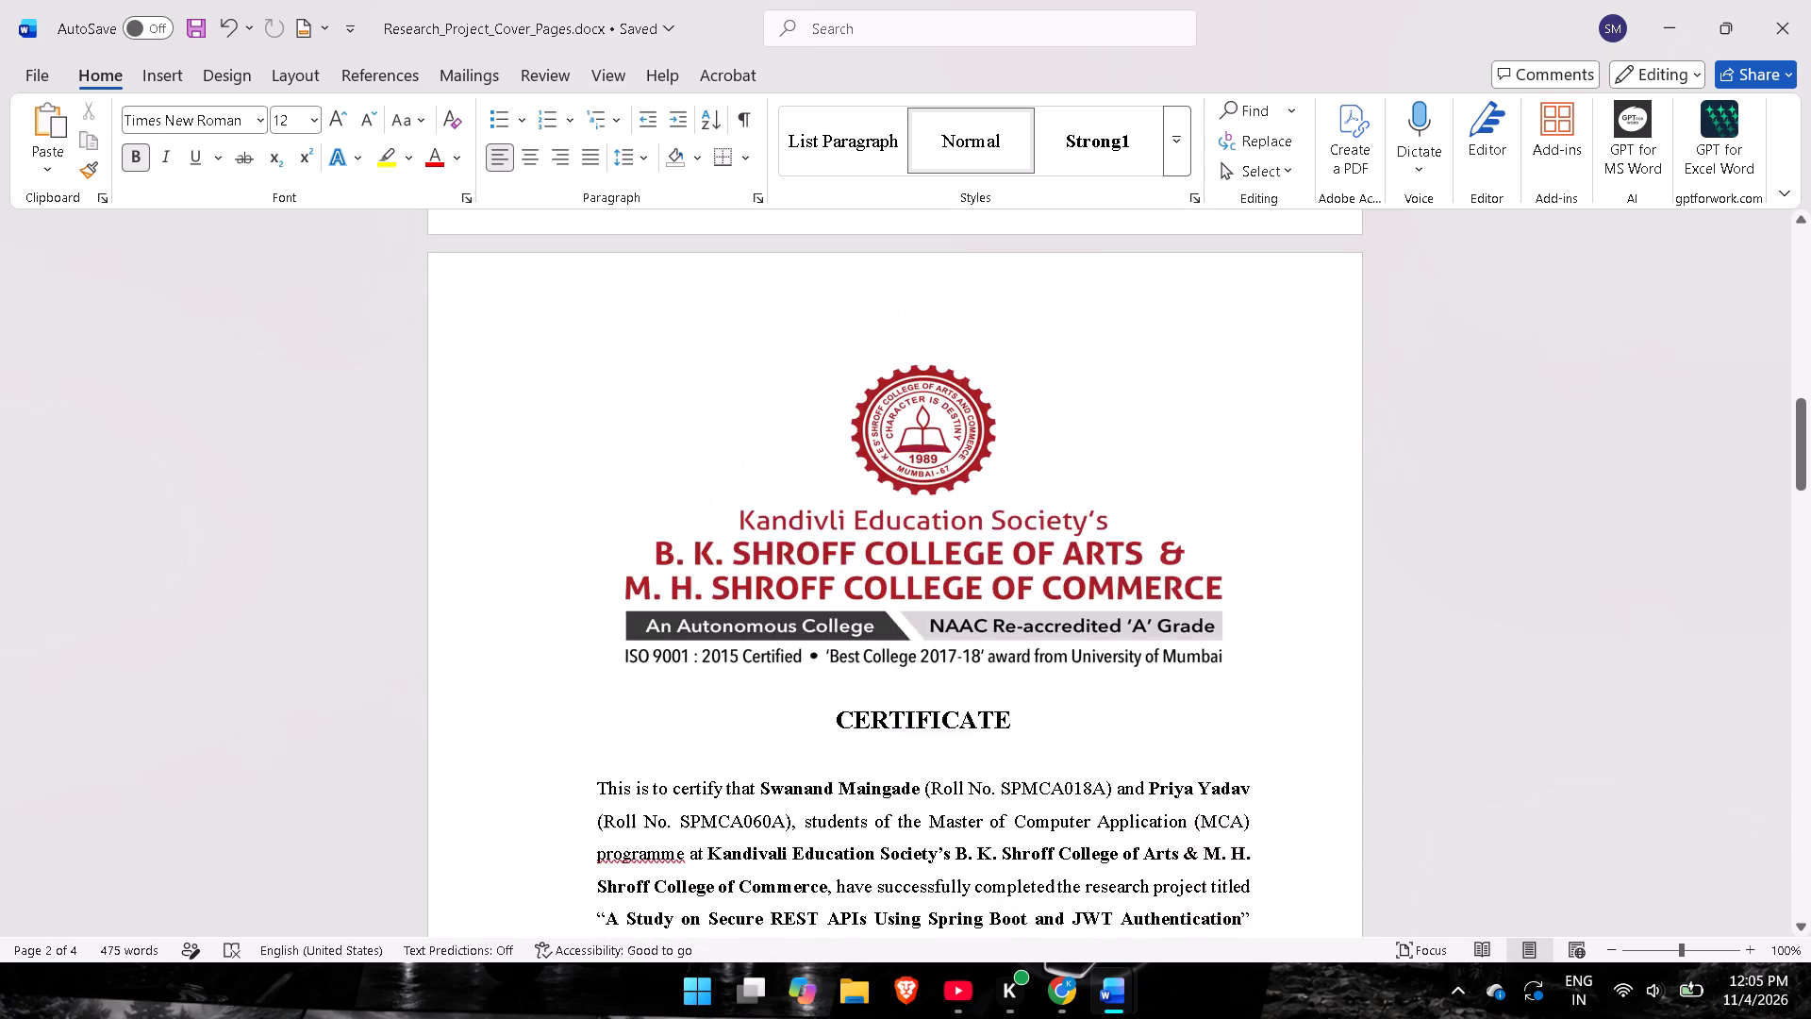
{"action": "scroll", "coordinate": [803, 707], "scroll_direction": "up", "scroll_amount": 14}
{"action": "scroll", "coordinate": [804, 699], "scroll_direction": "up", "scroll_amount": 8}
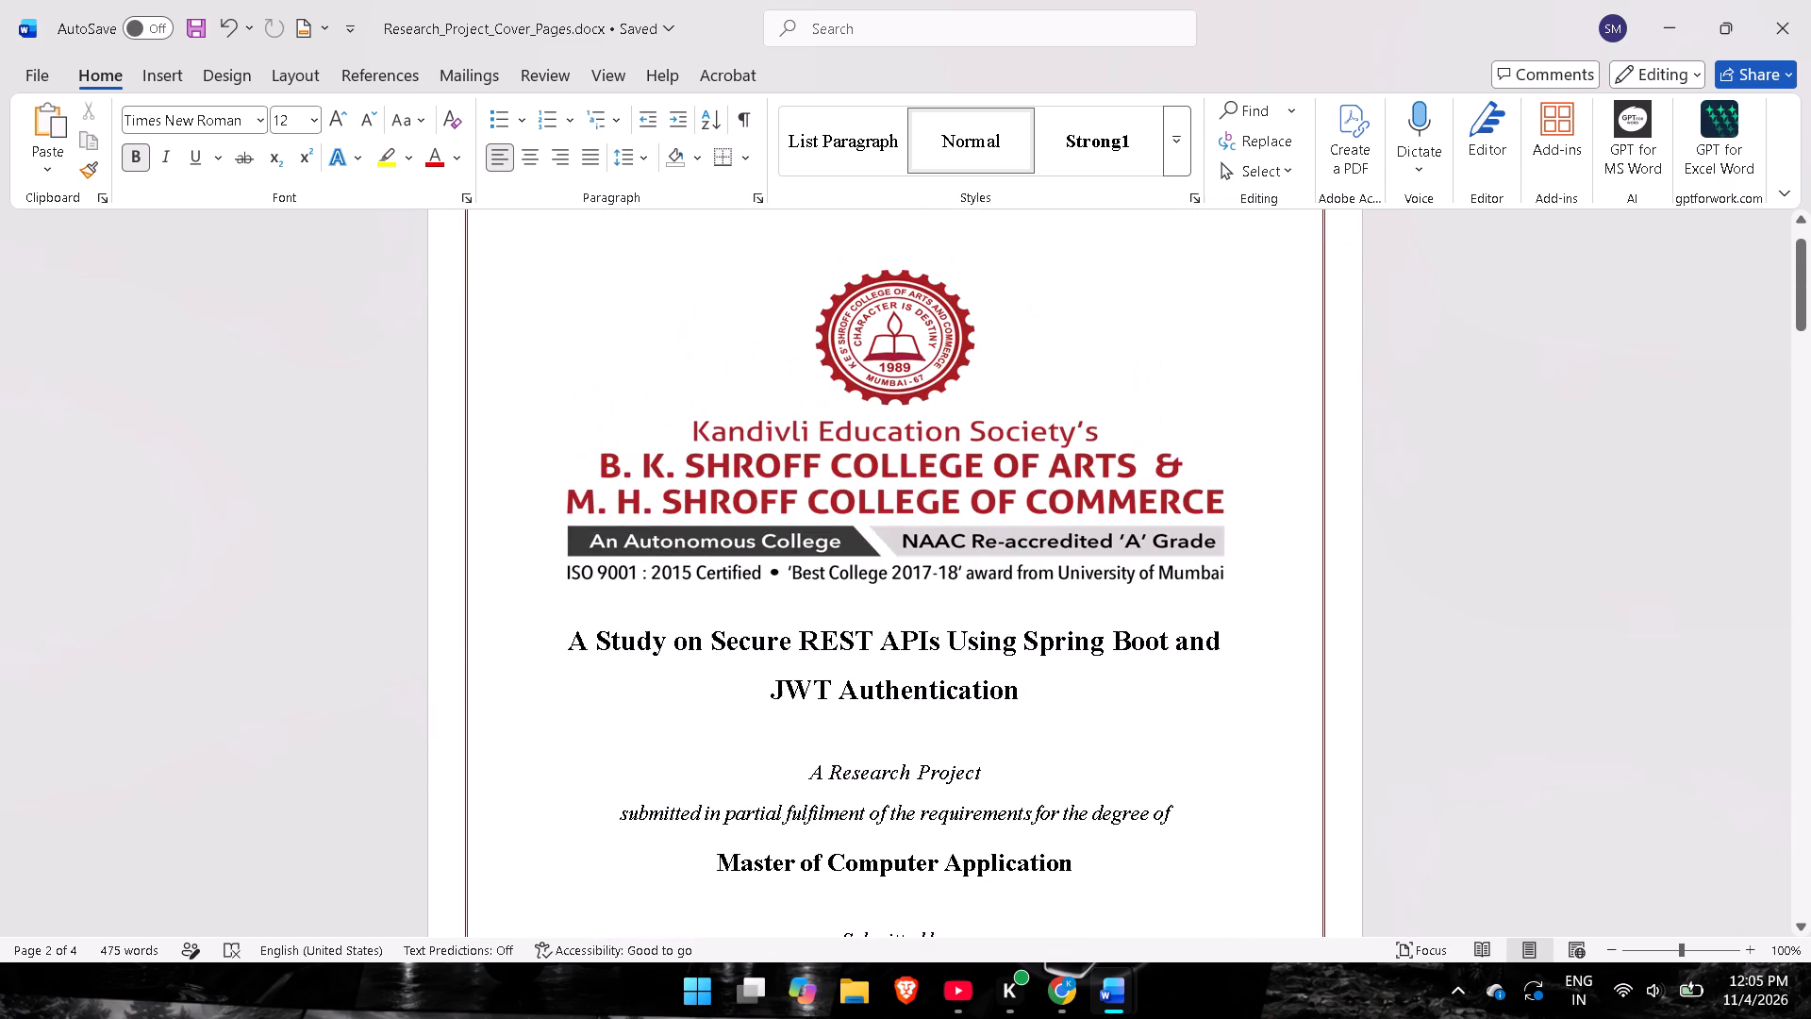
Toggle bold off and back on for the cover page's student name block, and set its line spacing to 1.5.
{"action": "scroll", "coordinate": [804, 699], "scroll_direction": "down", "scroll_amount": 5}
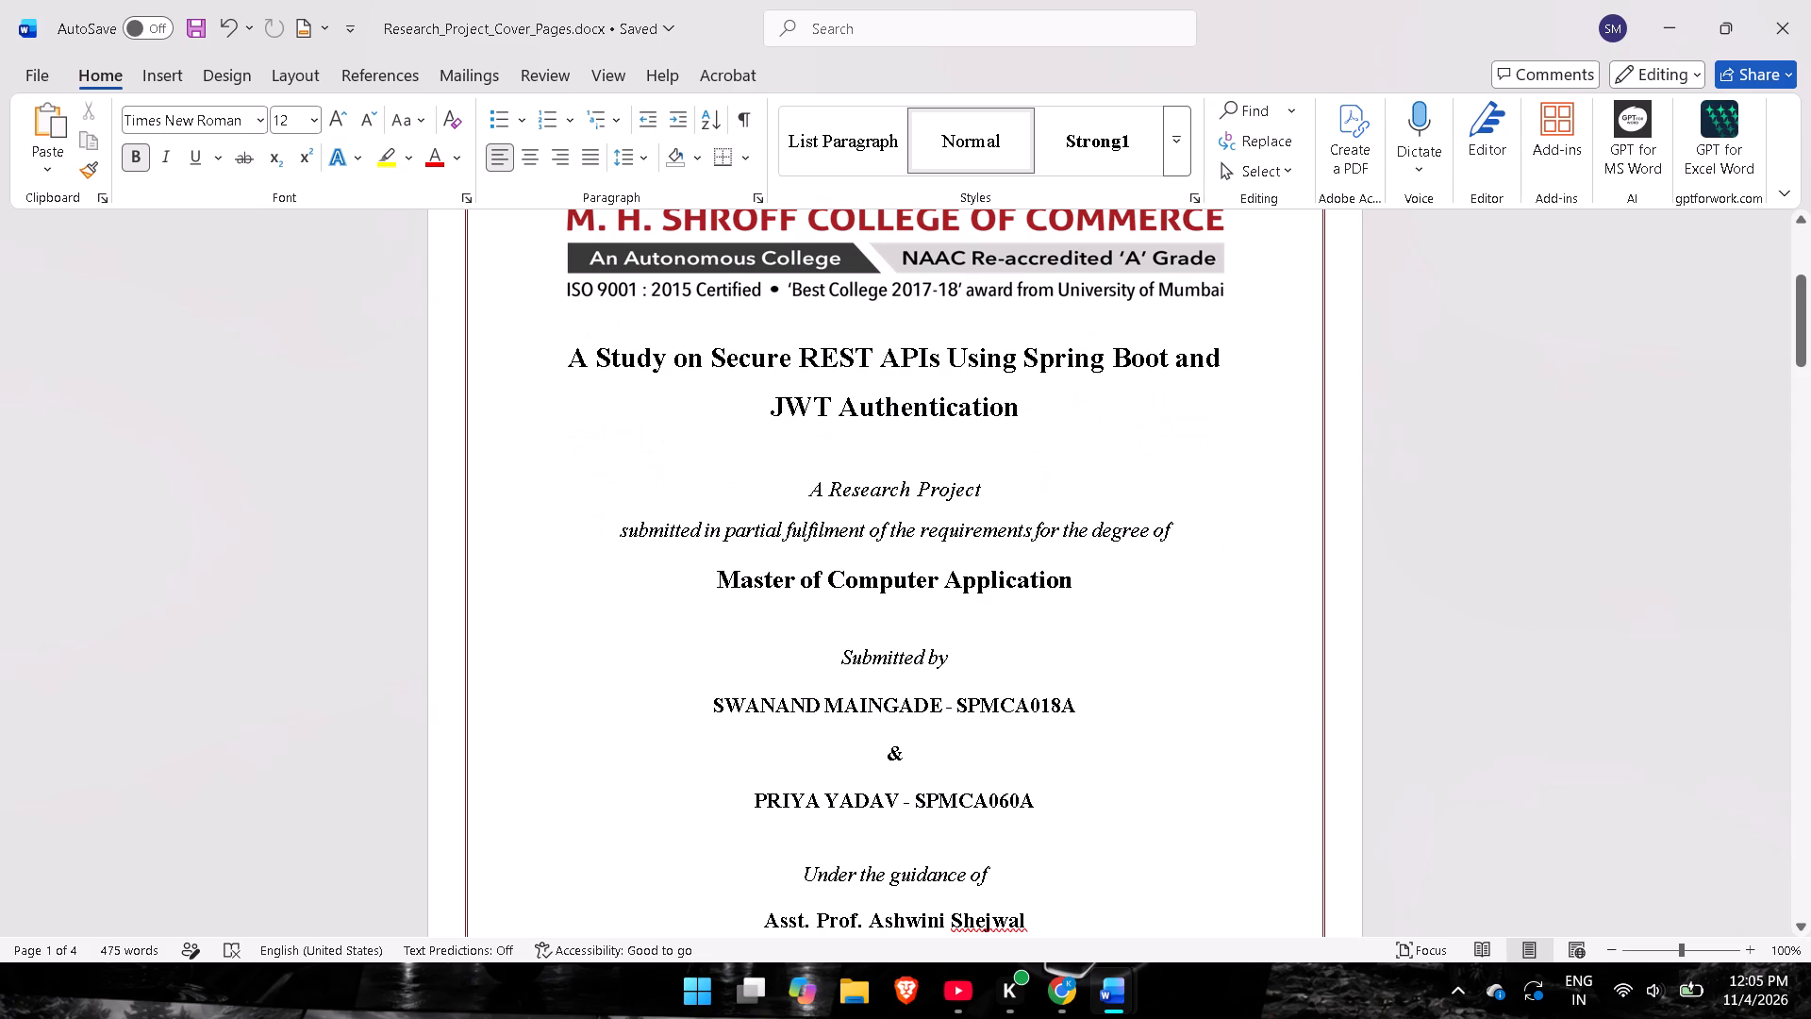
{"action": "left_click_drag", "start_coordinate": [1035, 804], "coordinate": [736, 691]}
{"action": "left_click", "coordinate": [1033, 820]}
{"action": "left_click_drag", "start_coordinate": [1053, 815], "coordinate": [706, 712]}
{"action": "key", "text": "ctrl+b"}
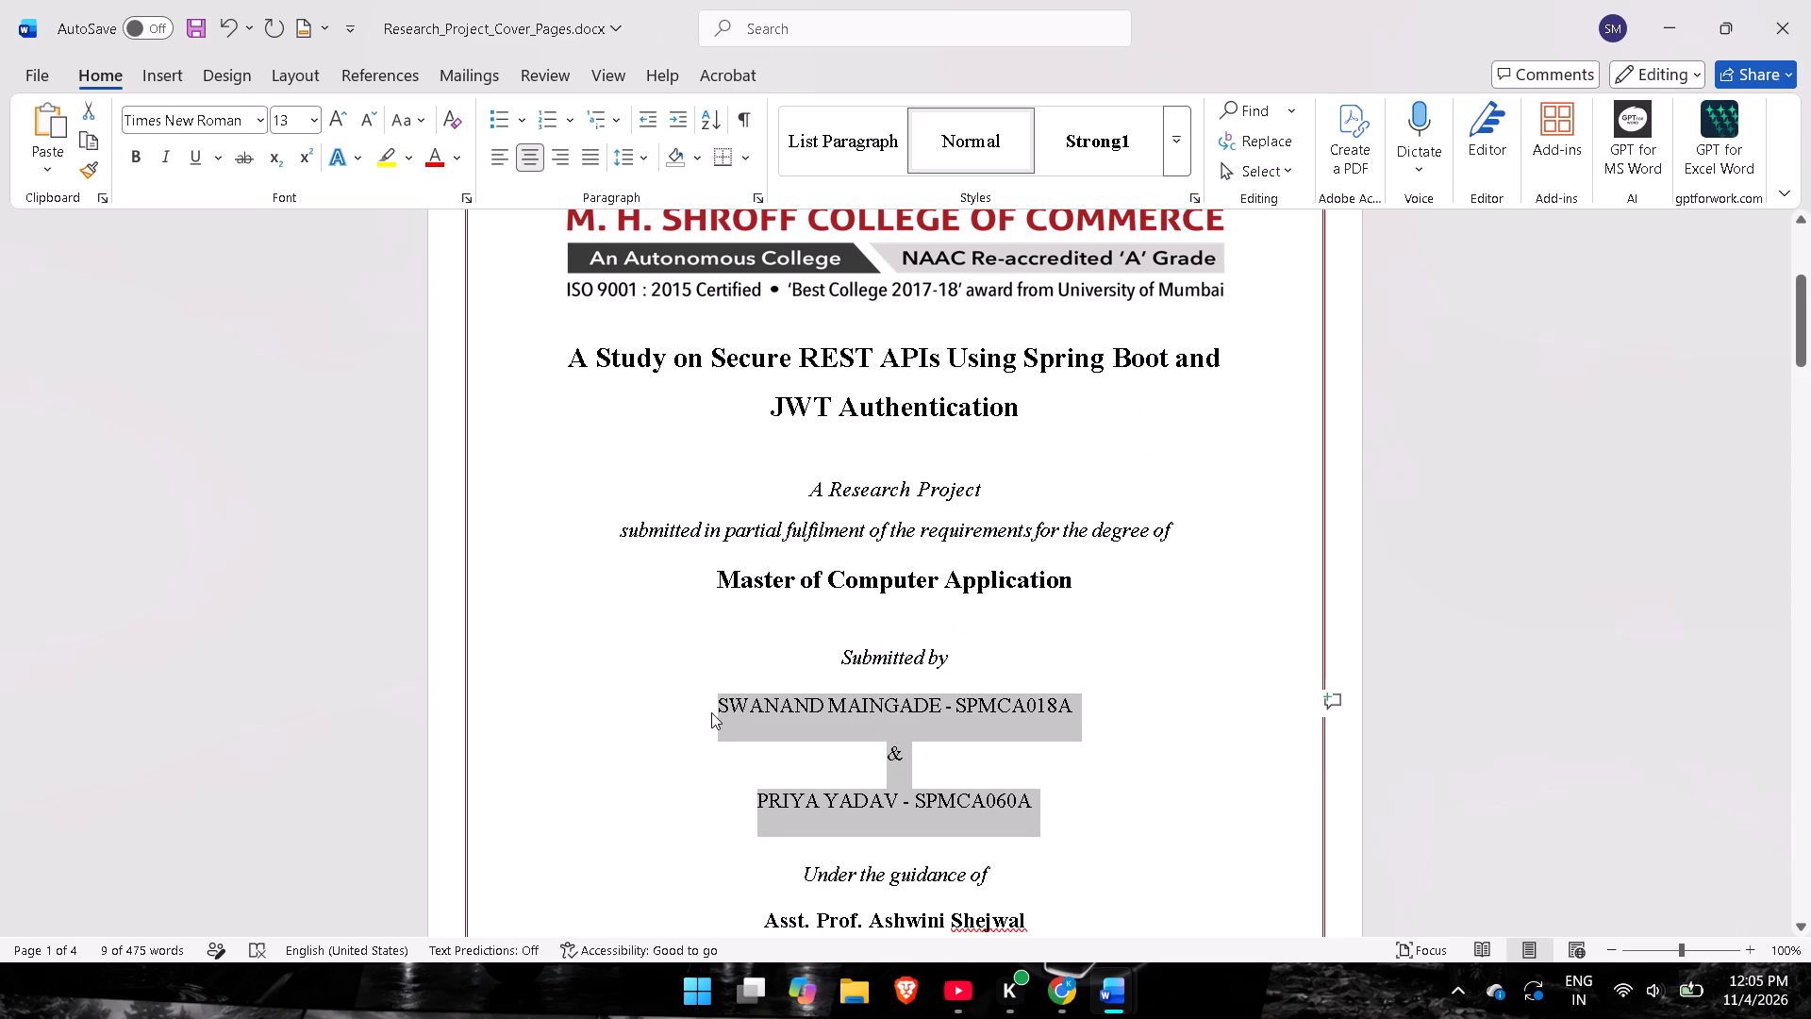
{"action": "key", "text": "ctrl+b"}
{"action": "left_click", "coordinate": [654, 156]}
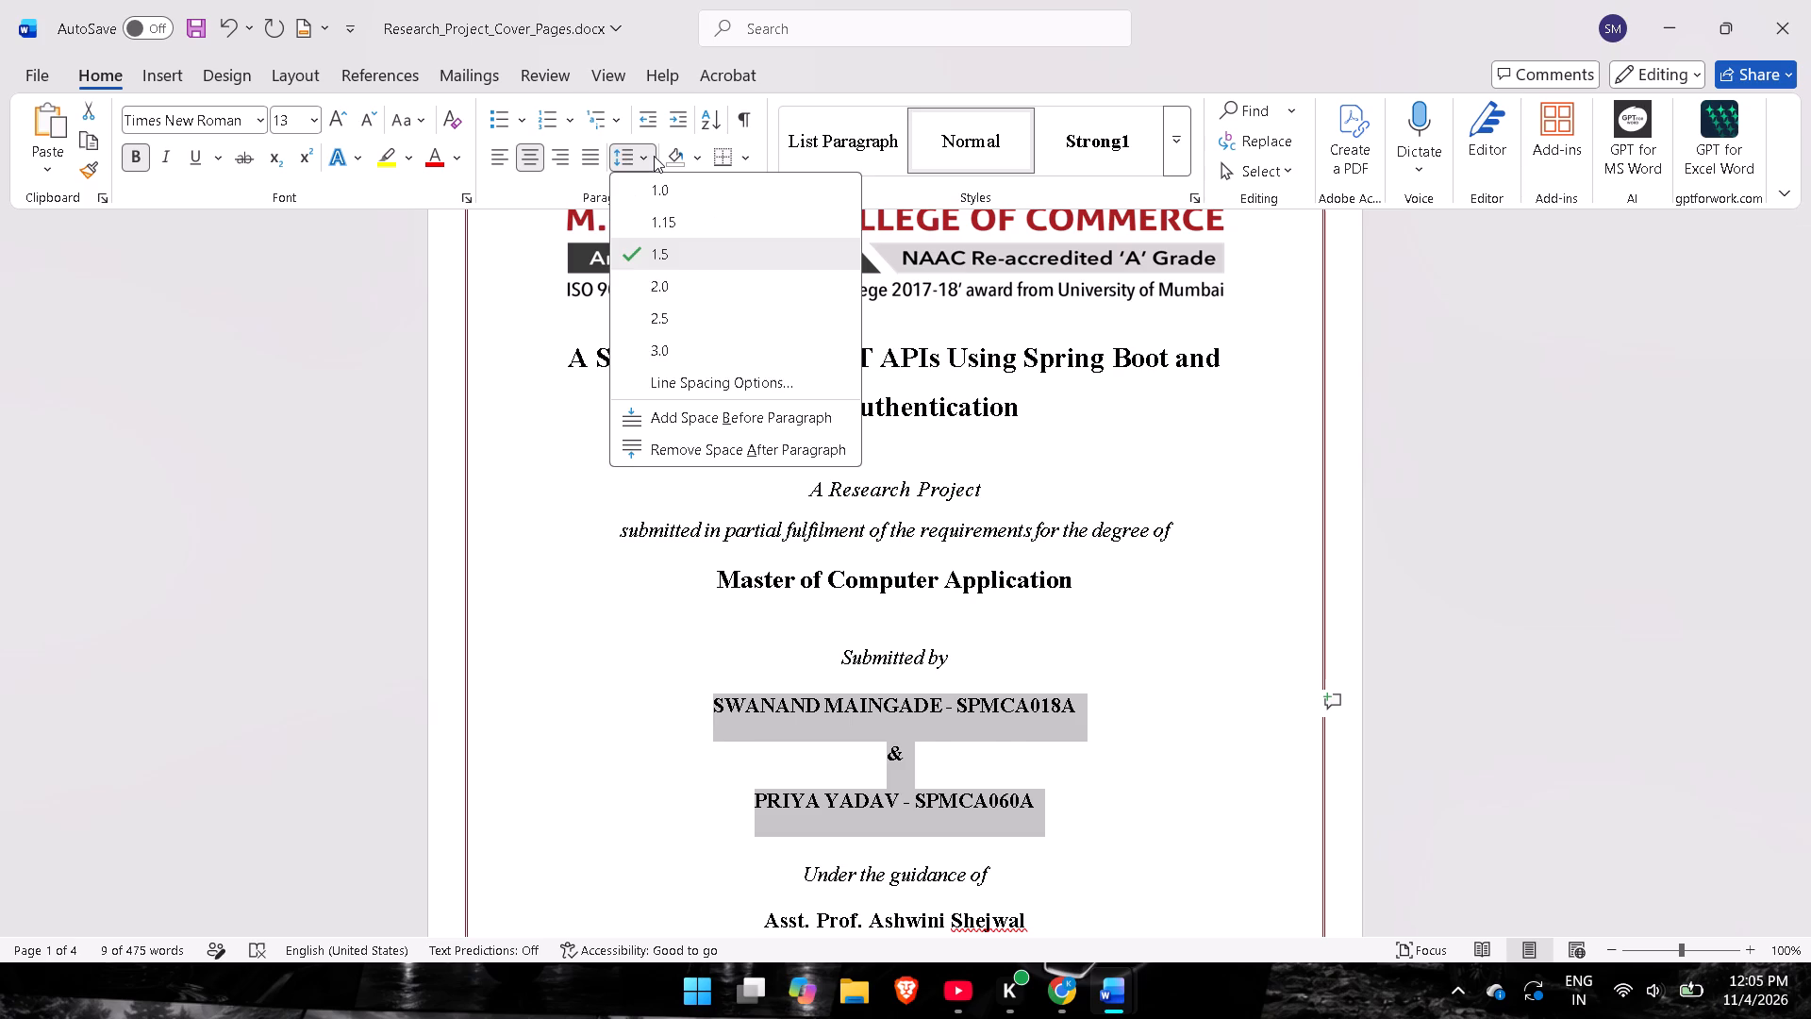
{"action": "left_click", "coordinate": [673, 259]}
{"action": "left_click", "coordinate": [1184, 709]}
Check the cover page's student block spacing and the font sizes of the degree line and project title.
{"action": "scroll", "coordinate": [983, 697], "scroll_direction": "down", "scroll_amount": 4}
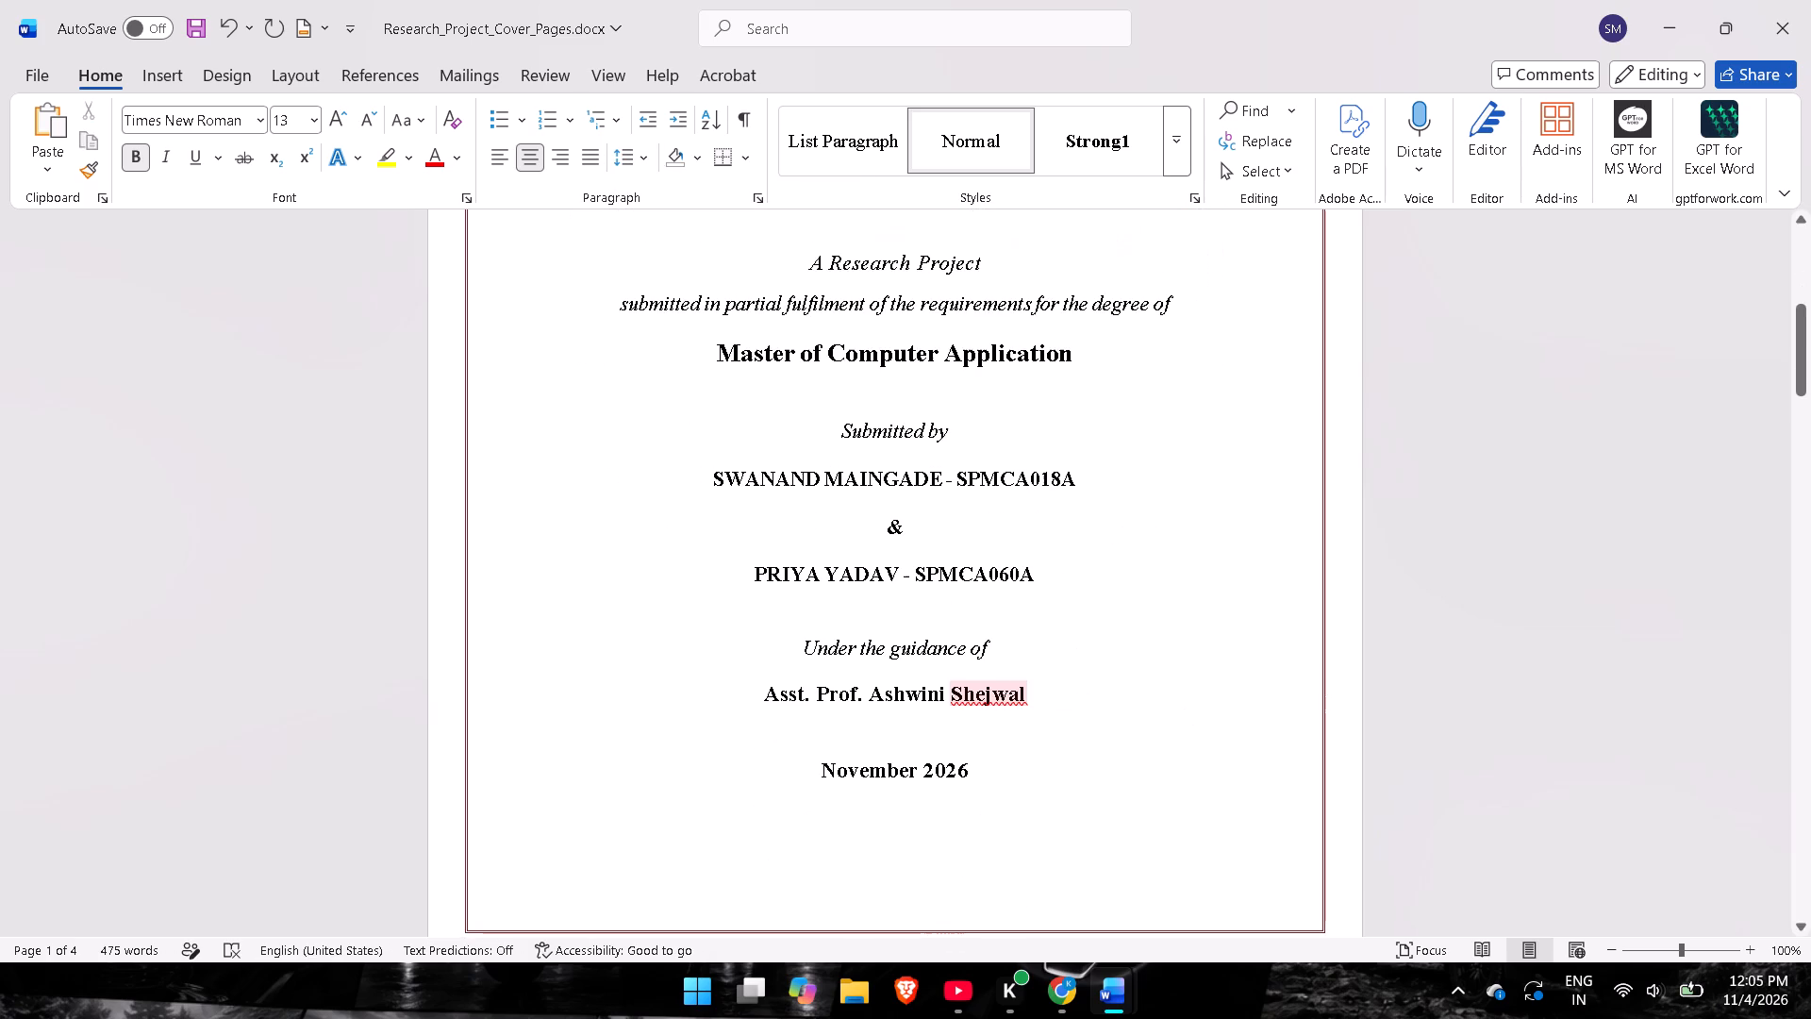
{"action": "scroll", "coordinate": [934, 667], "scroll_direction": "up", "scroll_amount": 1}
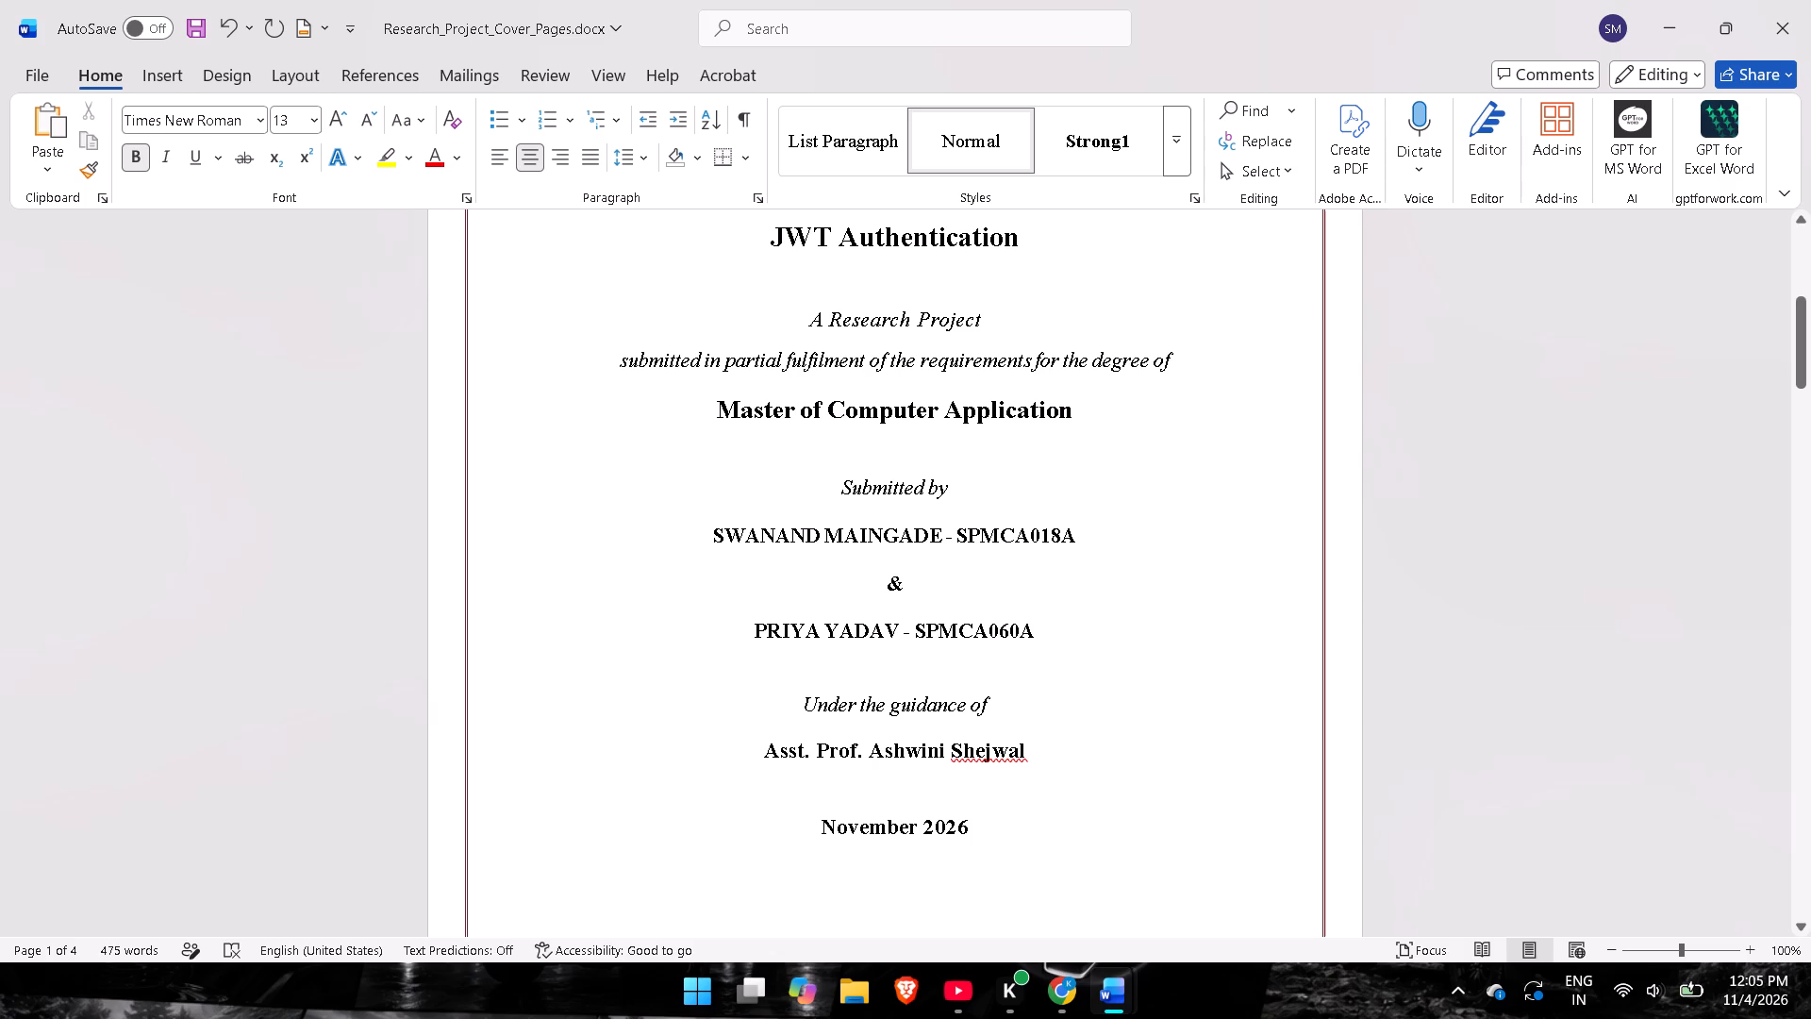
{"action": "left_click_drag", "start_coordinate": [1041, 631], "coordinate": [694, 426]}
{"action": "left_click", "coordinate": [749, 459]}
{"action": "left_click", "coordinate": [754, 416]}
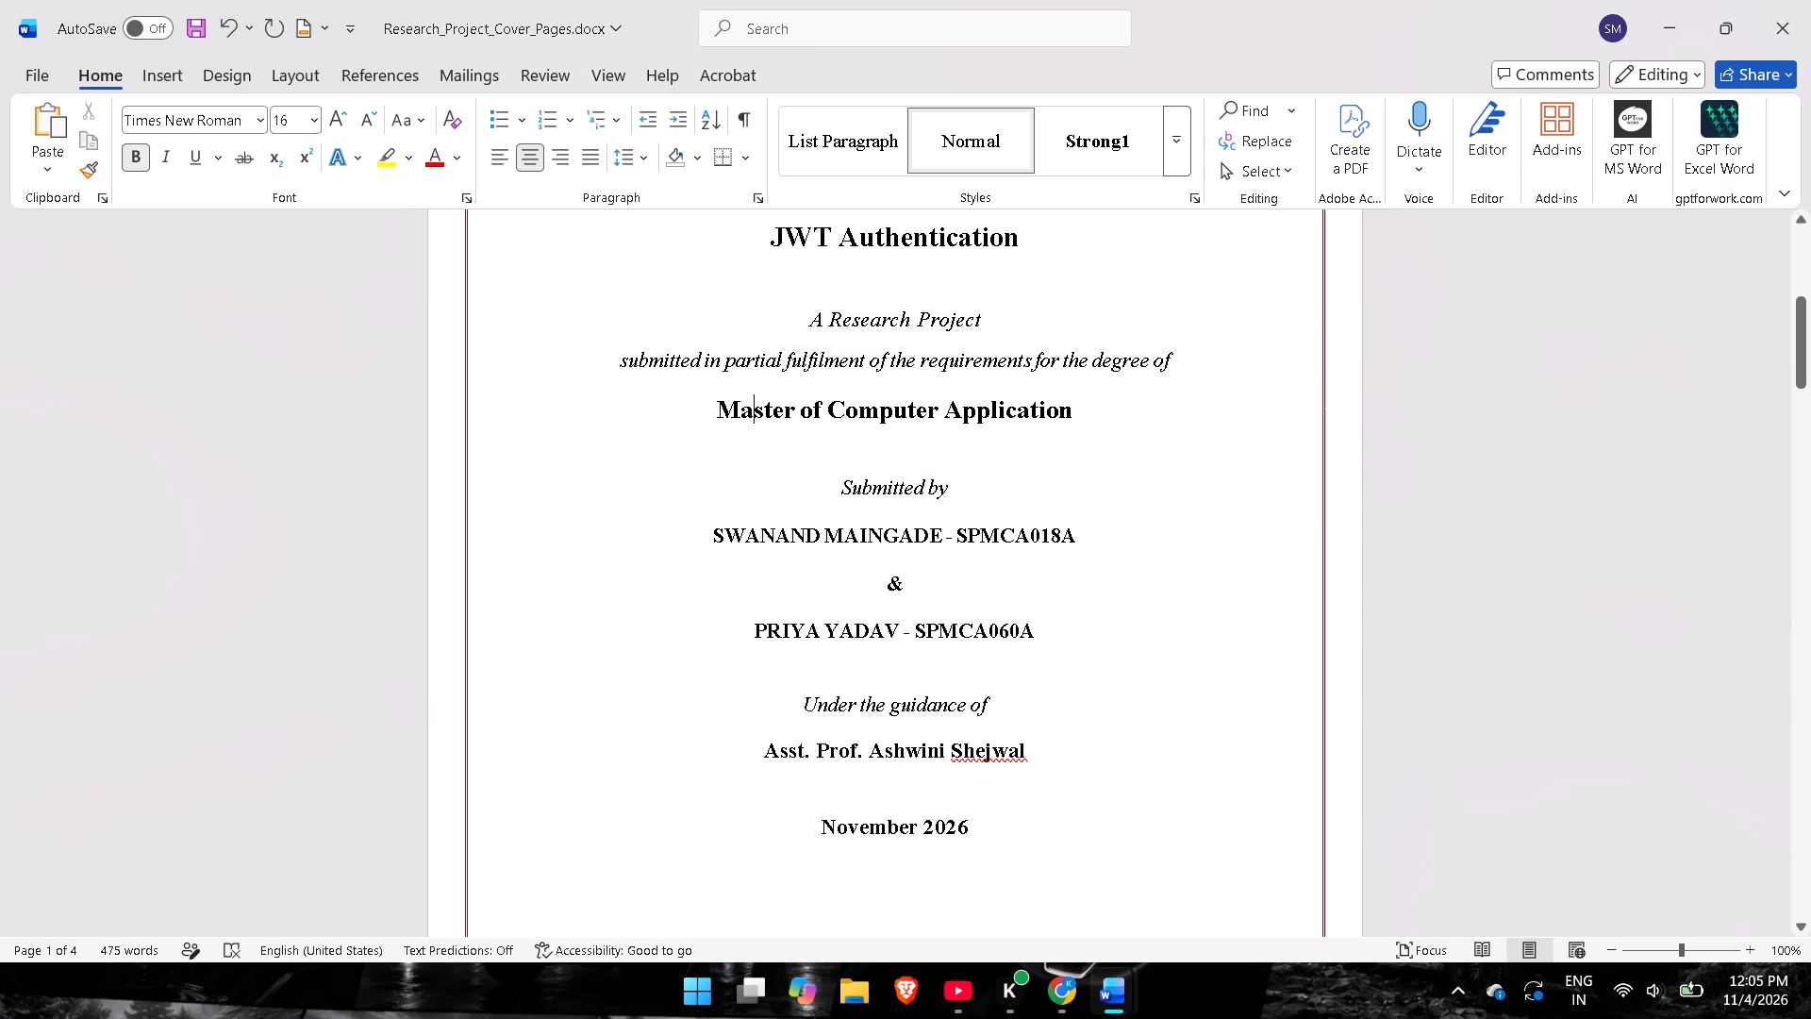
{"action": "scroll", "coordinate": [805, 509], "scroll_direction": "up", "scroll_amount": 4}
{"action": "left_click", "coordinate": [759, 422]}
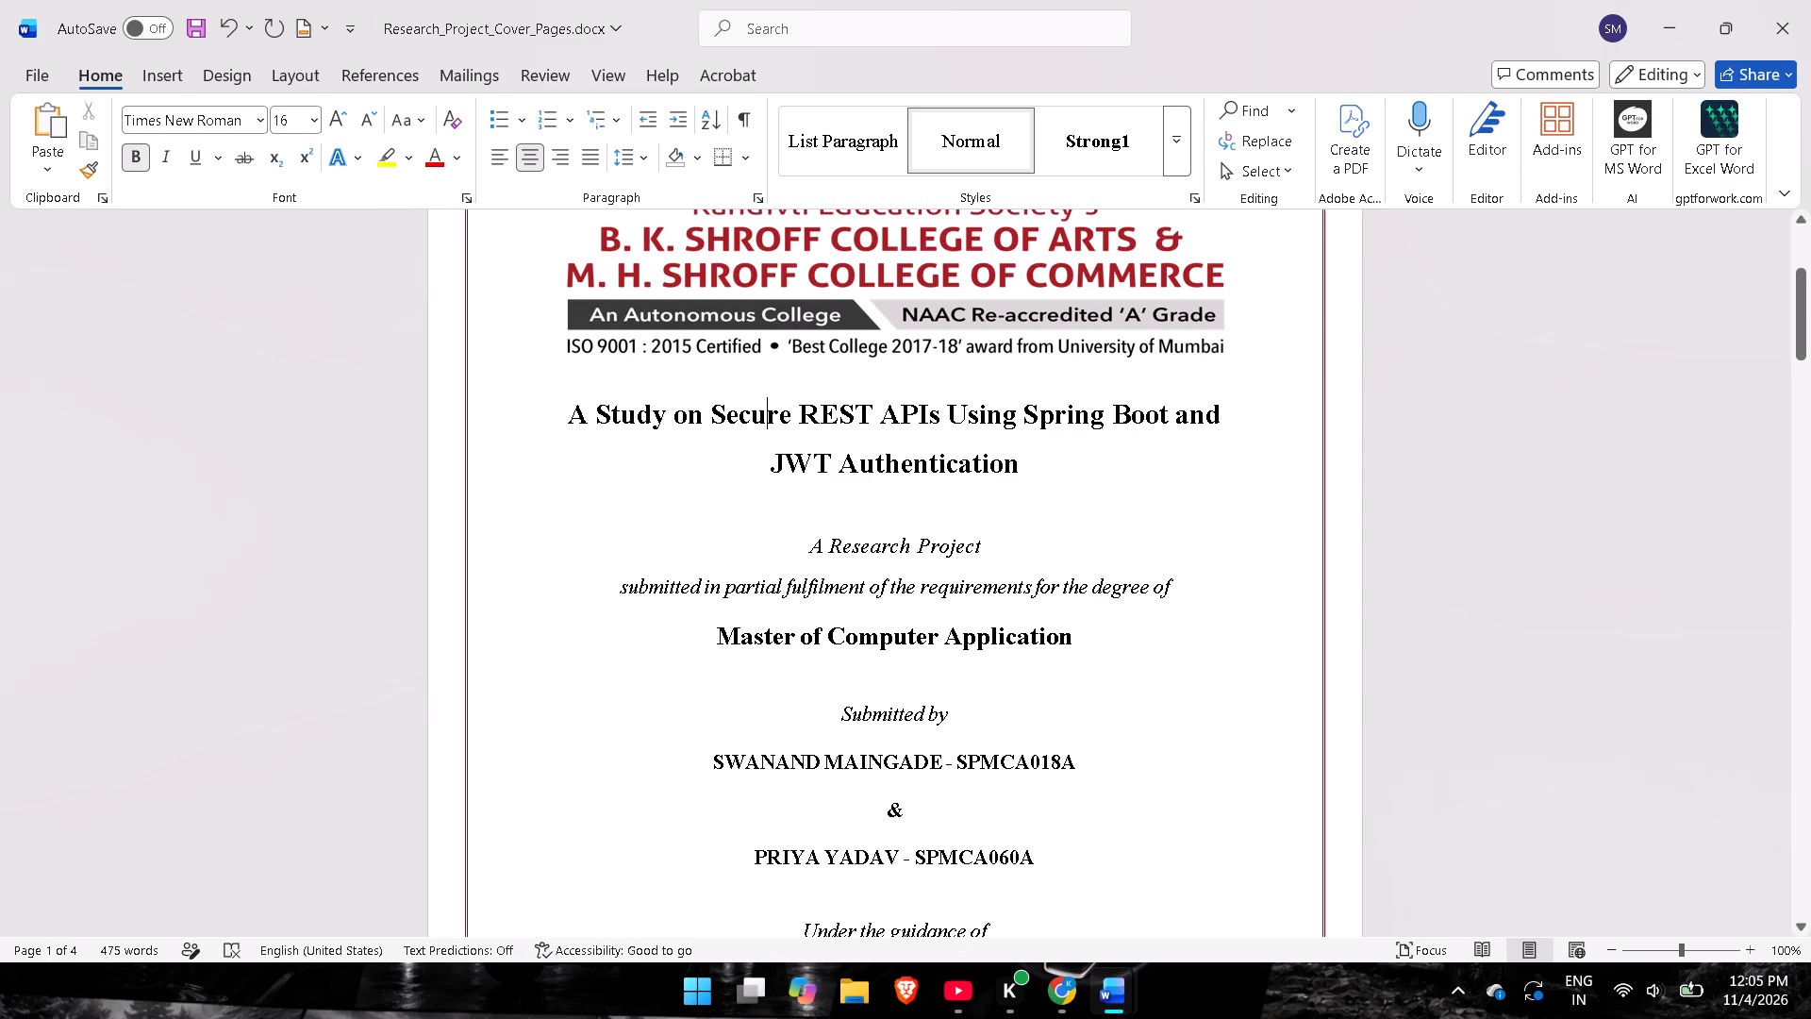
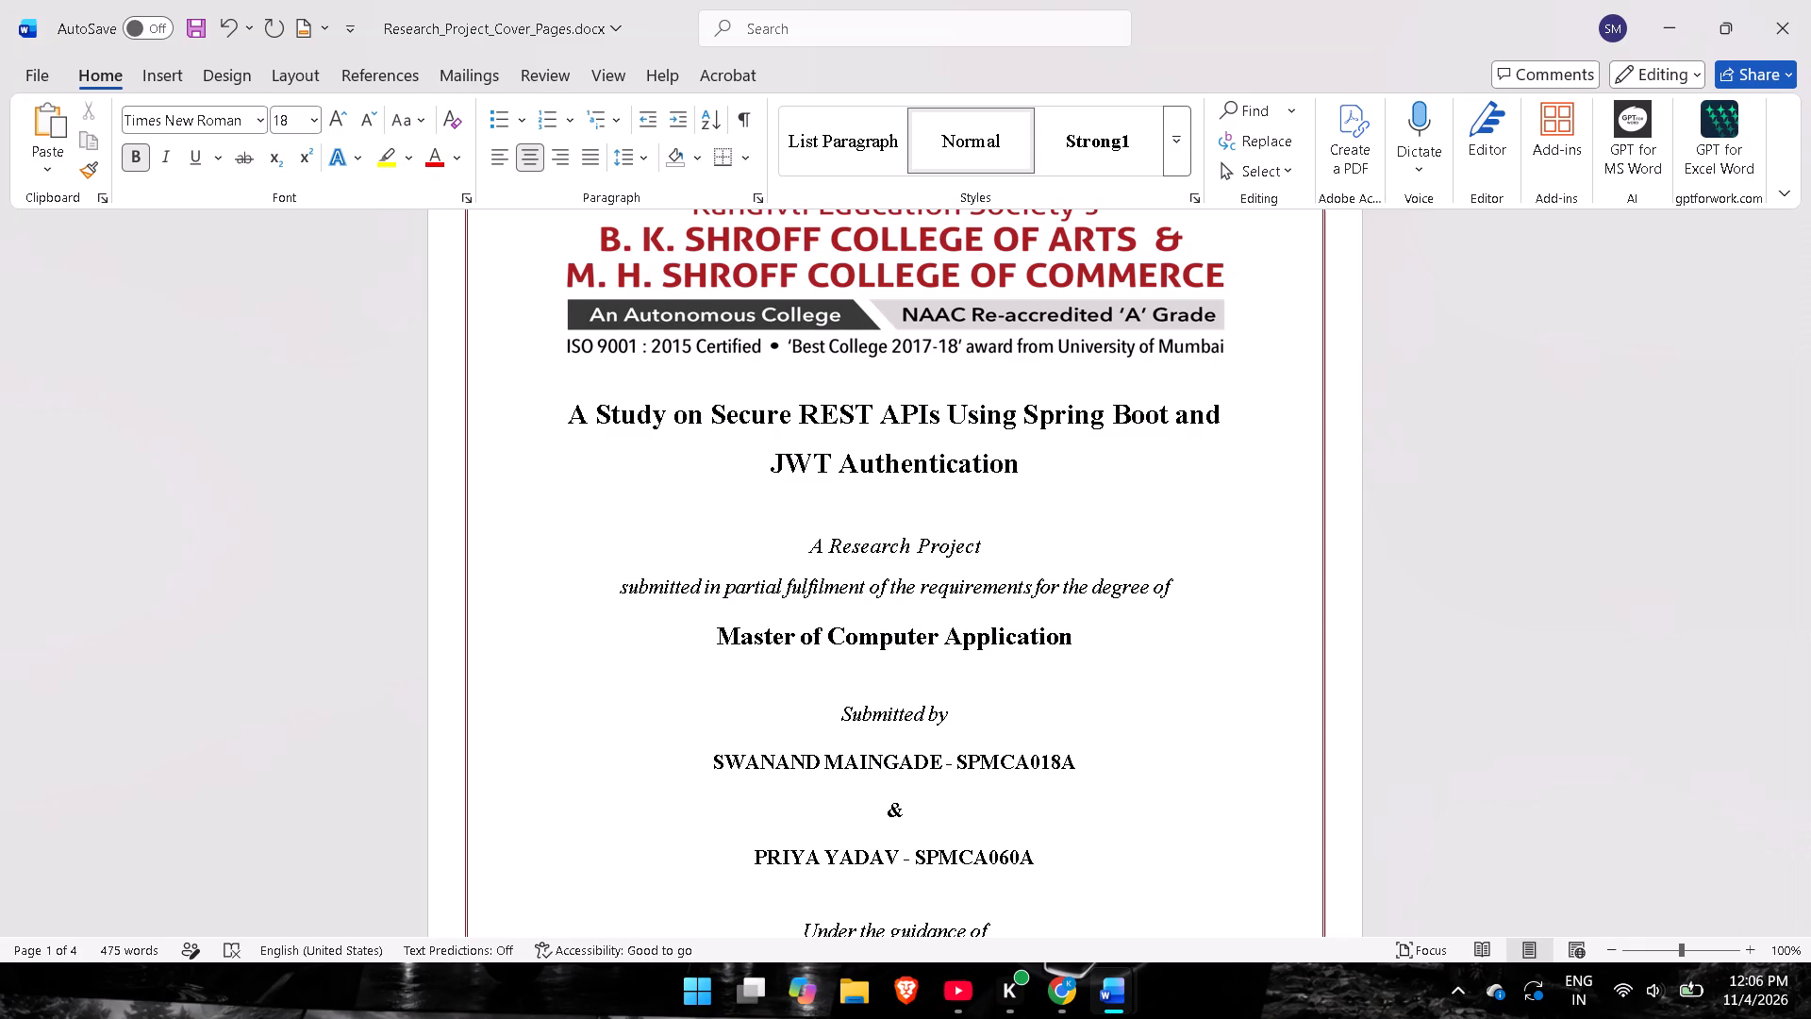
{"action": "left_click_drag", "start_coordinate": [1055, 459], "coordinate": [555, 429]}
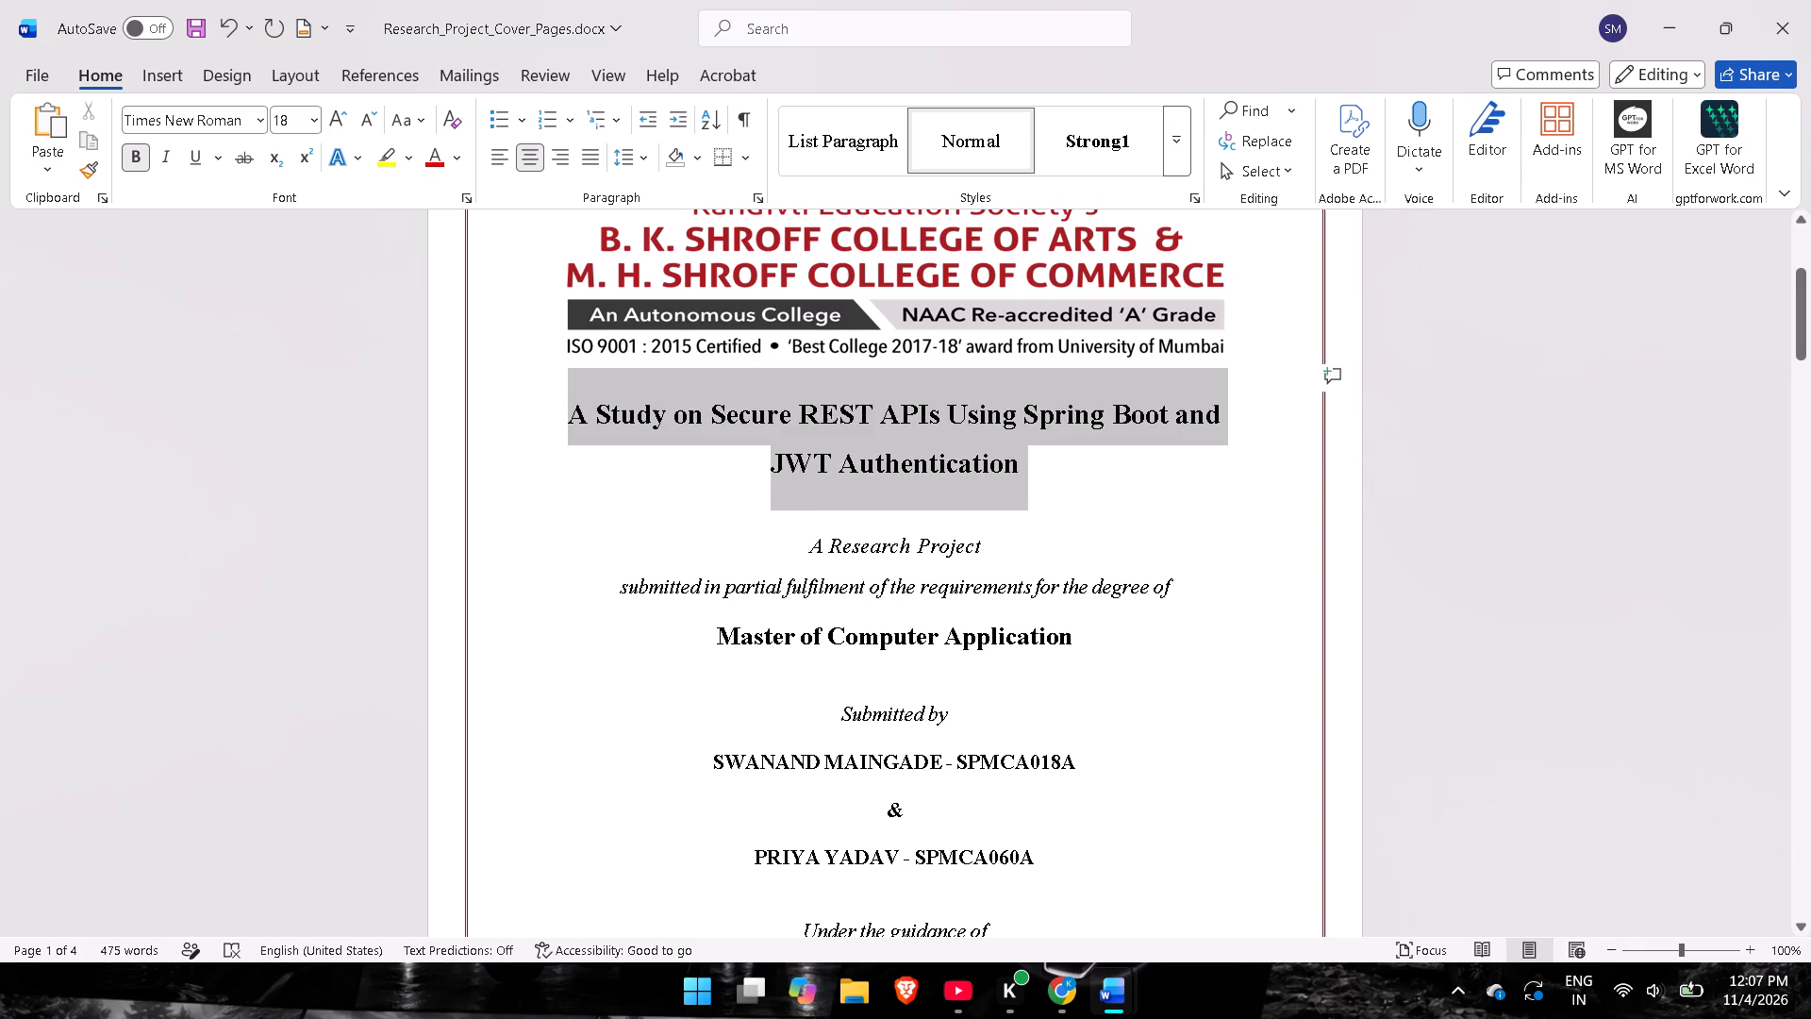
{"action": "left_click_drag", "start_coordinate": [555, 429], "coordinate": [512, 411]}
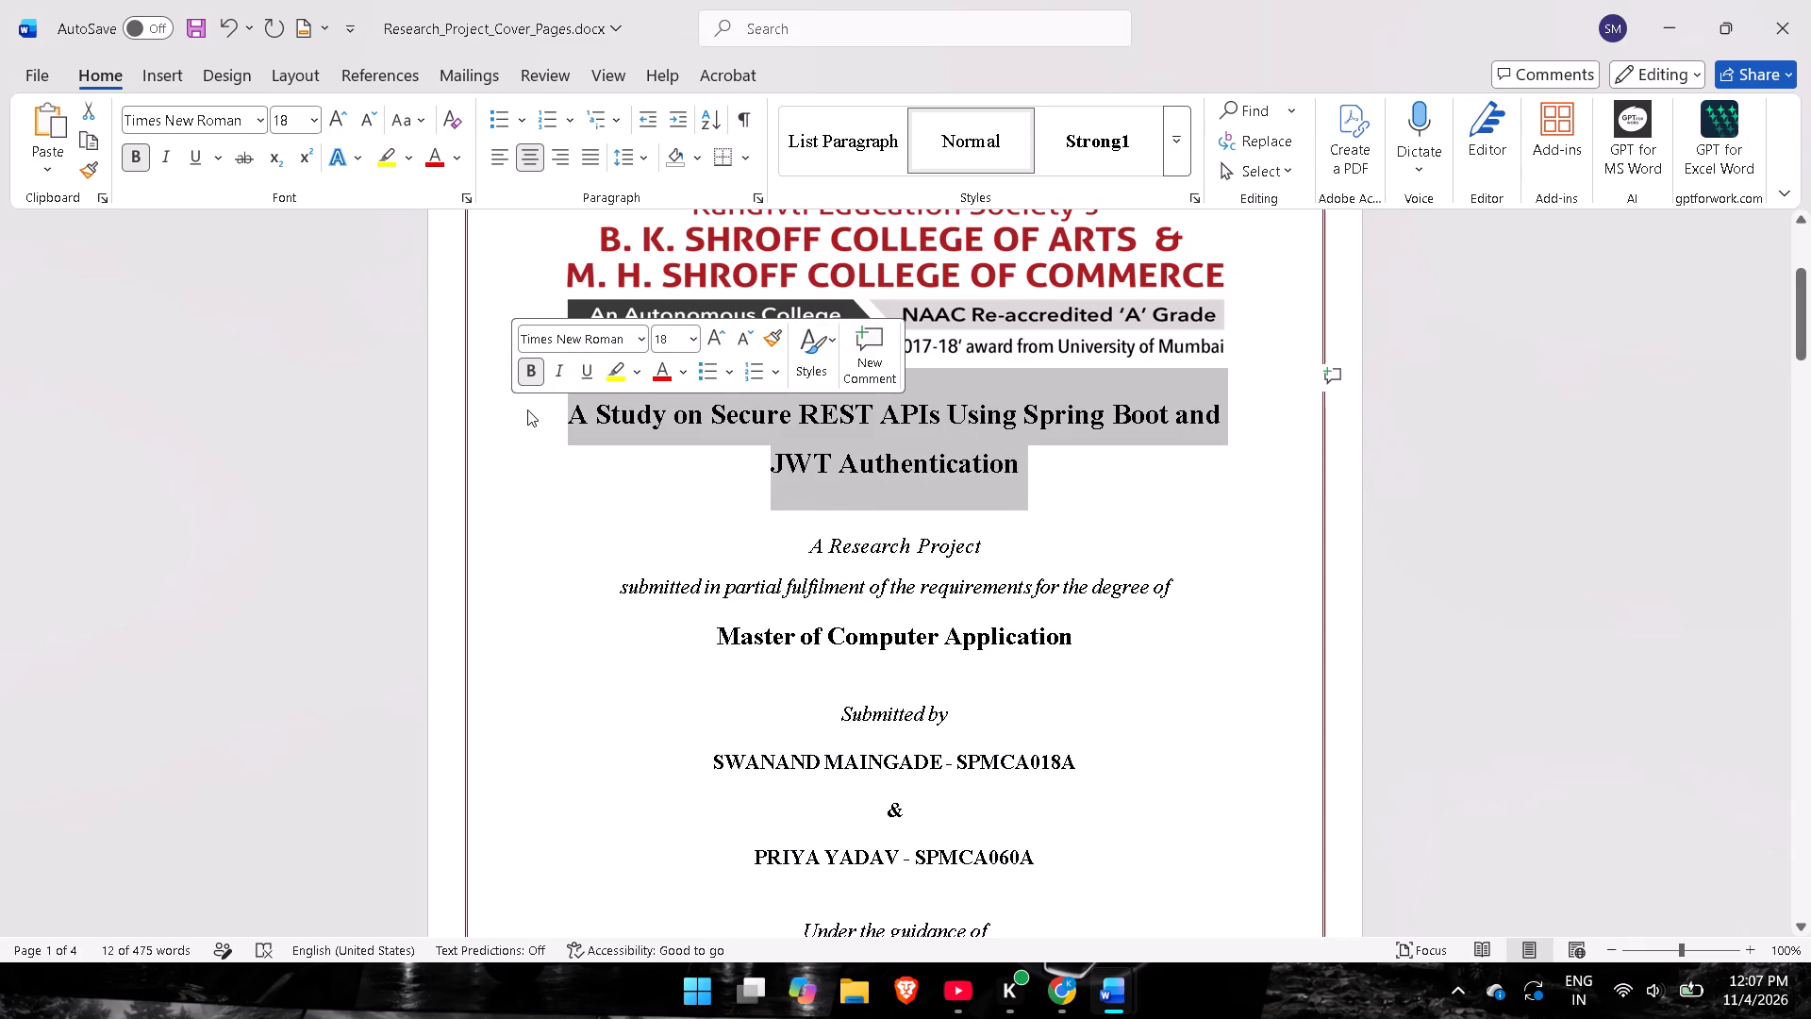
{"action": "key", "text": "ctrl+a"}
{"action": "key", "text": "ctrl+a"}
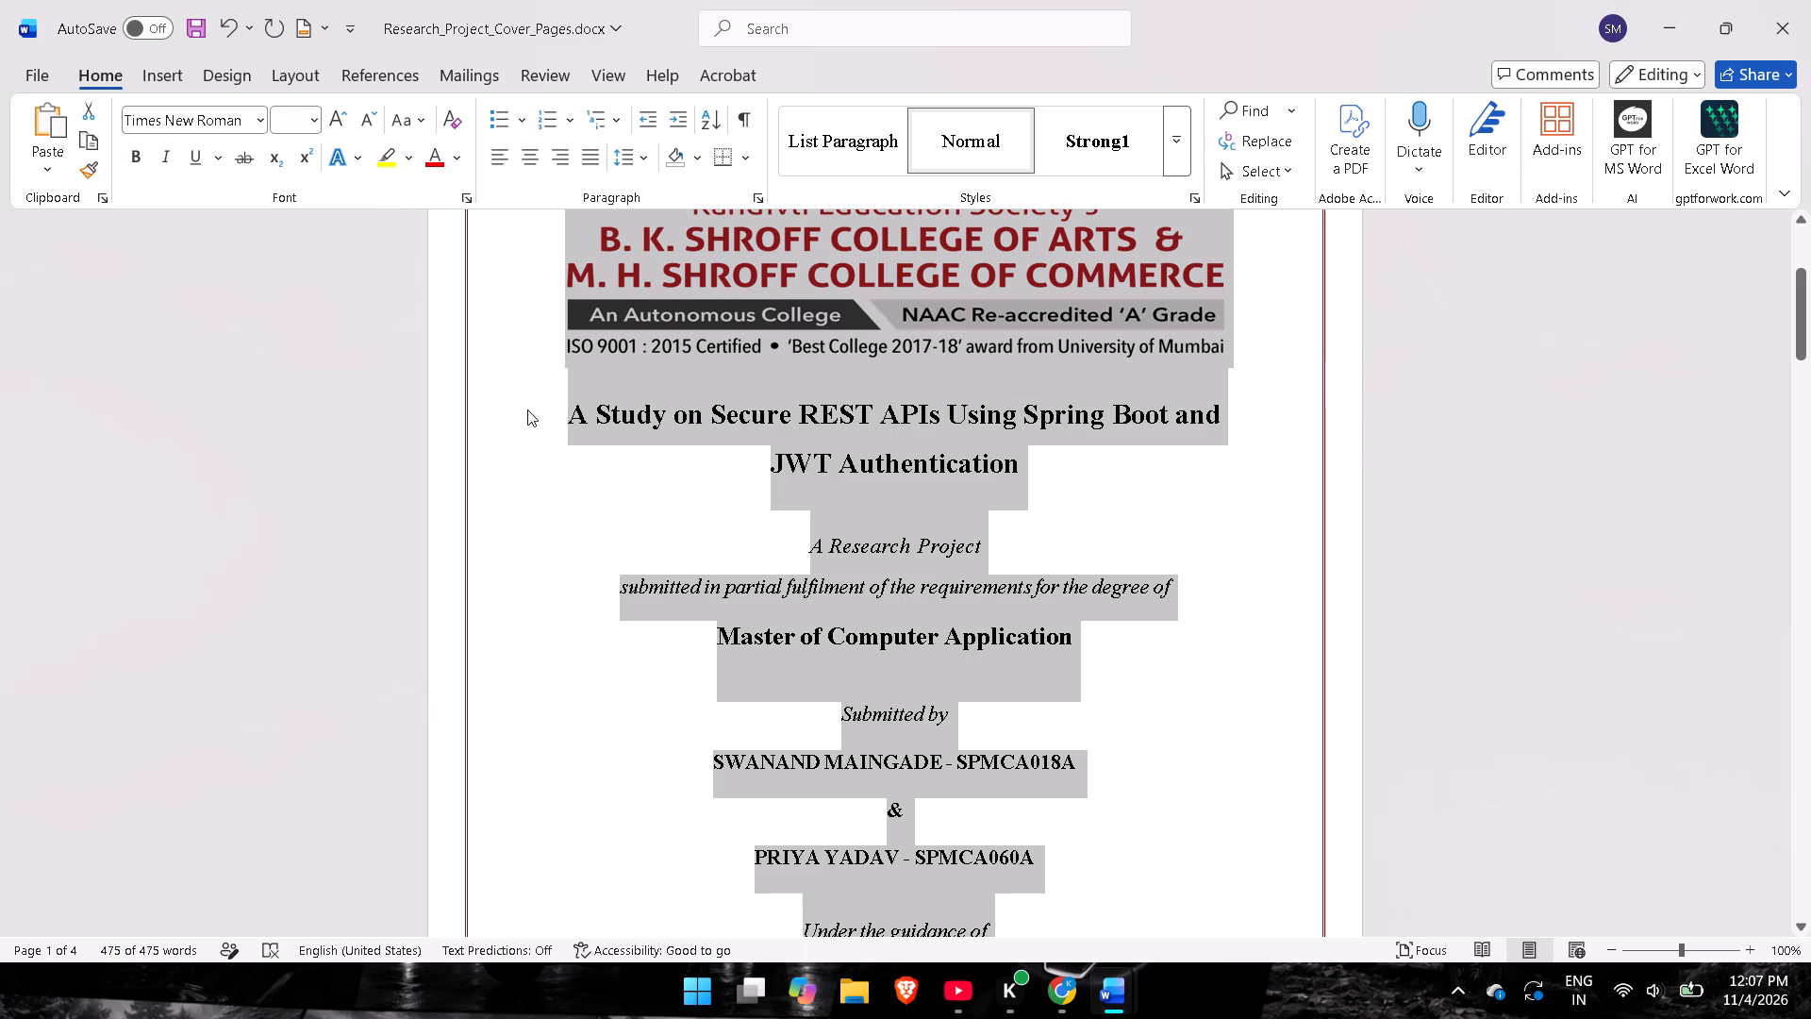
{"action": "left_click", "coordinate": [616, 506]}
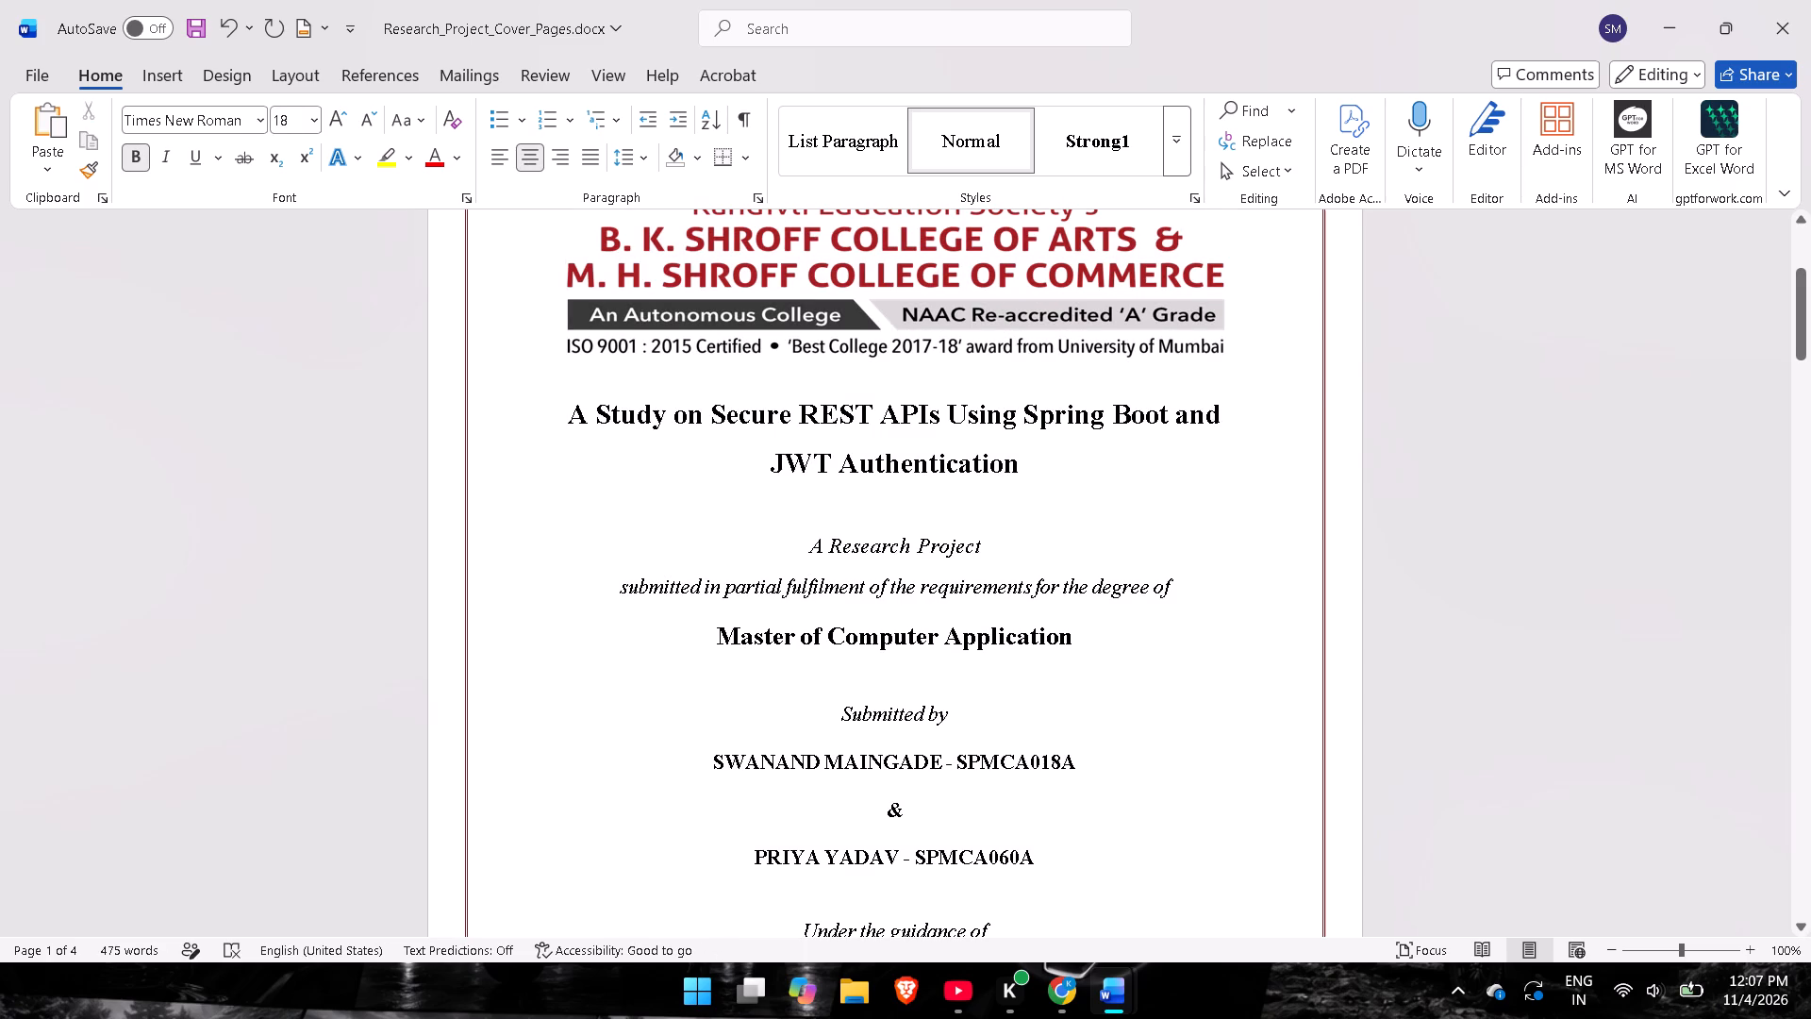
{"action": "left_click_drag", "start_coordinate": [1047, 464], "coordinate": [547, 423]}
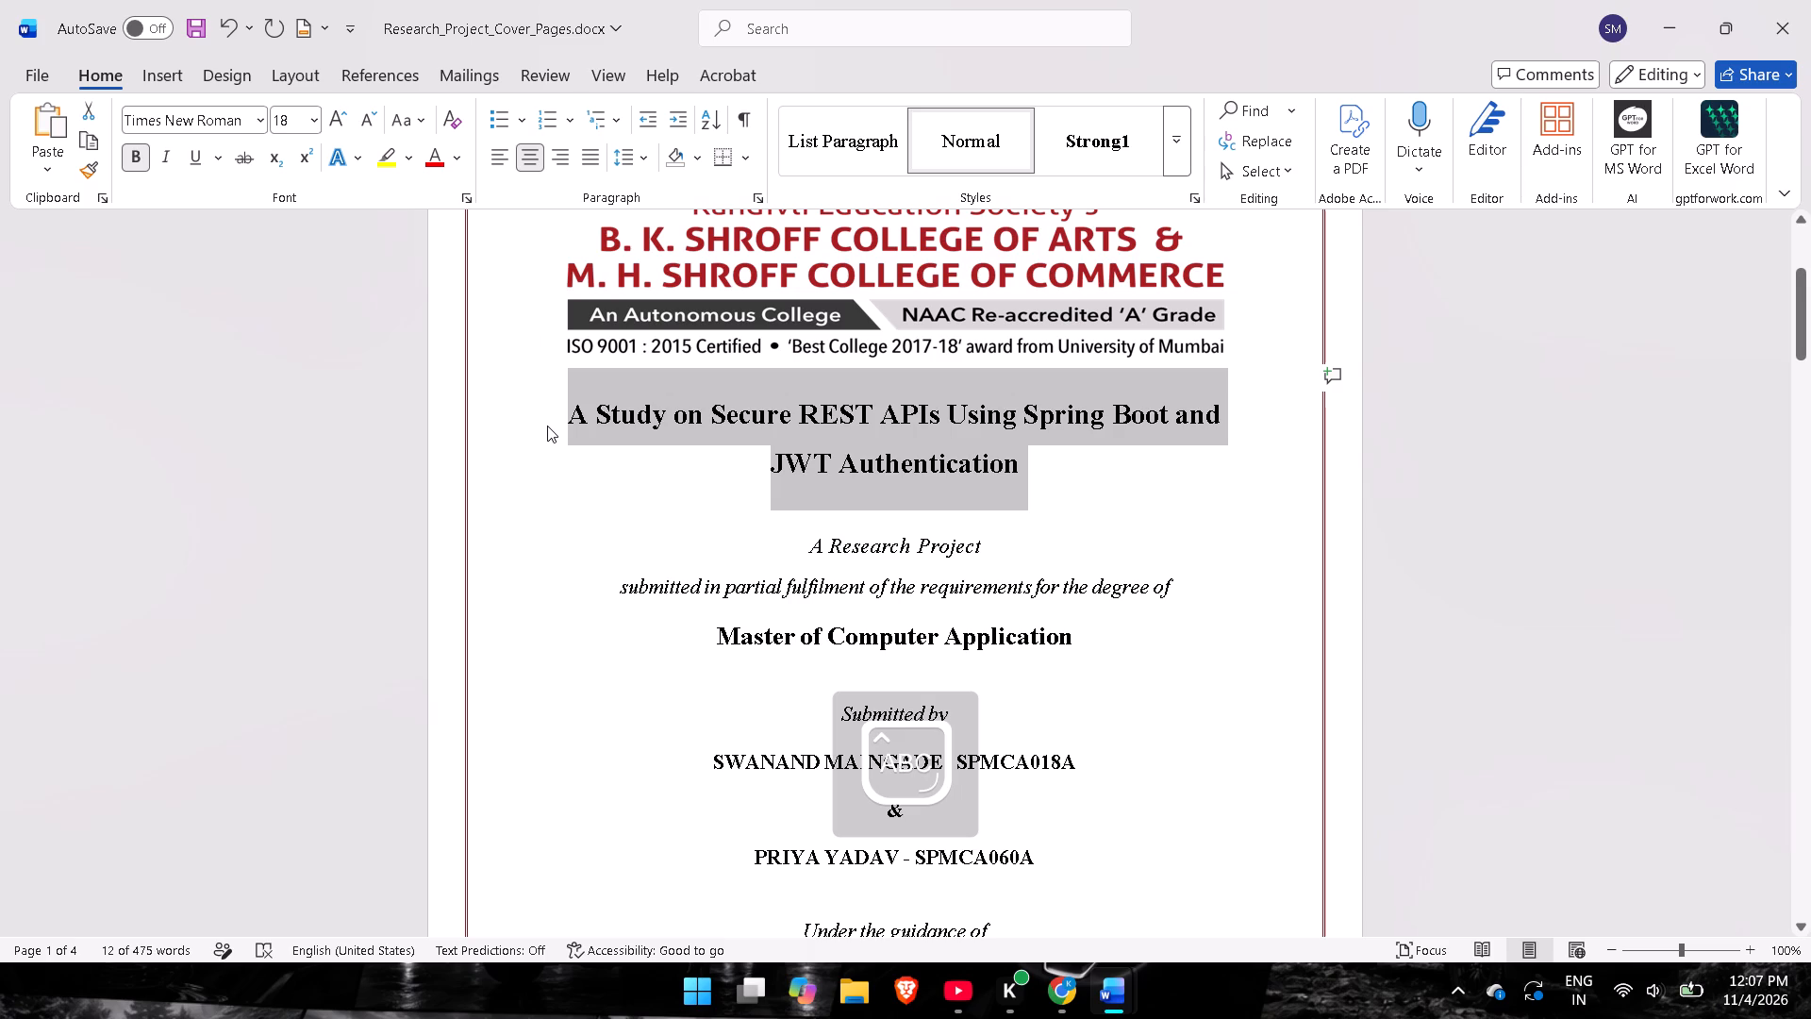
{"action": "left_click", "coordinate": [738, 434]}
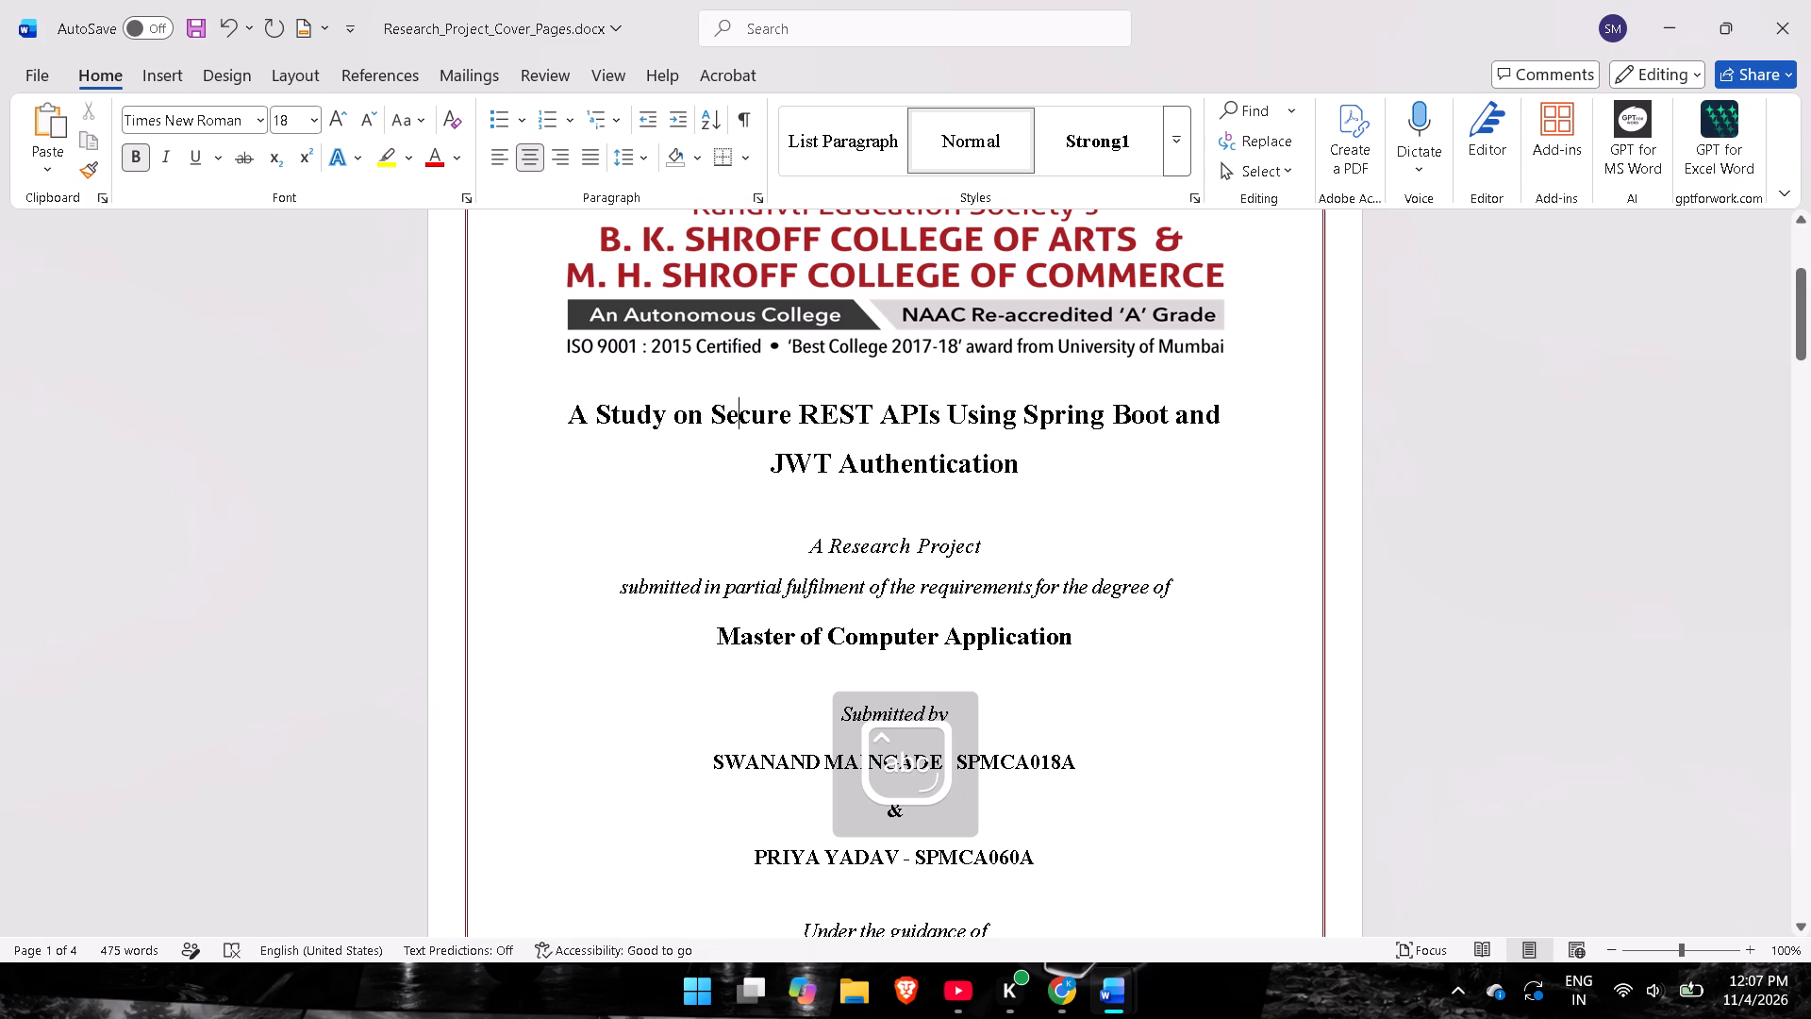
Switch to YouTube, search for "shortcut for capital letter in word", and watch the Short on changing text to uppercase, lowercase and title case.
{"action": "left_click", "coordinate": [948, 993]}
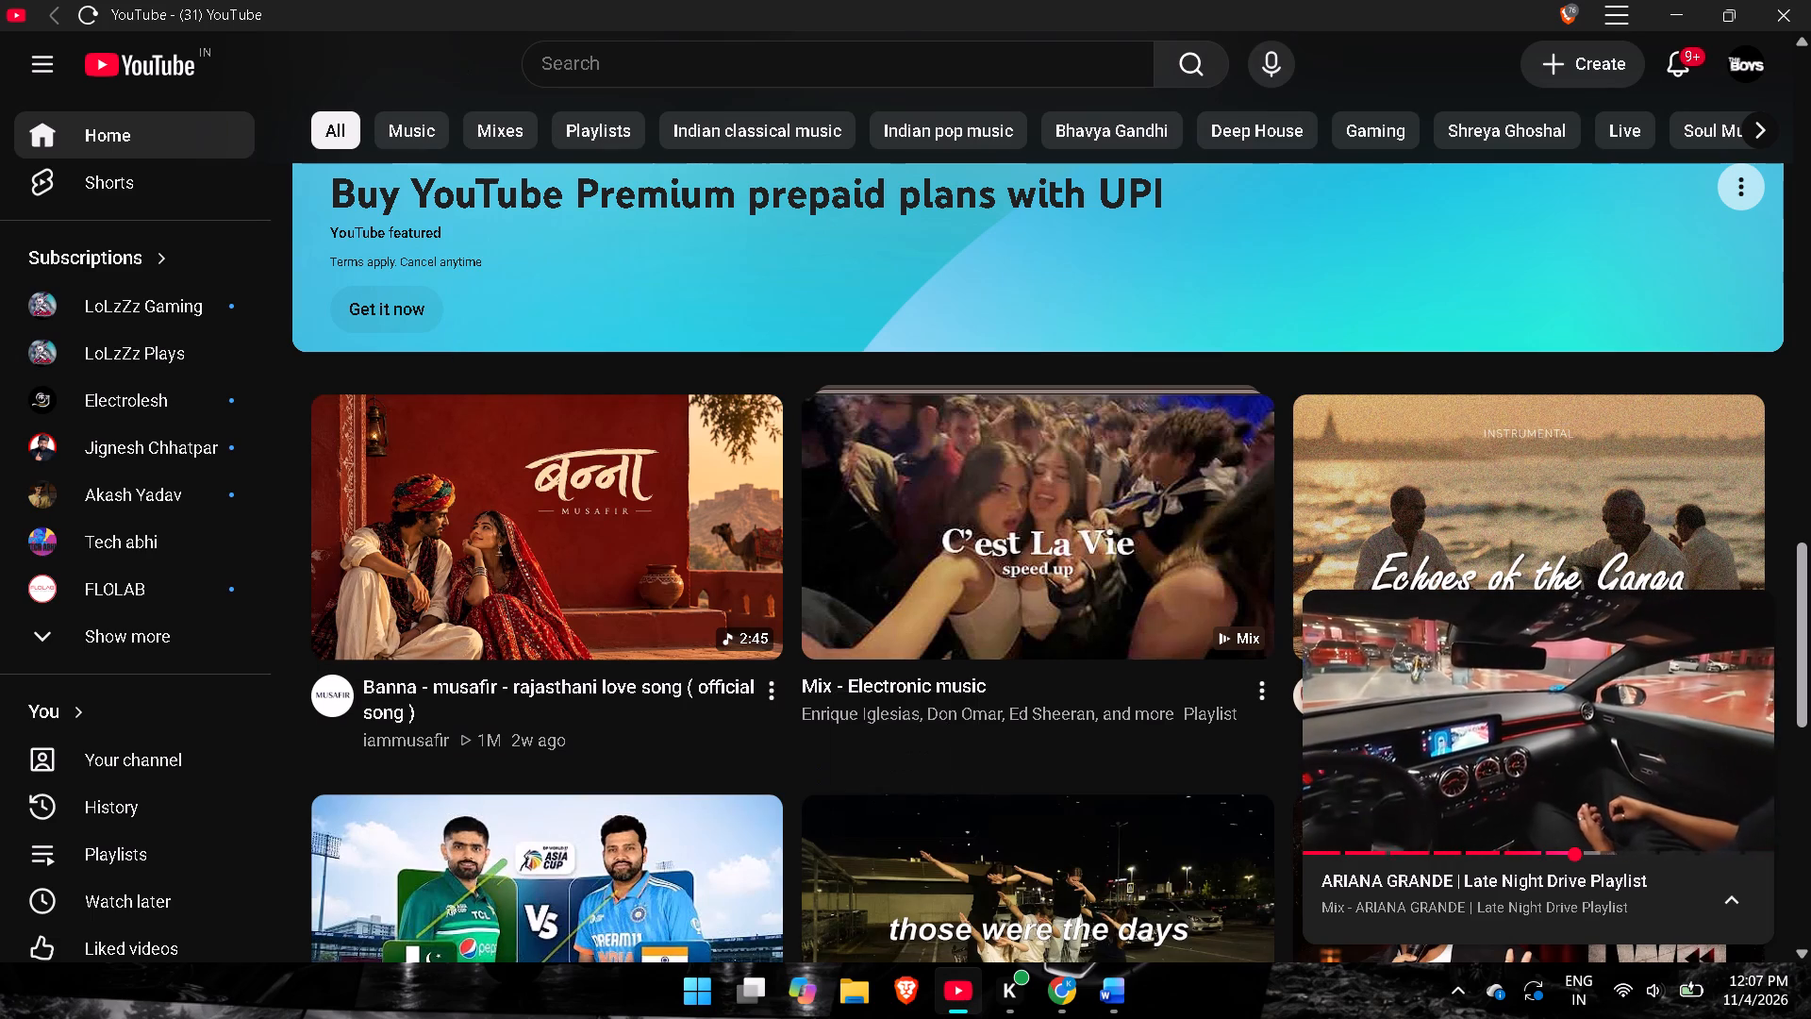
{"action": "left_click", "coordinate": [705, 61]}
{"action": "type", "text": "capital letter inwo"}
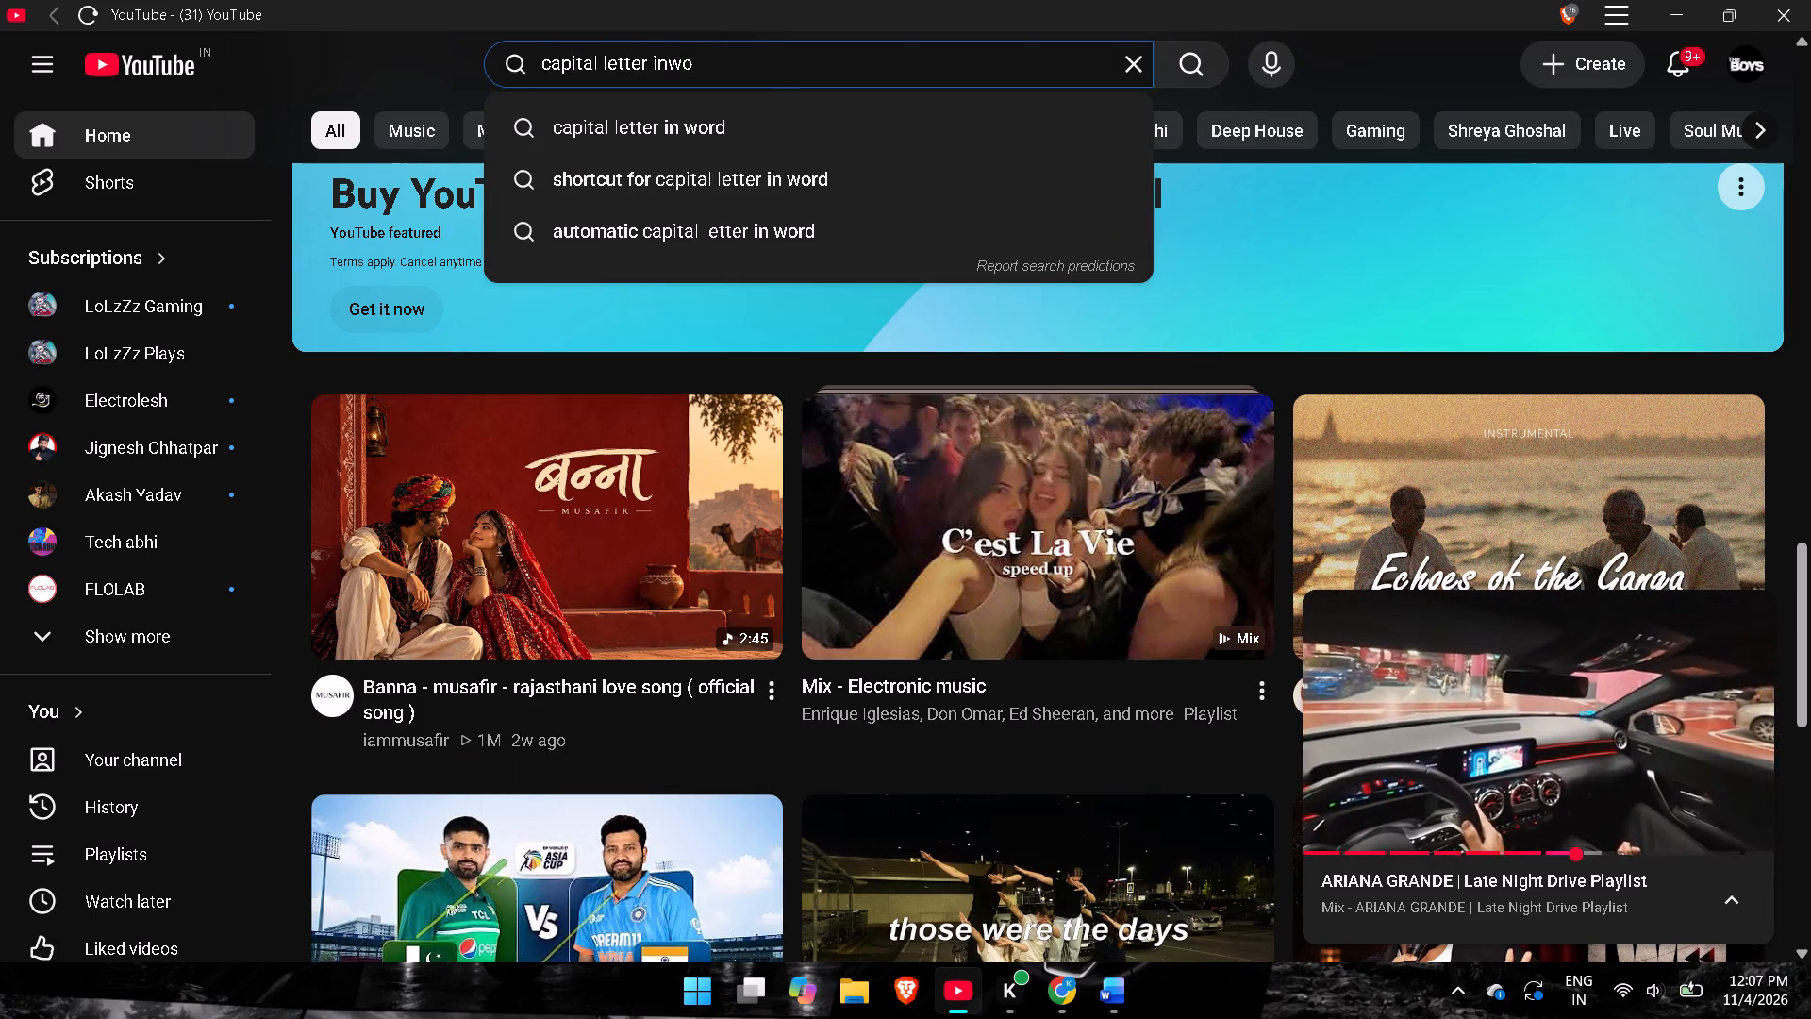
{"action": "left_click", "coordinate": [676, 181]}
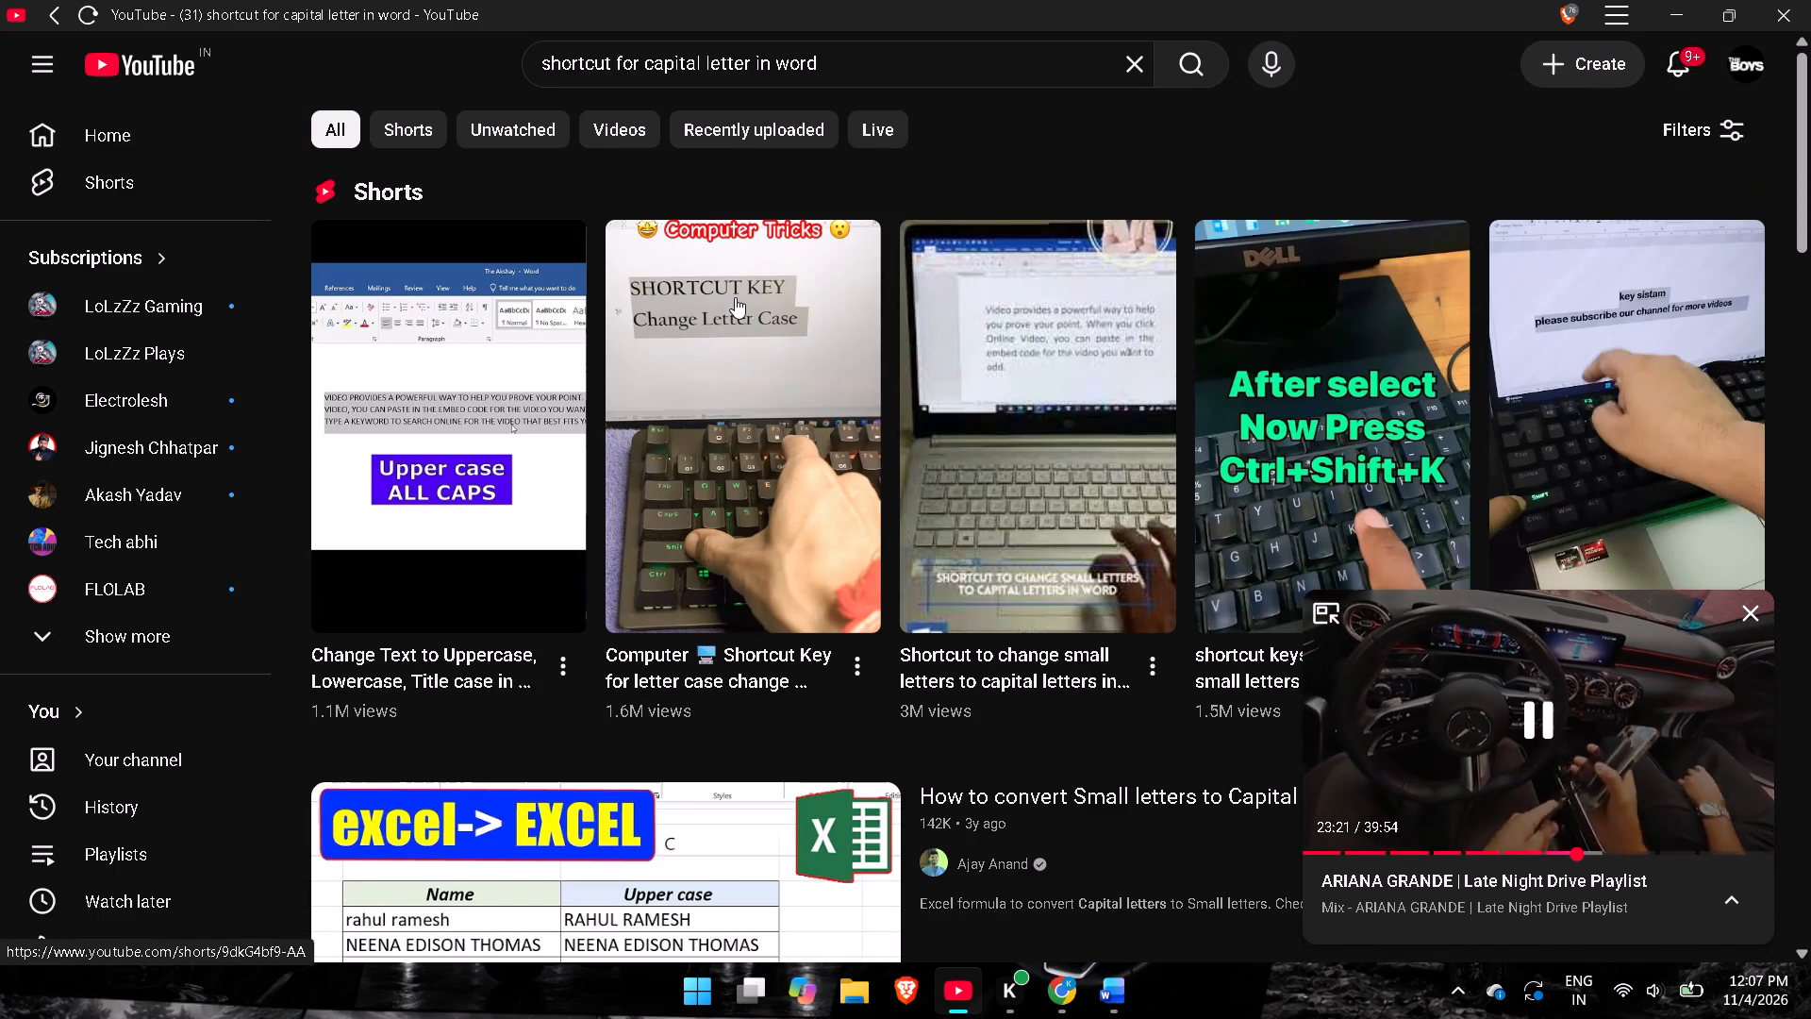
{"action": "left_click", "coordinate": [473, 389]}
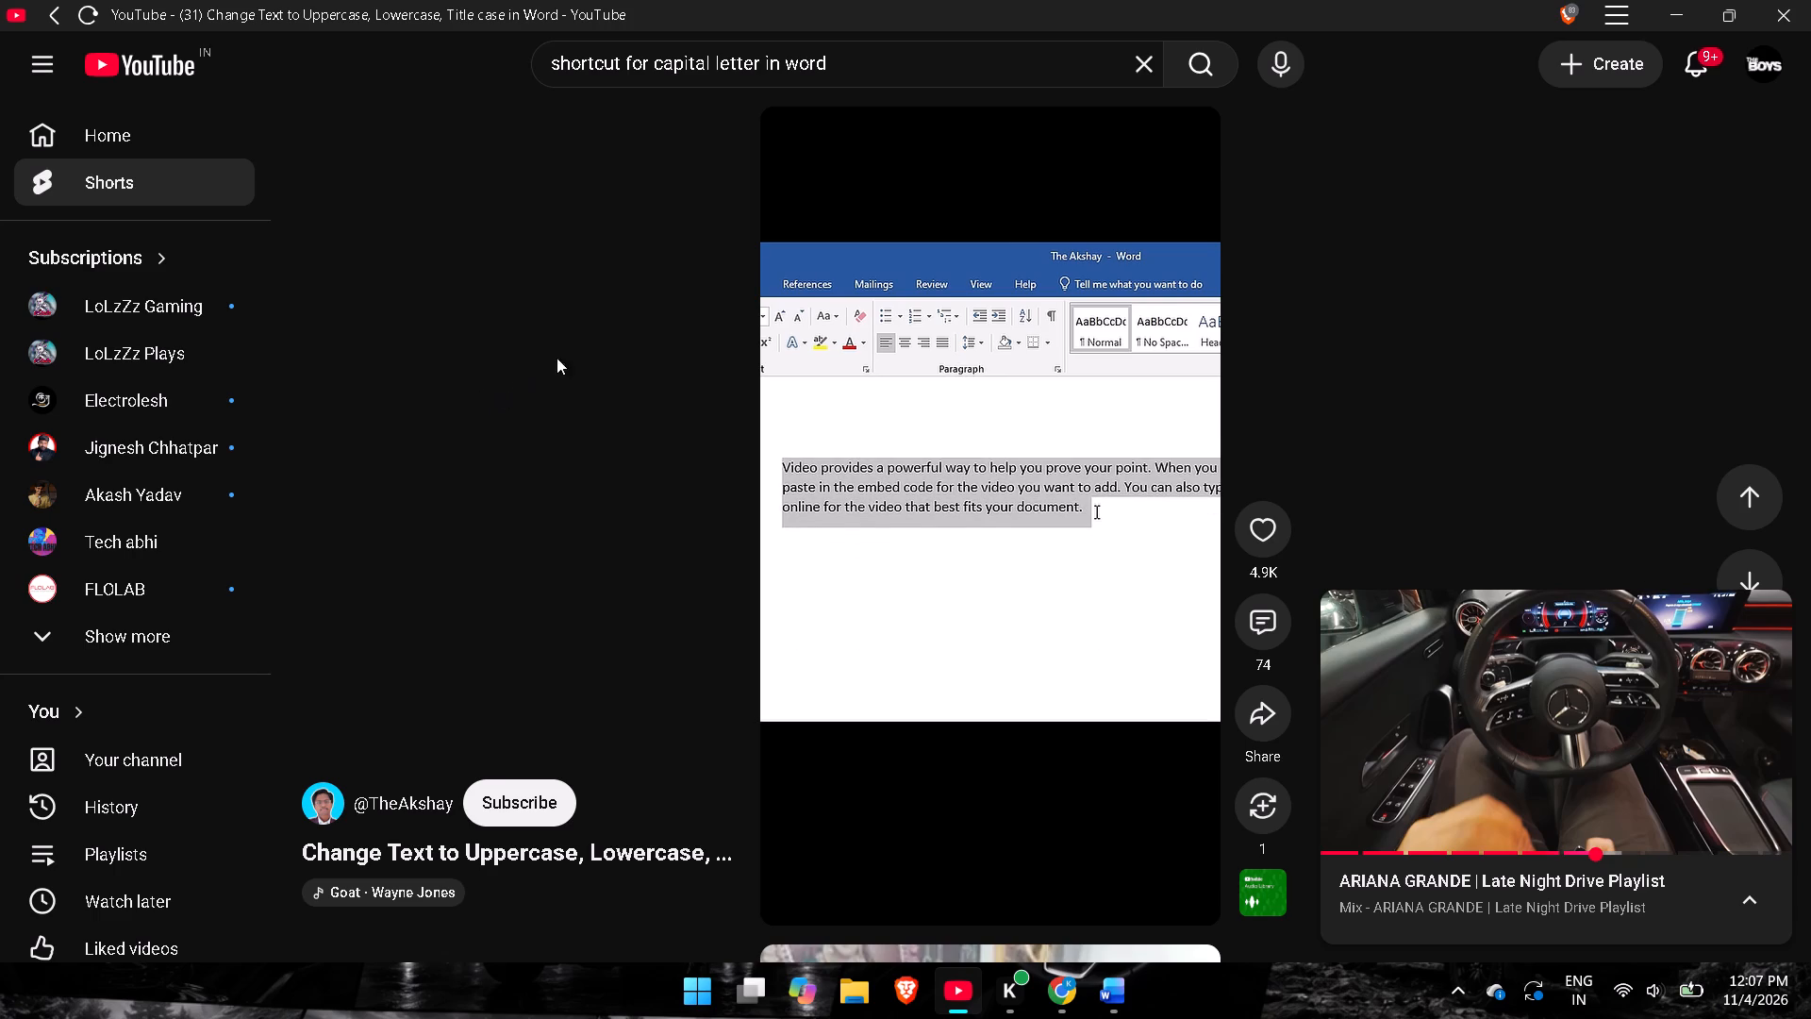
{"action": "left_click", "coordinate": [954, 428]}
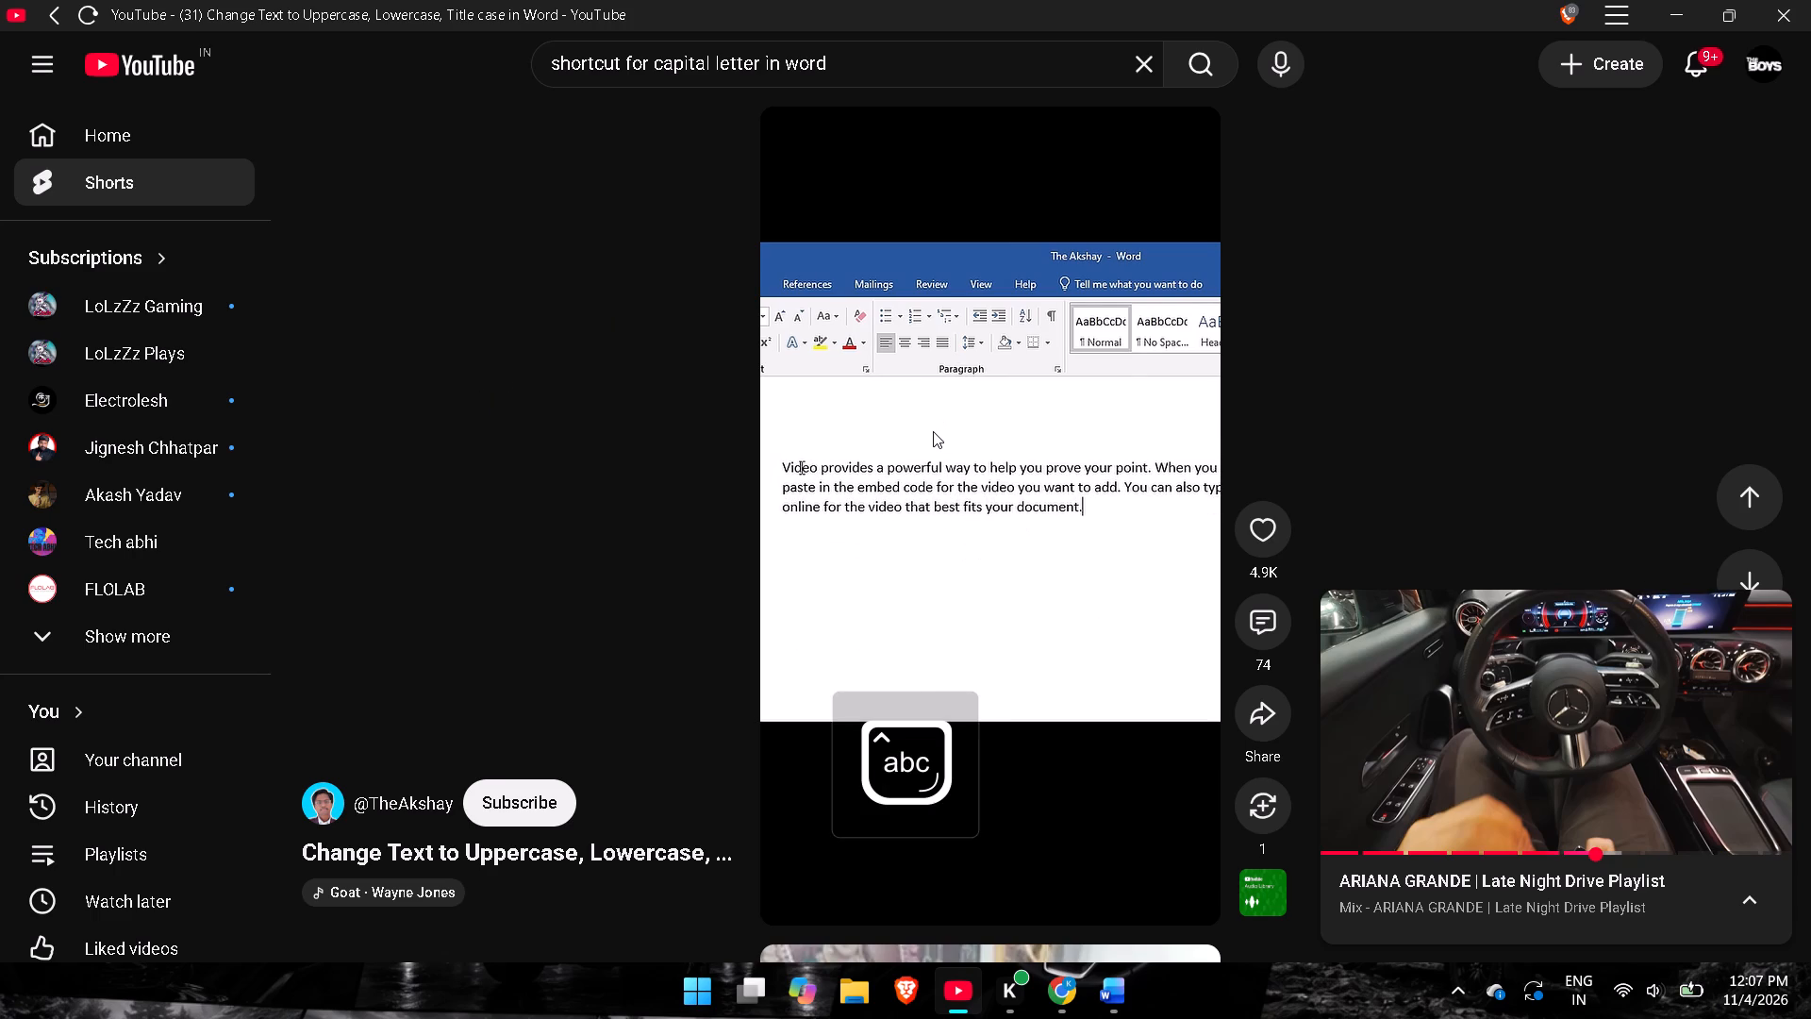
Switch back to Word, change the cover page's project title to all uppercase, and check how it sits on the page.
{"action": "key", "text": "alt+Tab"}
{"action": "left_click_drag", "start_coordinate": [1055, 468], "coordinate": [623, 427]}
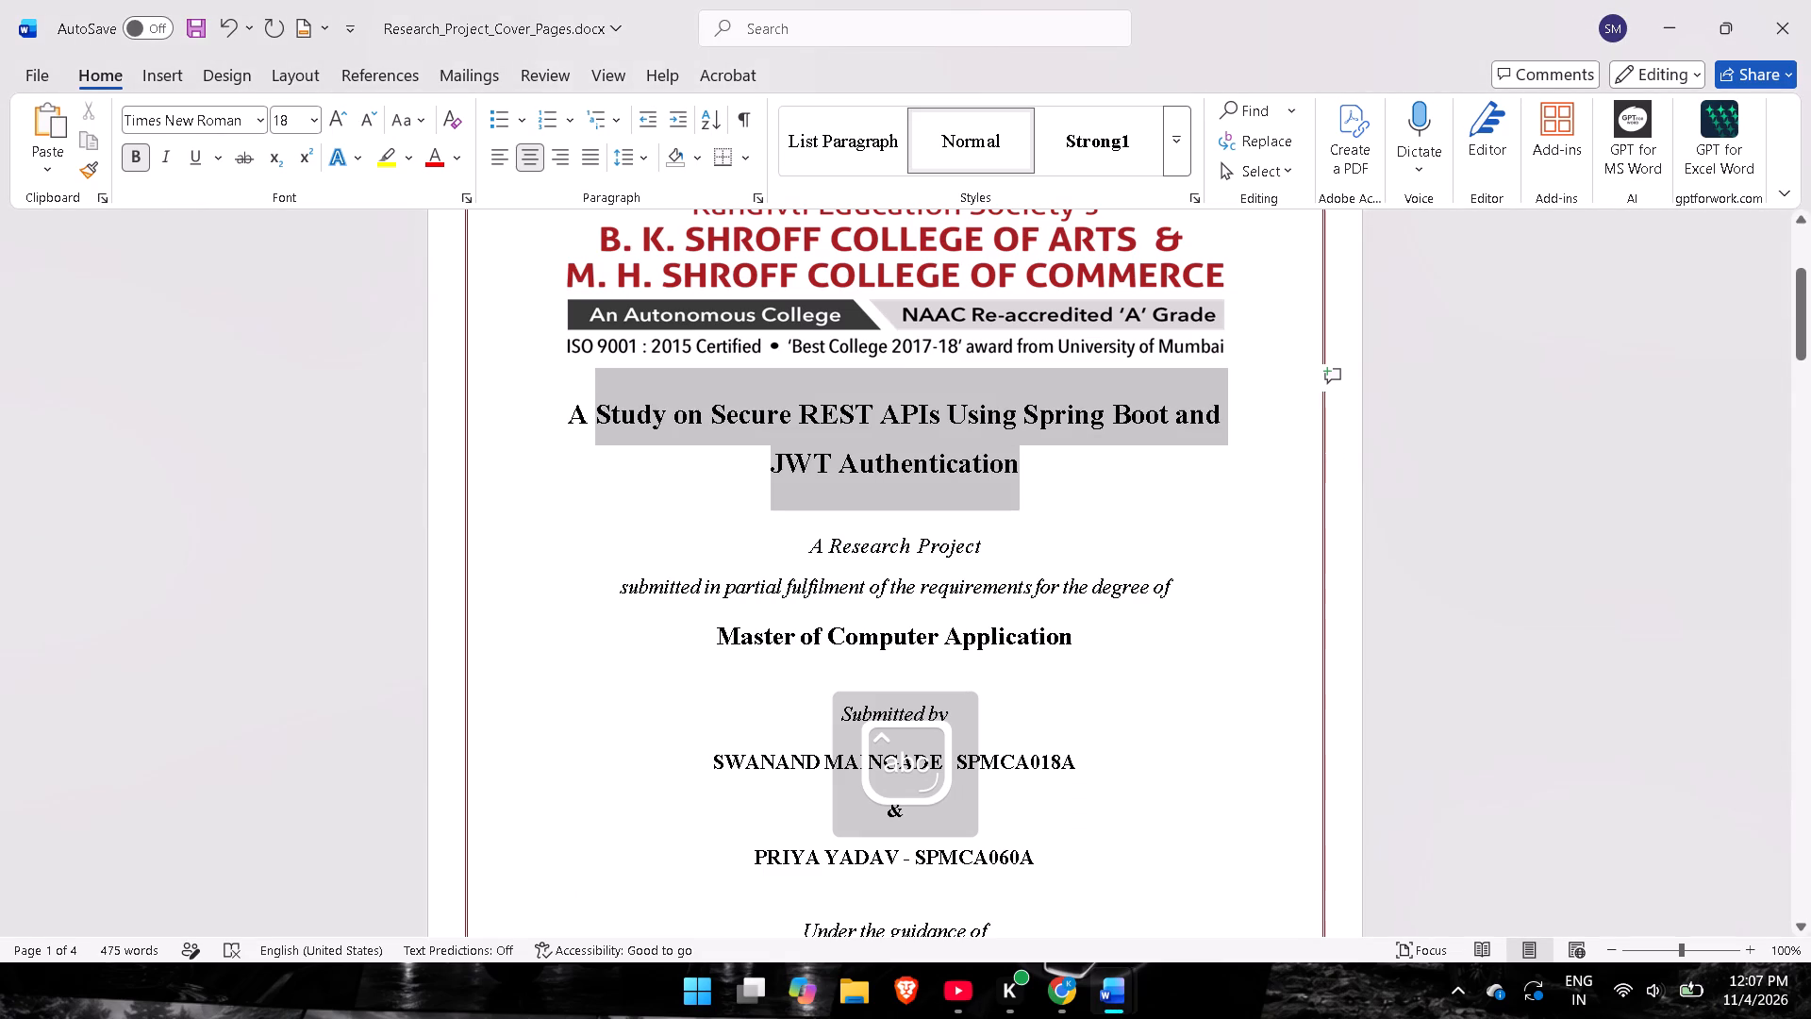
{"action": "left_click_drag", "start_coordinate": [623, 427], "coordinate": [512, 420]}
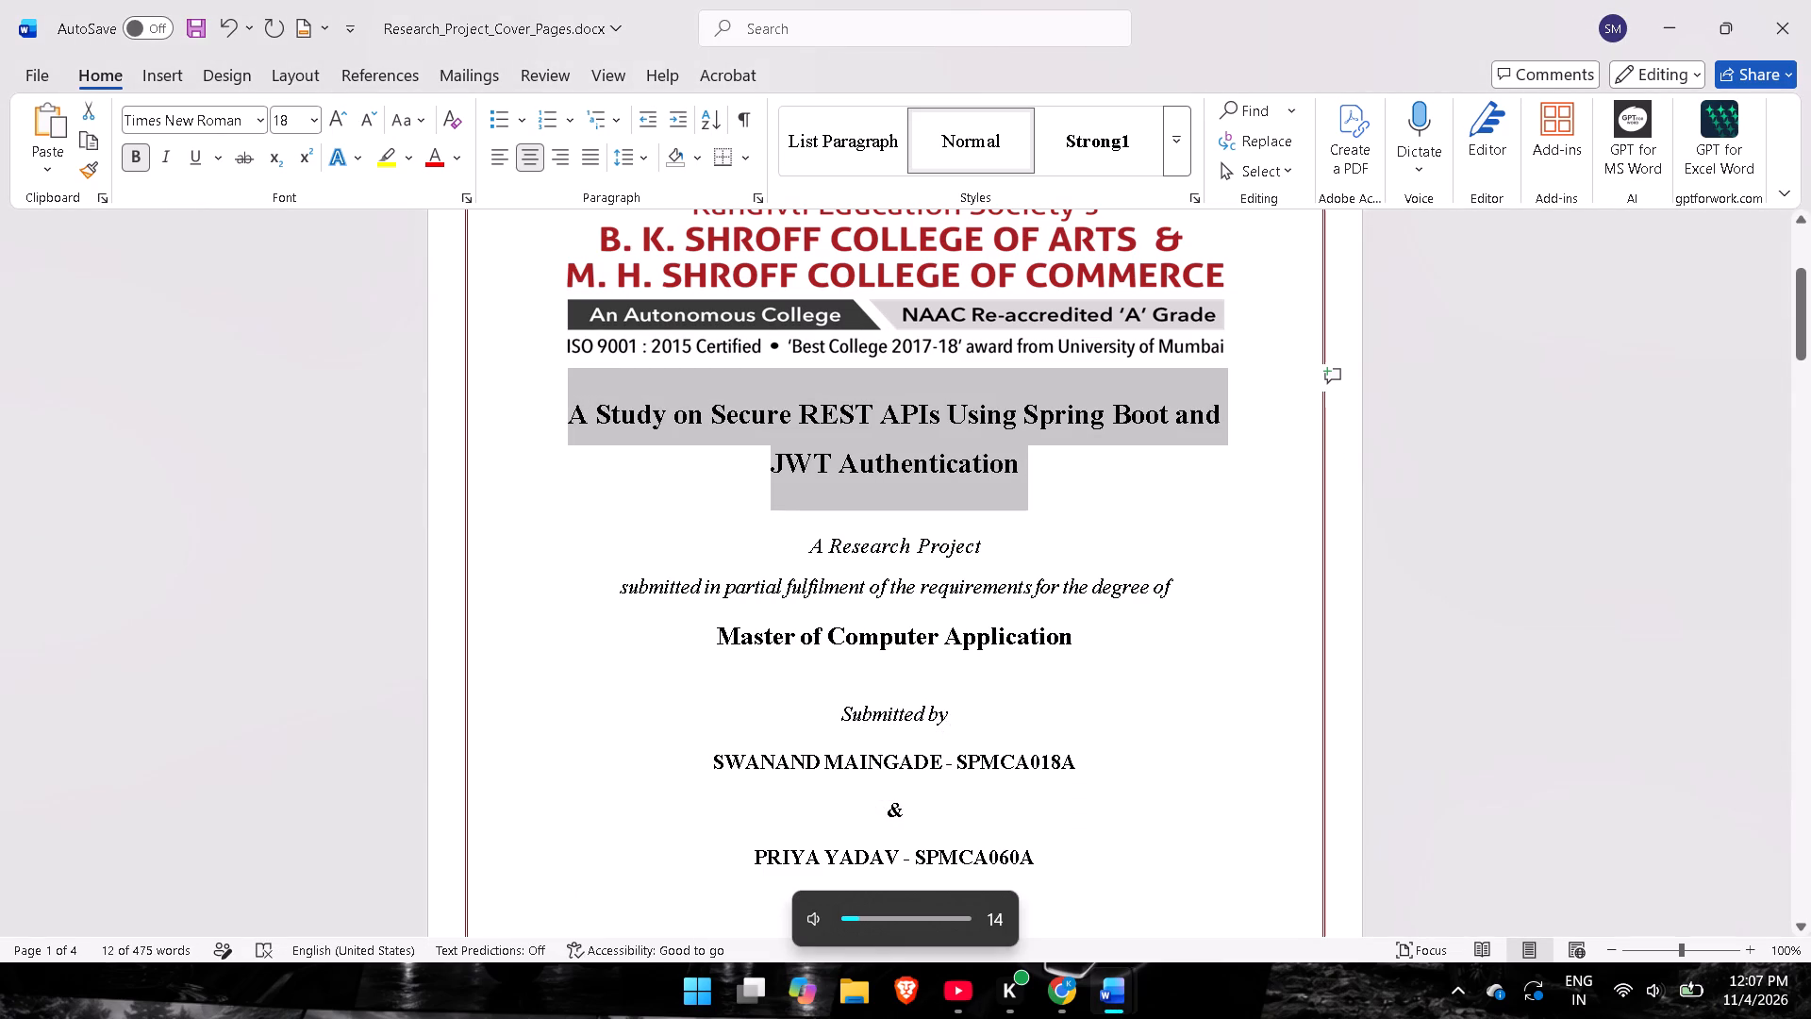
{"action": "key", "text": "shift+F3"}
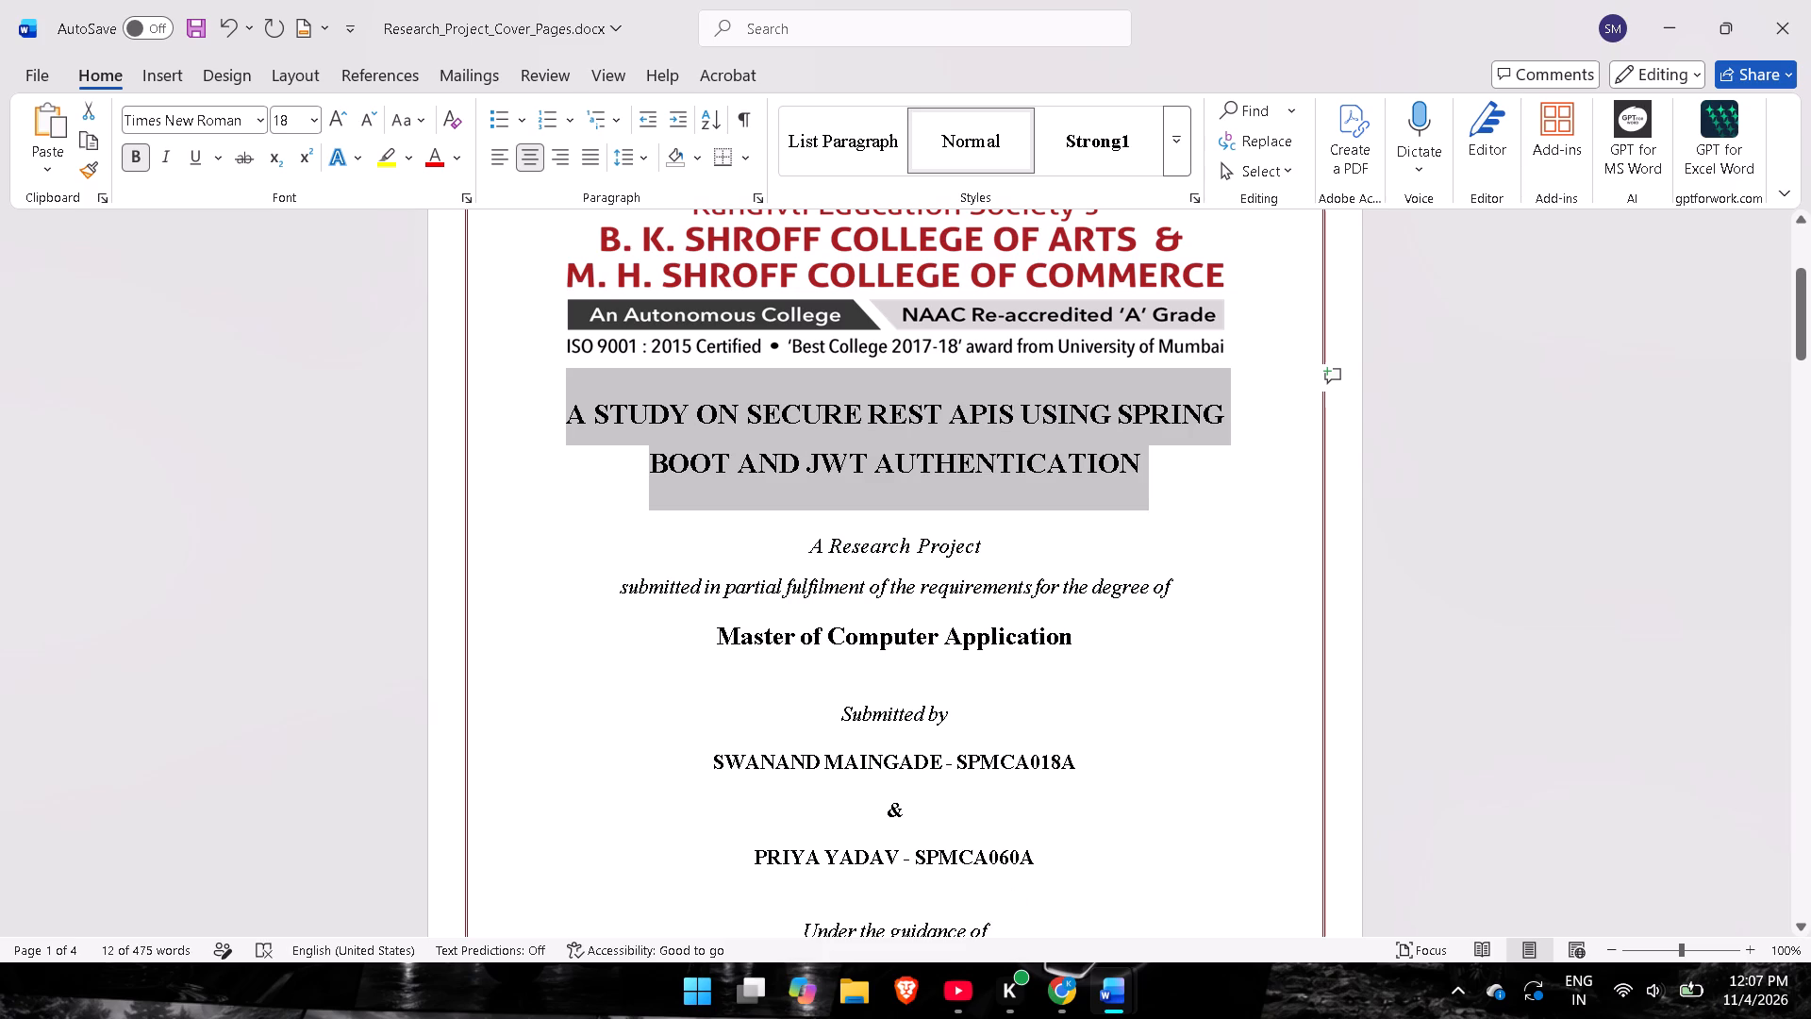
{"action": "left_click", "coordinate": [1177, 504]}
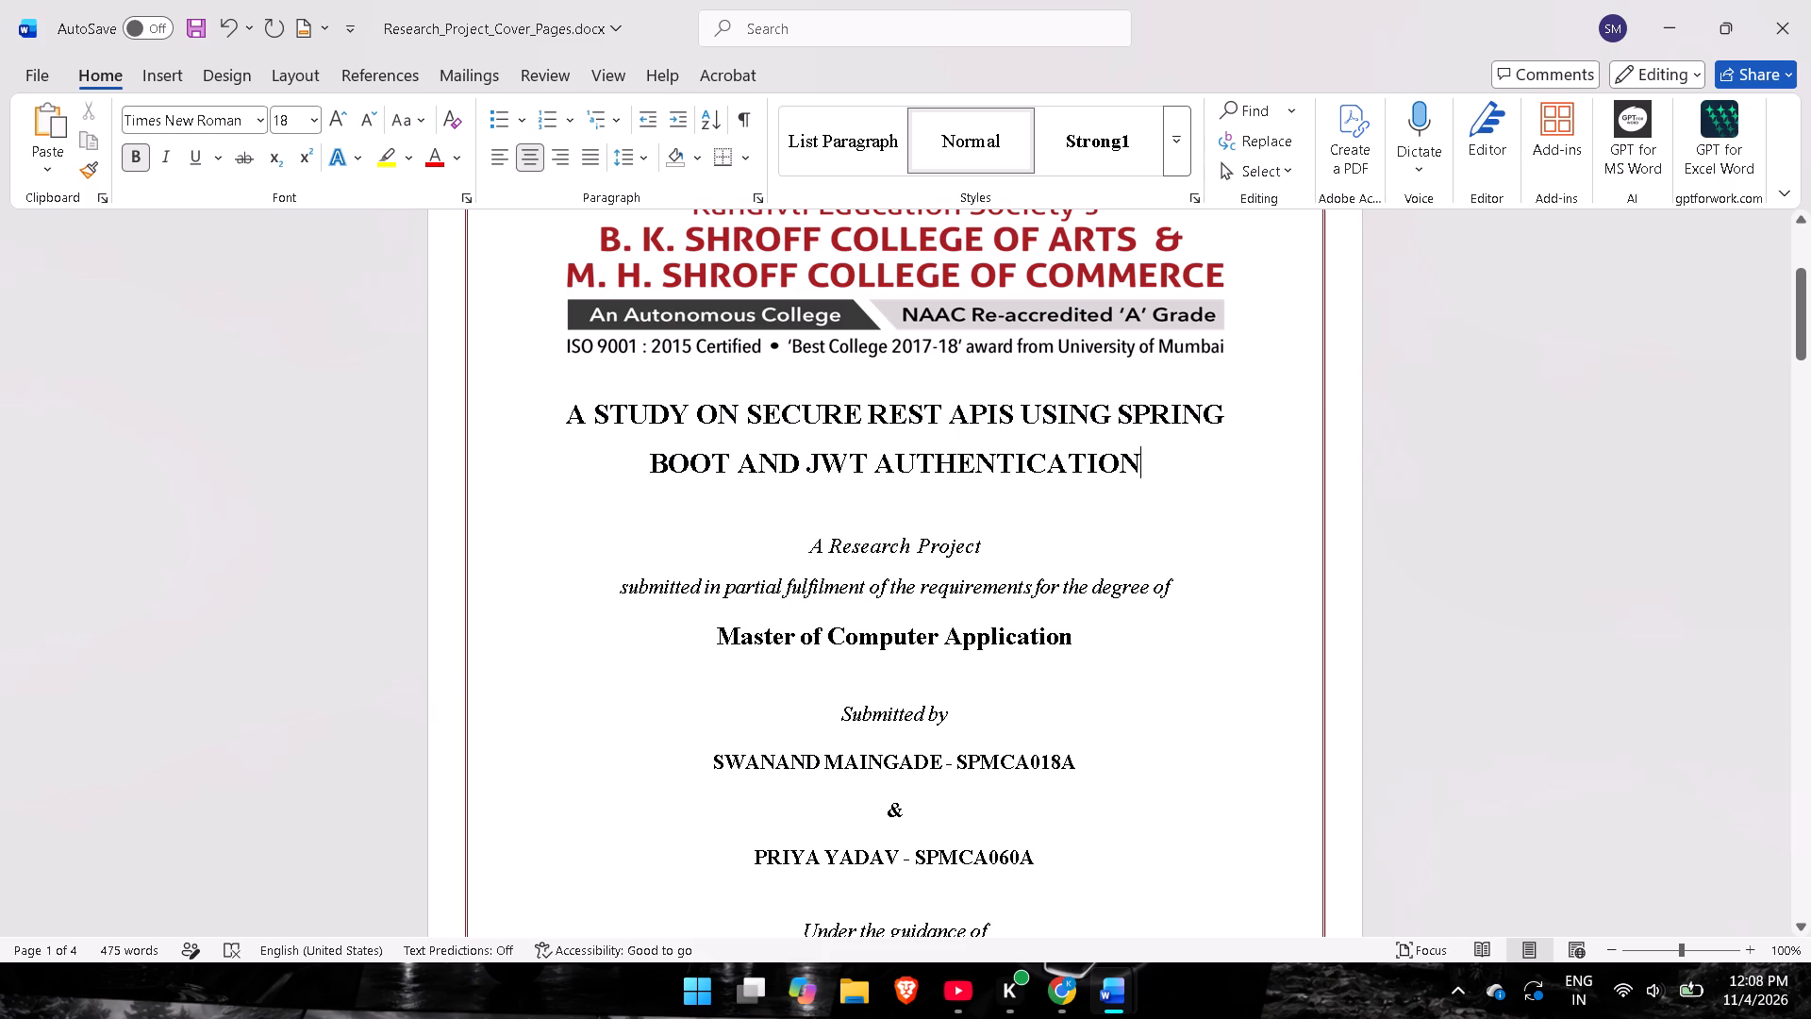
{"action": "scroll", "coordinate": [940, 580], "scroll_direction": "up", "scroll_amount": 3}
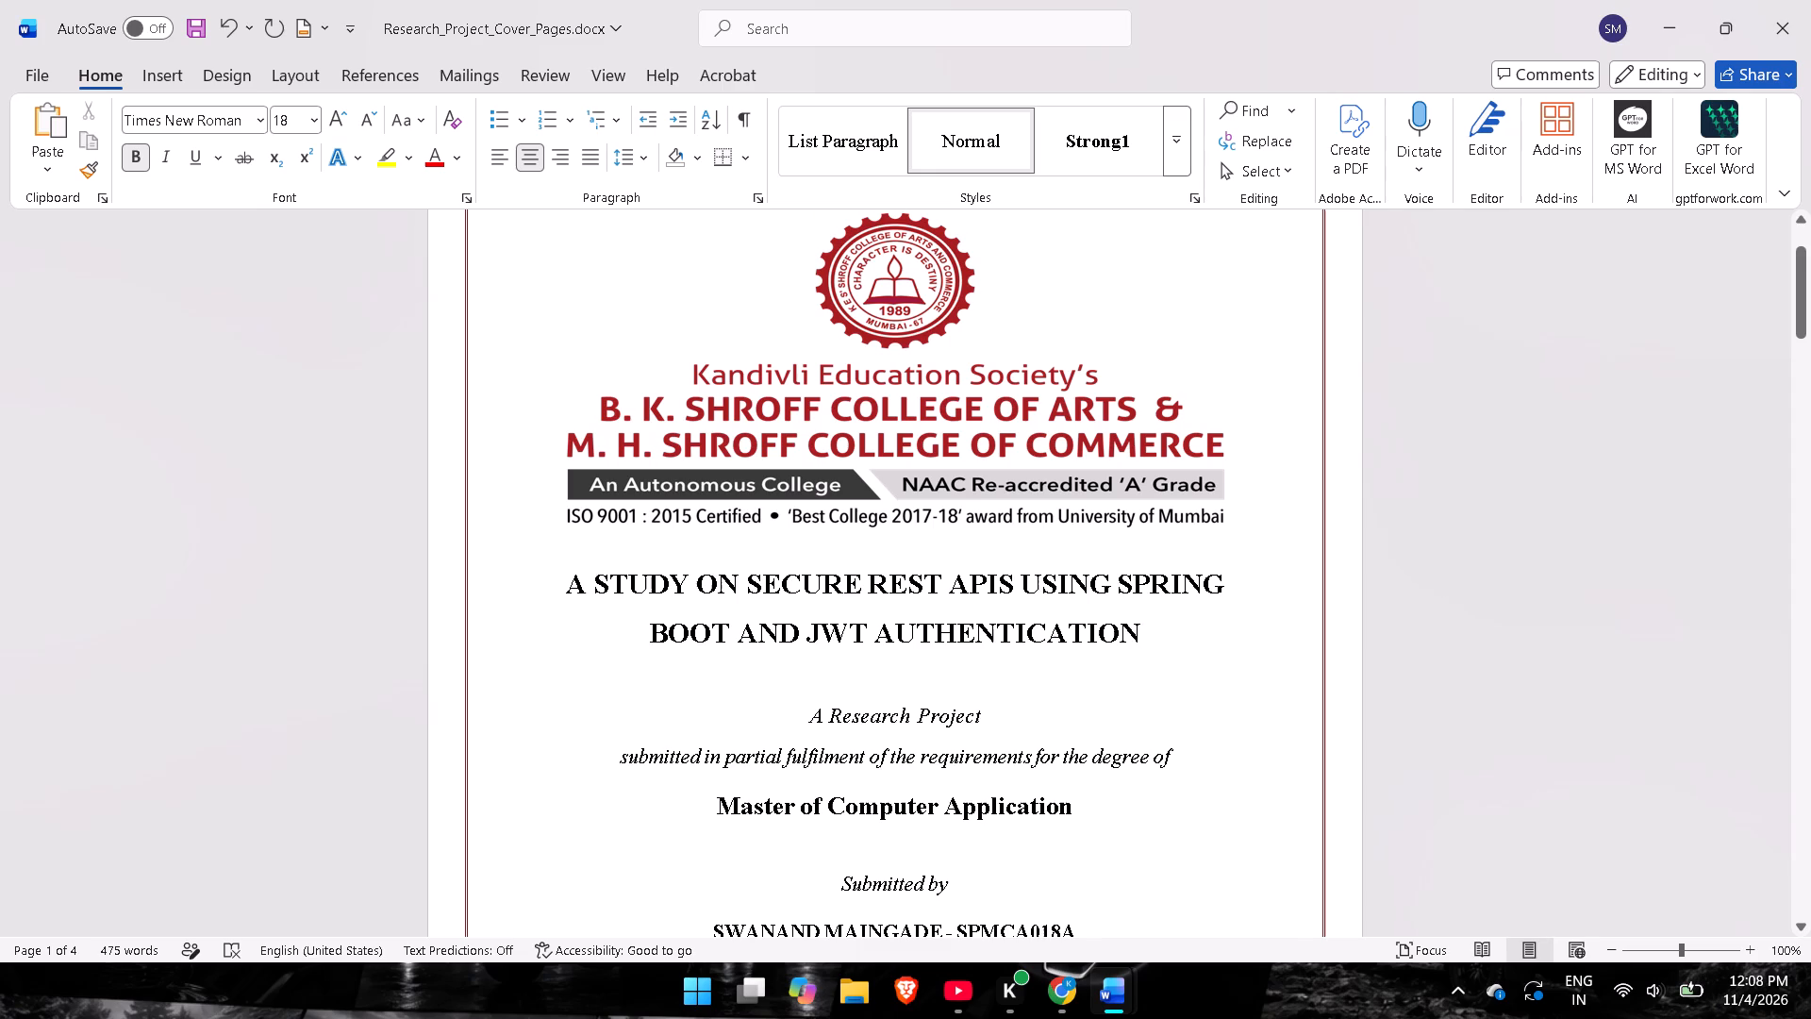
{"action": "scroll", "coordinate": [1125, 629], "scroll_direction": "down", "scroll_amount": 20}
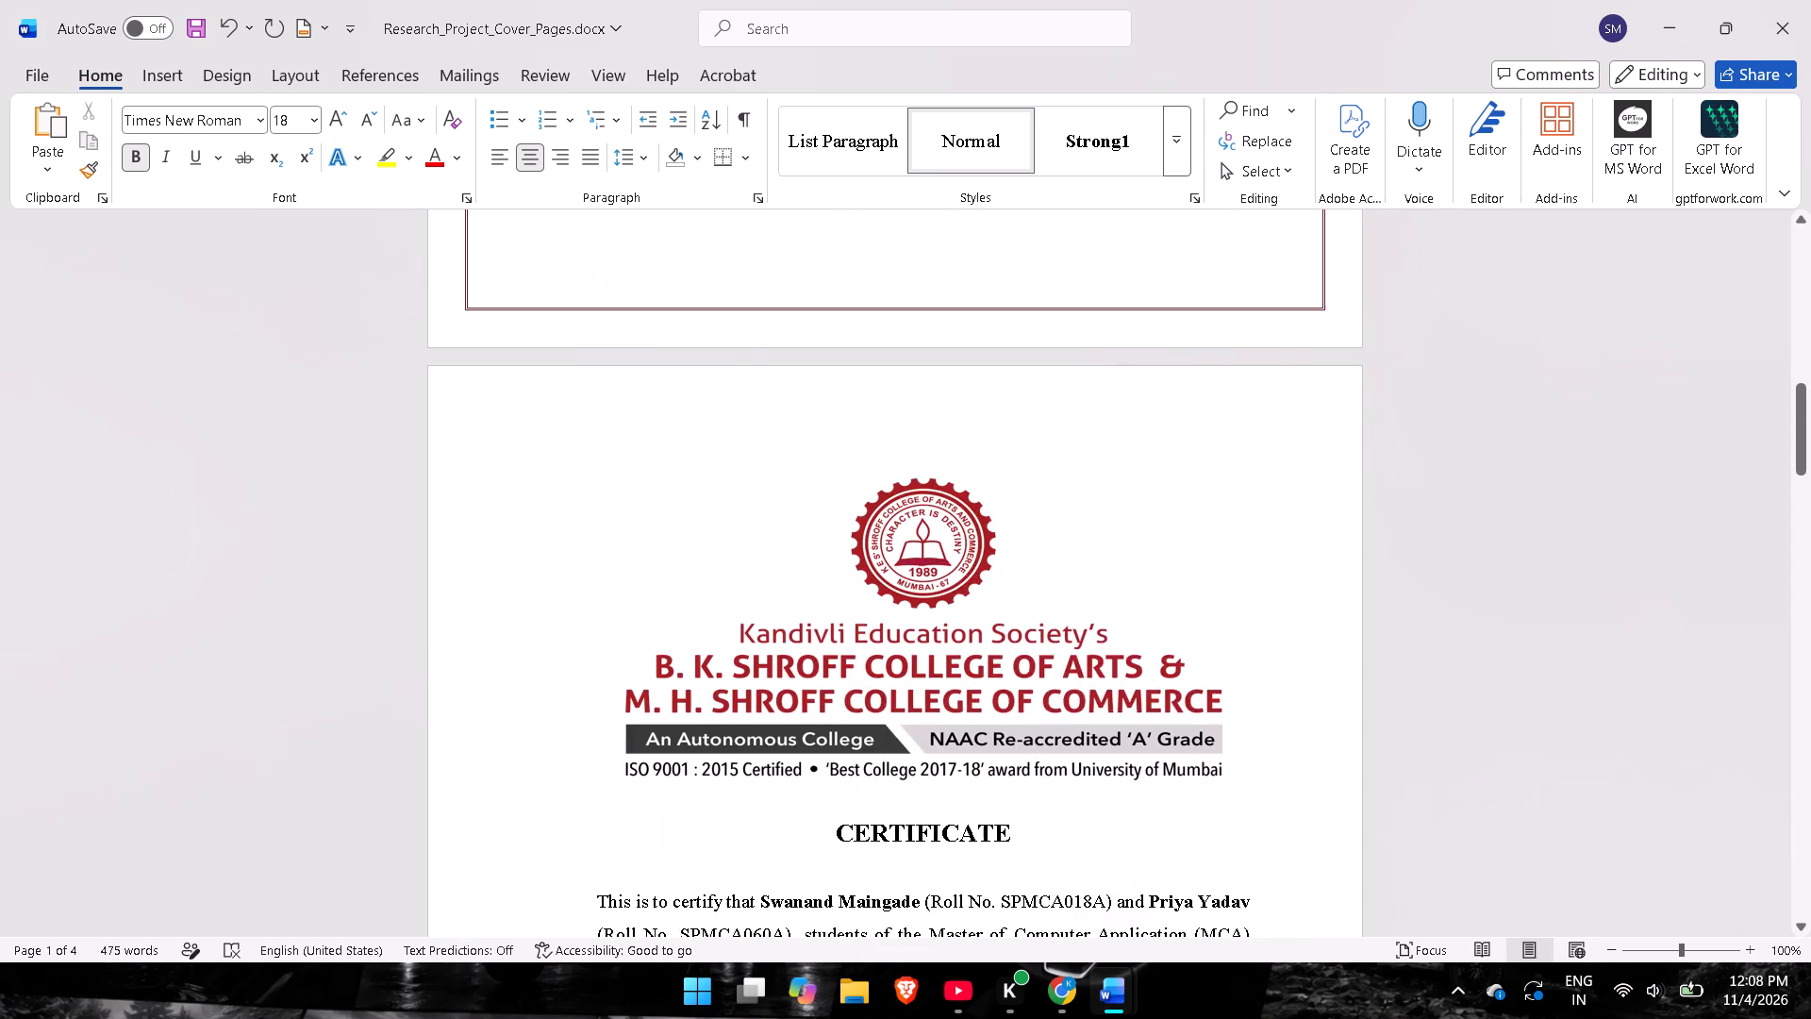
Switch to YouTube, return to its home page, and minimise the window.
{"action": "key", "text": "alt+Tab"}
{"action": "left_click", "coordinate": [1508, 754]}
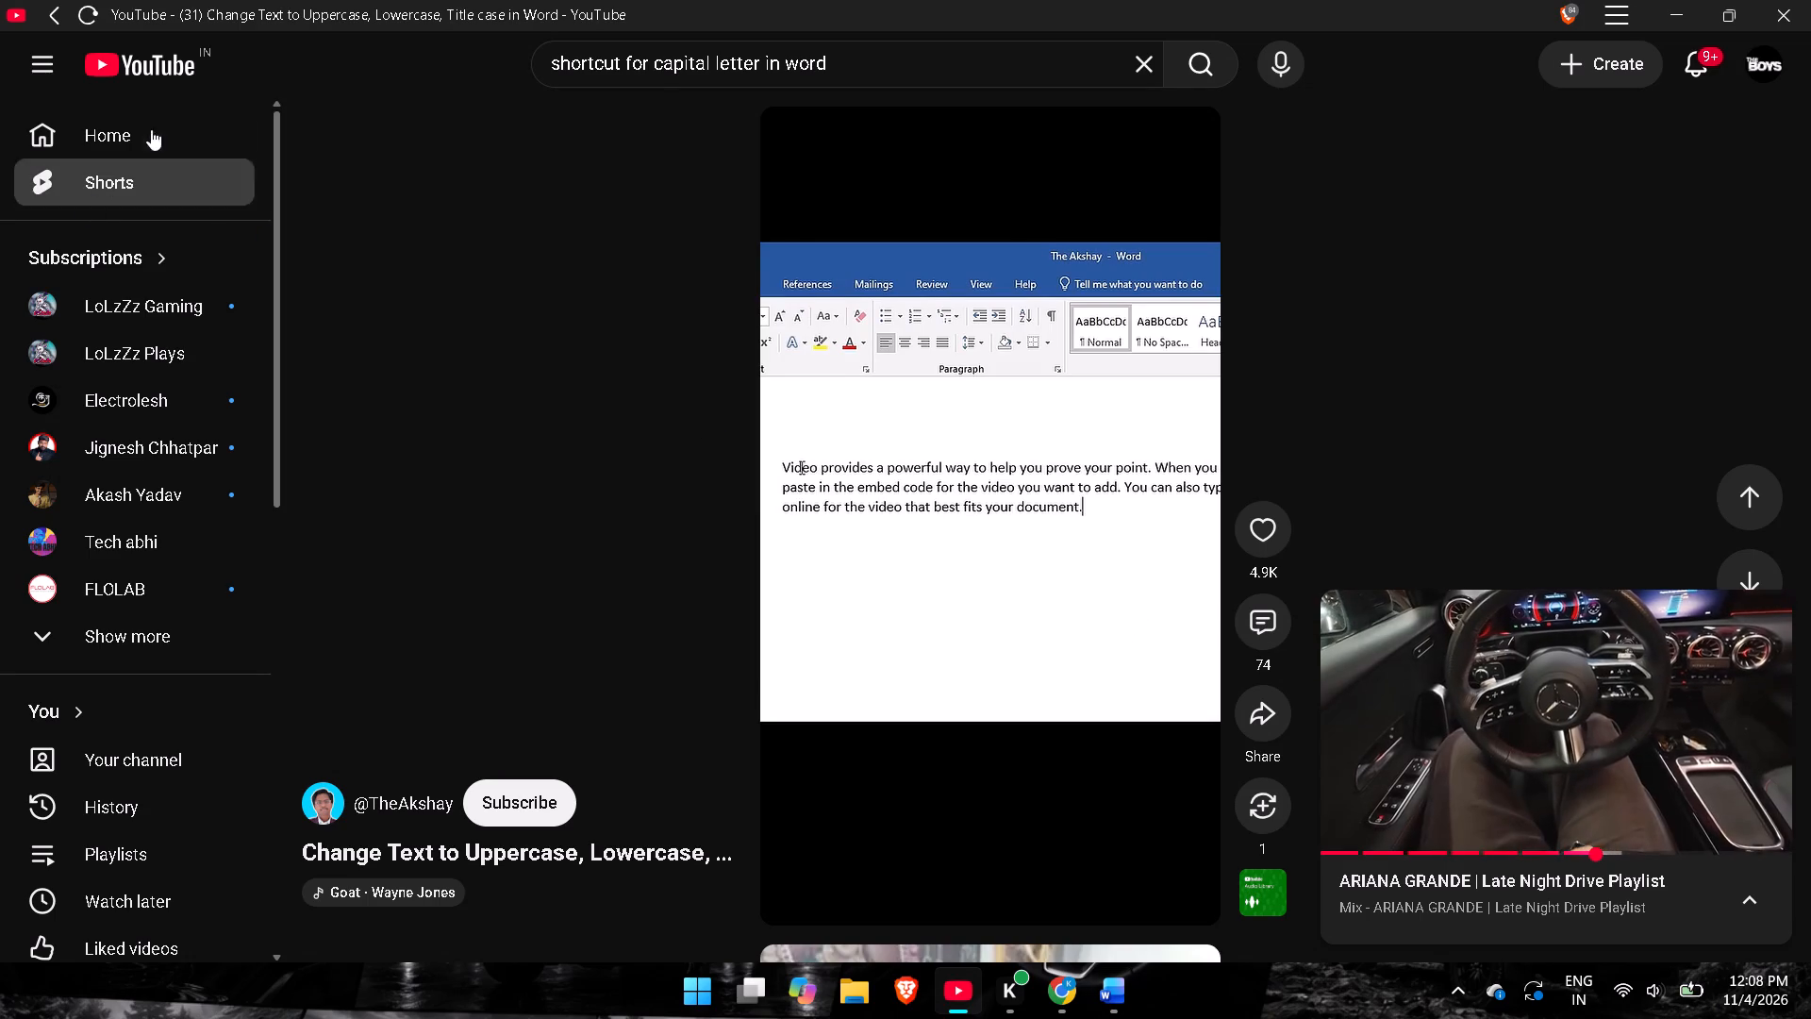
{"action": "left_click", "coordinate": [152, 129]}
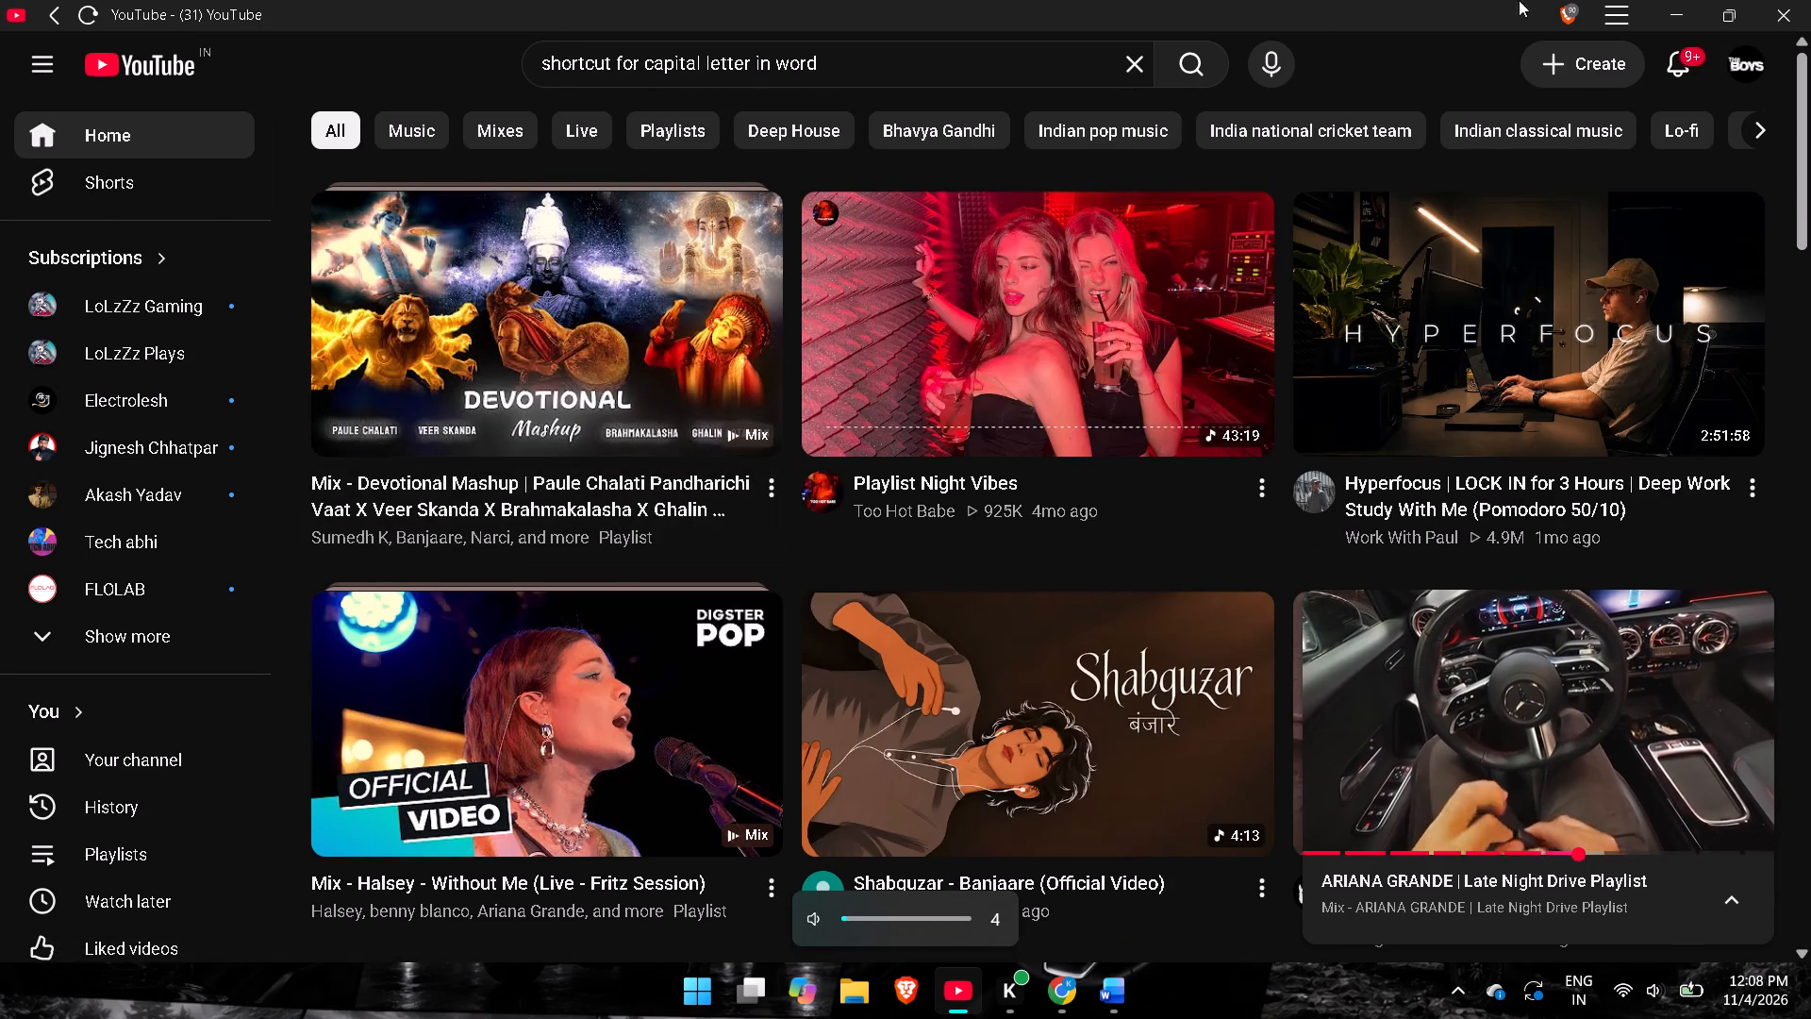
{"action": "left_click", "coordinate": [1683, 0]}
Check the Certificate, Declaration and Acknowledgement pages through to the end of the document, and save it.
{"action": "scroll", "coordinate": [758, 652], "scroll_direction": "down", "scroll_amount": 8}
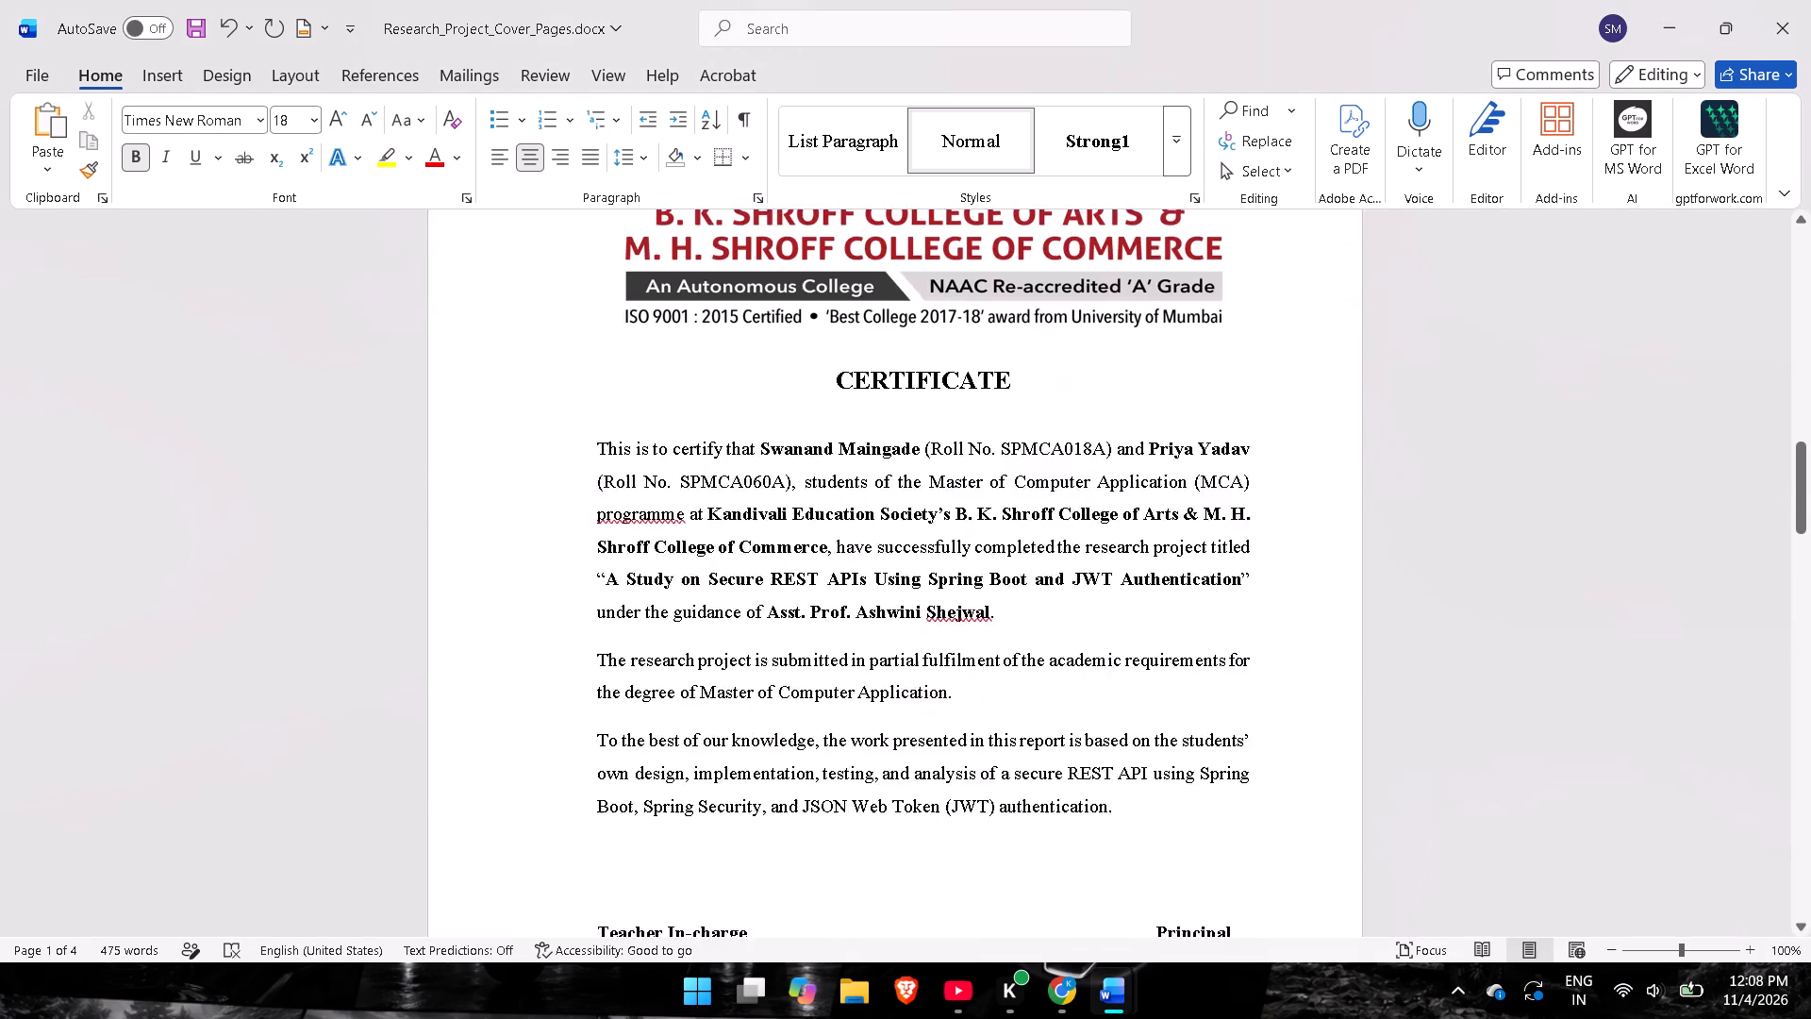
{"action": "scroll", "coordinate": [754, 652], "scroll_direction": "down", "scroll_amount": 20}
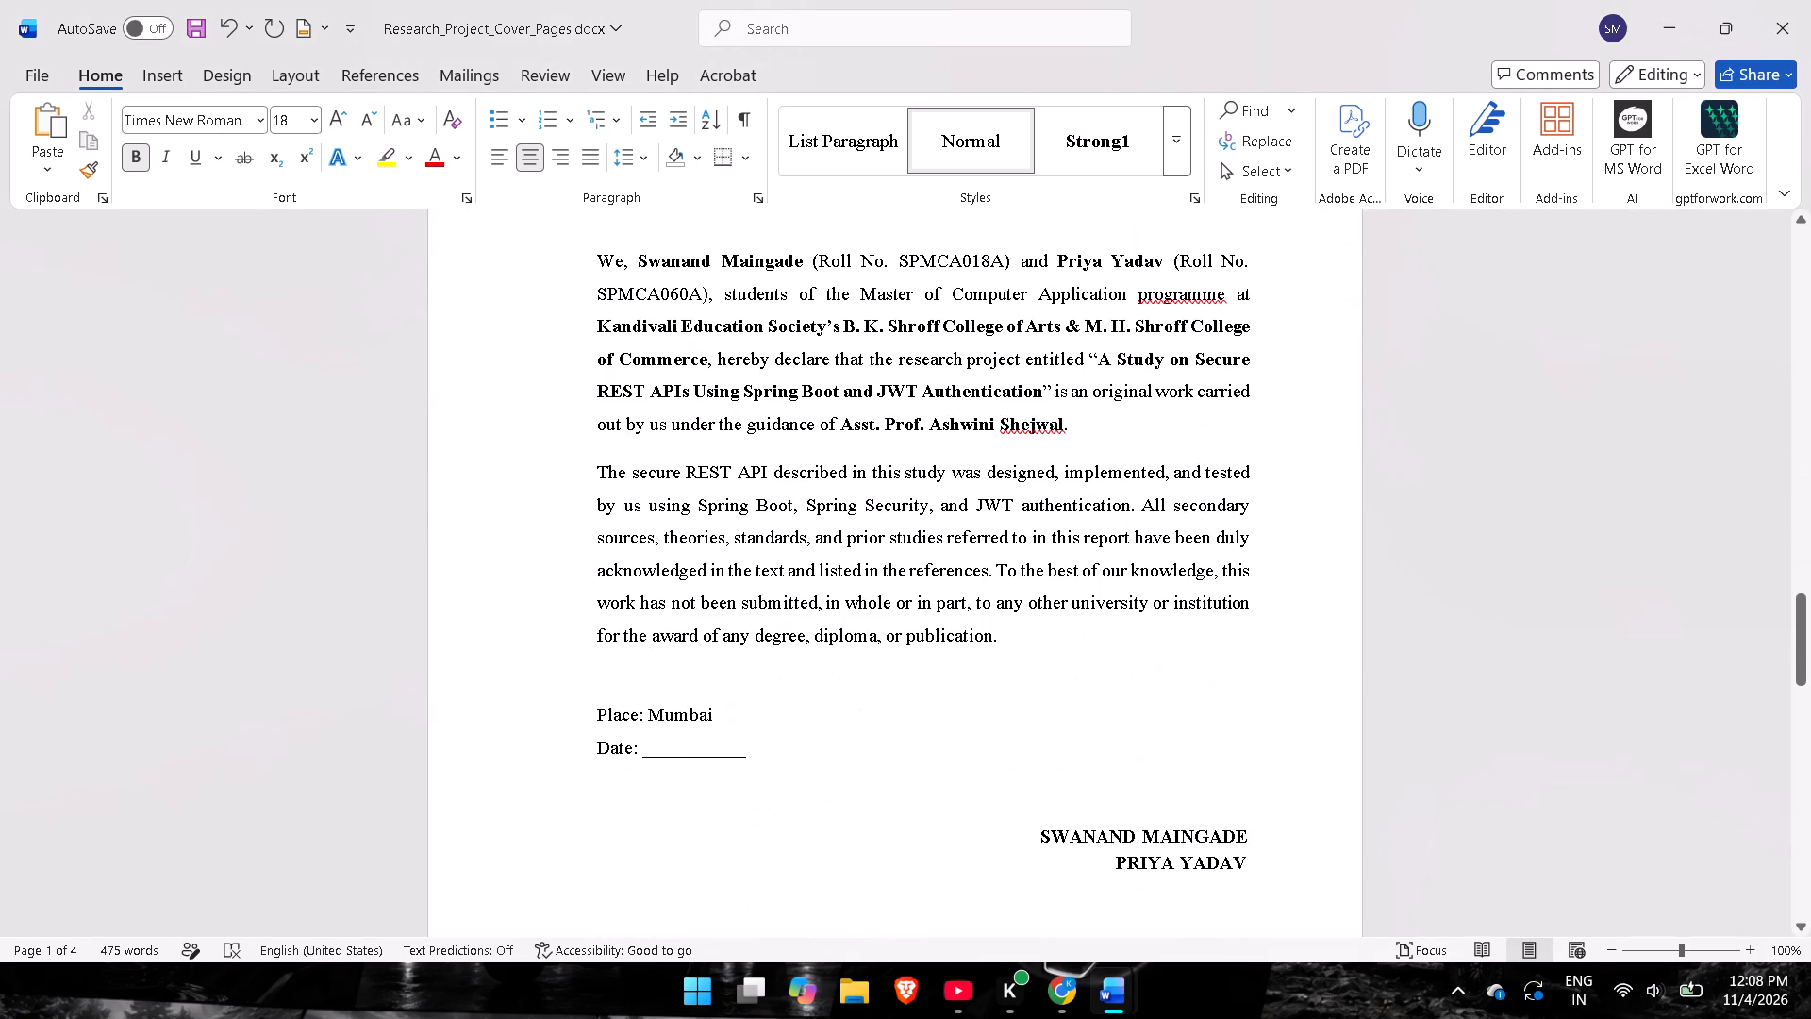
{"action": "key", "text": "ctrl+s"}
{"action": "scroll", "coordinate": [753, 652], "scroll_direction": "down", "scroll_amount": 15}
{"action": "scroll", "coordinate": [753, 652], "scroll_direction": "down", "scroll_amount": 7}
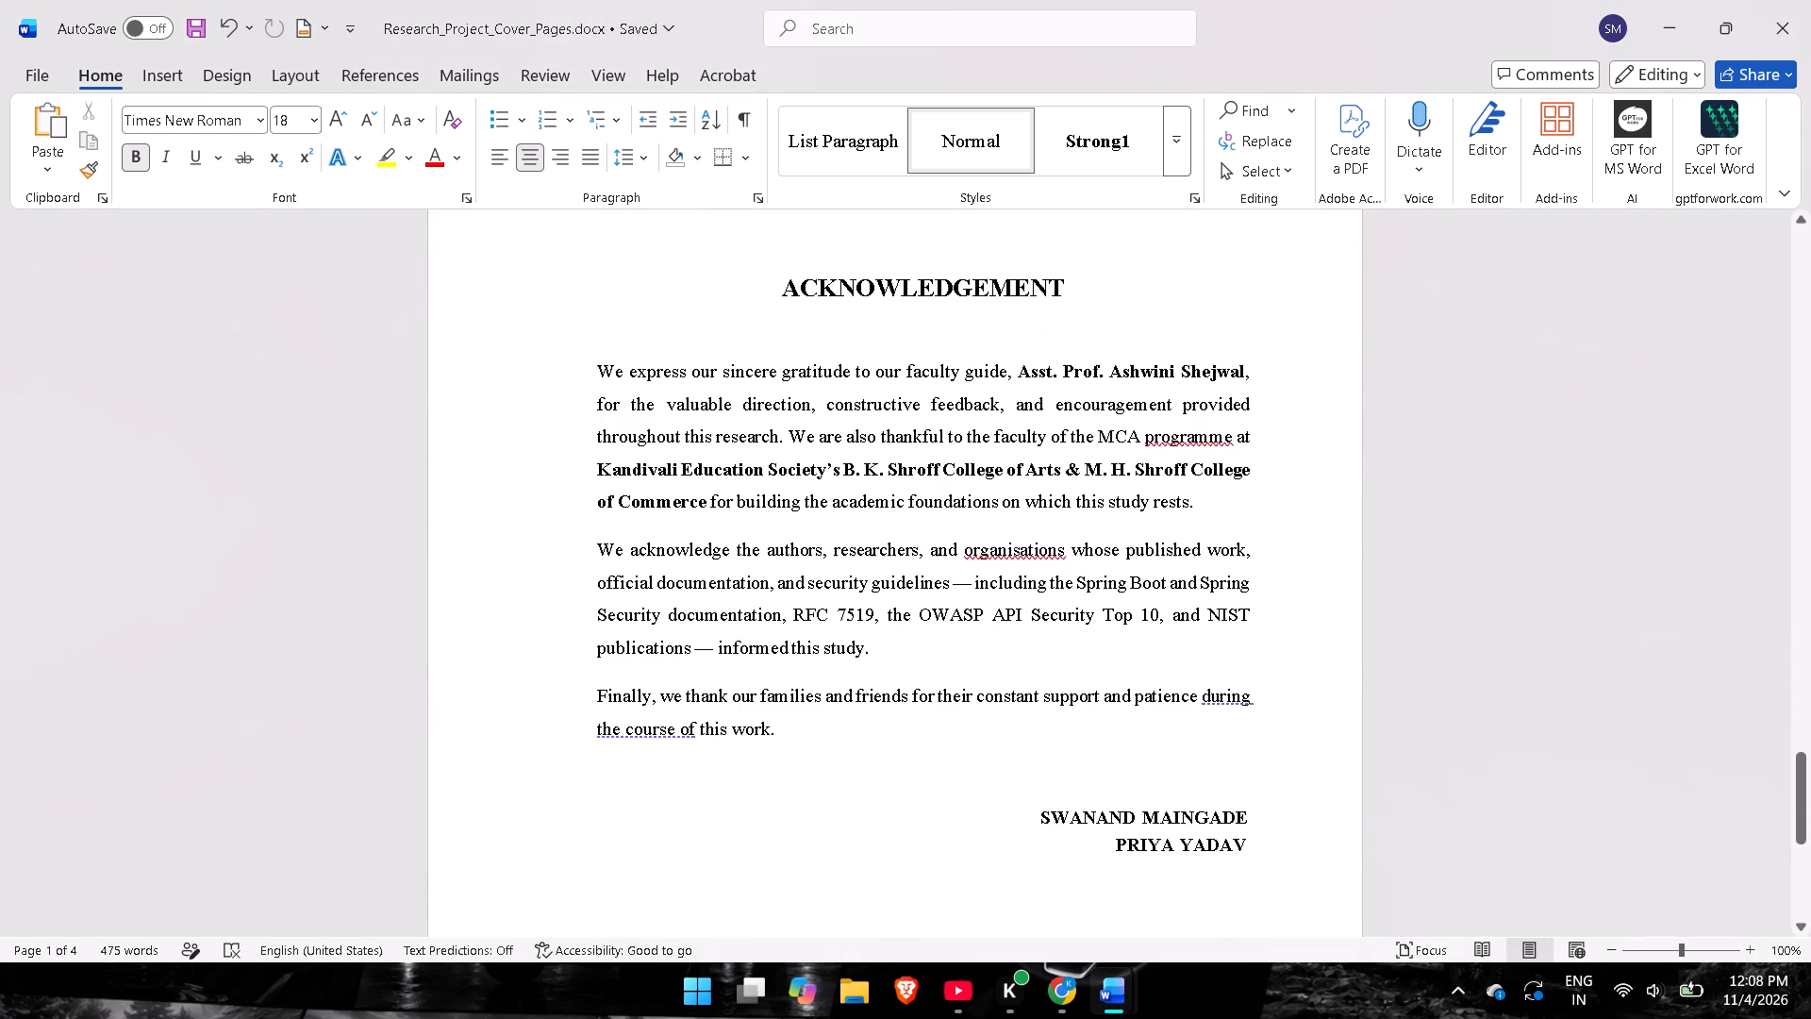
{"action": "scroll", "coordinate": [753, 652], "scroll_direction": "down", "scroll_amount": 15}
{"action": "key", "text": "ctrl+s"}
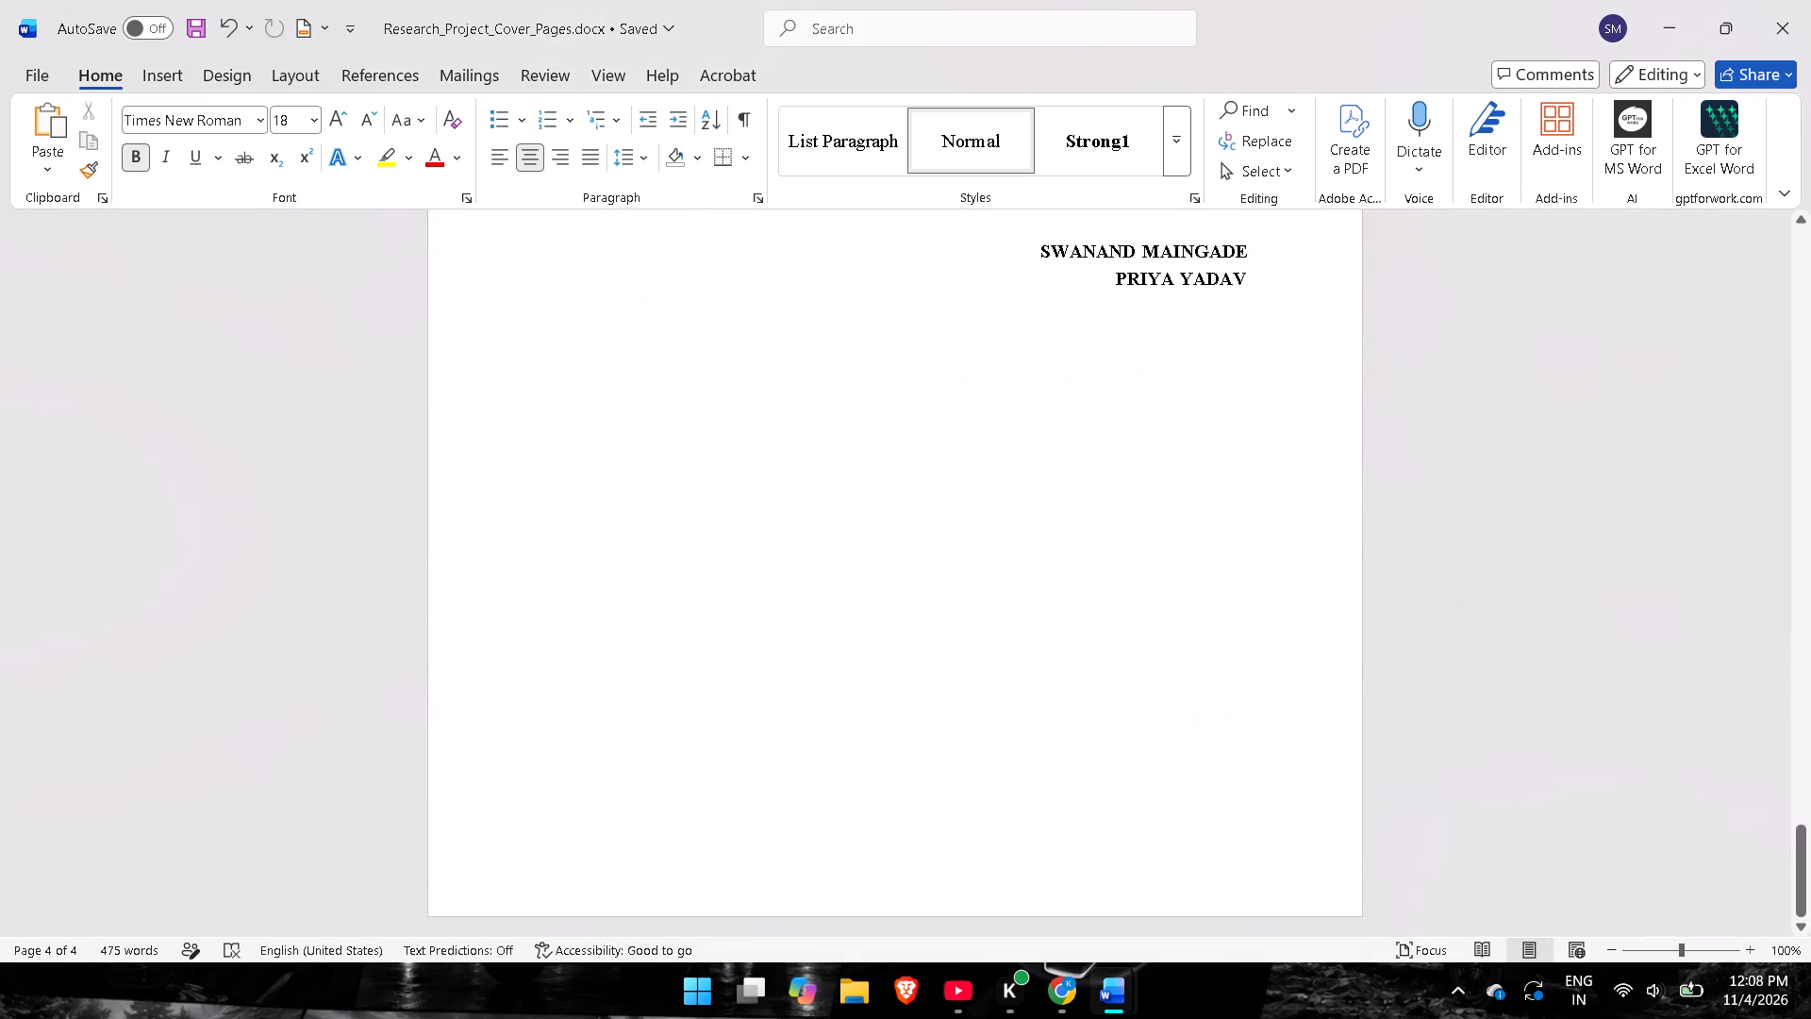